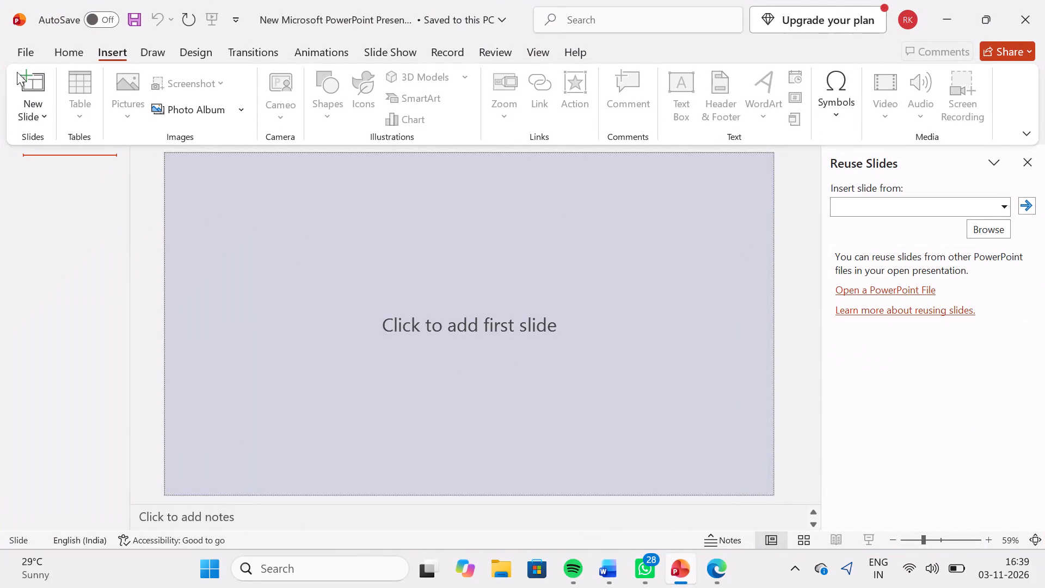
Look through the This PC and OneDrive - Personal locations for the presentation to open.
left_click(20, 47)
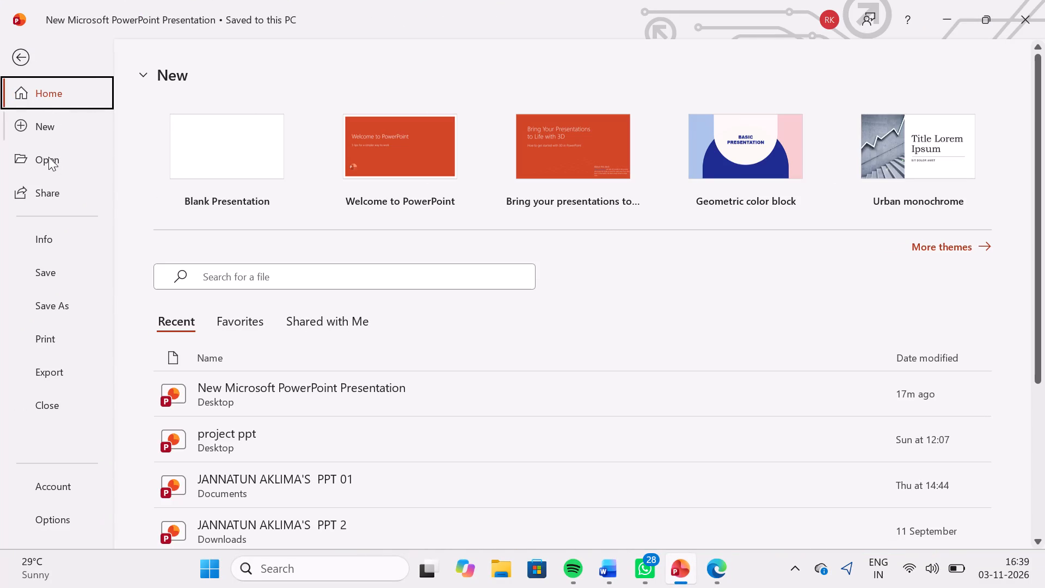
left_click(48, 164)
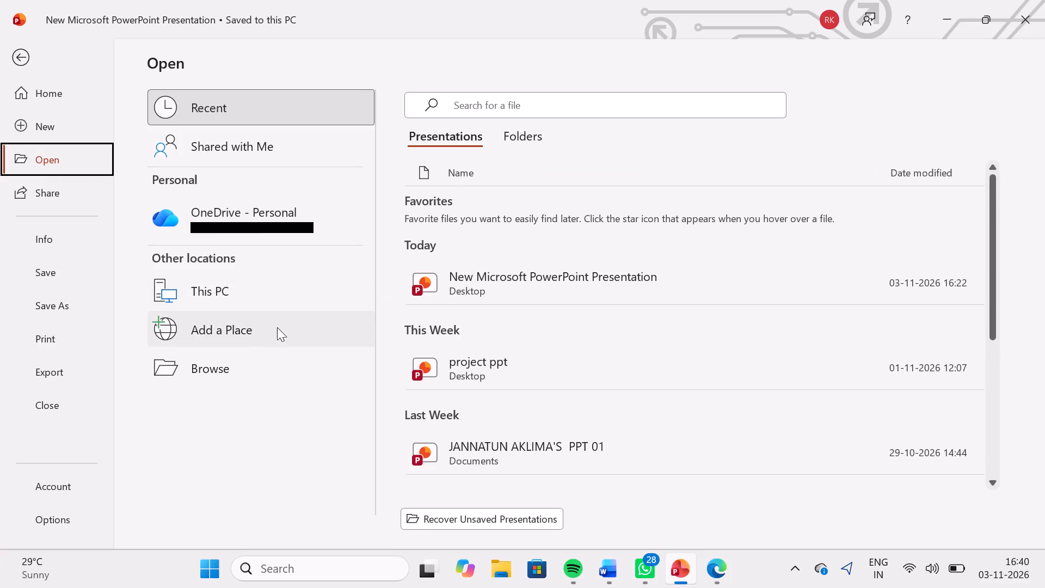
left_click(248, 293)
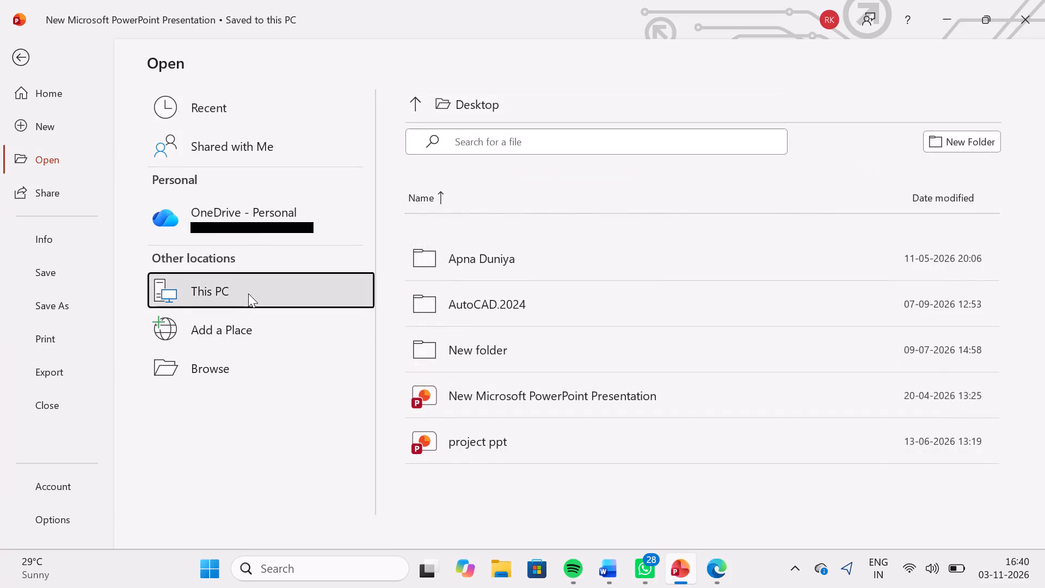
left_click(236, 214)
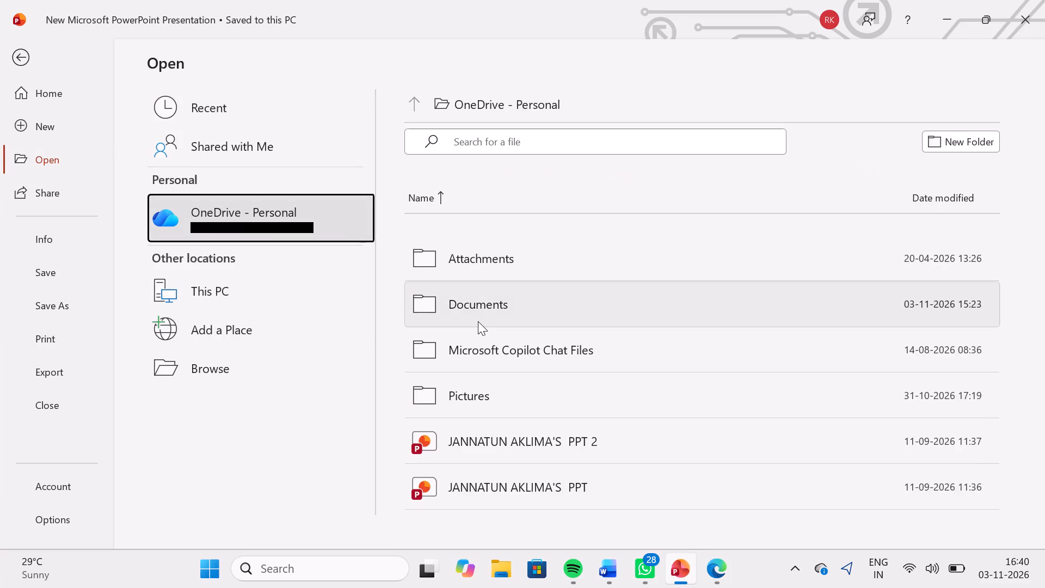
scroll(502, 373, "down", 3)
scroll(502, 373, "up", 1)
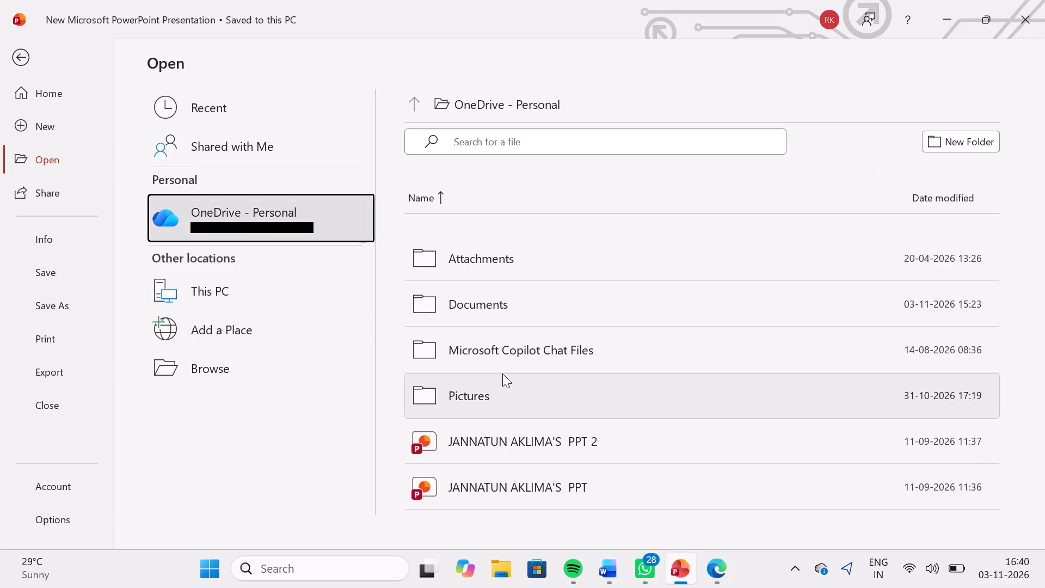
Bring up the file browsing dialog to locate the presentation to open.
left_click(219, 360)
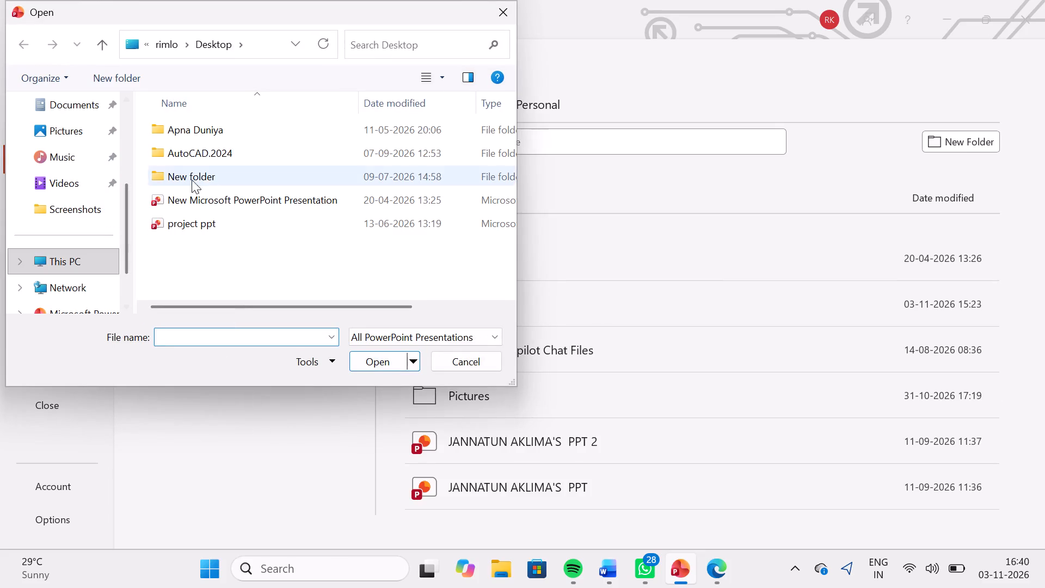
Open the Agriculture development and community empowerment presentation from the Documents folder.
scroll(82, 270, "down", 1)
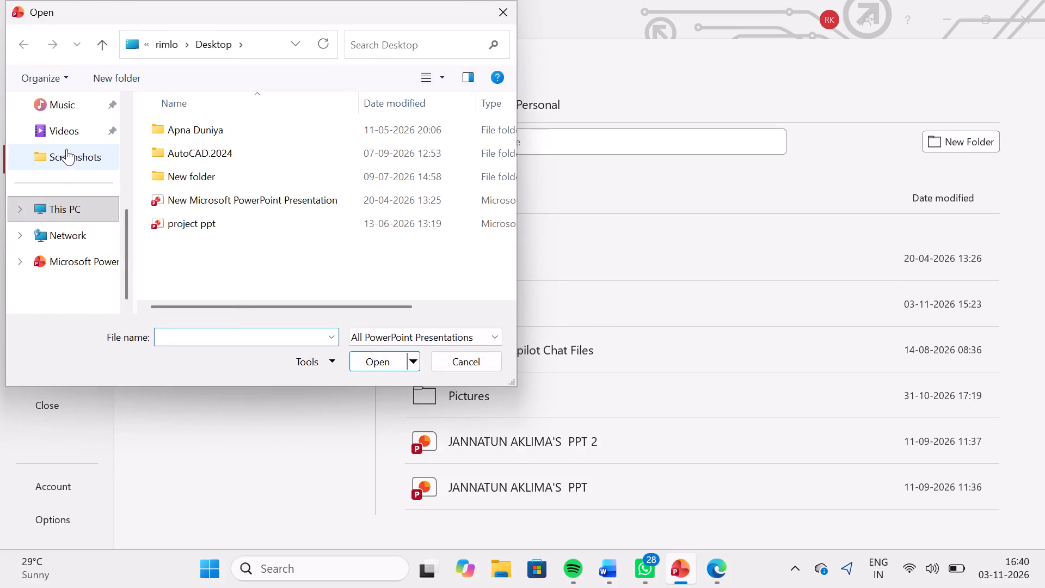
left_click(66, 153)
scroll(69, 158, "up", 2)
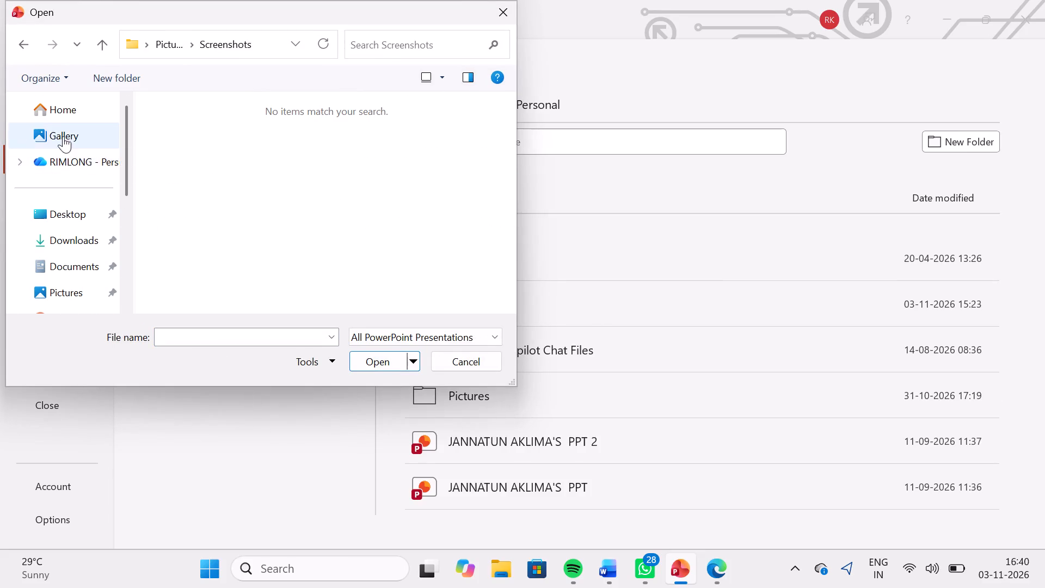
left_click(62, 154)
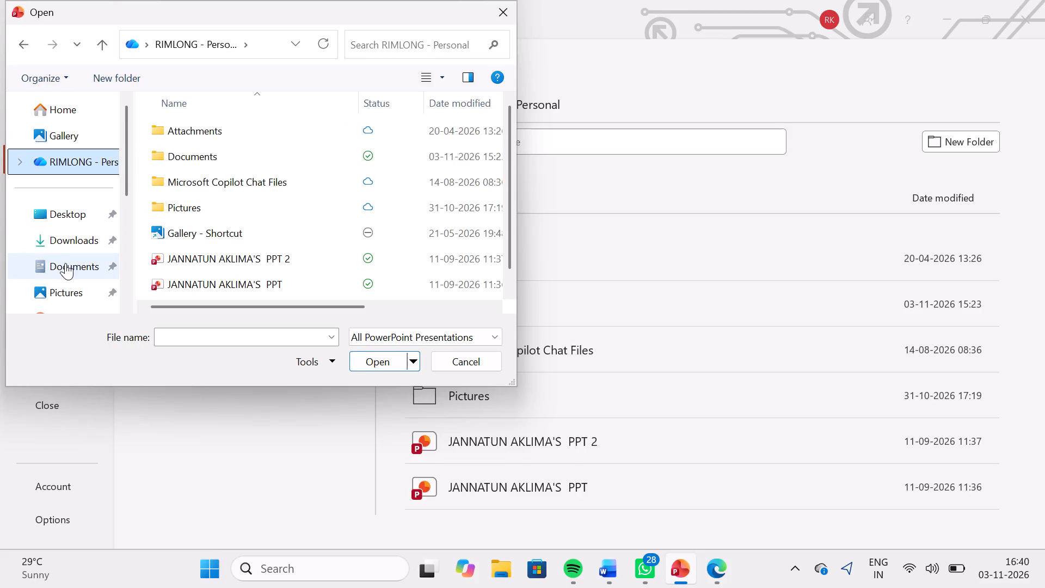
left_click(65, 263)
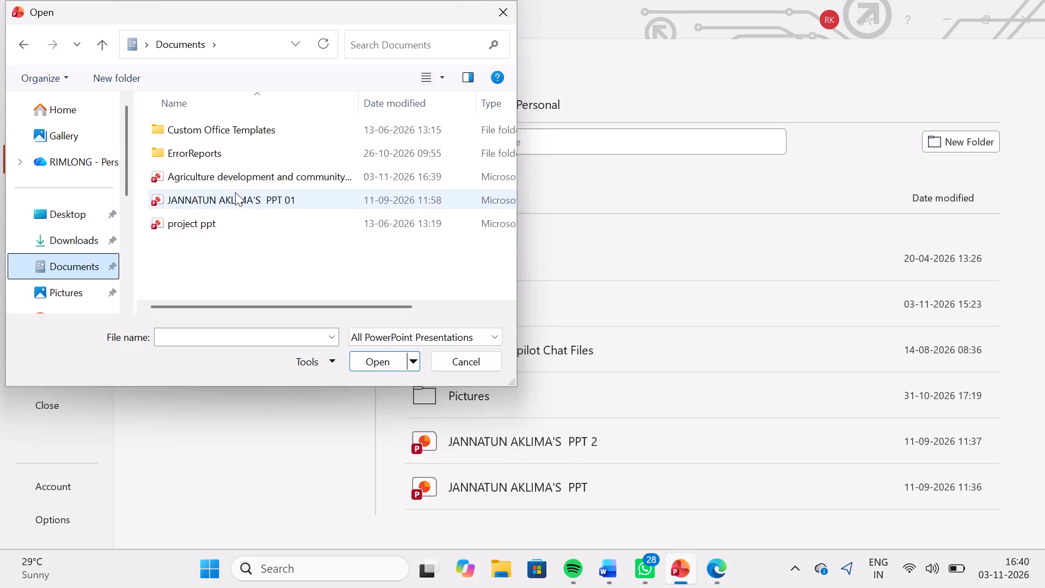
double_click(237, 181)
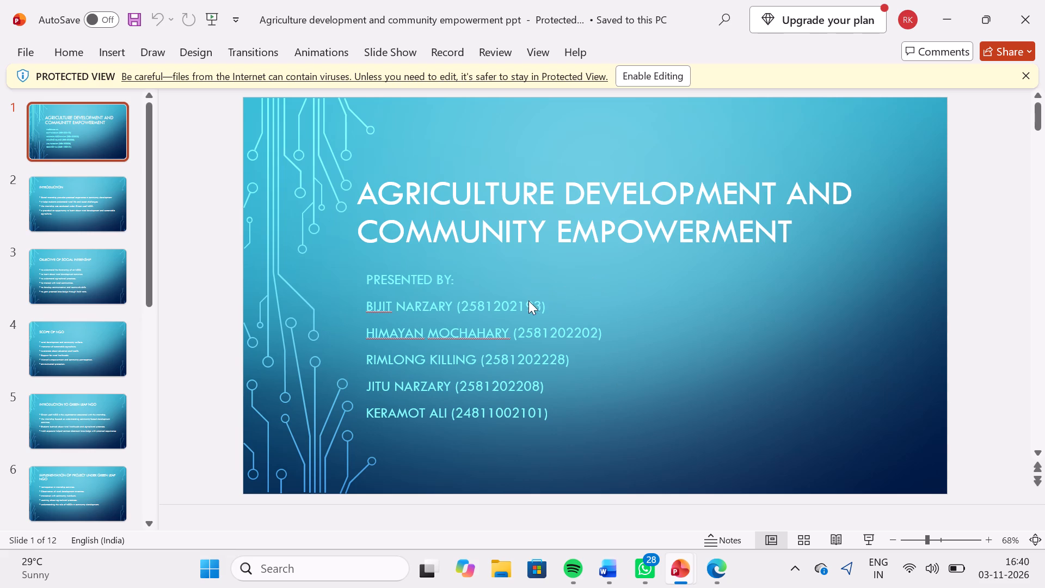
Review slides 2 to 5 of the presentation, from the introduction through the Green Leaf NGO slide.
left_click(85, 205)
left_click(78, 261)
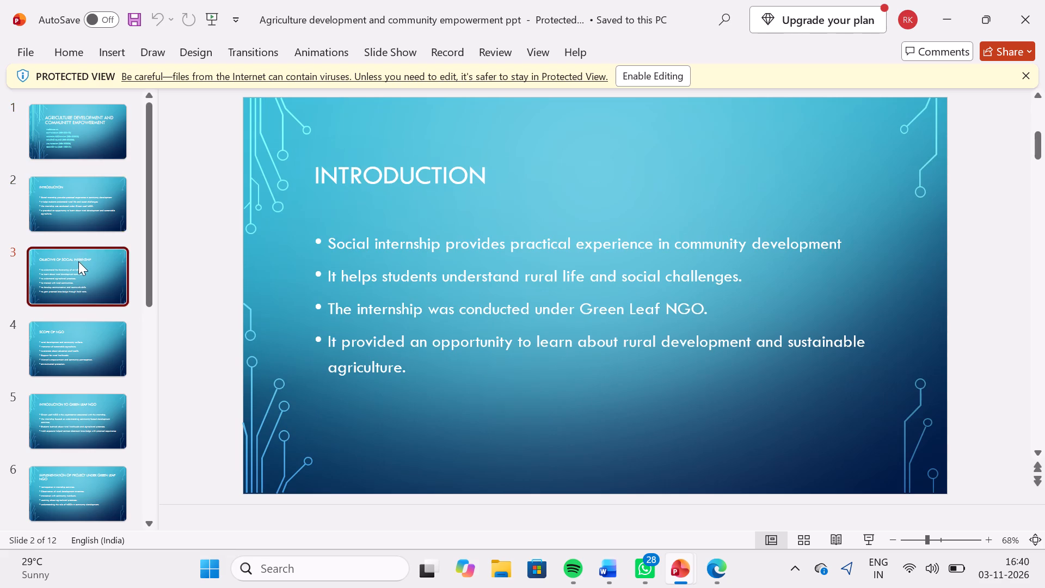
left_click(78, 346)
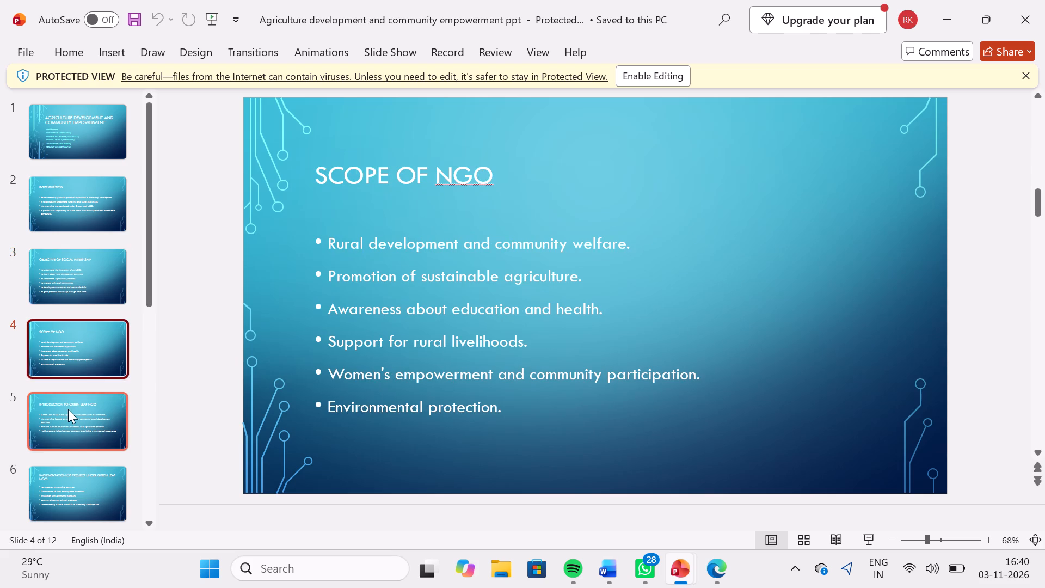
left_click(68, 410)
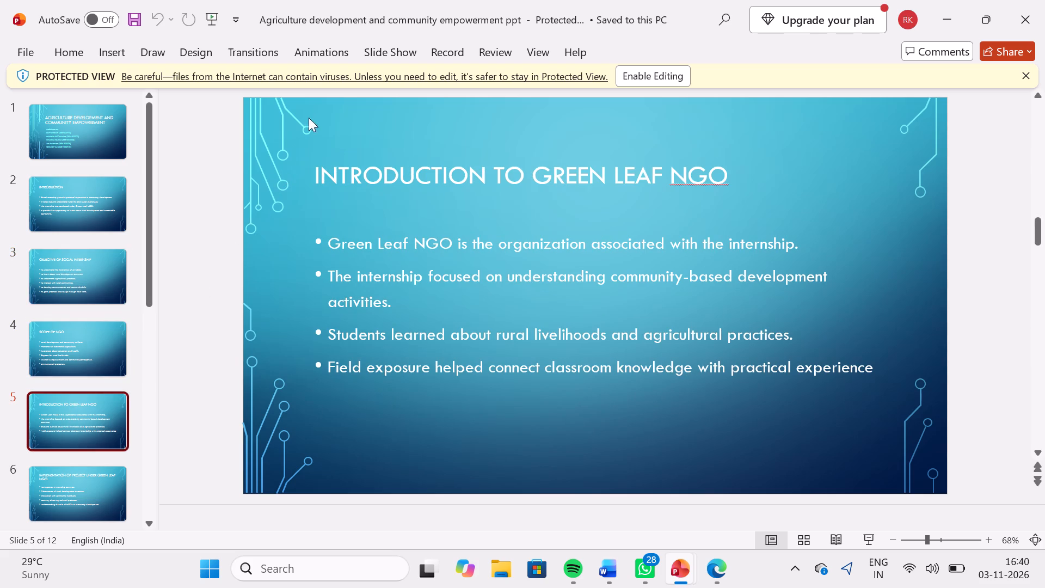
left_click(75, 414)
Return to the title slide and look through the thumbnails of all slides down to the references slide.
left_click(84, 135)
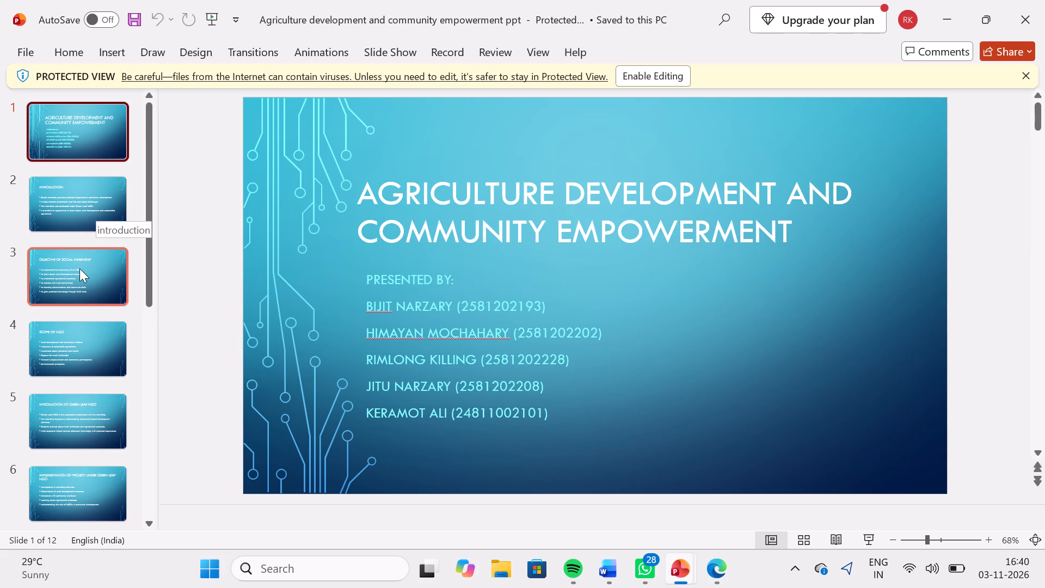
scroll(79, 268, "down", 9)
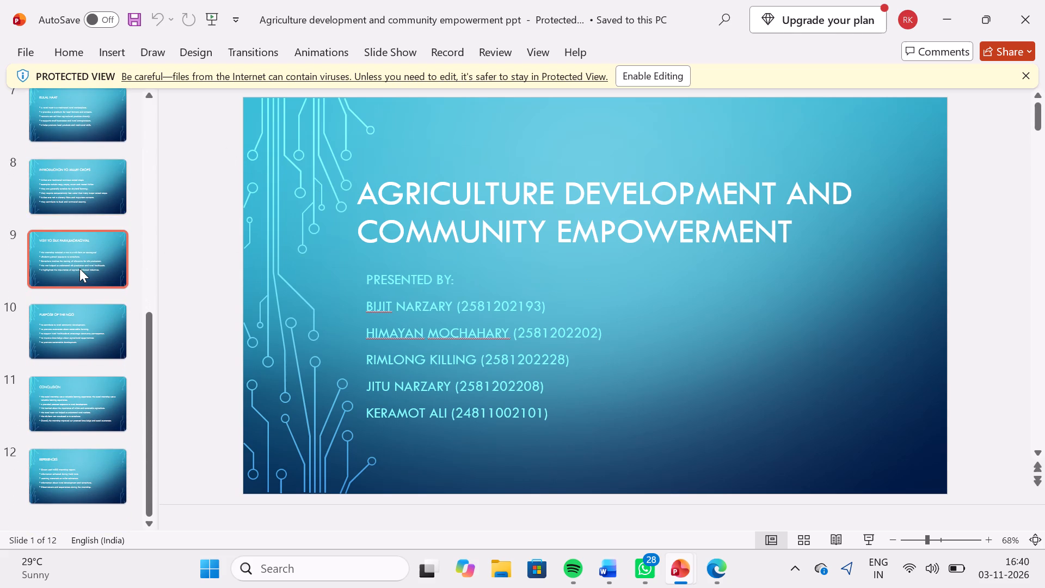
scroll(79, 268, "down", 9)
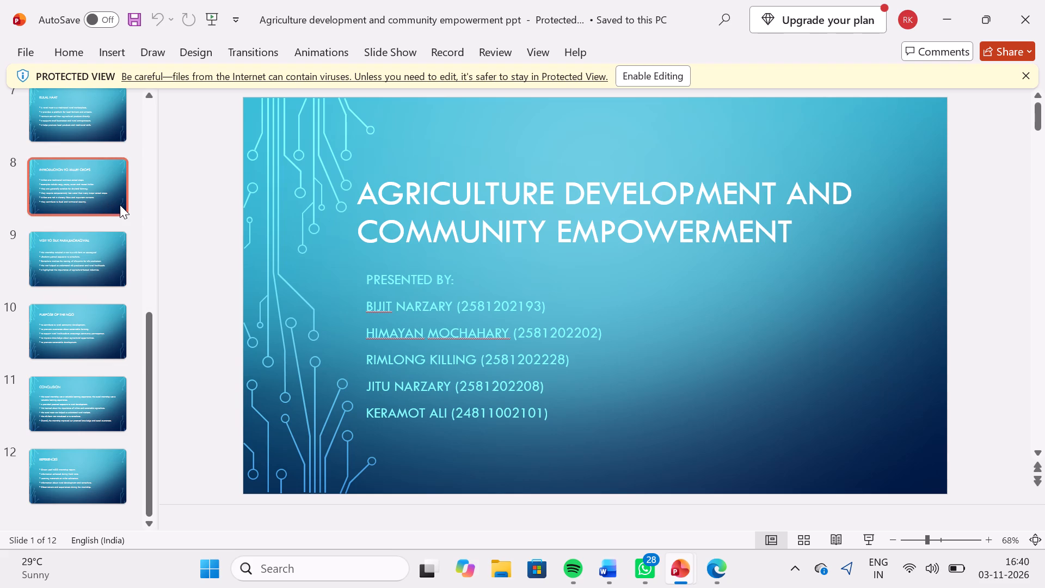
scroll(120, 205, "up", 3)
scroll(120, 205, "down", 1)
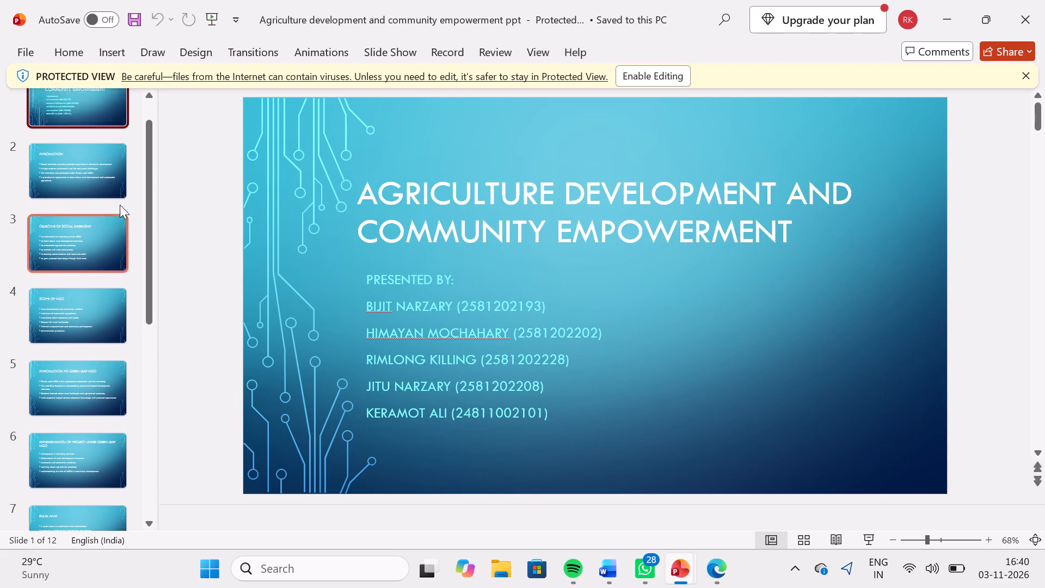
scroll(120, 205, "down", 3)
scroll(120, 205, "up", 6)
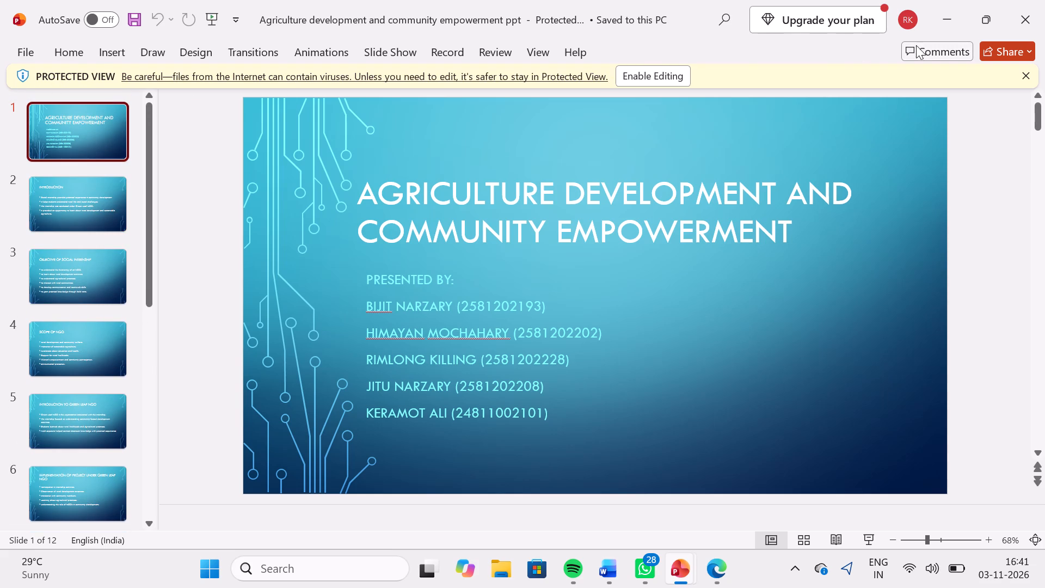
Minimize the agriculture presentation and the blank new presentation to reach the desktop.
left_click(946, 13)
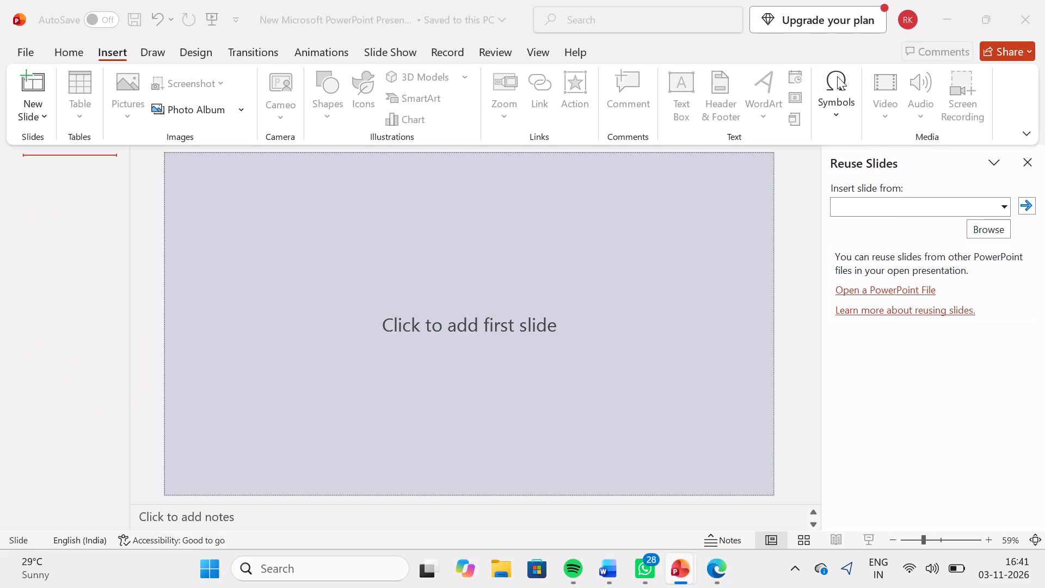
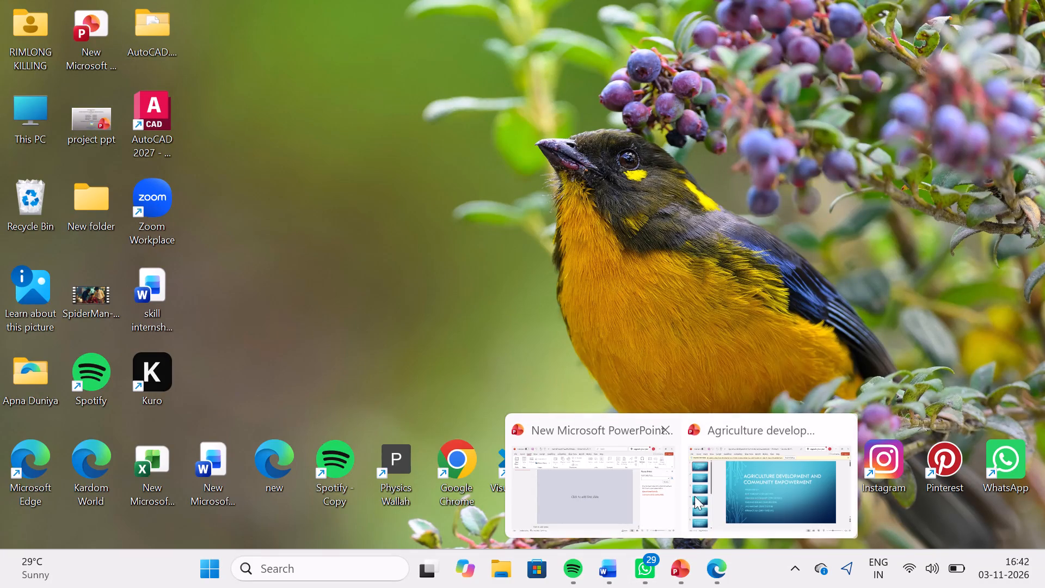
Switch to the open Agriculture development and community empowerment presentation in PowerPoint.
left_click(741, 488)
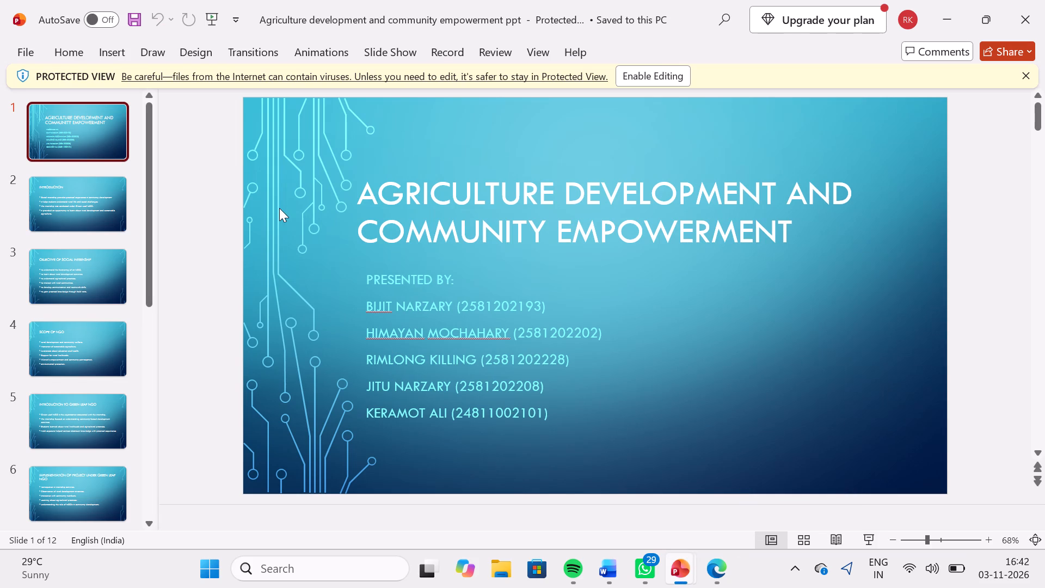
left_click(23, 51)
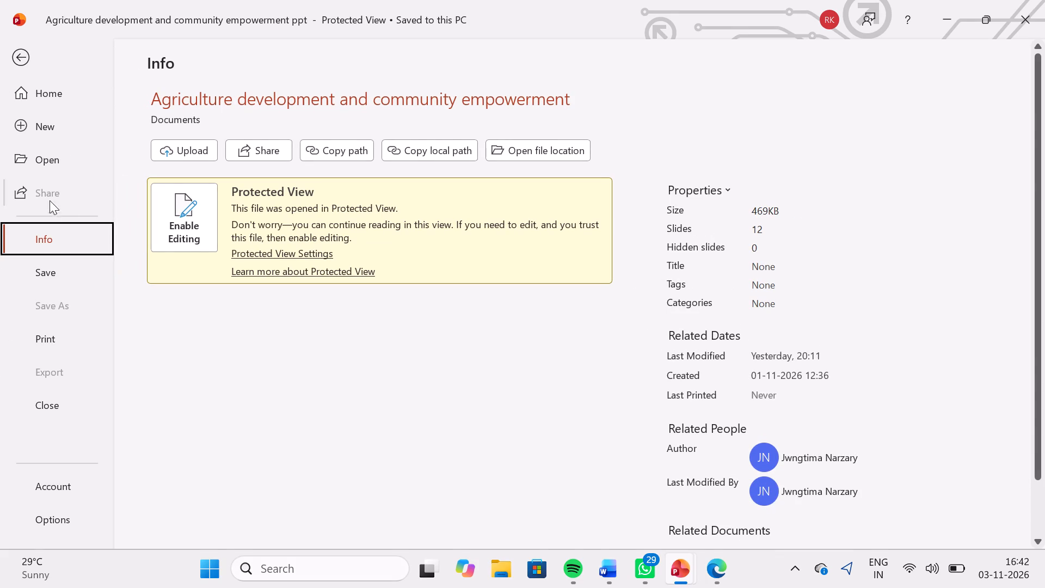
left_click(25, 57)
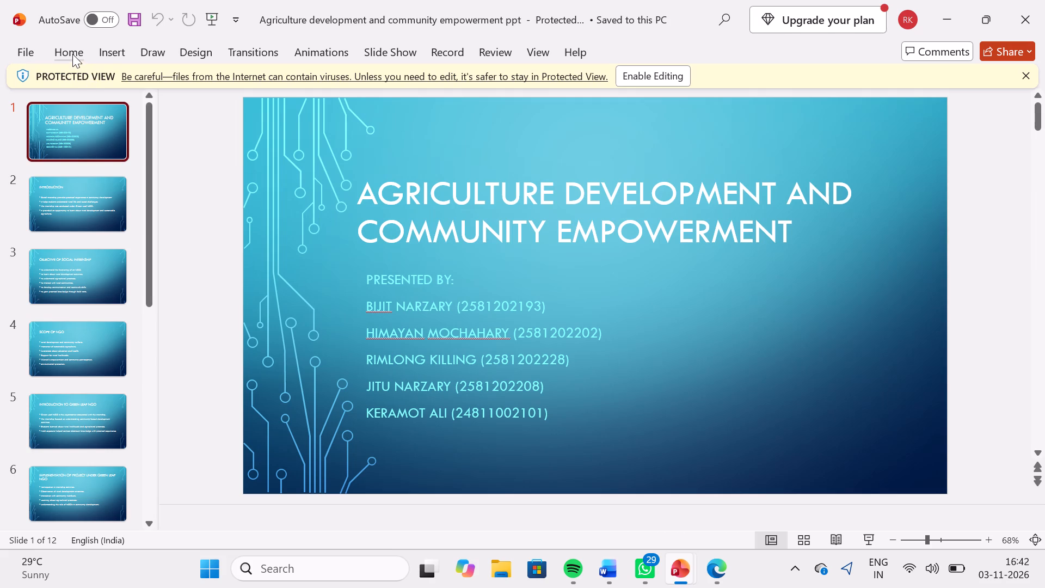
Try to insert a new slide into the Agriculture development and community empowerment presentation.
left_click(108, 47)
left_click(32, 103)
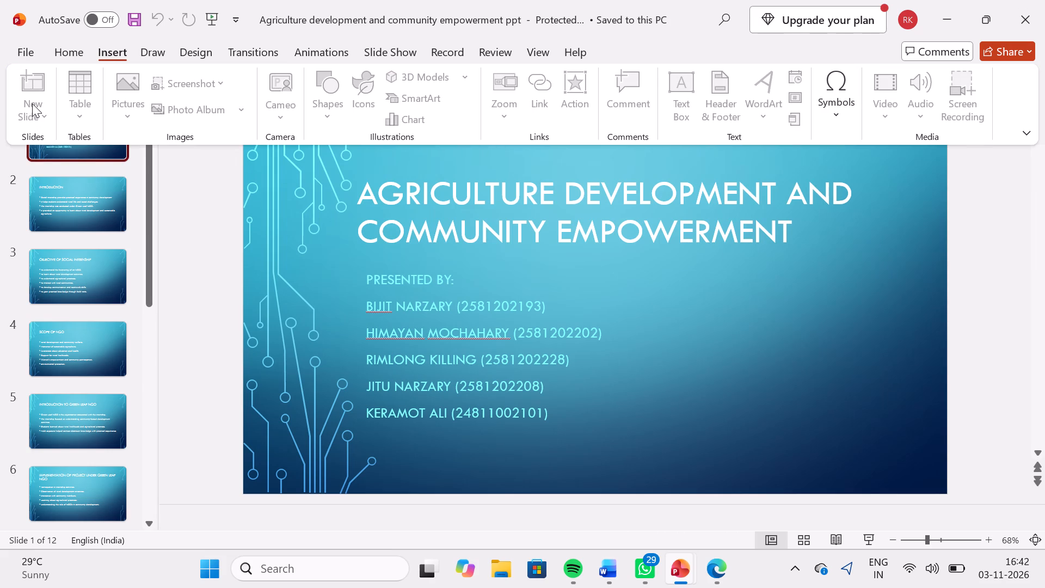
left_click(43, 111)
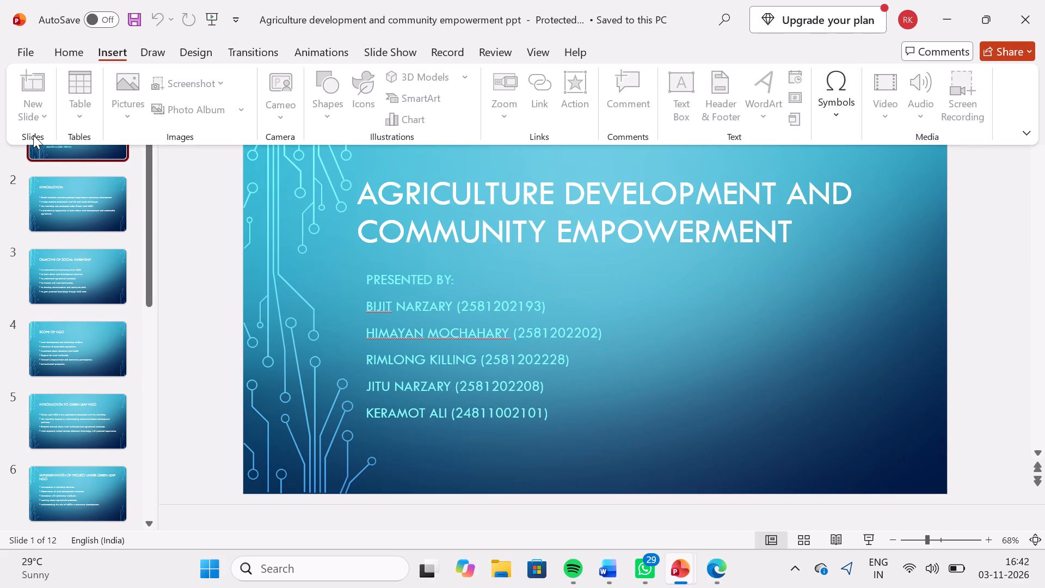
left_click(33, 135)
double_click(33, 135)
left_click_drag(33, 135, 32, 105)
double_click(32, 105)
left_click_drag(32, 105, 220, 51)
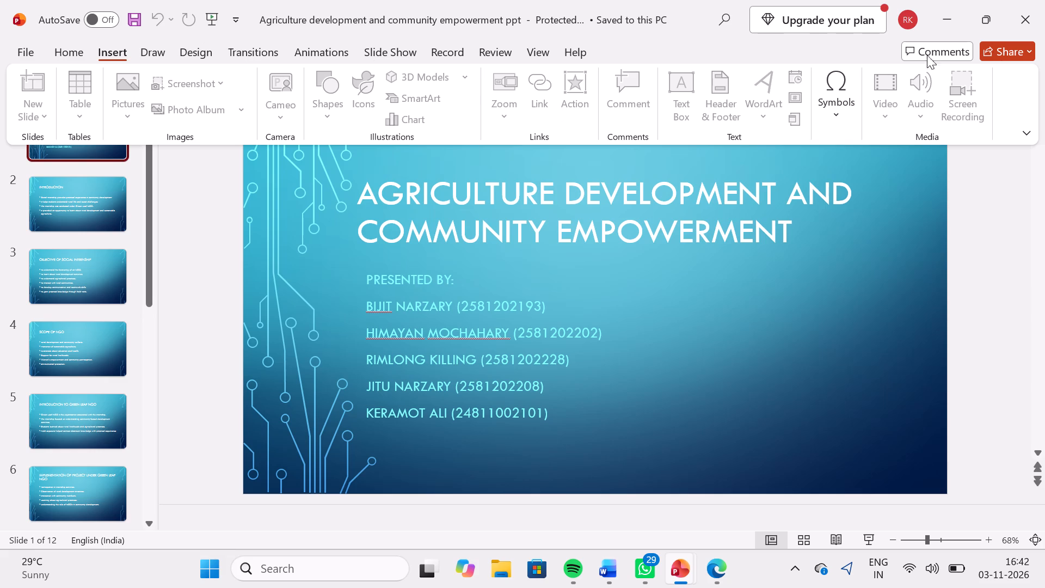
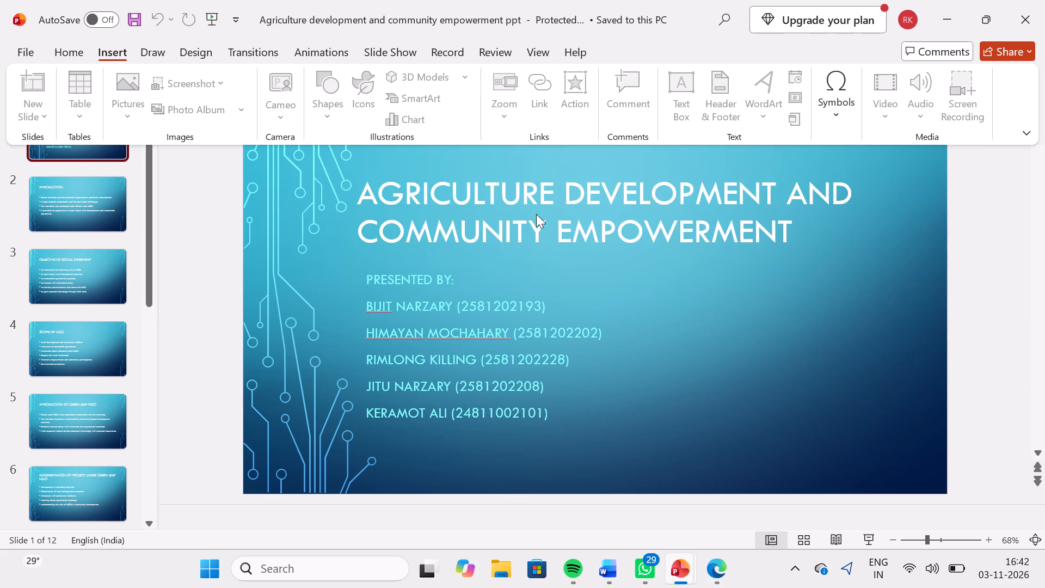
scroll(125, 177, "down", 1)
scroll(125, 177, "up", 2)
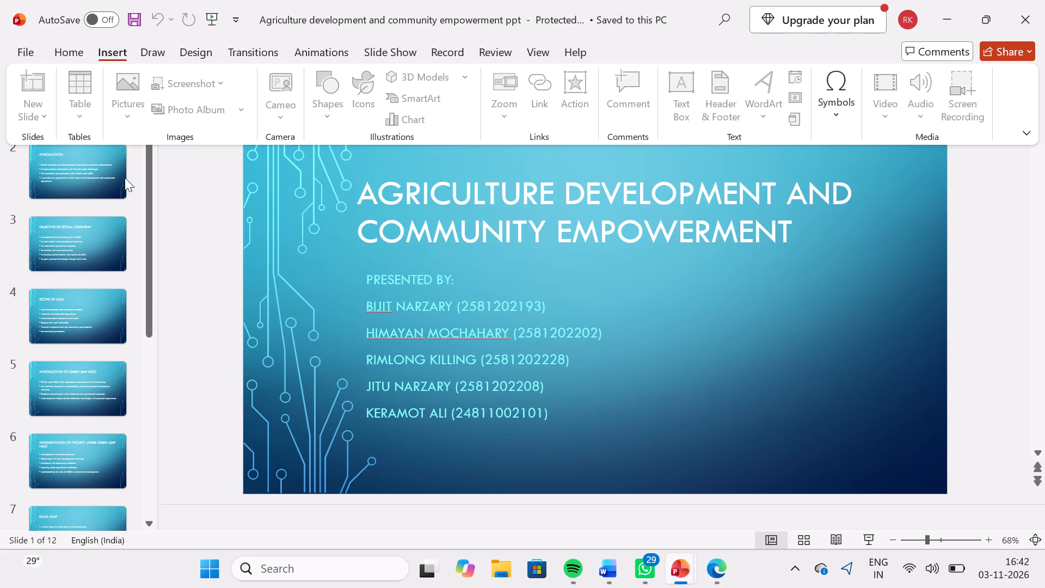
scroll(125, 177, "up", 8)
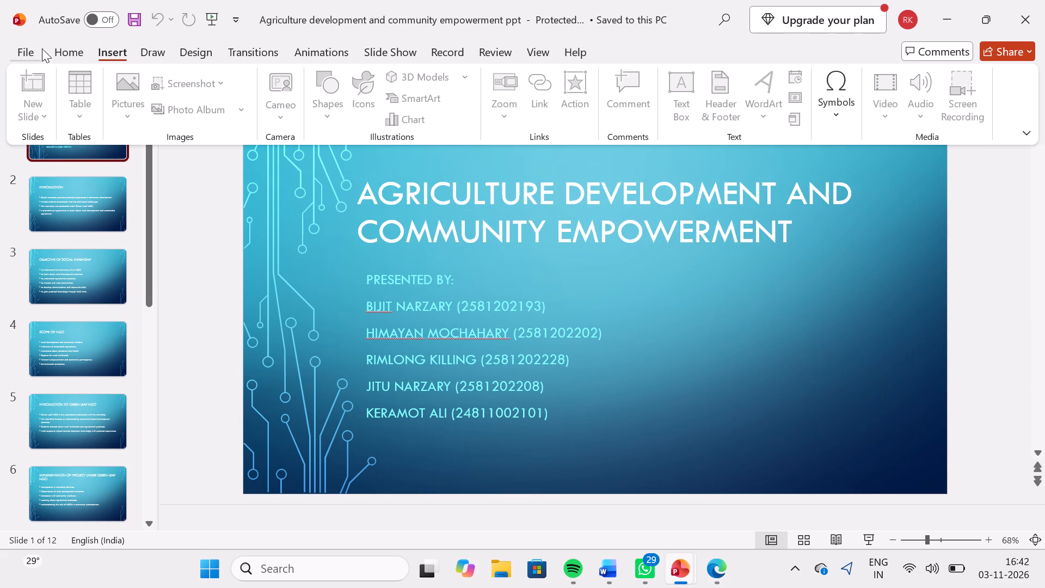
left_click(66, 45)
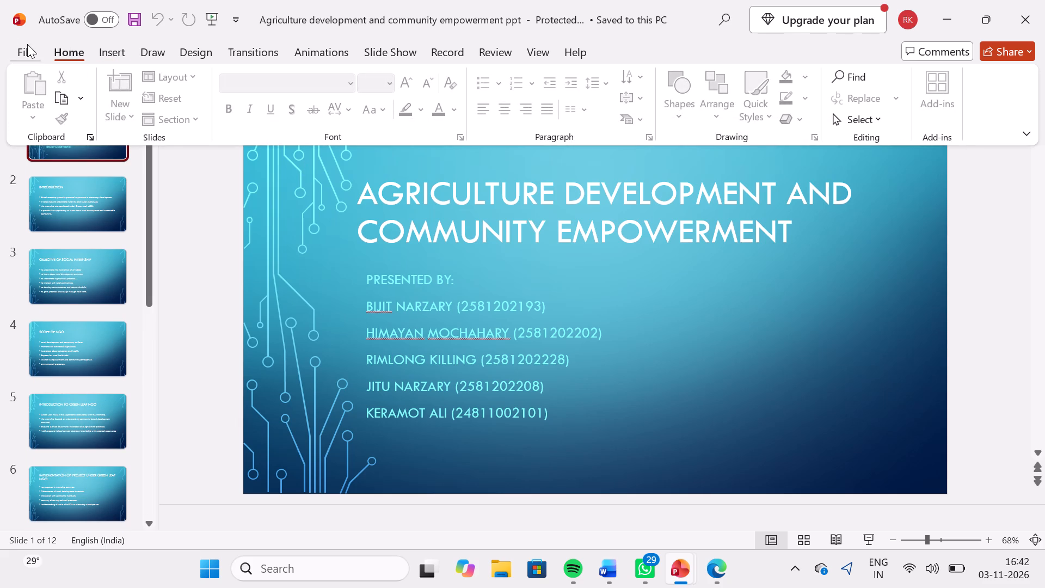
Open the file information page of the Agriculture development and community empowerment presentation.
left_click(26, 47)
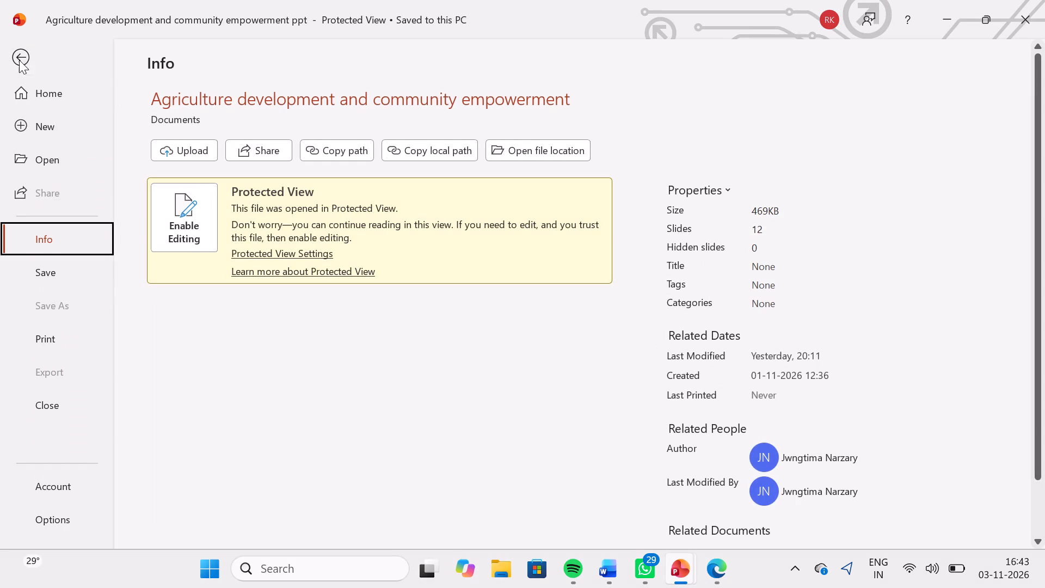
Reopen the Agriculture development and community empowerment presentation from the recent files.
left_click(44, 90)
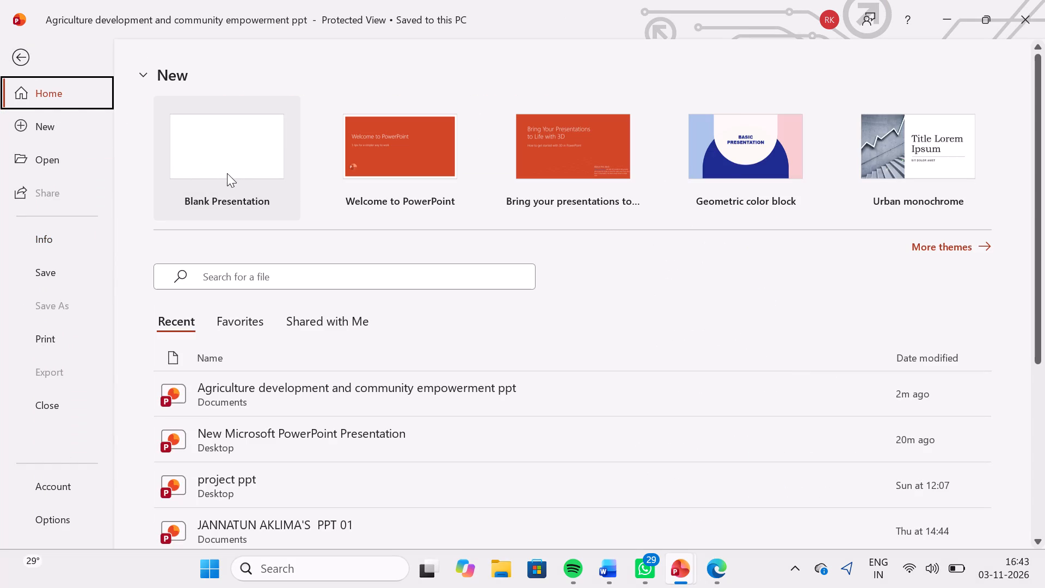
double_click(273, 391)
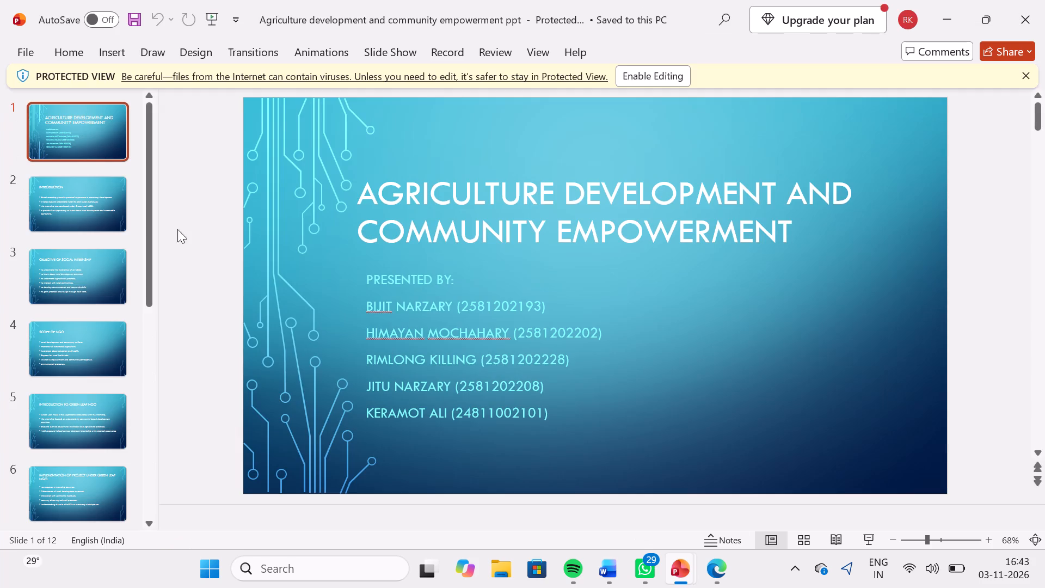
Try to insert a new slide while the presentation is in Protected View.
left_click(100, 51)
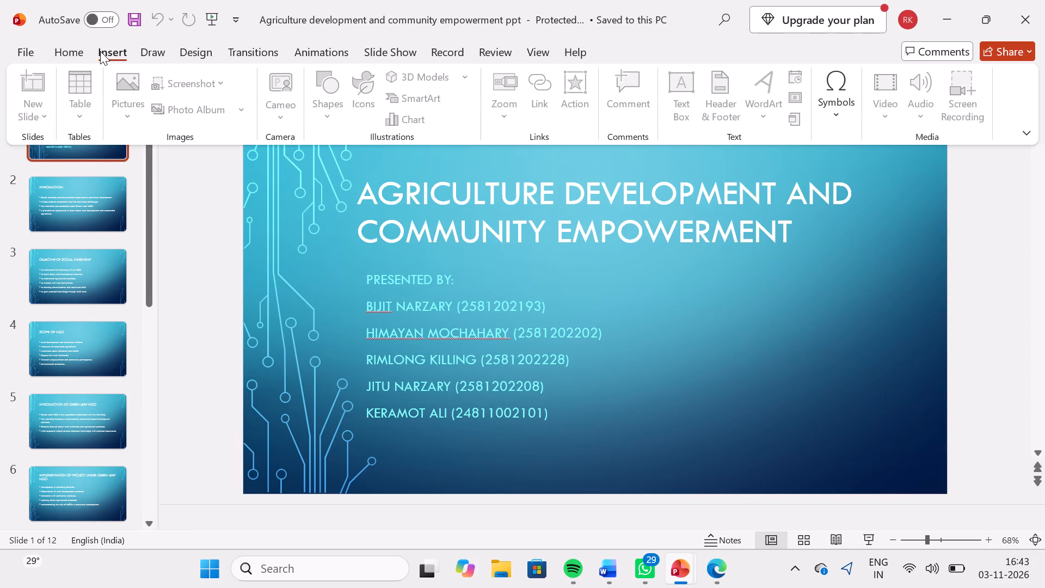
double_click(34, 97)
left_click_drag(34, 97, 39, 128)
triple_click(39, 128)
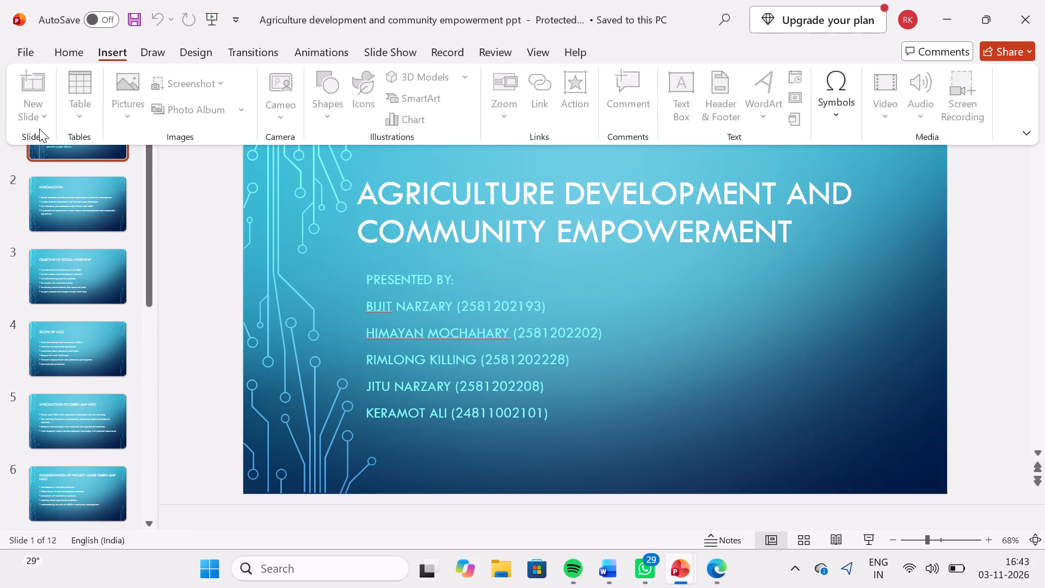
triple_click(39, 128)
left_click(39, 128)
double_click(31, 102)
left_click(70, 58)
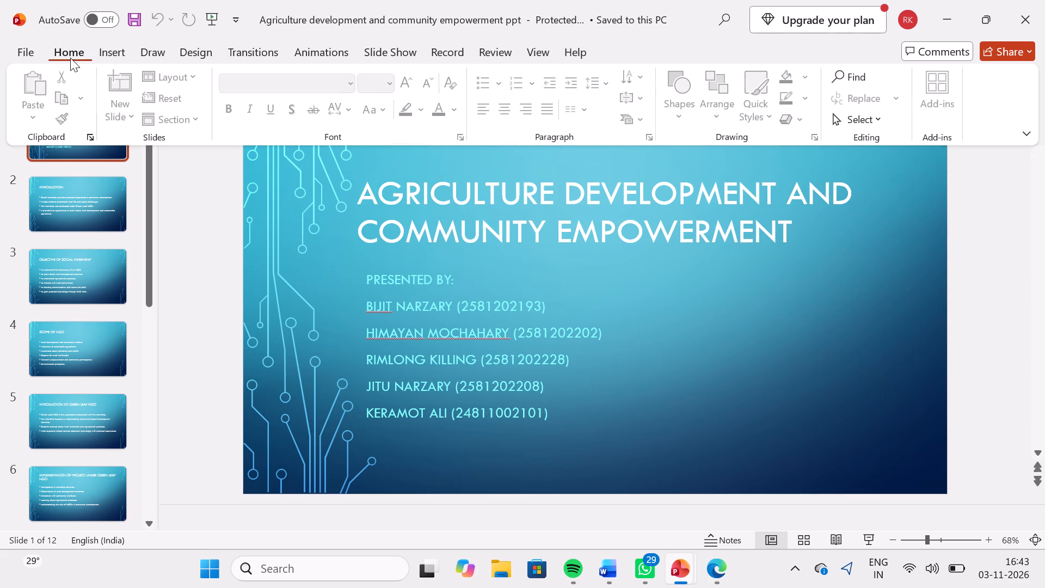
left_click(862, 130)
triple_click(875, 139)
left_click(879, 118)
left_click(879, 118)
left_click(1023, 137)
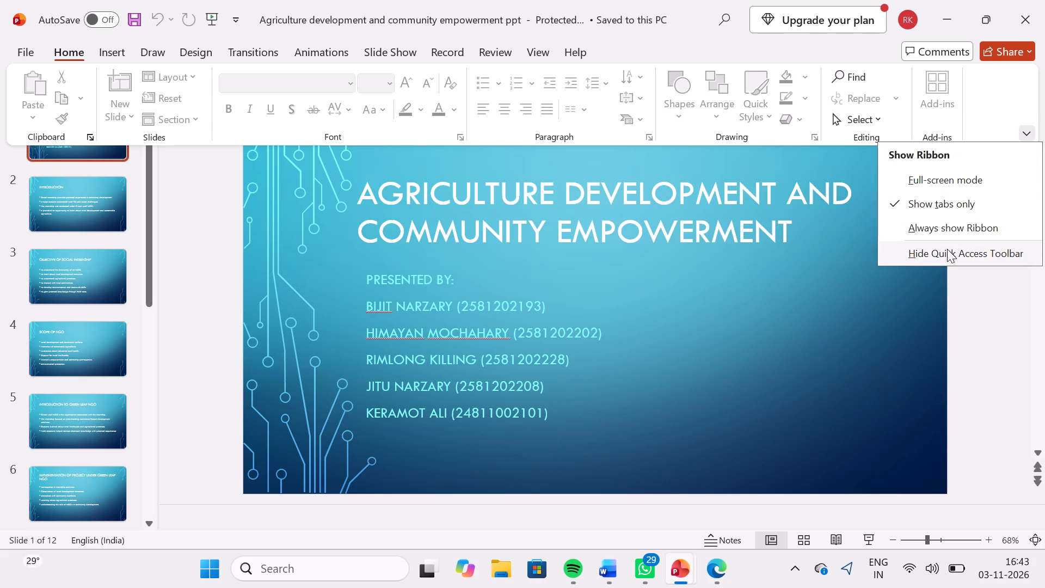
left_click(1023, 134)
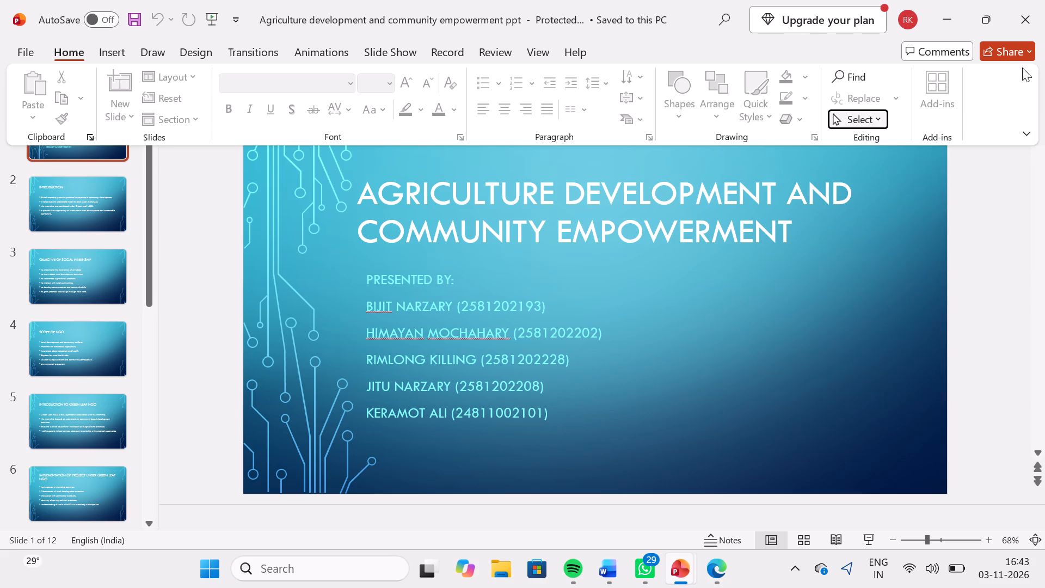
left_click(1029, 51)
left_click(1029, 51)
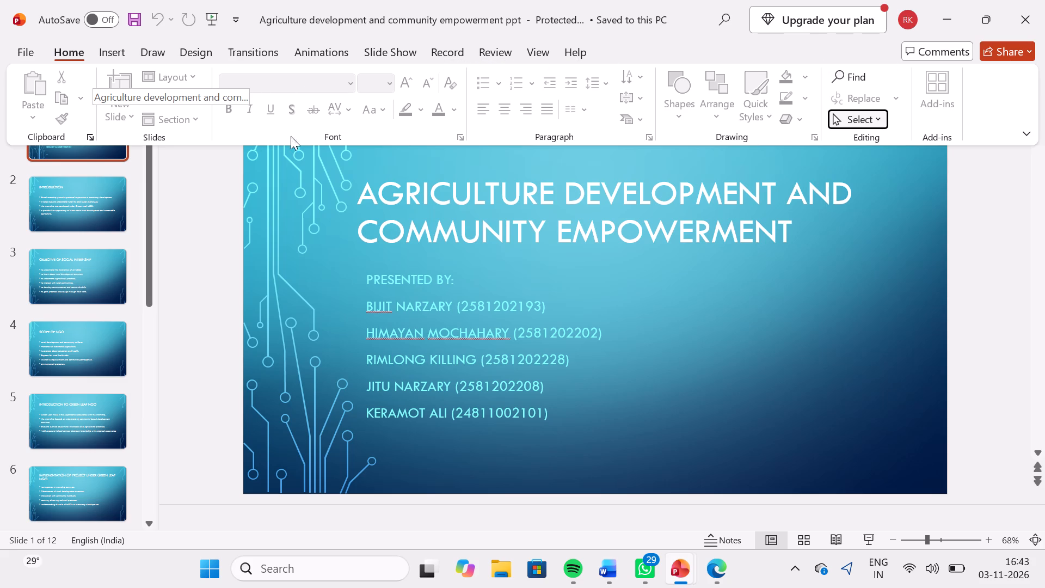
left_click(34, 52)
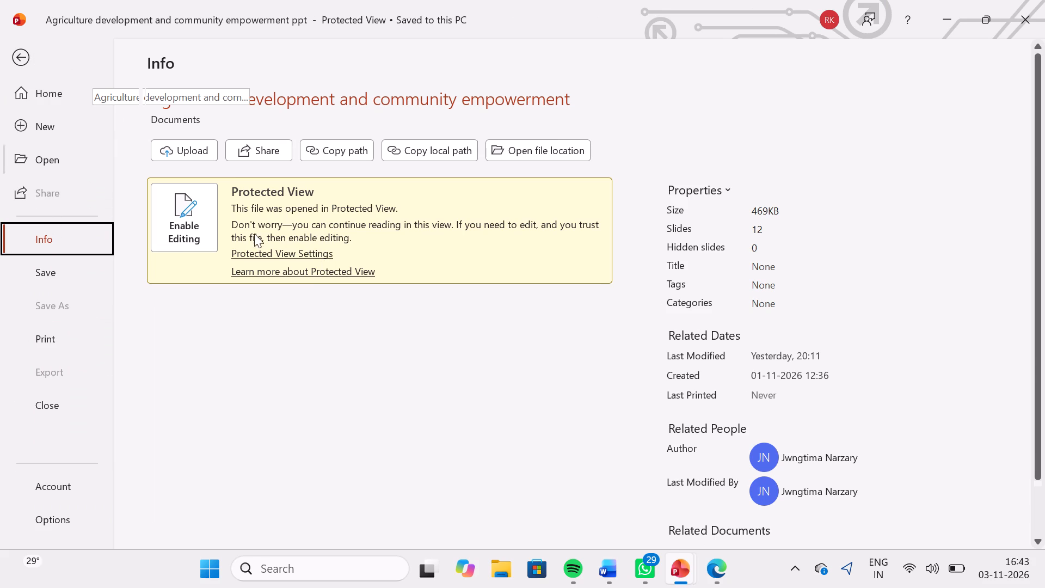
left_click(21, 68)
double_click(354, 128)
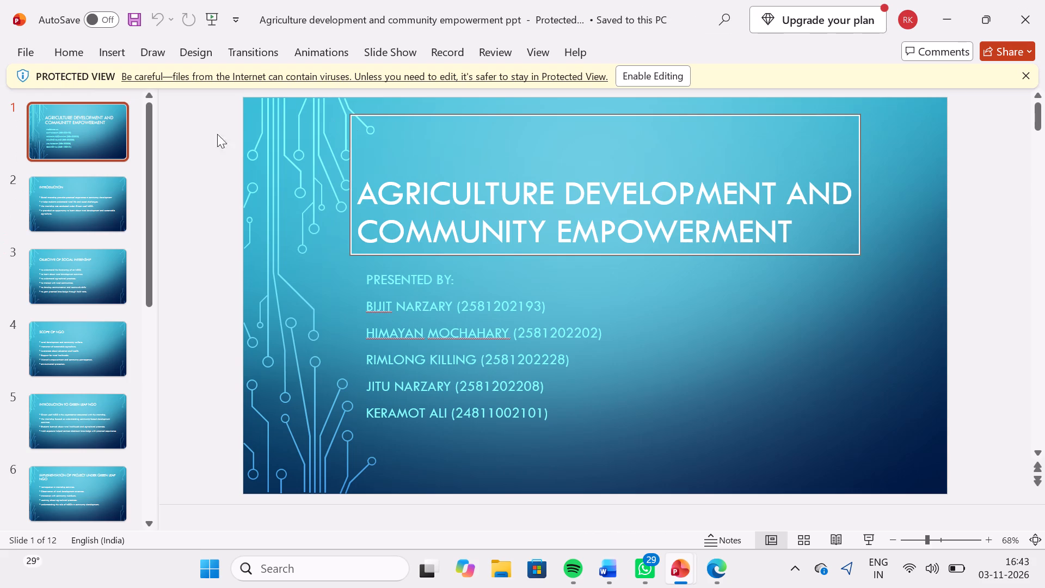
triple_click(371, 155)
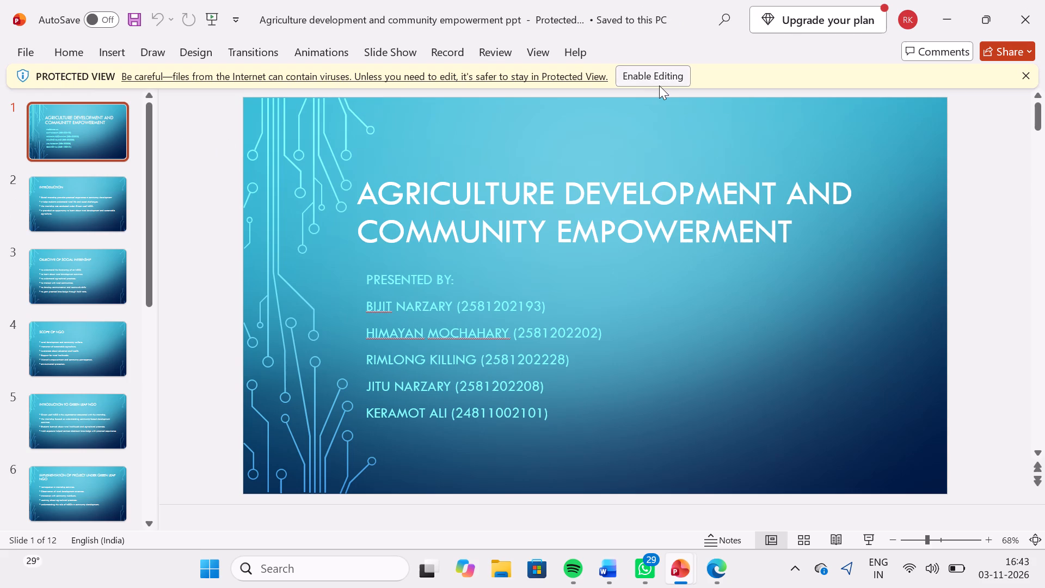
Enable editing for the protected presentation.
left_click(659, 85)
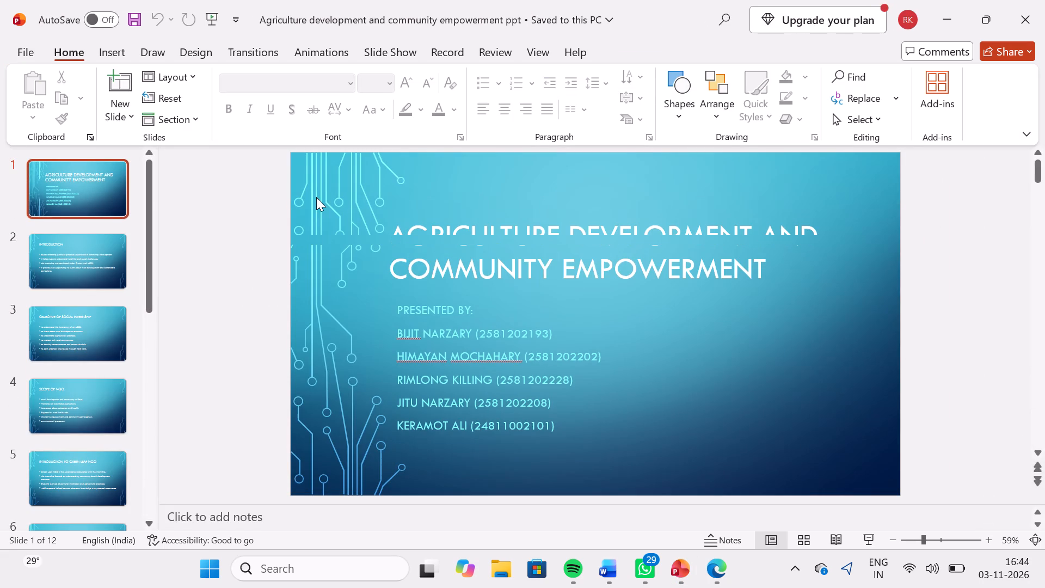
Reuse the Ingredients of concrete slide from the CONCRETE TECHNOLOGY ppt file in Documents, inserting it after the title slide.
left_click(110, 45)
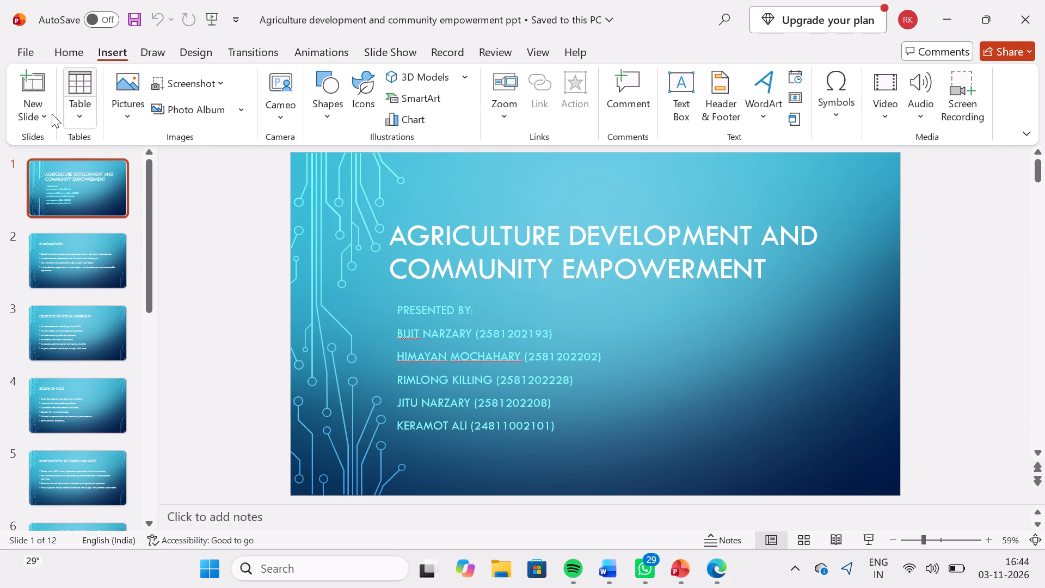
left_click(23, 111)
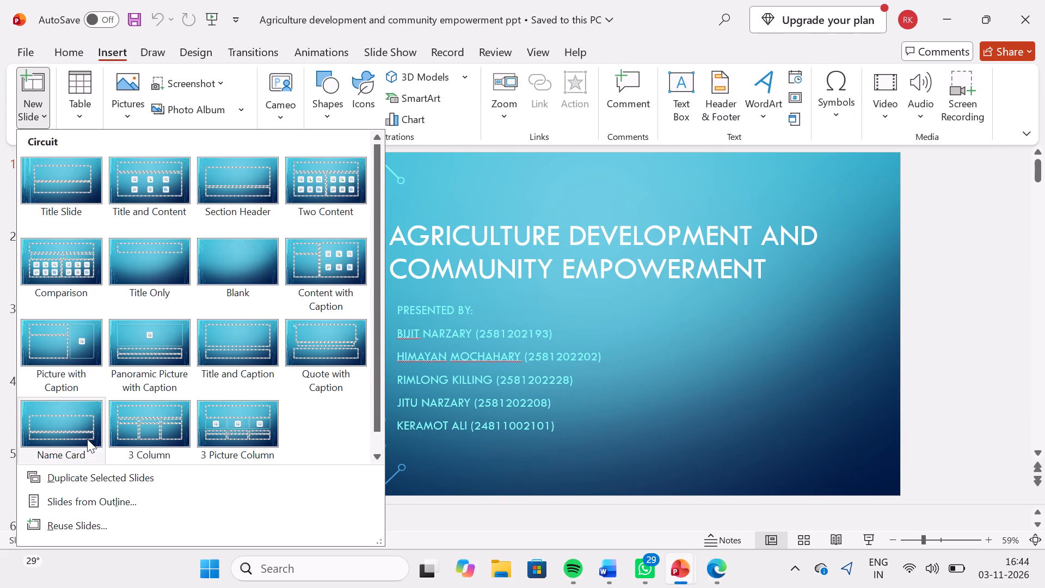
left_click(84, 525)
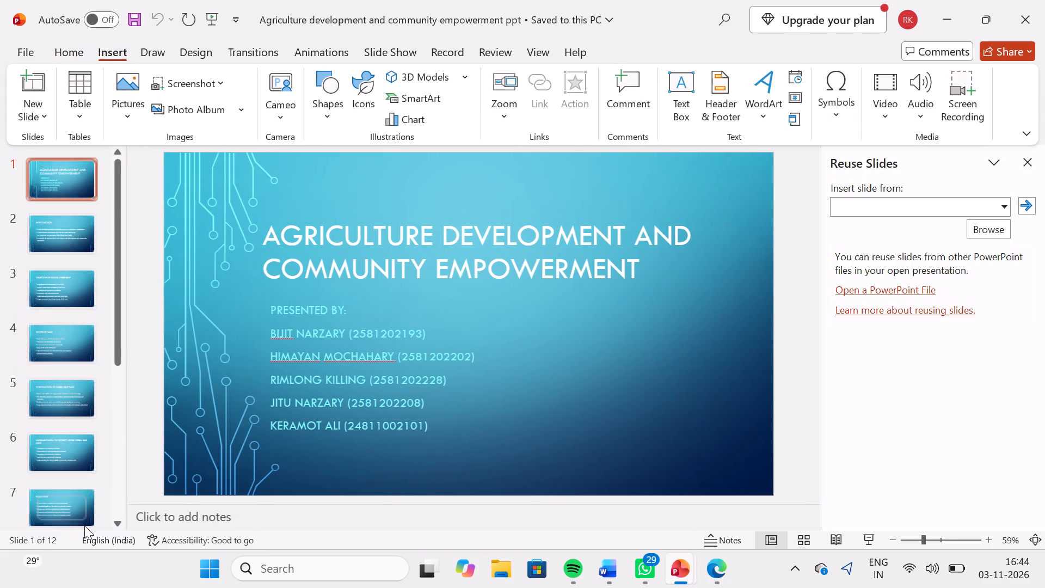
left_click(993, 231)
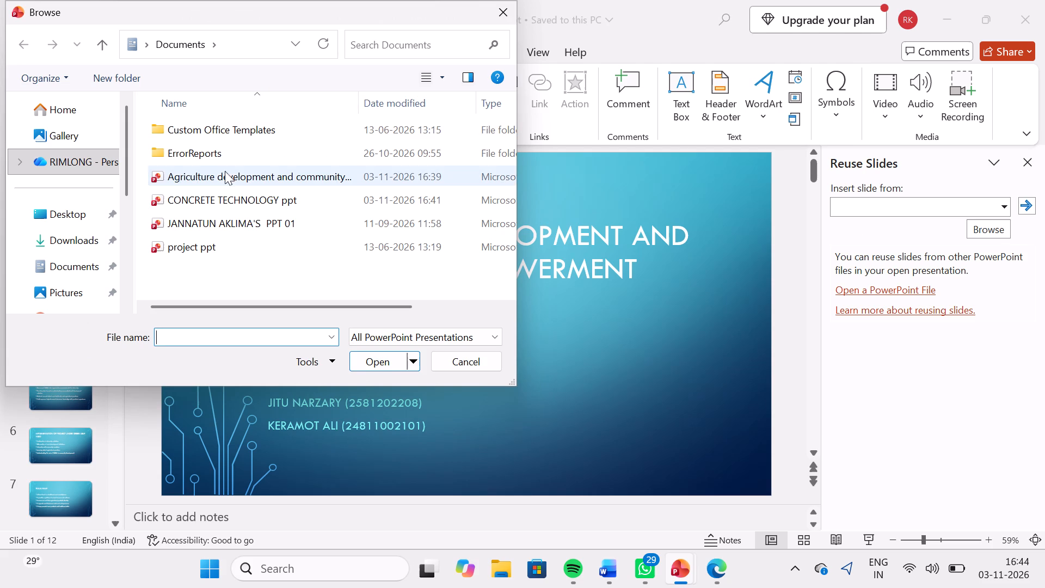
double_click(226, 193)
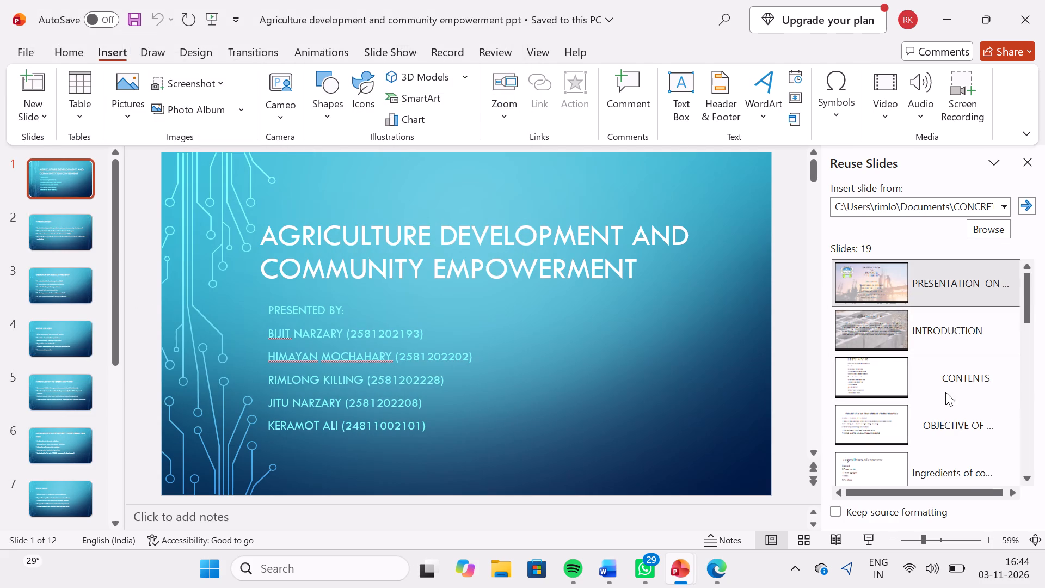
left_click(898, 472)
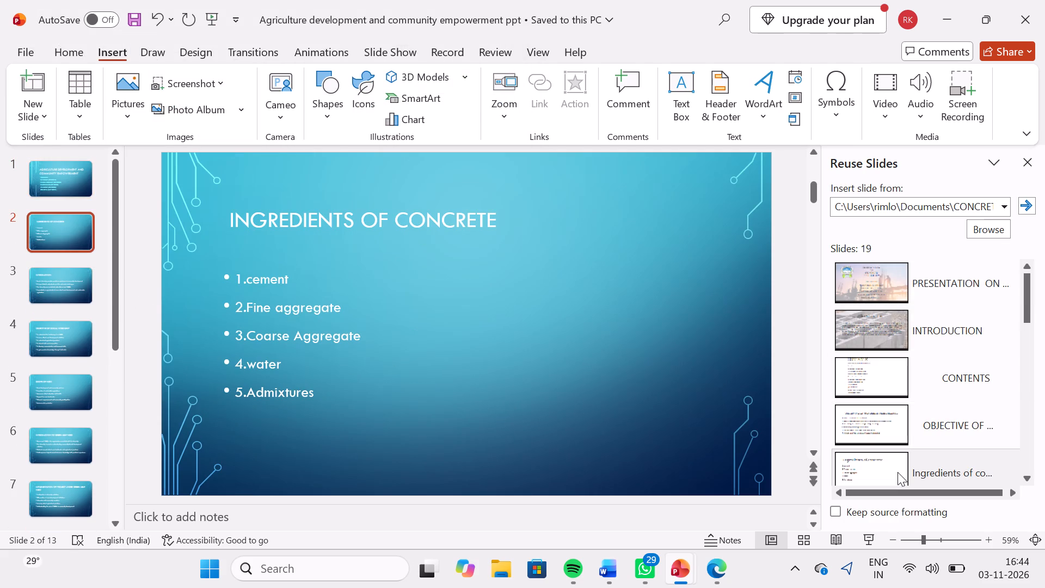
Look through the remaining reusable slides of the CONCRETE TECHNOLOGY presentation, down to References.
scroll(905, 391, "down", 1)
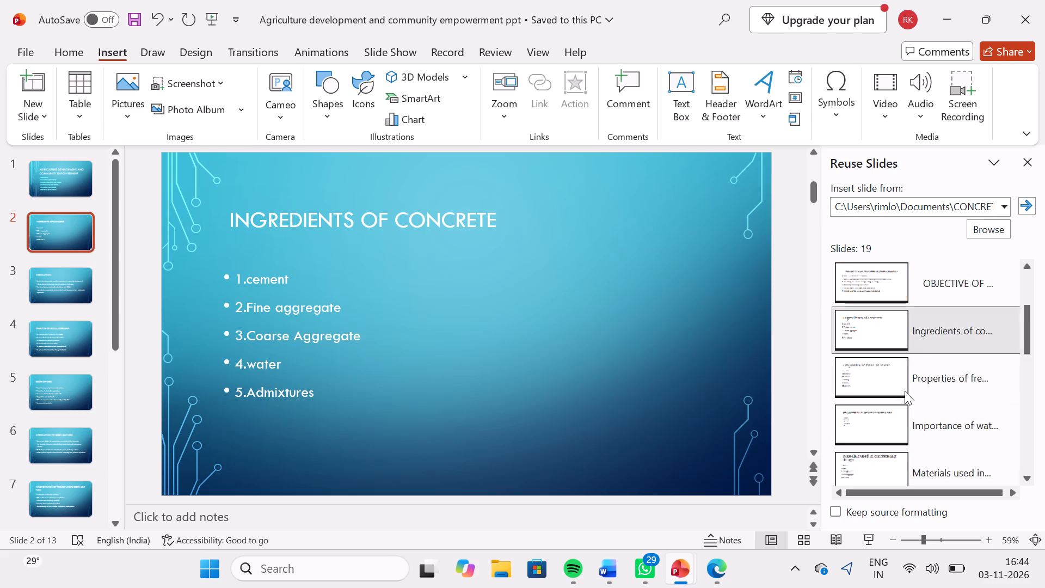
scroll(905, 391, "down", 4)
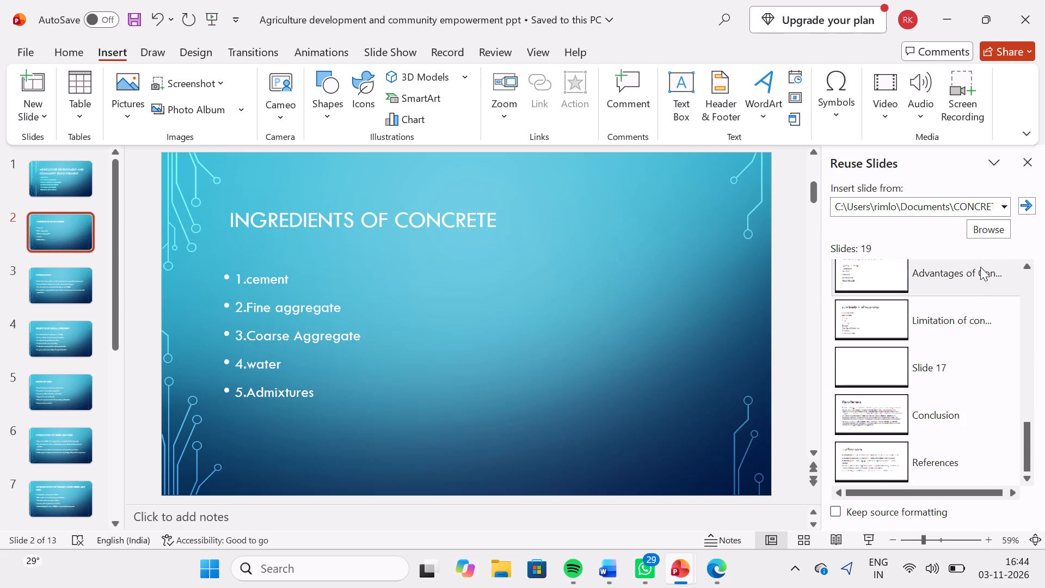
scroll(958, 298, "down", 2)
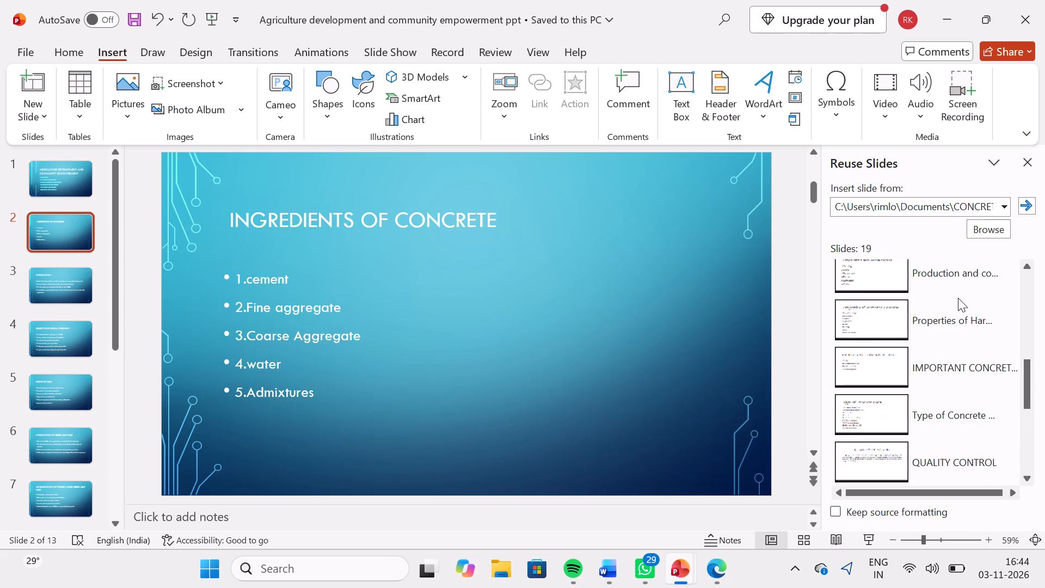
scroll(958, 298, "down", 2)
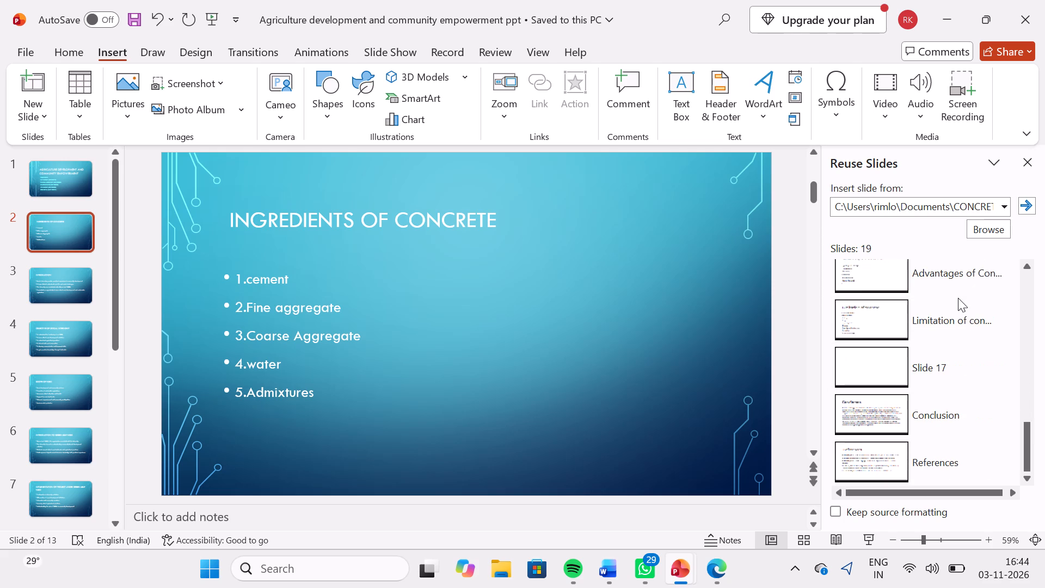
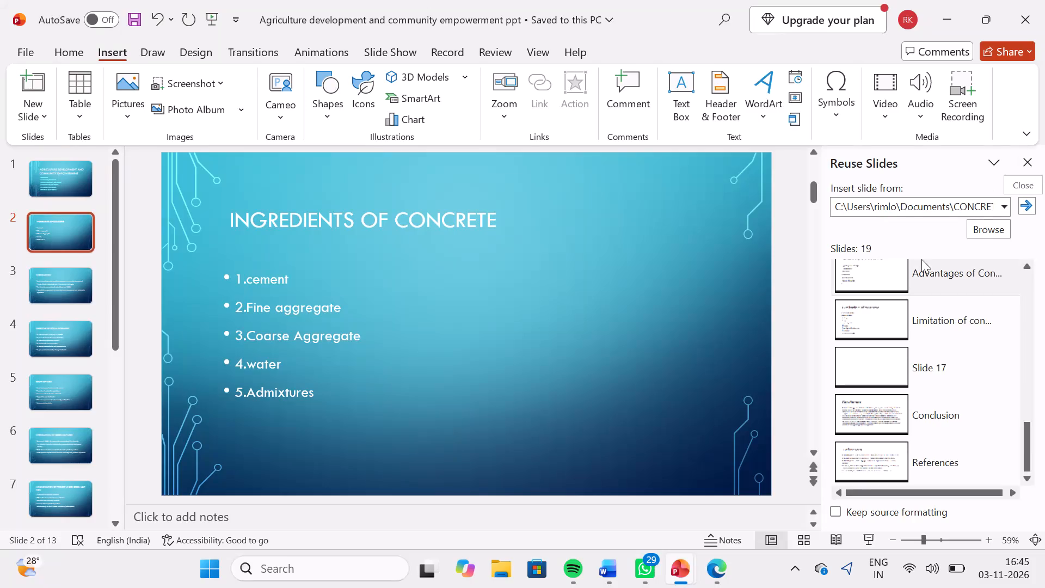
Apply the theme of the CONCRETE TECHNOLOGY presentation's title slide to all slides.
scroll(910, 272, "up", 4)
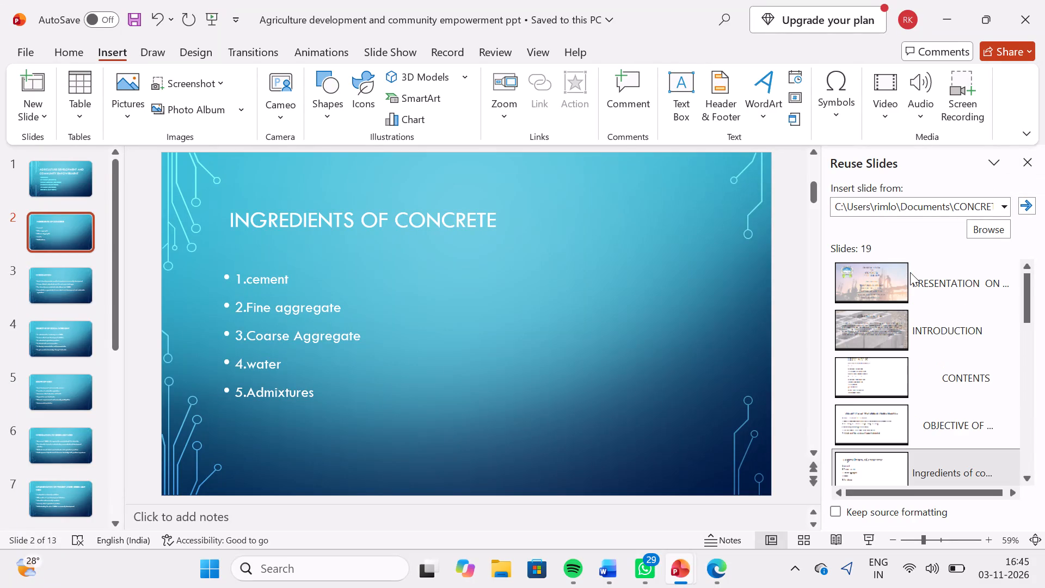
right_click(910, 272)
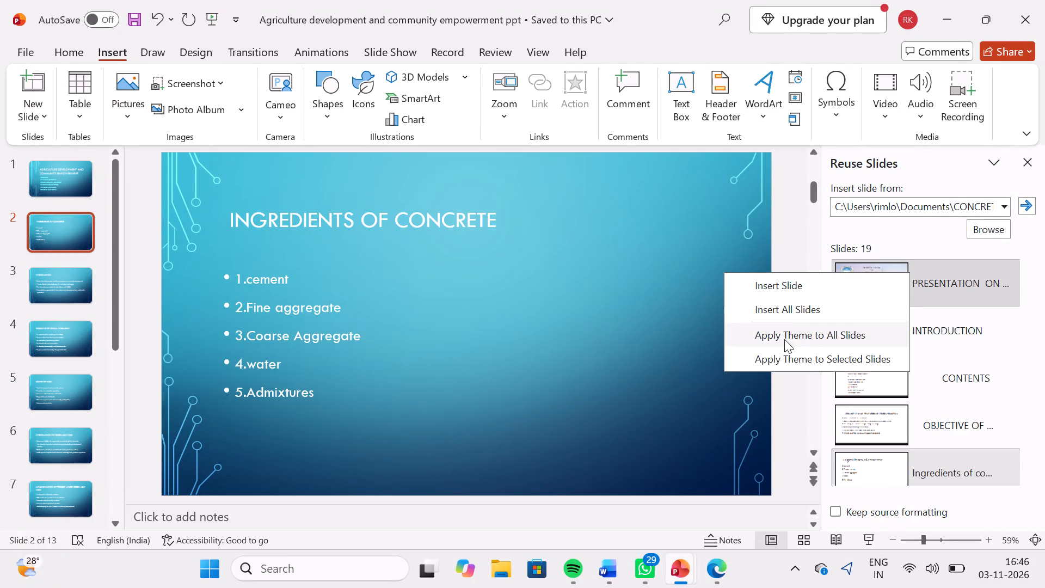
left_click(788, 333)
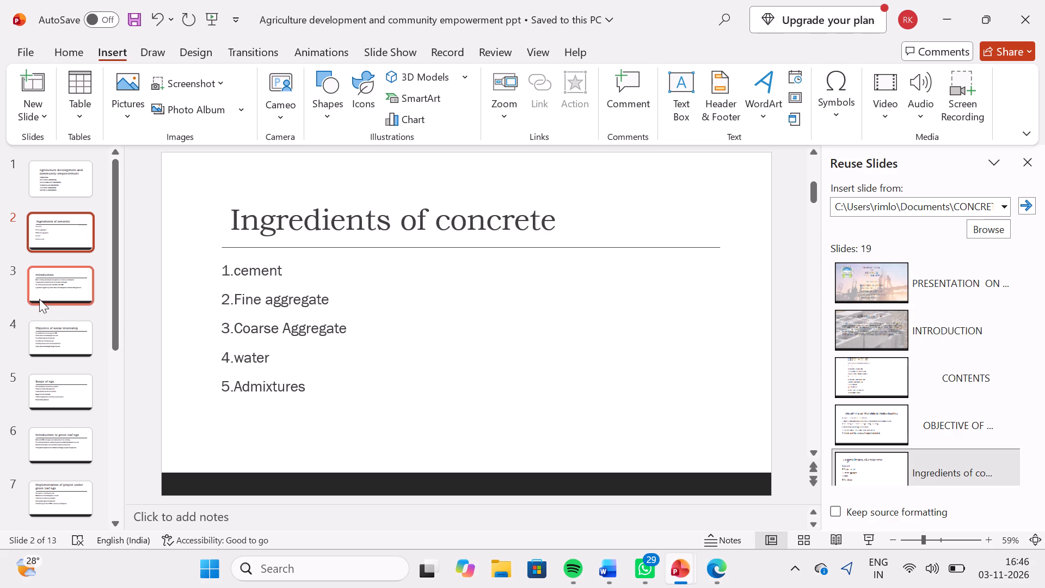
Insert all slides of the CONCRETE TECHNOLOGY presentation after the final references slide, keeping its theme applied to all slides.
scroll(56, 307, "down", 13)
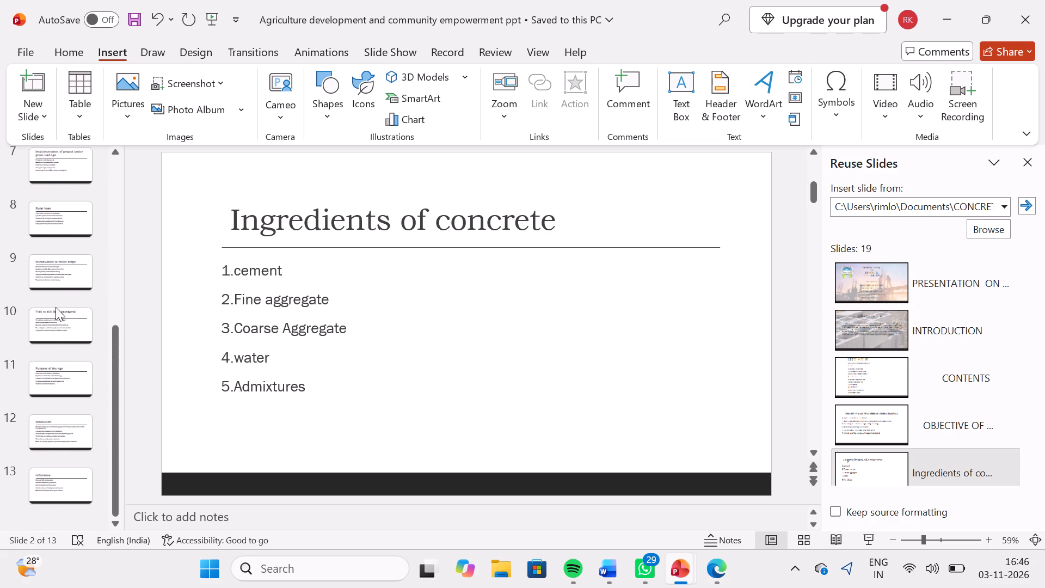
scroll(56, 307, "down", 11)
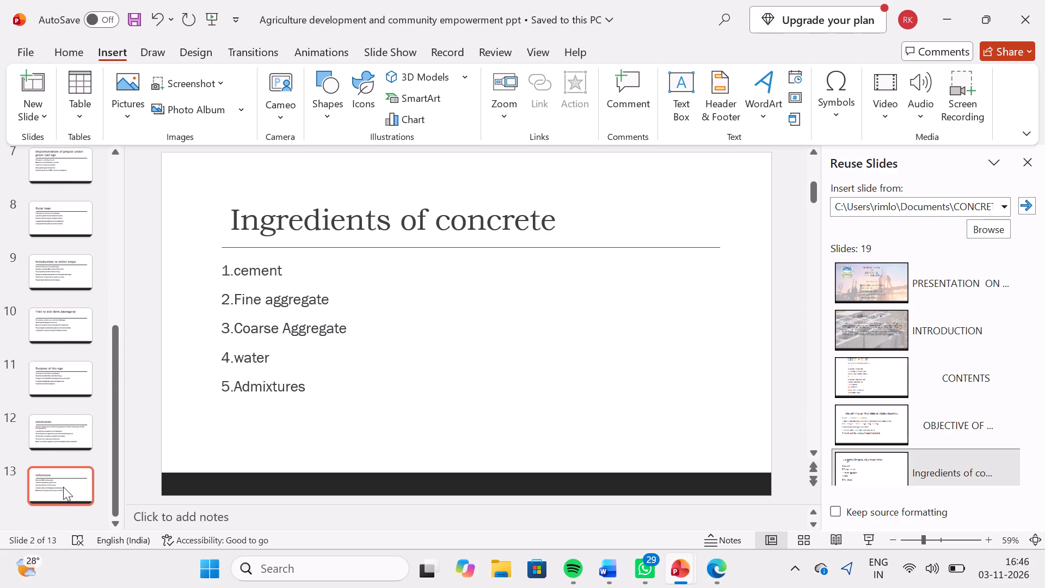
left_click(63, 487)
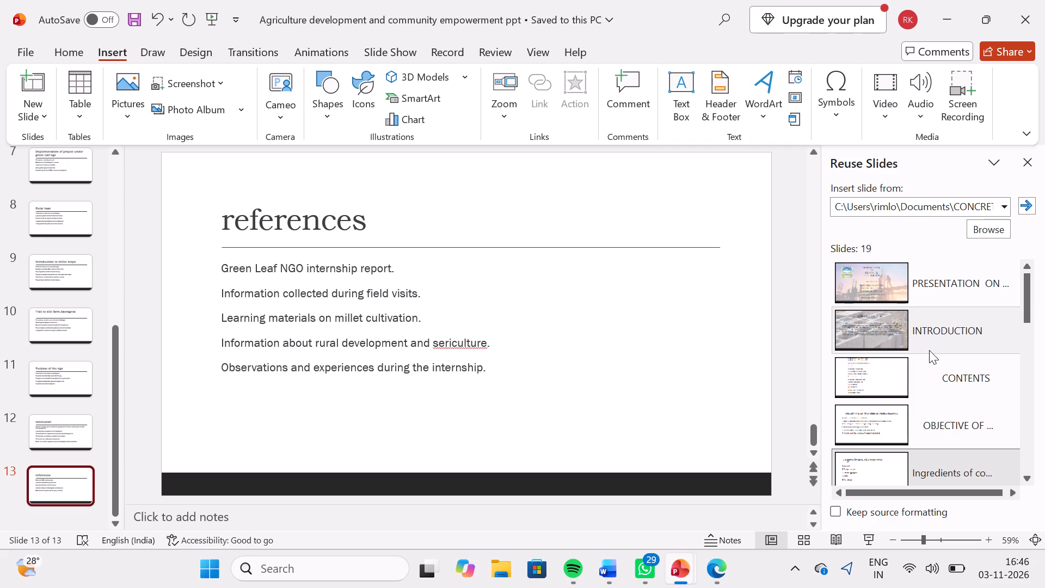
right_click(940, 291)
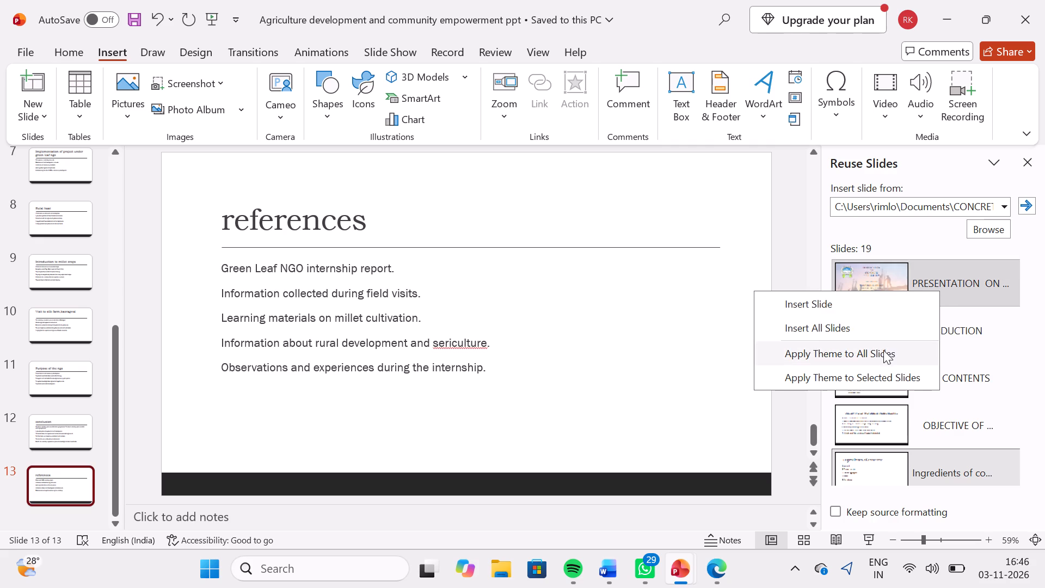
left_click(883, 350)
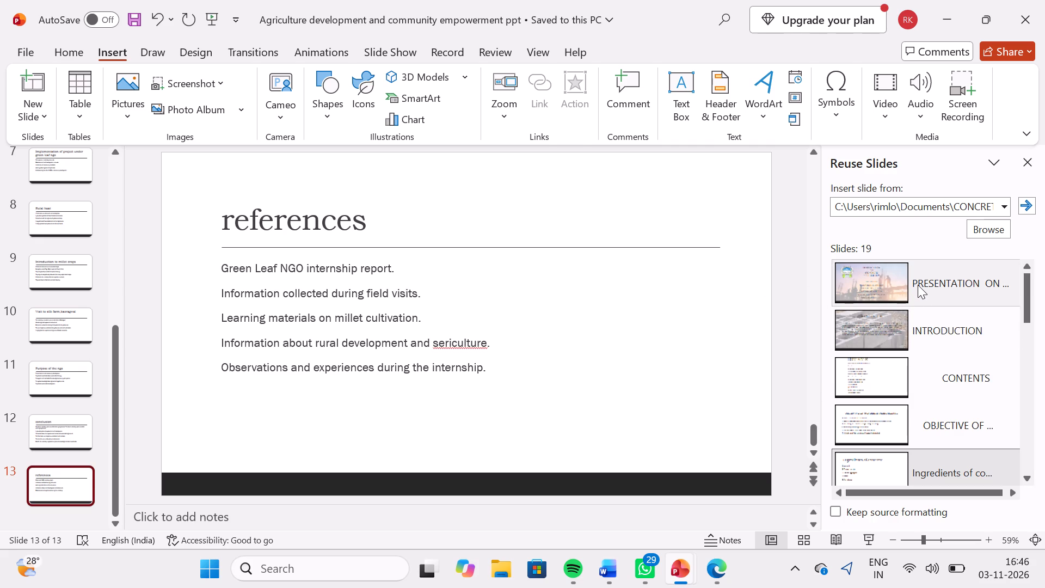
right_click(918, 285)
left_click(841, 318)
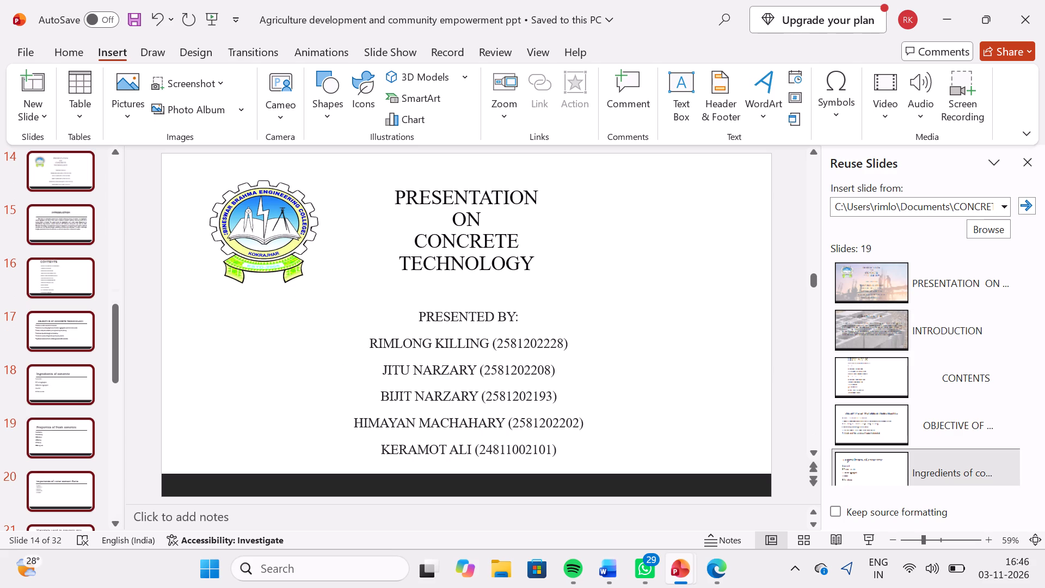
Look over the thumbnails of the newly inserted CONCRETE TECHNOLOGY slides, down to the last slide.
scroll(89, 271, "up", 1)
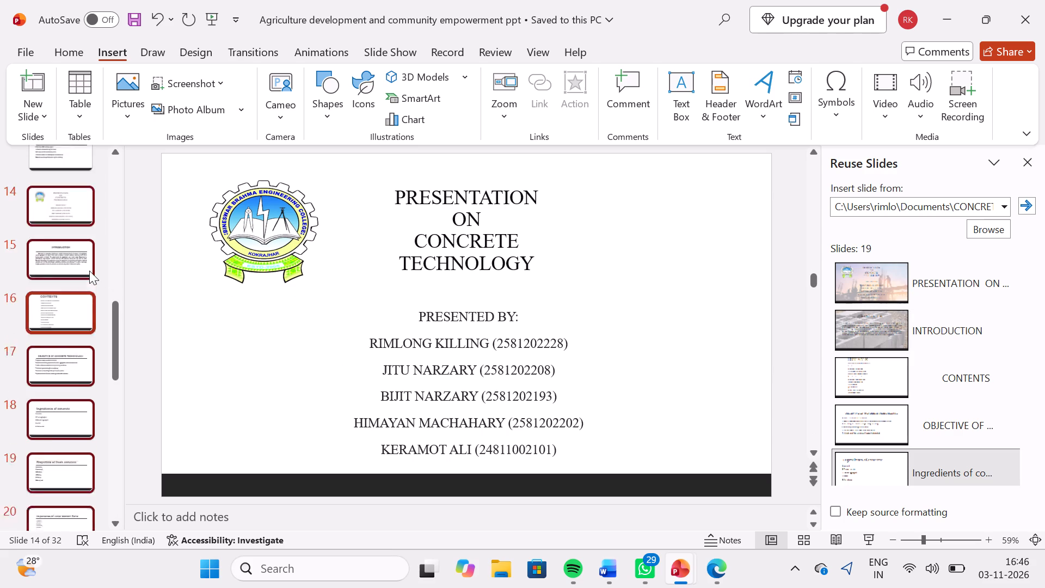
scroll(89, 271, "up", 1)
scroll(89, 271, "down", 7)
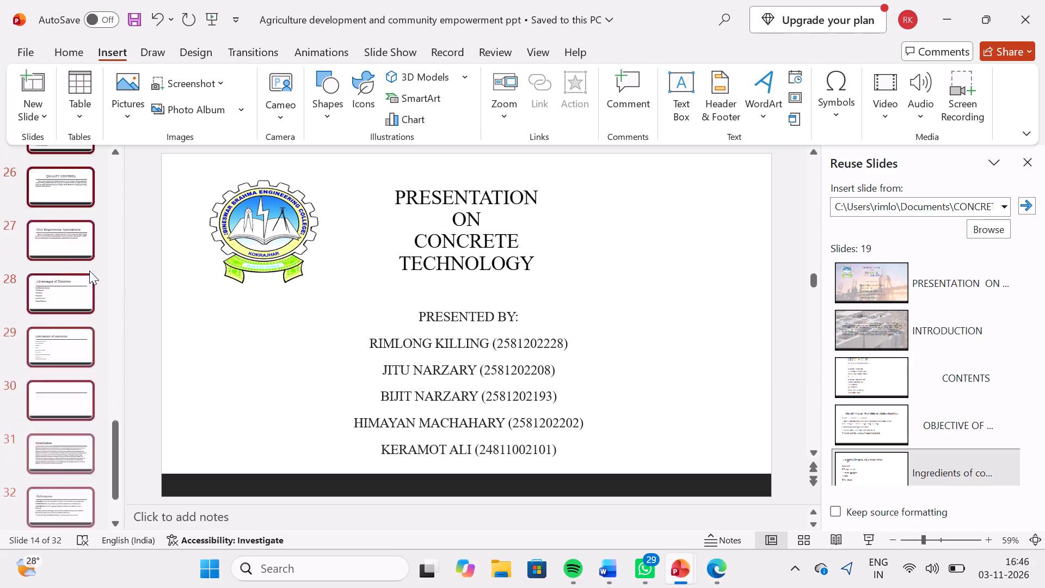
scroll(89, 271, "down", 4)
scroll(89, 271, "up", 5)
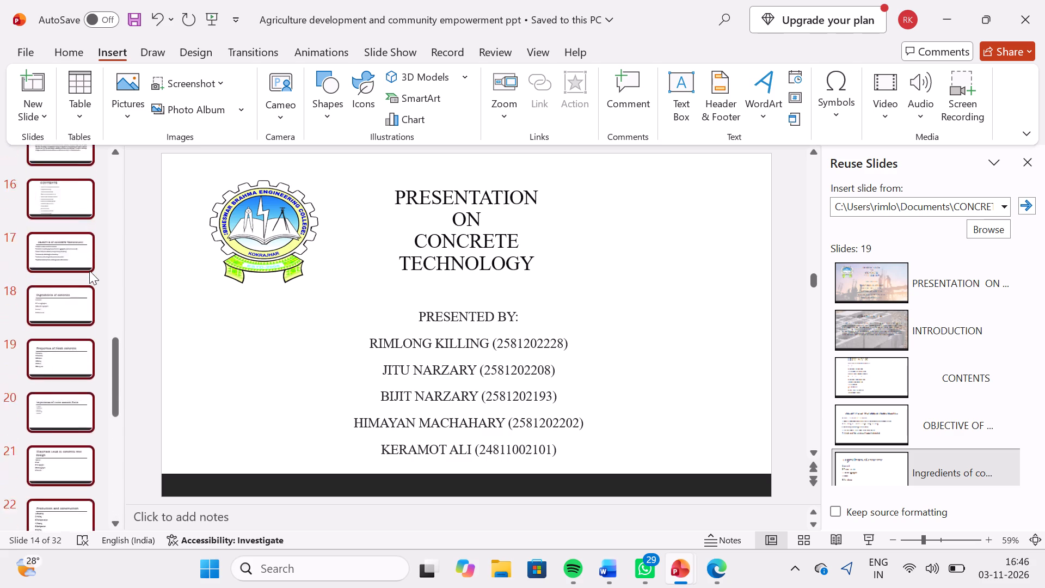
scroll(89, 271, "up", 6)
scroll(89, 271, "up", 20)
scroll(89, 271, "up", 5)
Review the combined presentation slide by slide, from the Agriculture development title slide to the empty slide after Limitation of concrete.
left_click(53, 166)
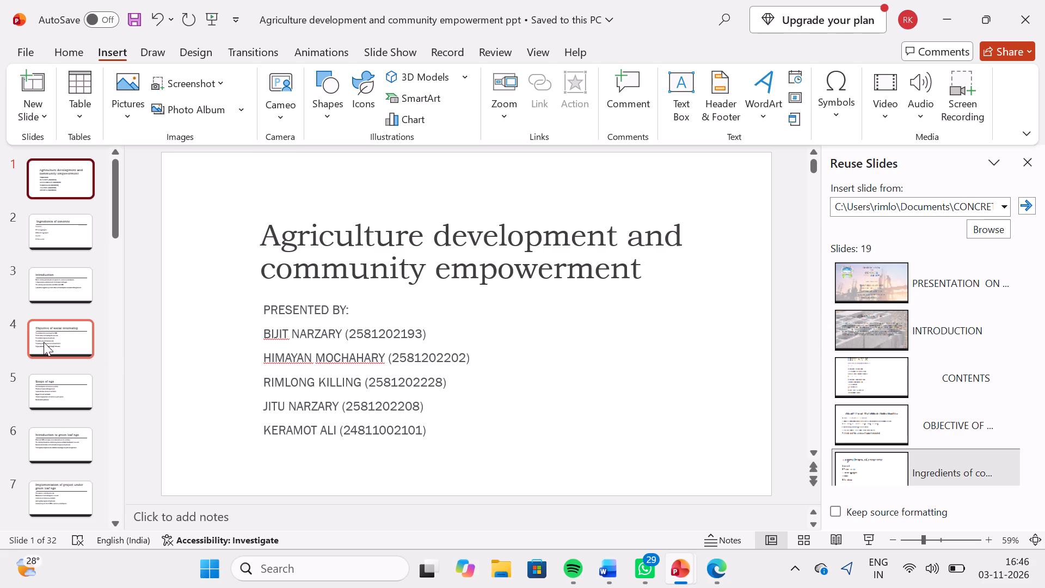
scroll(37, 329, "down", 3)
scroll(37, 329, "up", 1)
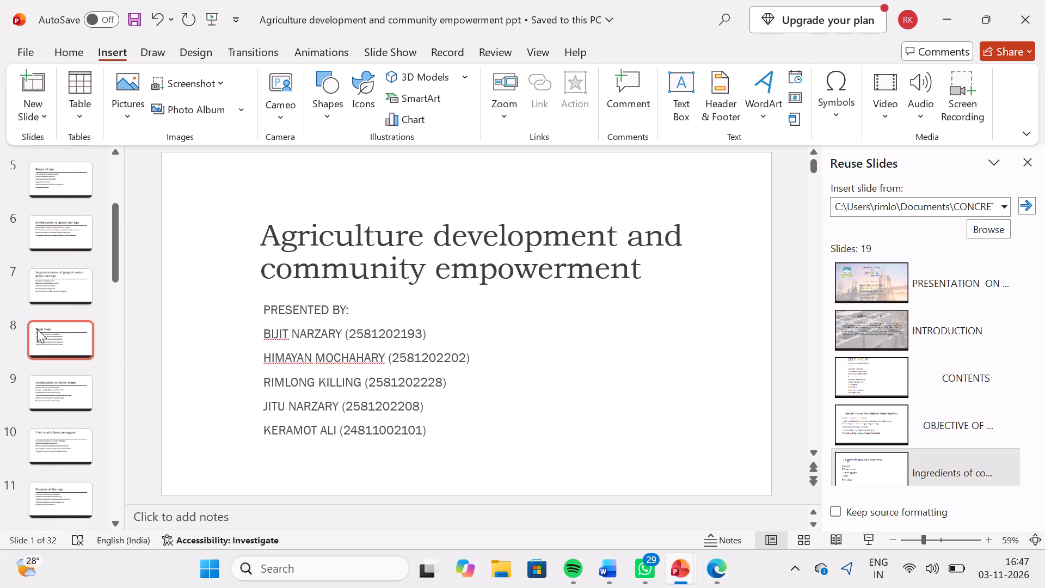
scroll(37, 329, "up", 1)
left_click(69, 224)
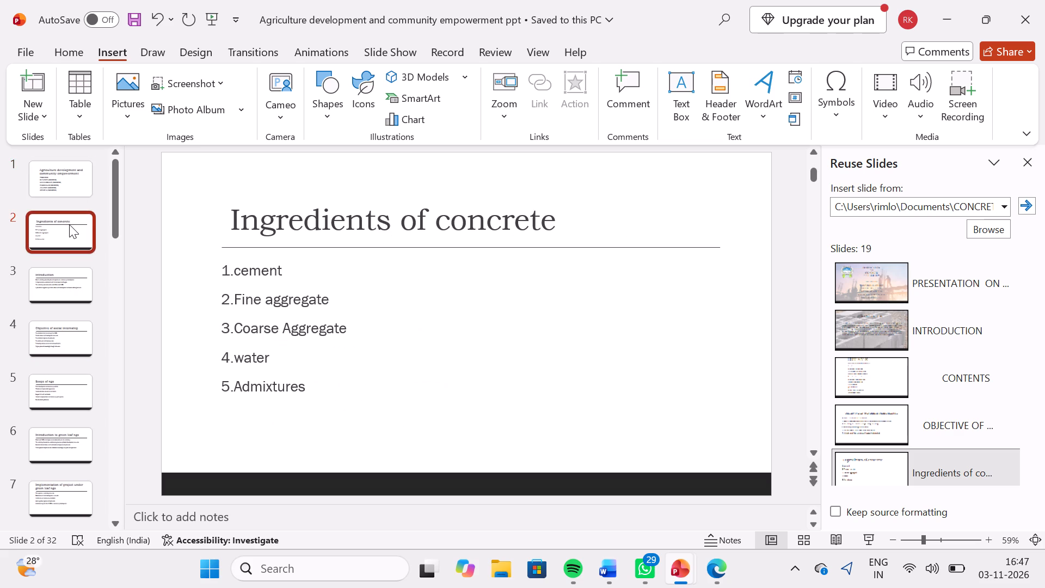
key("Down")
key("Down")
key("Down")
key("Down")
key("Down")
key("Down")
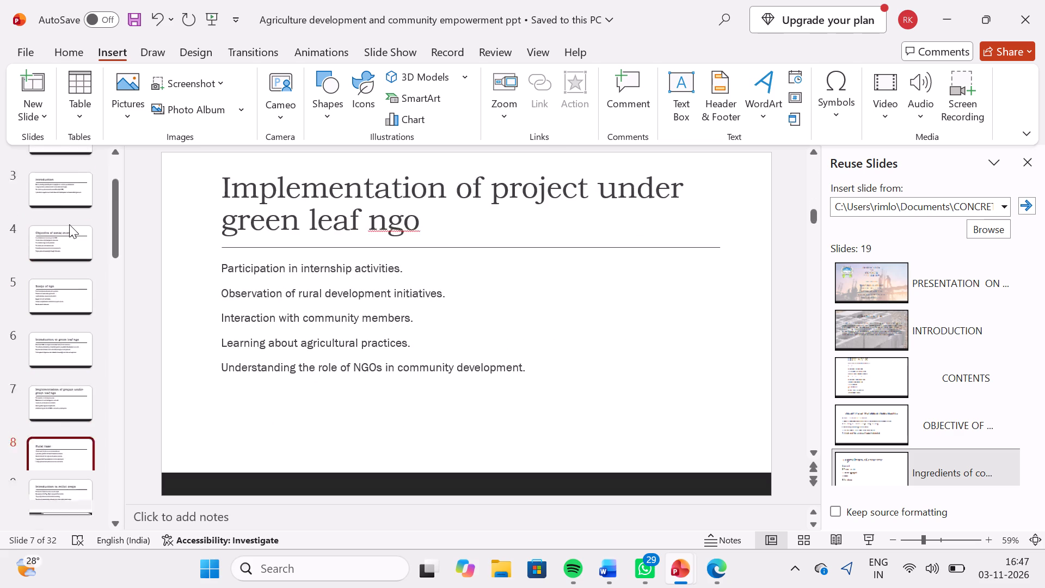
key("Down")
key("Down")
key("Down")
key("Down")
key("Down")
key("Down")
key("Down")
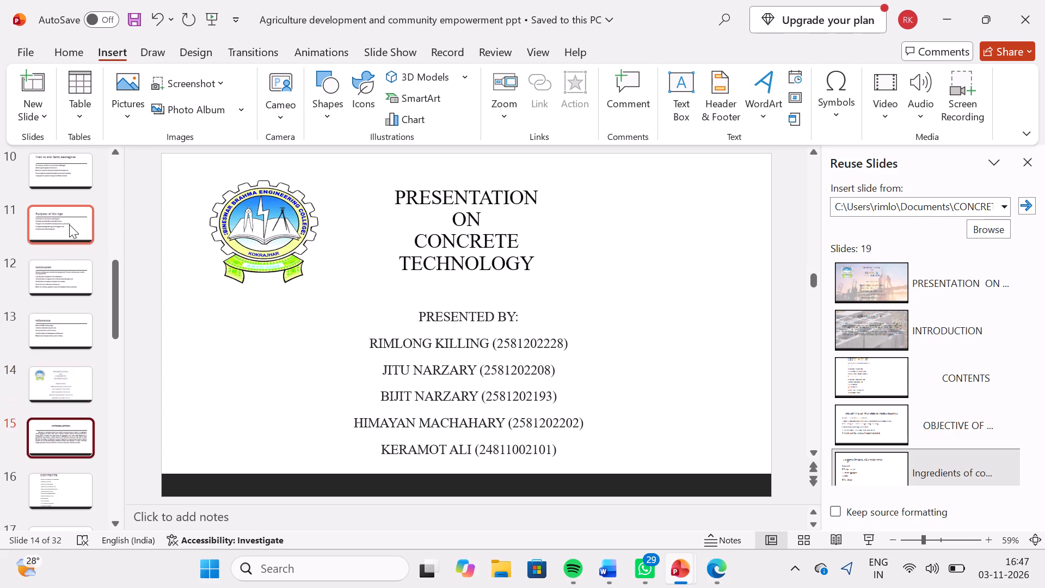
key("Down")
key("Down")
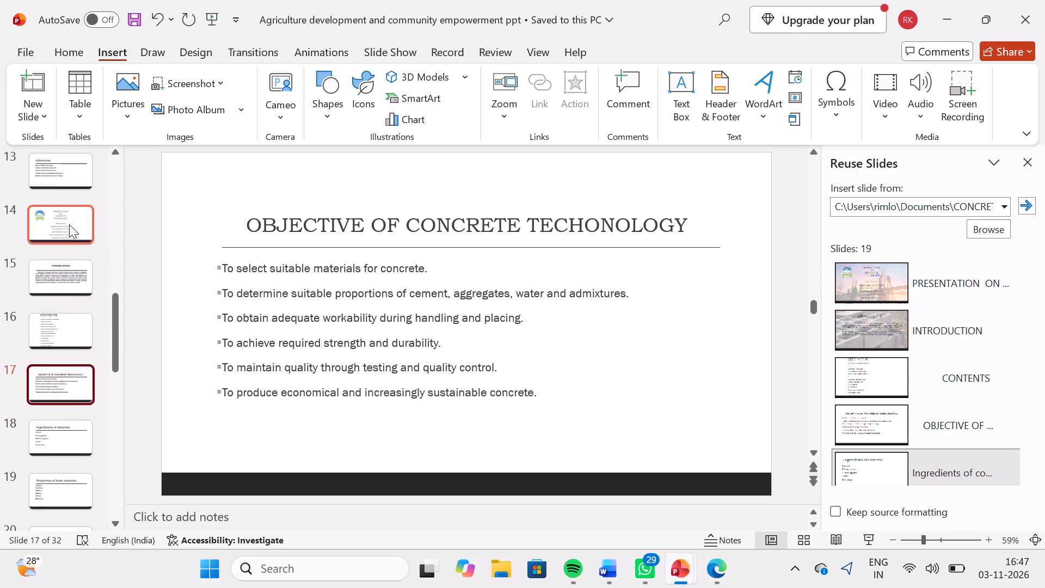
key("Down")
key("Down")
key("Down")
key("Down")
key("Down")
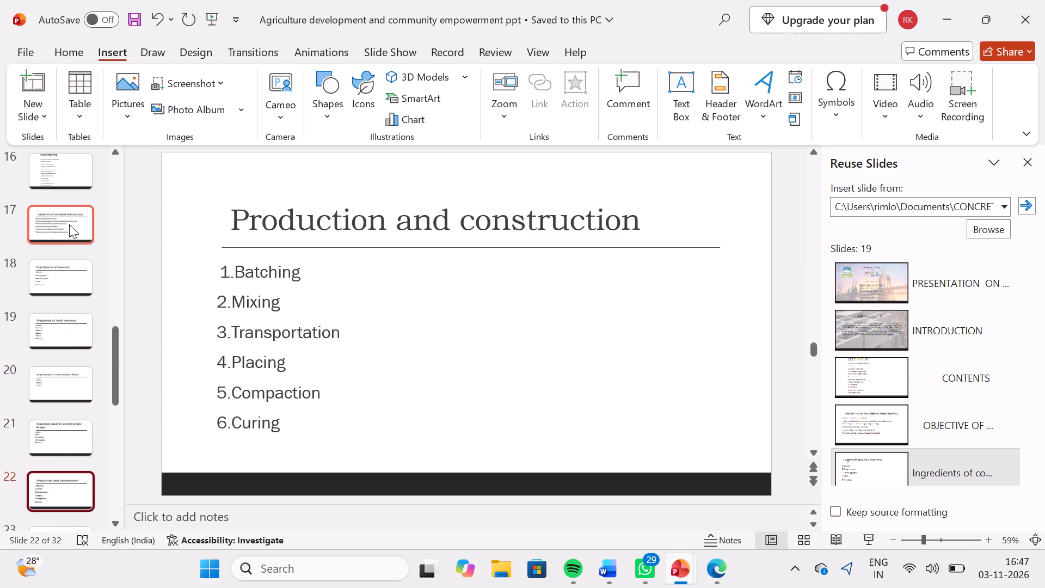
key("Down")
key("Down")
key("Down")
key("Down")
key("Down")
key("Down")
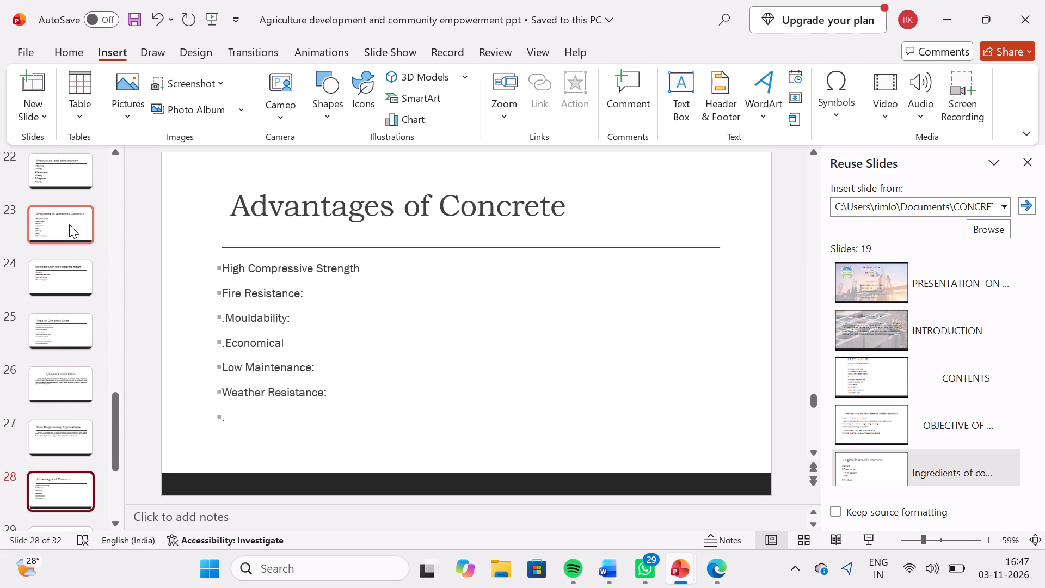
key("Down")
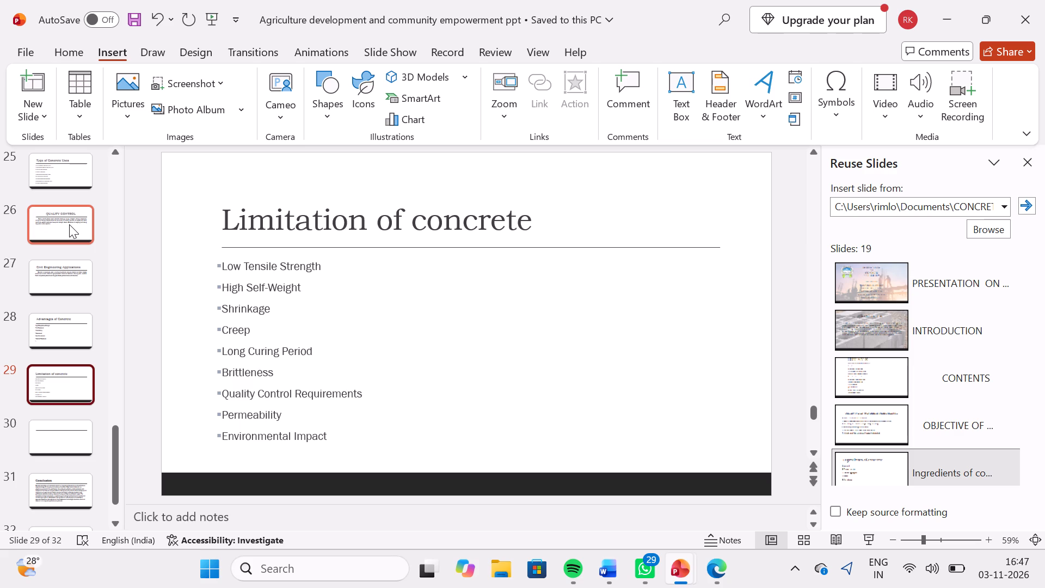
key("Down")
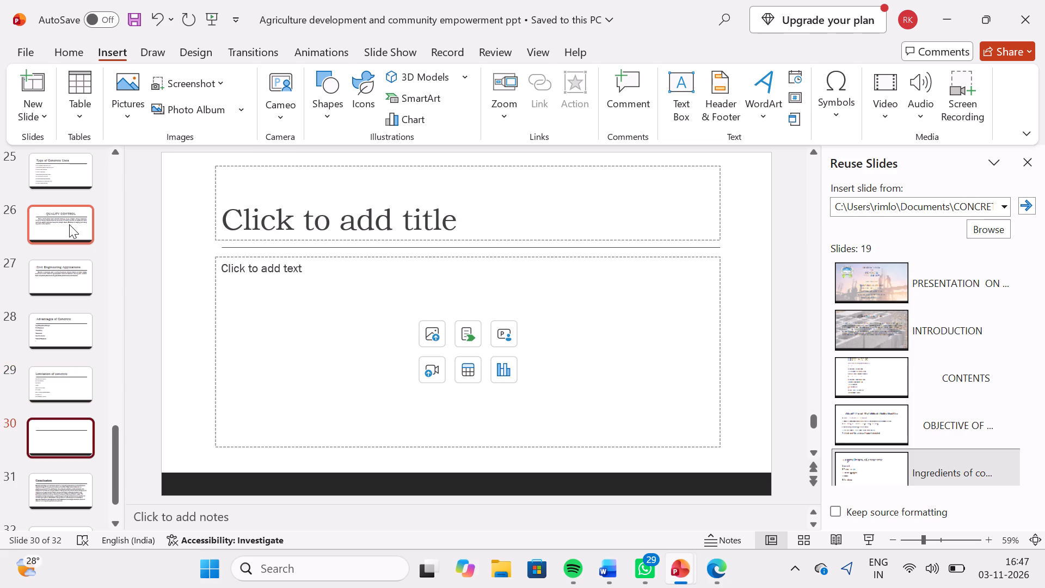
Delete the empty slide between the Limitation of concrete and Conclusion slides.
key("Down")
key("Up")
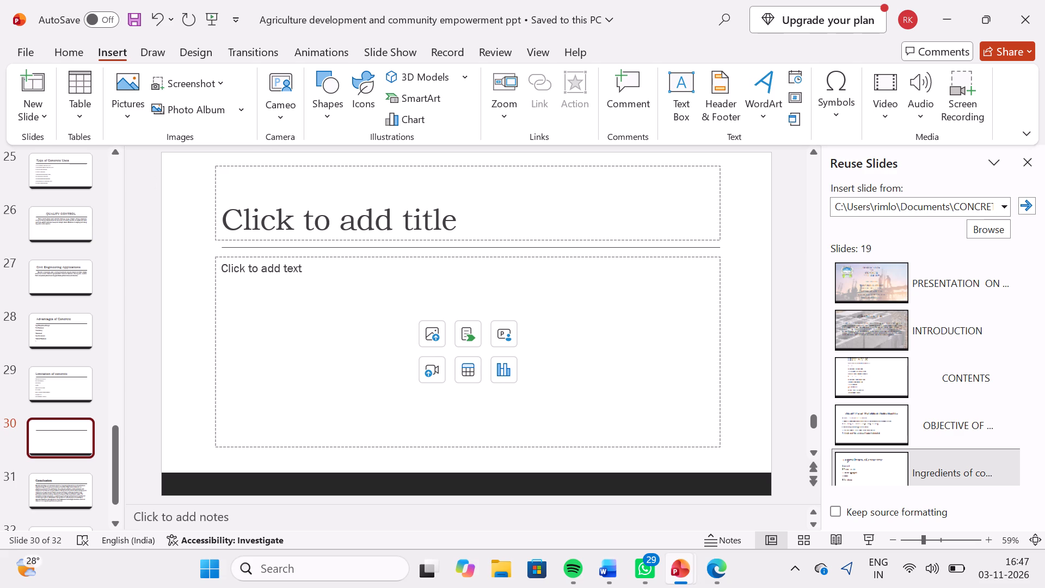
Delete the empty slide 30 between the Limitation of concrete and Conclusion slides.
key("BackSpace")
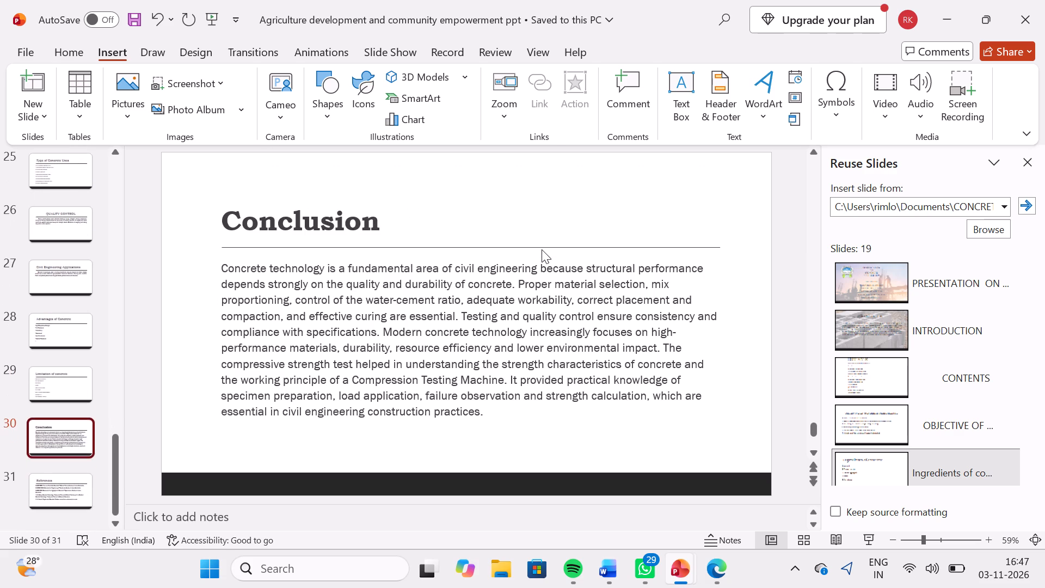
Review the end of the combined presentation, from the Conclusion slide to the final References slide.
key("Down")
key("Down")
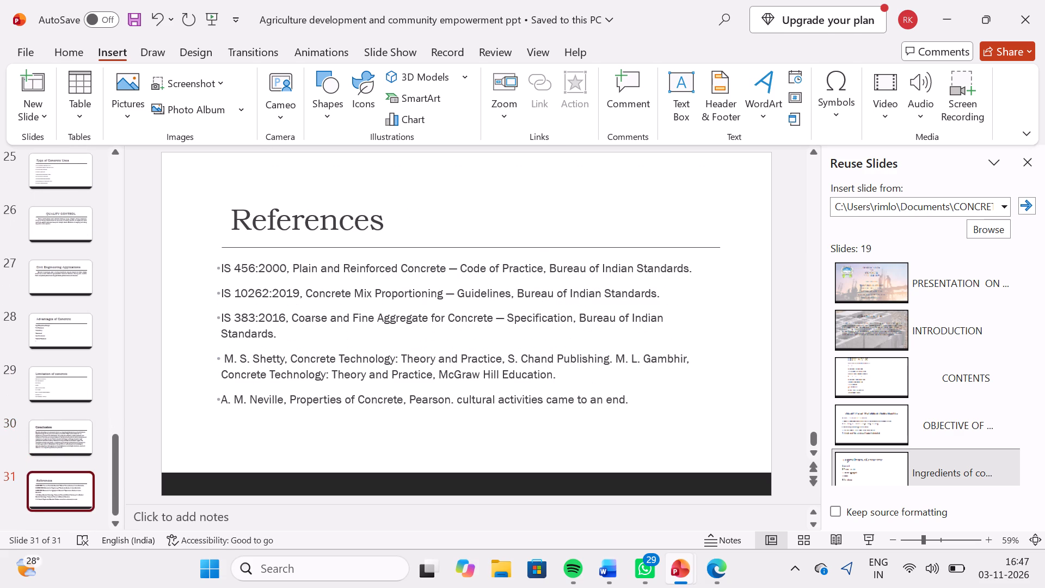
key("Down")
key("Down")
key("Down")
key("Down")
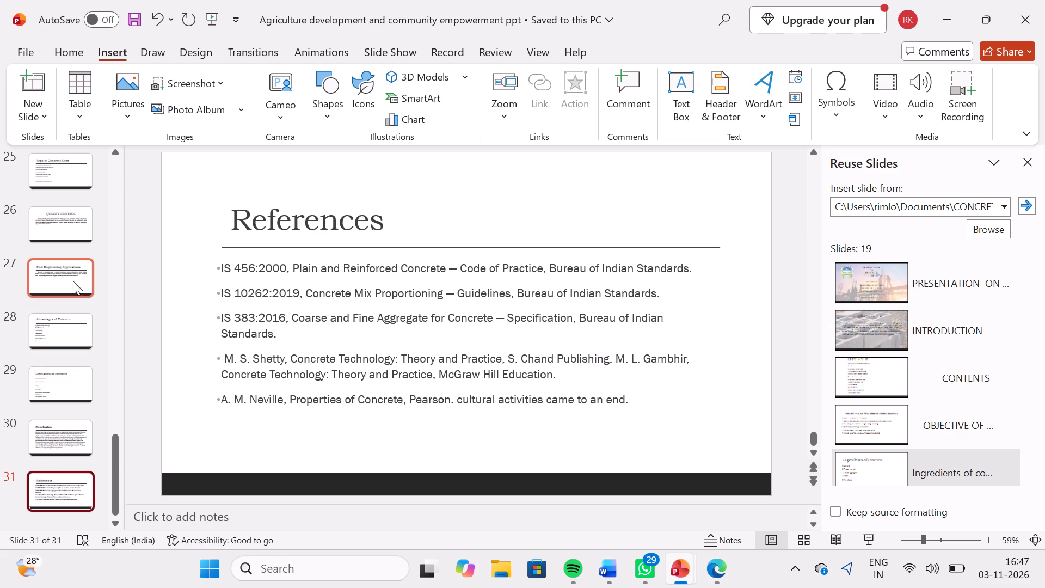
Look back over the slide thumbnails and examine the CONCRETE TECHNOLOGY title slide and the INTRODUCTION slide following it.
scroll(60, 249, "up", 5)
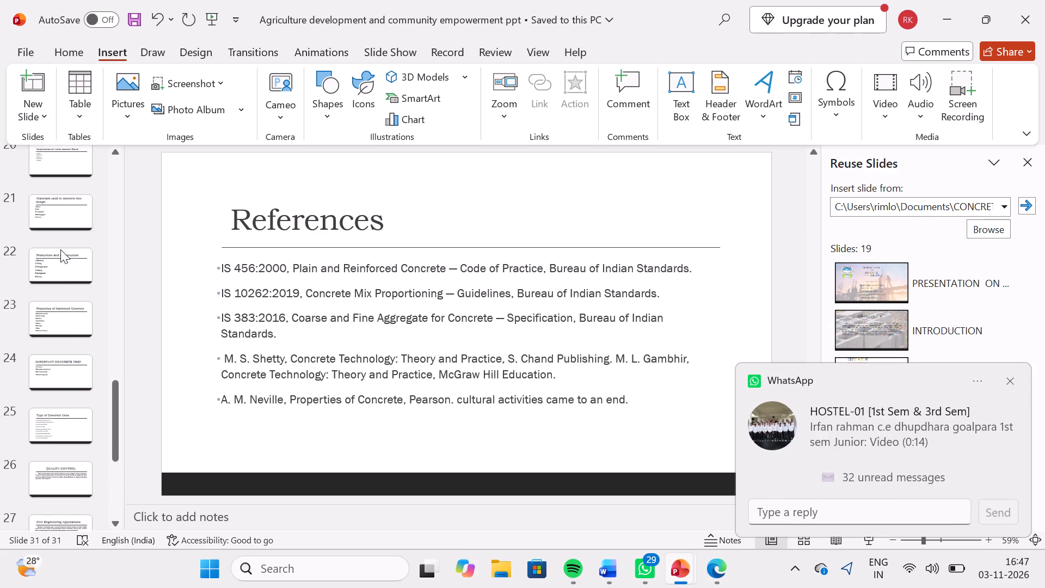
scroll(60, 249, "up", 8)
scroll(60, 249, "down", 3)
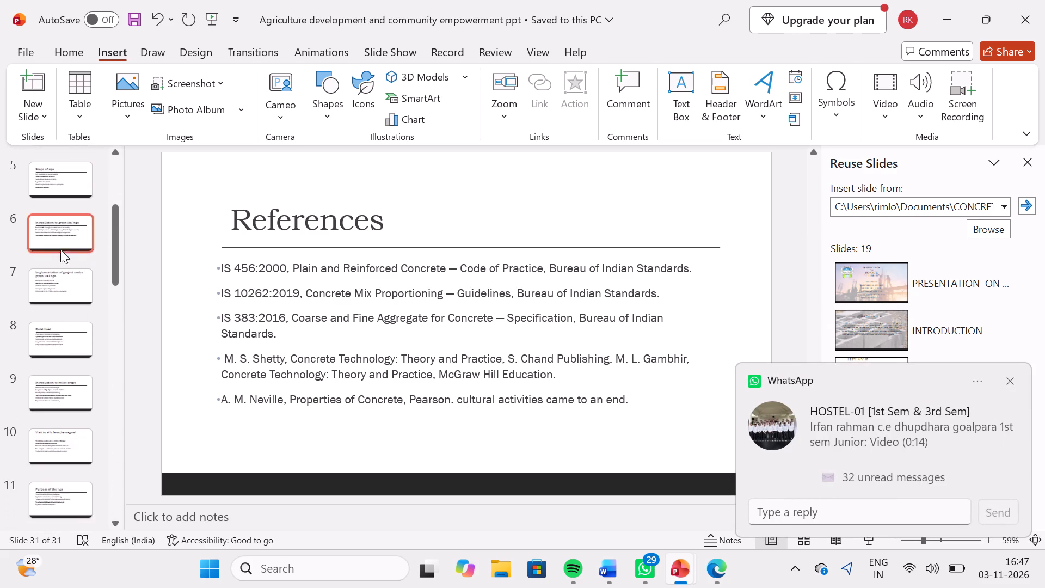
scroll(60, 249, "down", 3)
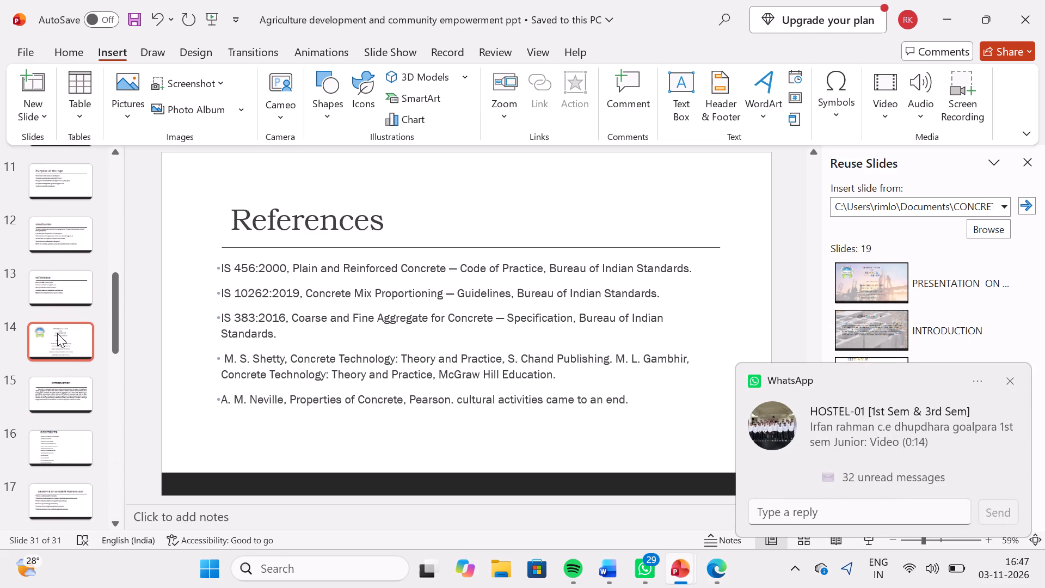
left_click(58, 328)
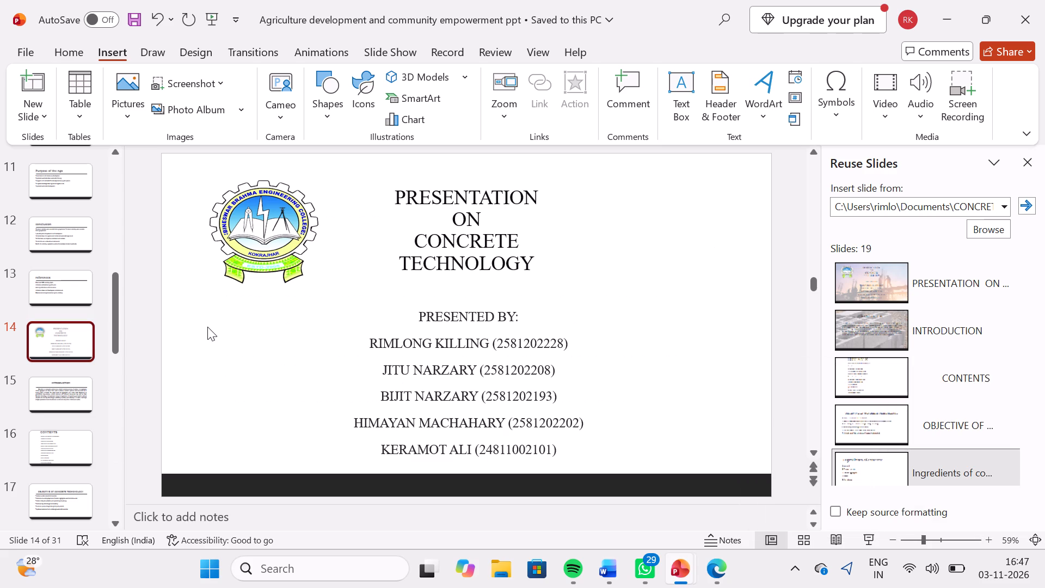
key("Down")
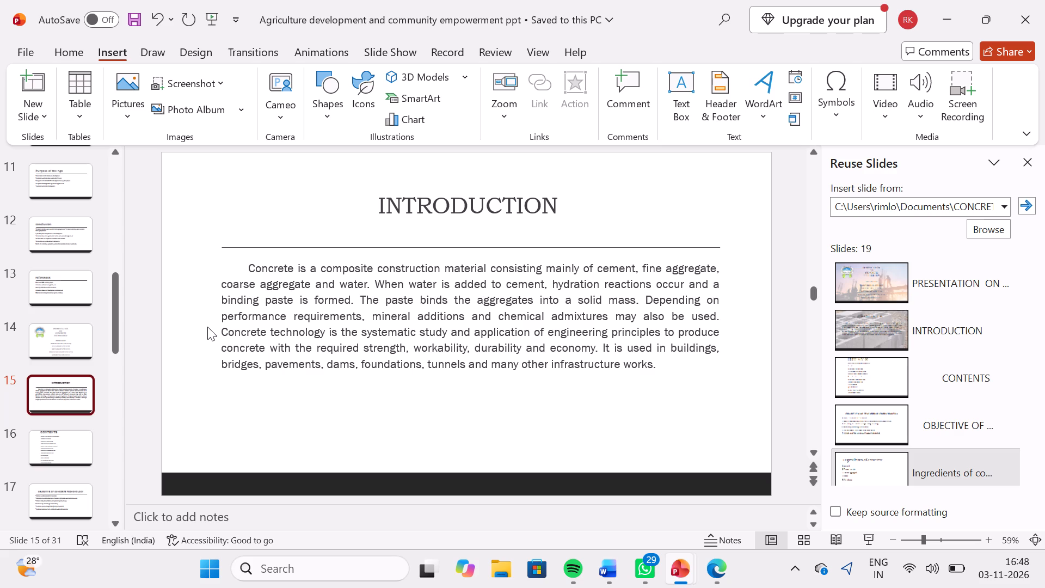
key("Up")
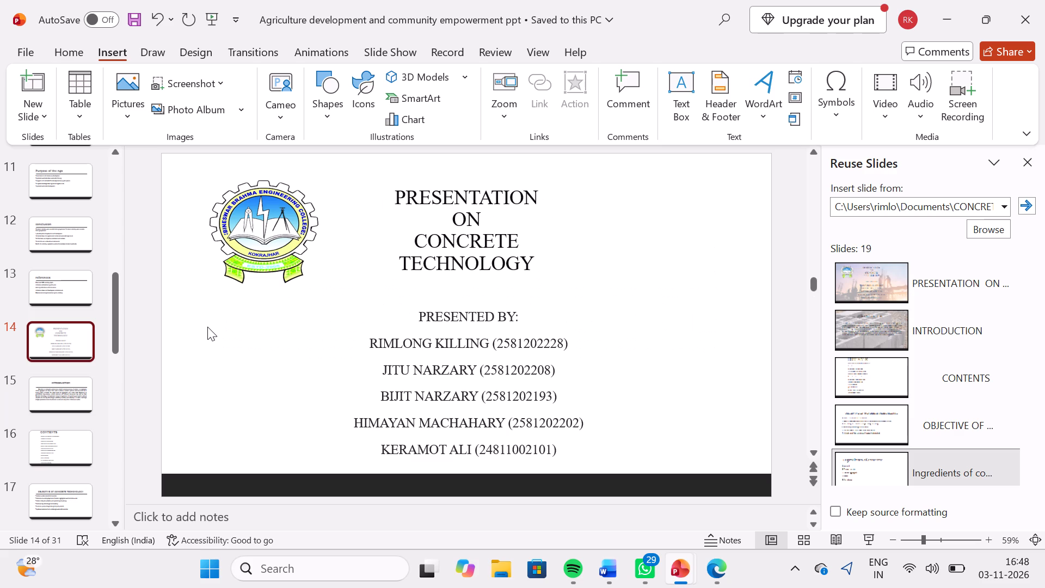
Review the inserted slides from the CONCRETE TECHNOLOGY title slide through References, and return to the presentation's first slide.
key("Down")
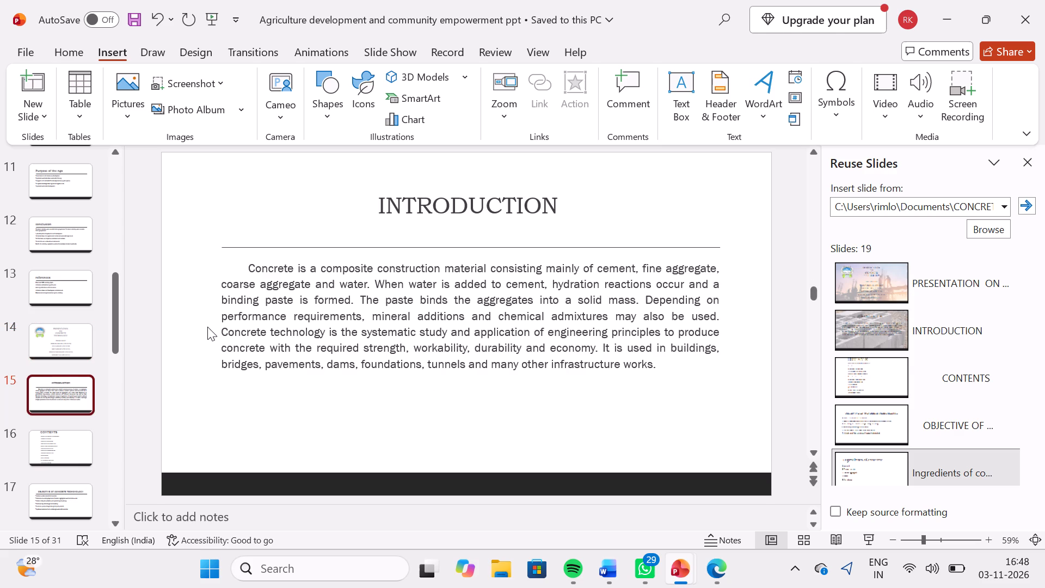
key("Down")
key("Down")
key("Down")
key("Down")
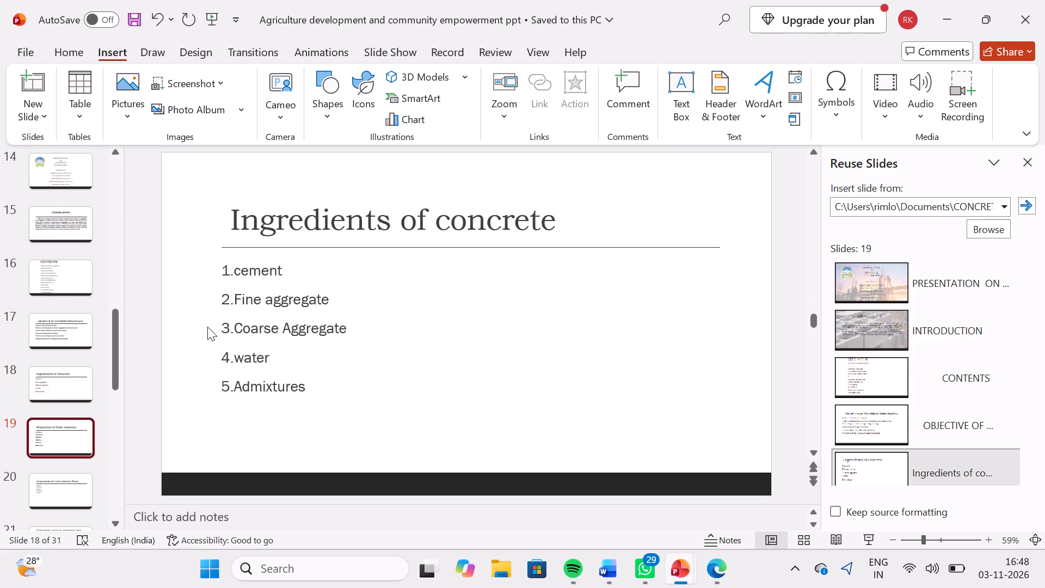
key("Down")
key("Down")
key("Down")
key("Down")
key("Down")
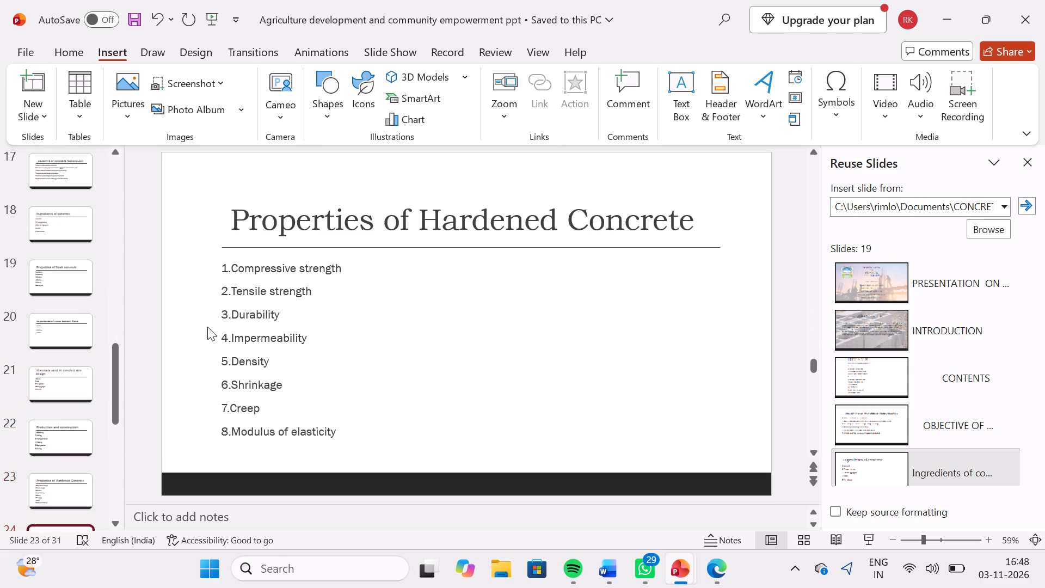
key("Down")
key("Down")
key("Down")
key("Down")
key("Down")
key("Down")
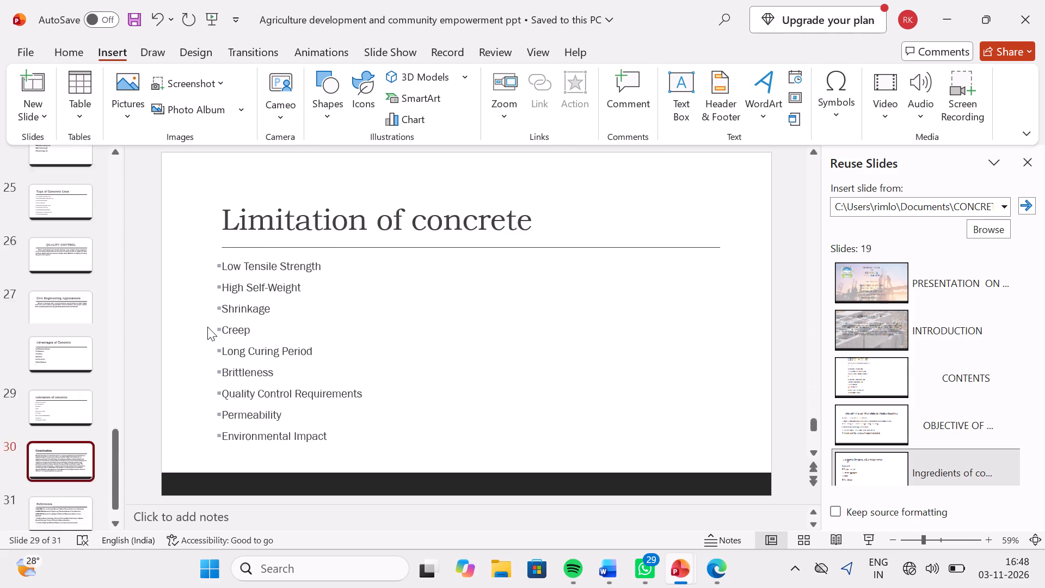
key("Down")
key("Down")
key("Down")
key("Up")
key("Up")
key("Up")
key("Up")
key("Up")
key("Up")
key("Up")
key("Up")
key("Up")
key("Up")
key("Up")
key("Up")
key("Up")
key("Up")
key("Up")
key("Up")
key("Up")
key("Up")
key("Up")
key("Up")
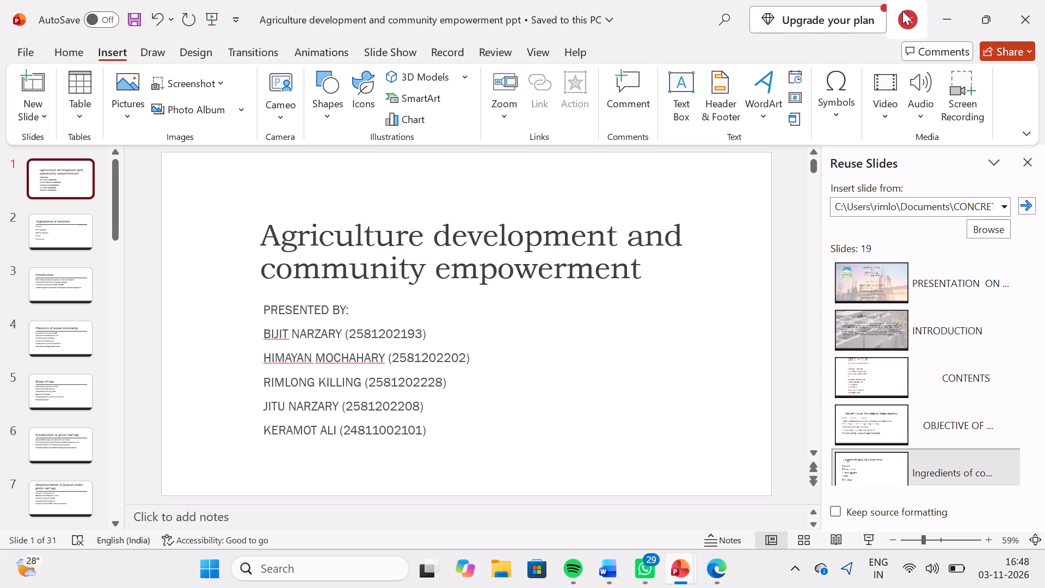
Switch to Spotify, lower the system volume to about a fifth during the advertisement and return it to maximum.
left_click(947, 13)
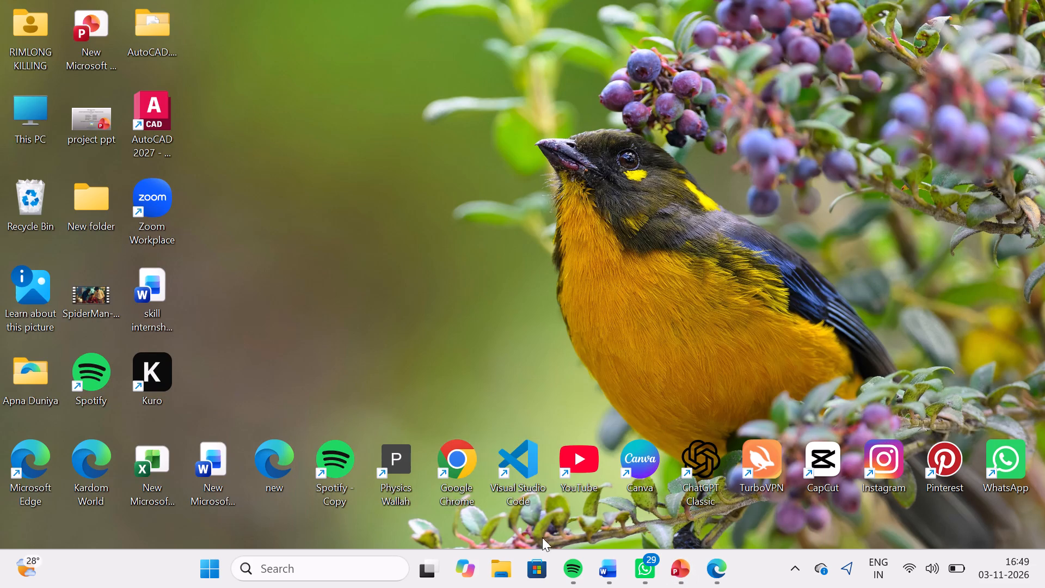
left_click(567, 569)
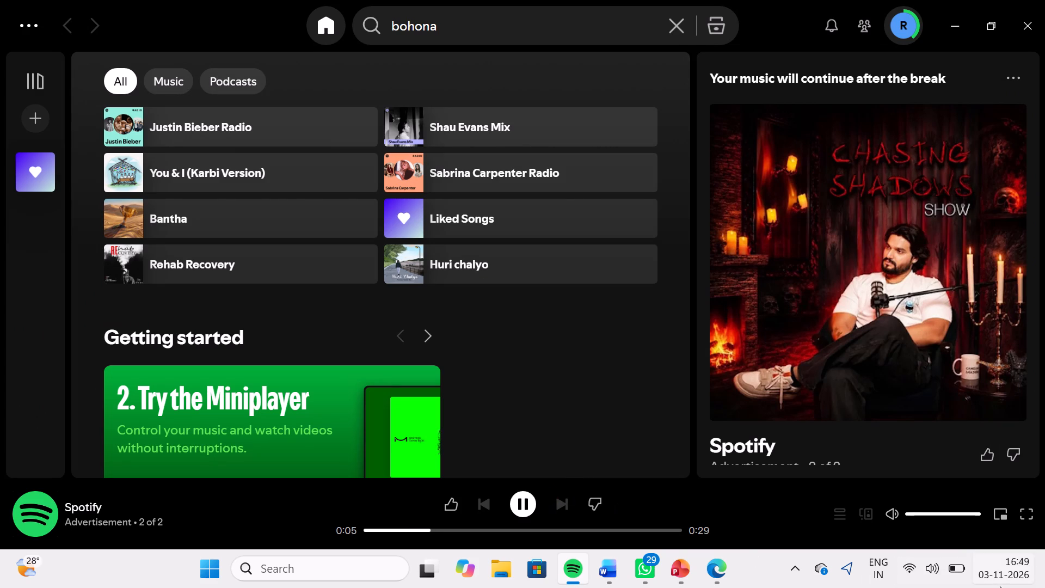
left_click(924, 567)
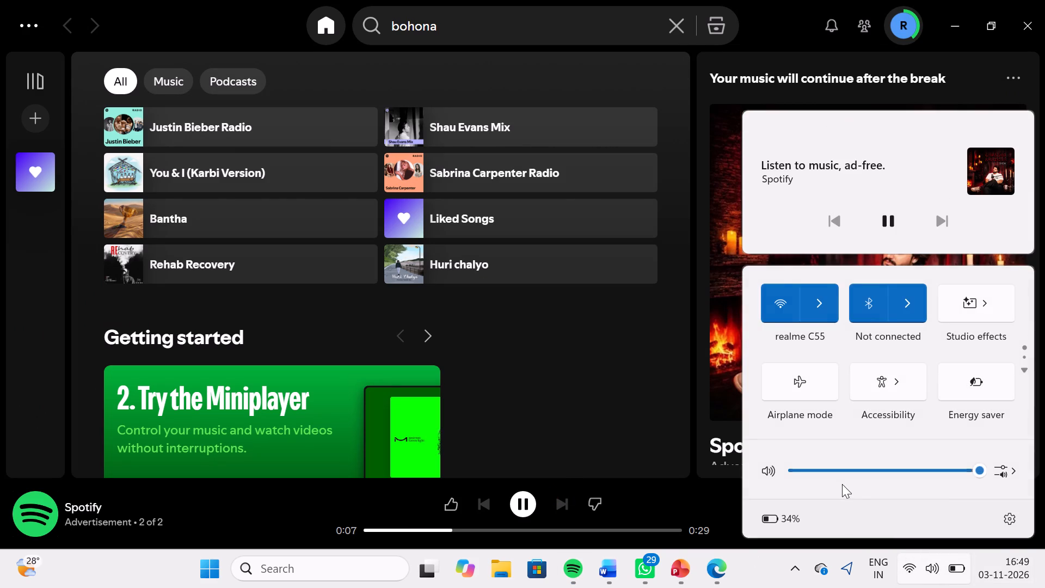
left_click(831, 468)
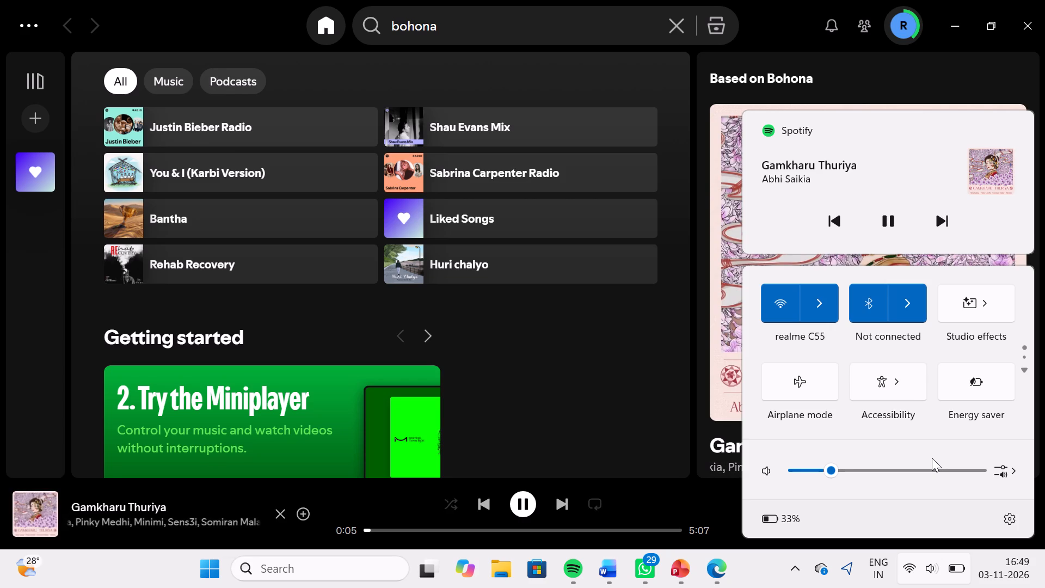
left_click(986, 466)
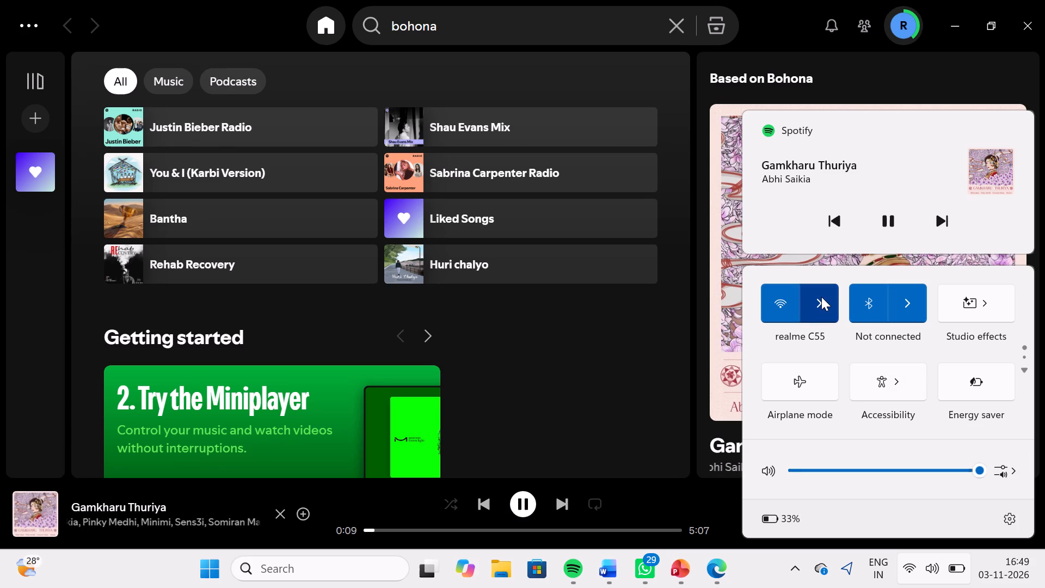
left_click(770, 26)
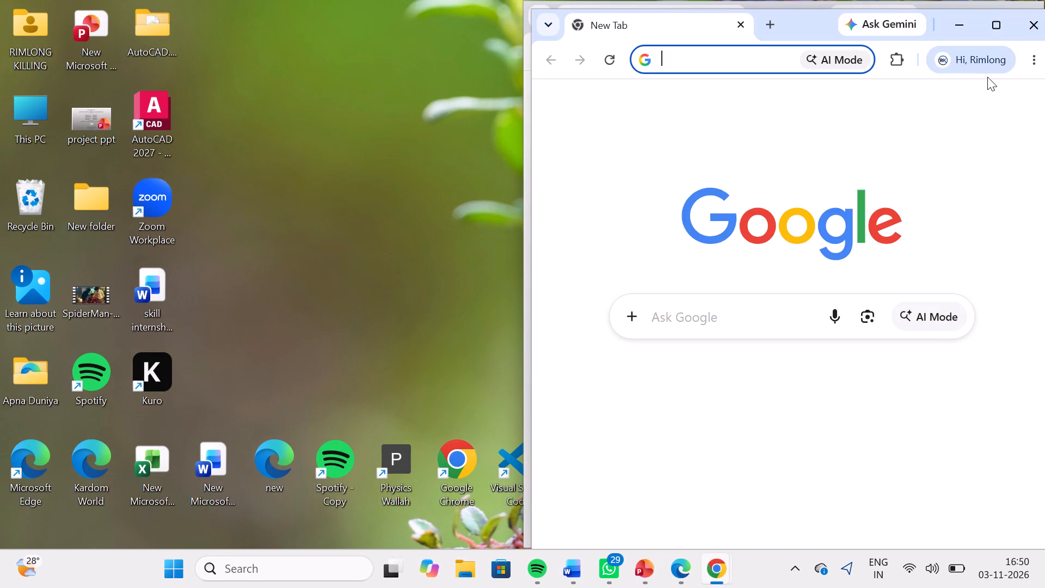
left_click(1001, 19)
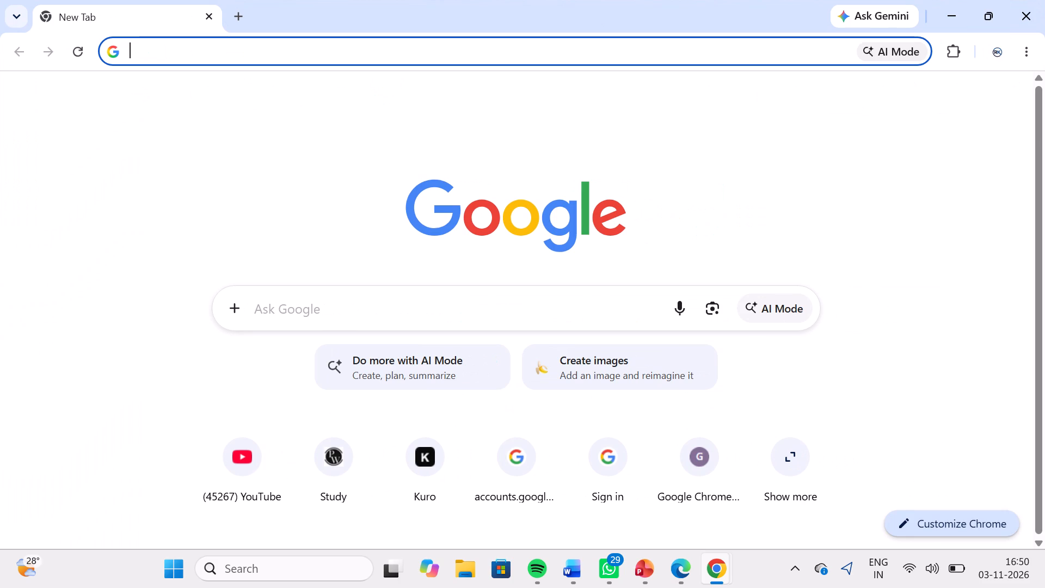
Search Google for "agriculture and community image for ppt", reloading the page if needed, and show the image results.
left_click(525, 315)
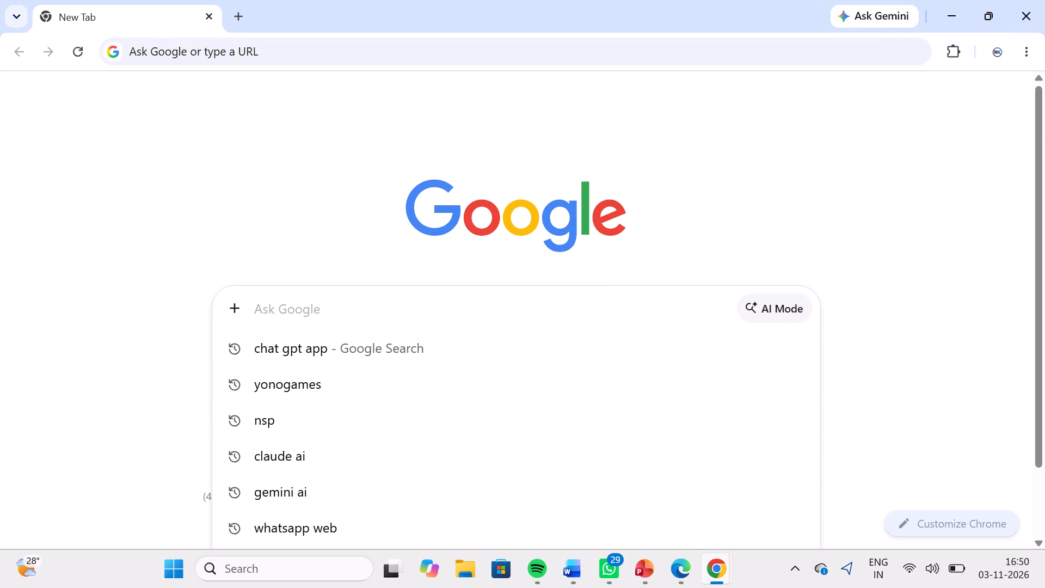
type("agricultu")
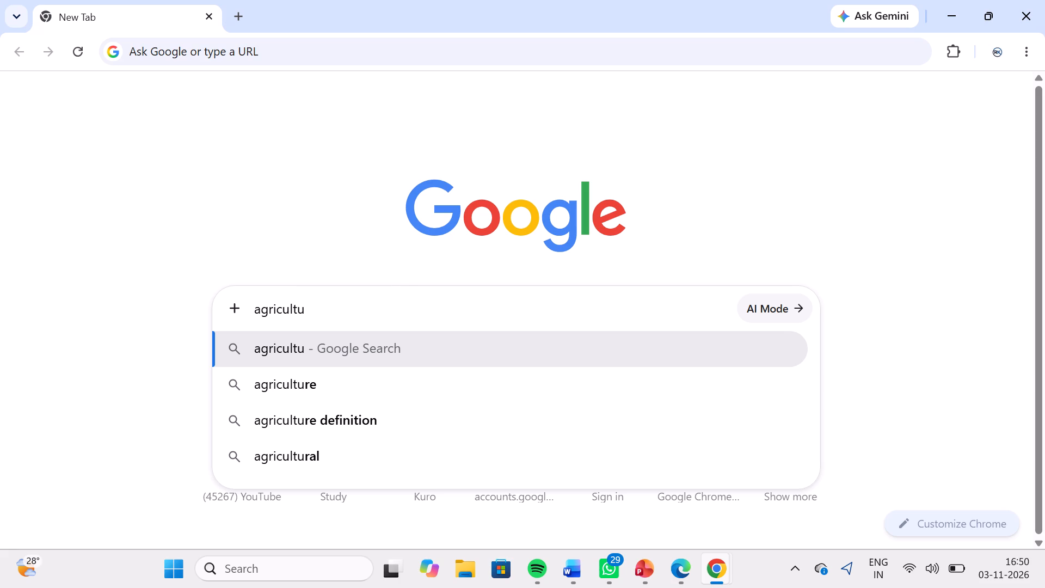
type("re and")
key("space")
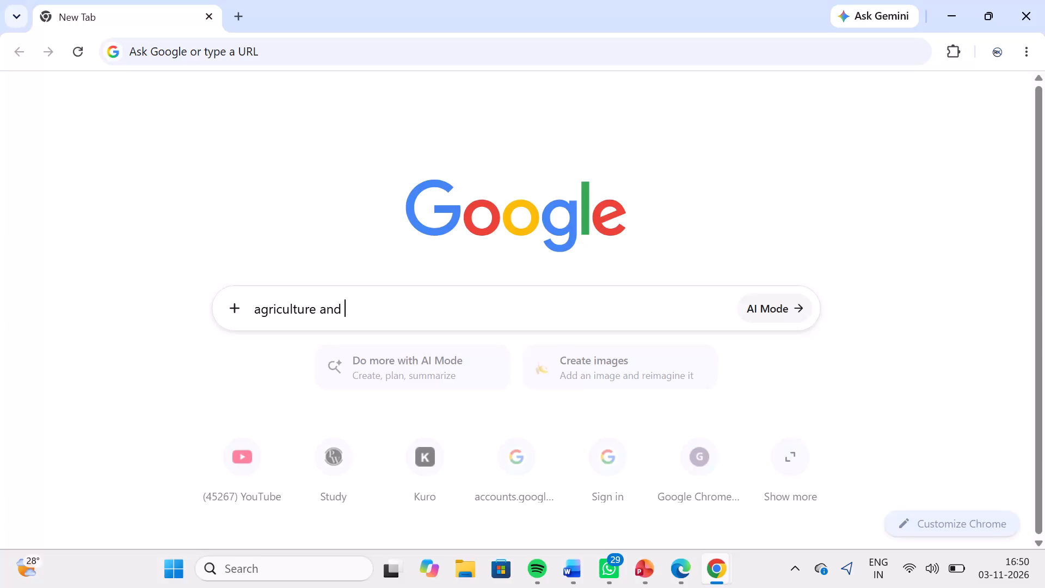
type("community")
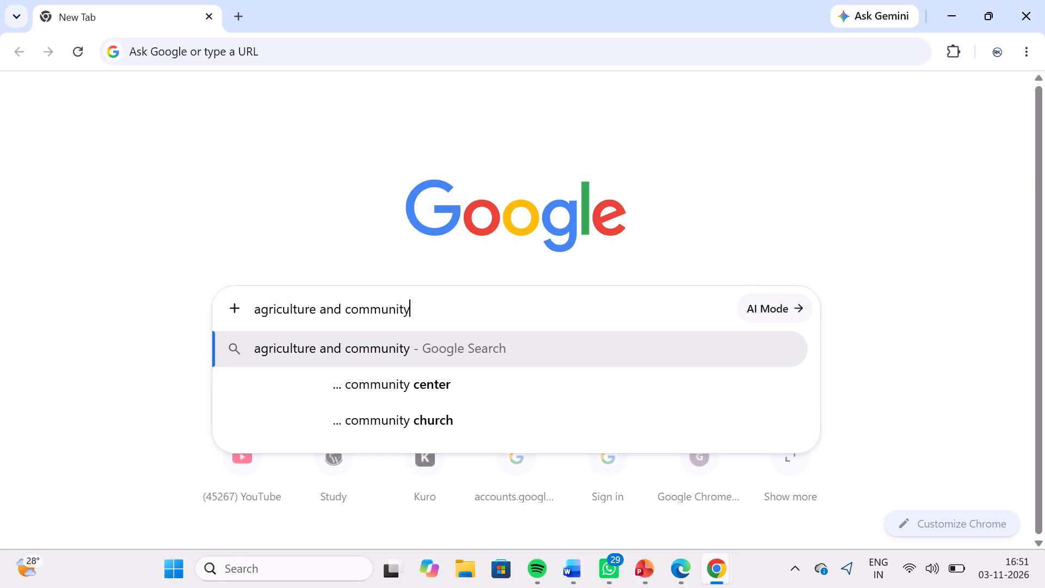
key("space")
type("image")
key("space")
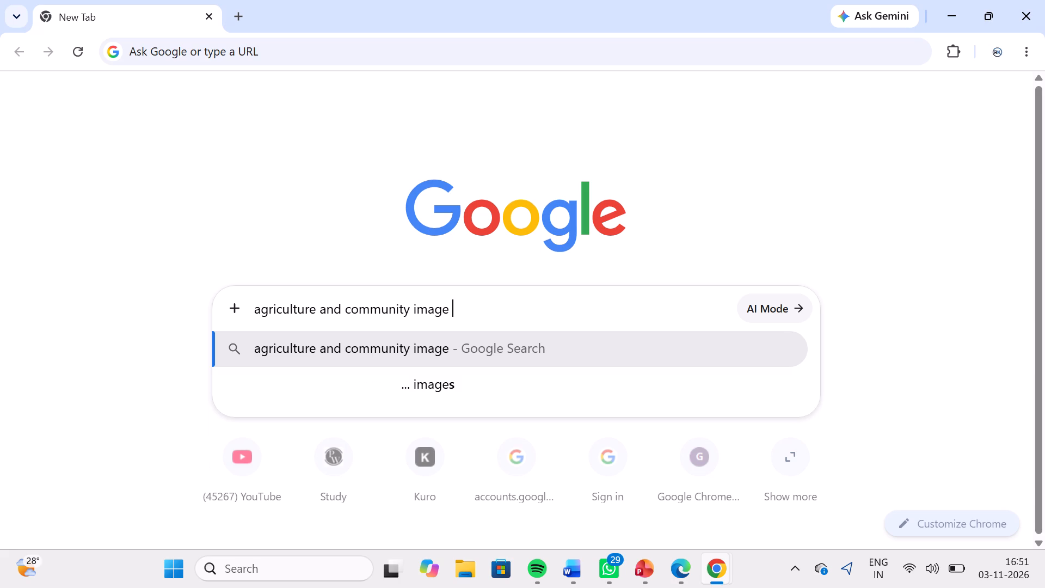
type("for ppt")
key("Return")
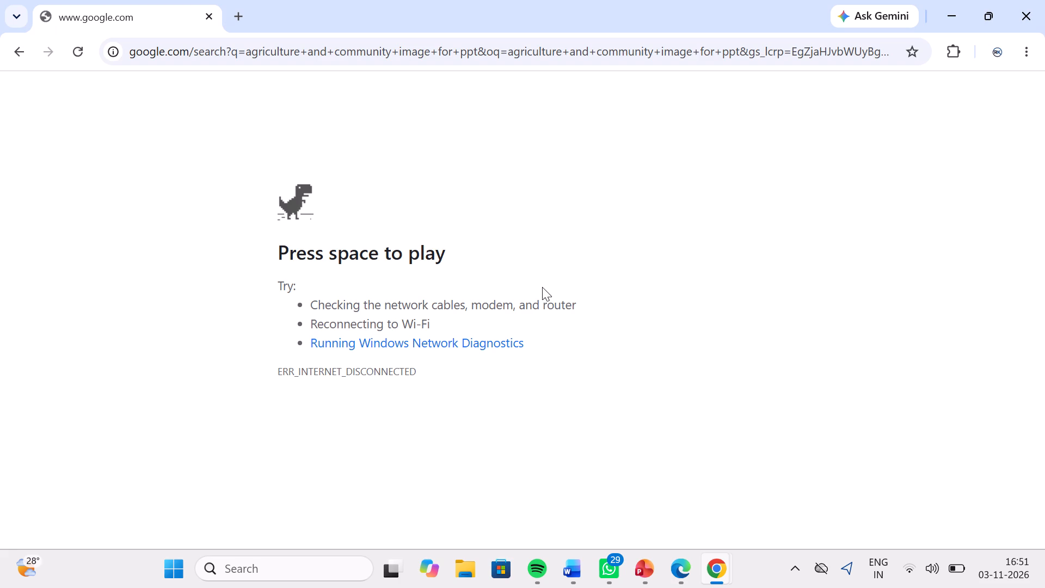
left_click(83, 47)
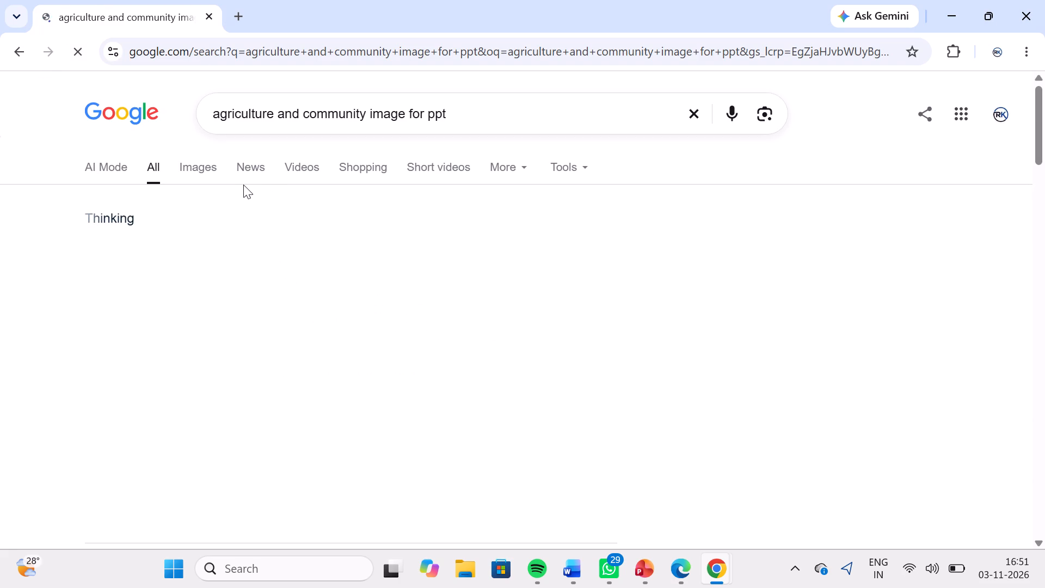
left_click(199, 163)
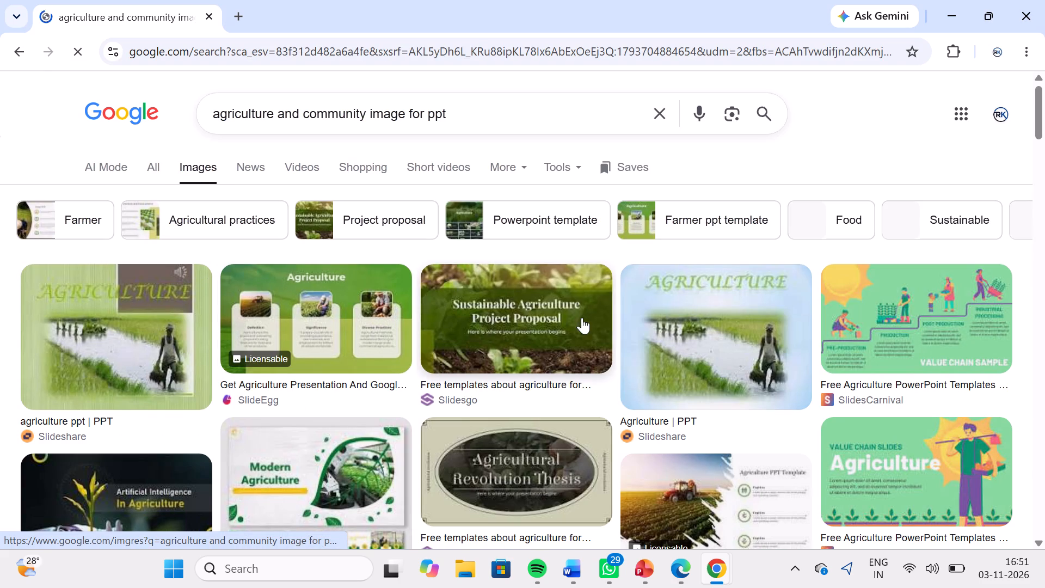
Look through the image results for a picture suited to the agriculture and community presentation.
scroll(677, 322, "down", 4)
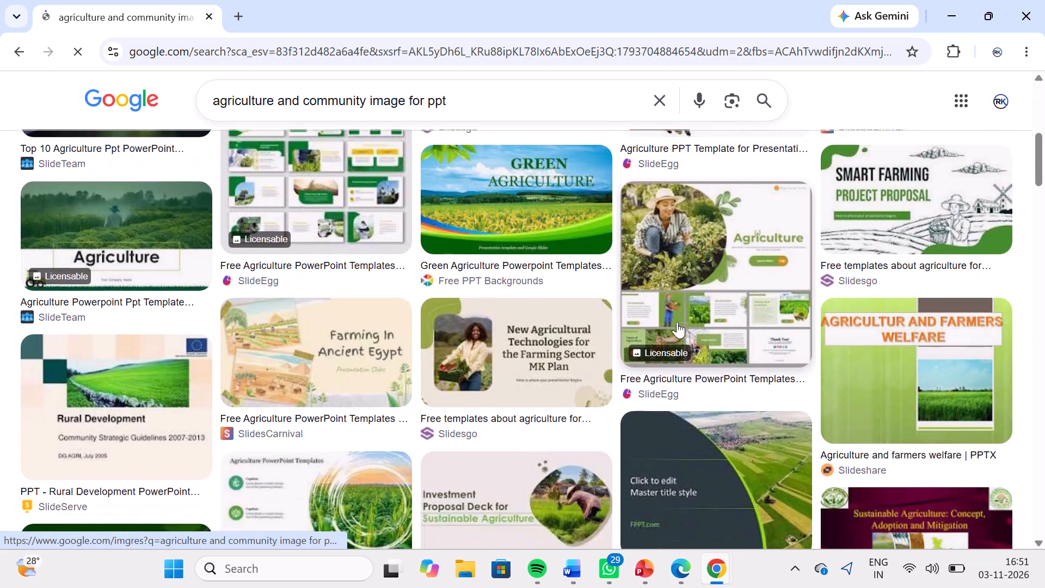
scroll(677, 322, "down", 3)
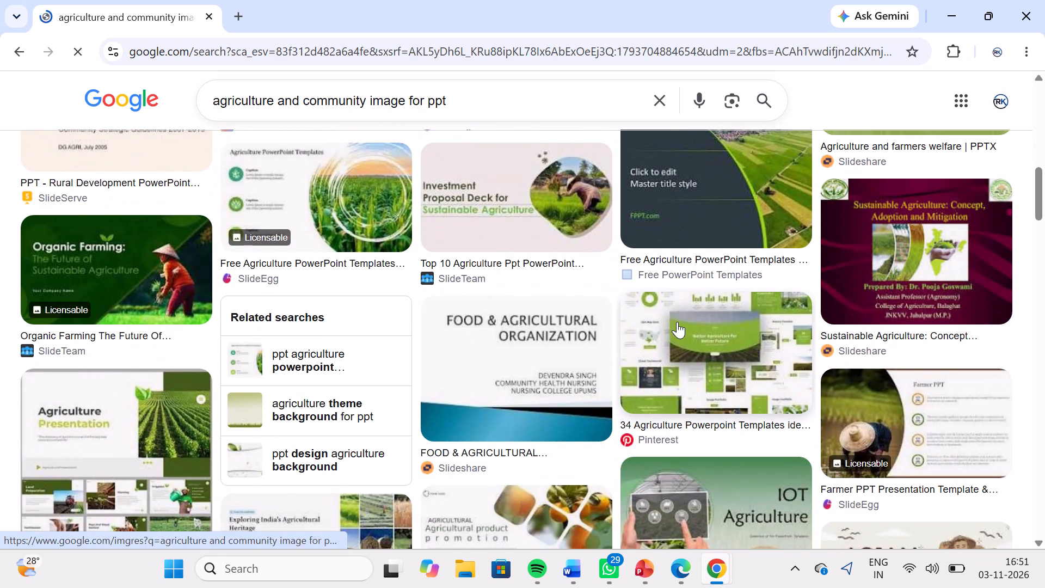
scroll(677, 322, "down", 4)
scroll(677, 322, "up", 4)
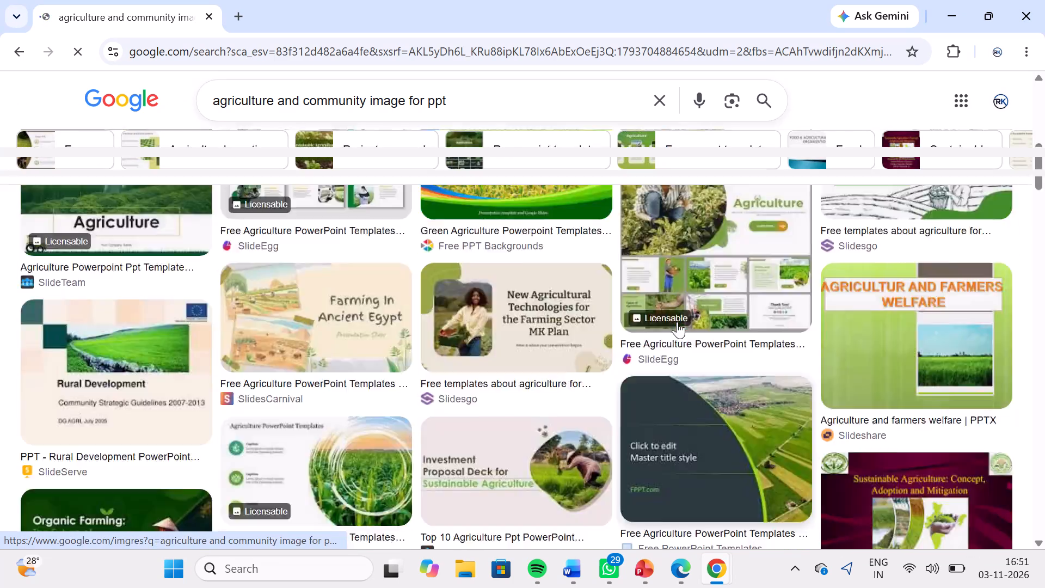
Shorten the image search to "agriculture and community image" and run it.
left_click(576, 119)
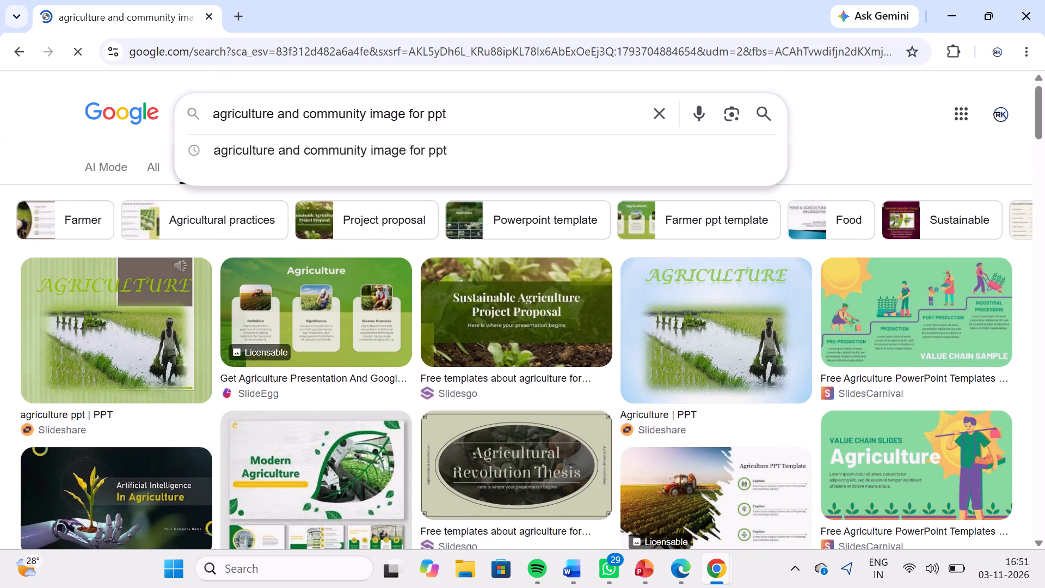
key("BackSpace")
key("BackSpace")
key("BackSpace")
key("BackSpace")
key("BackSpace")
key("BackSpace")
key("BackSpace")
key("Return")
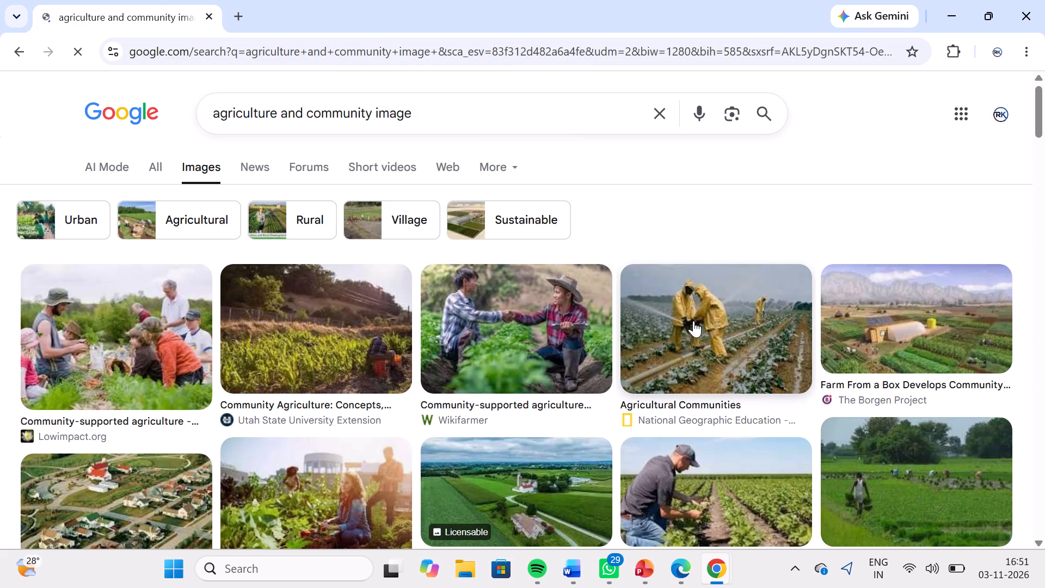
Look through the "agriculture and community image" results for pictures that suit the presentation.
scroll(712, 349, "down", 1)
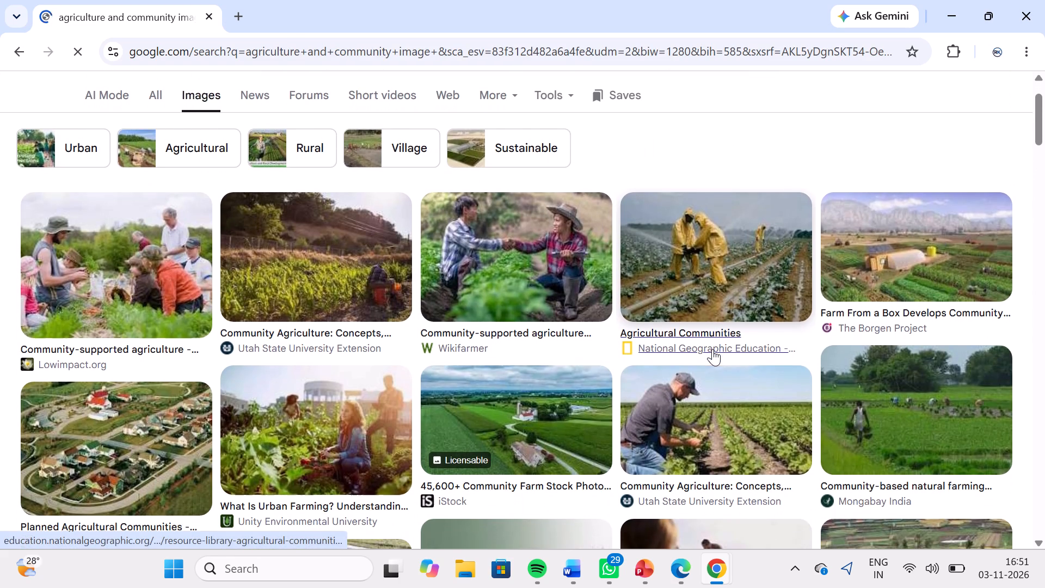
scroll(712, 349, "down", 2)
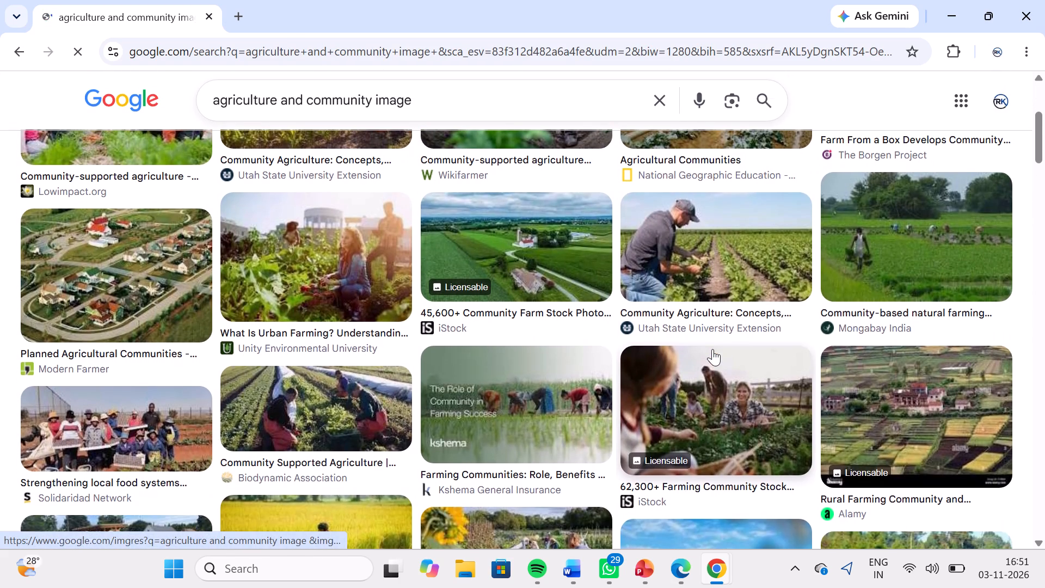
scroll(712, 349, "down", 3)
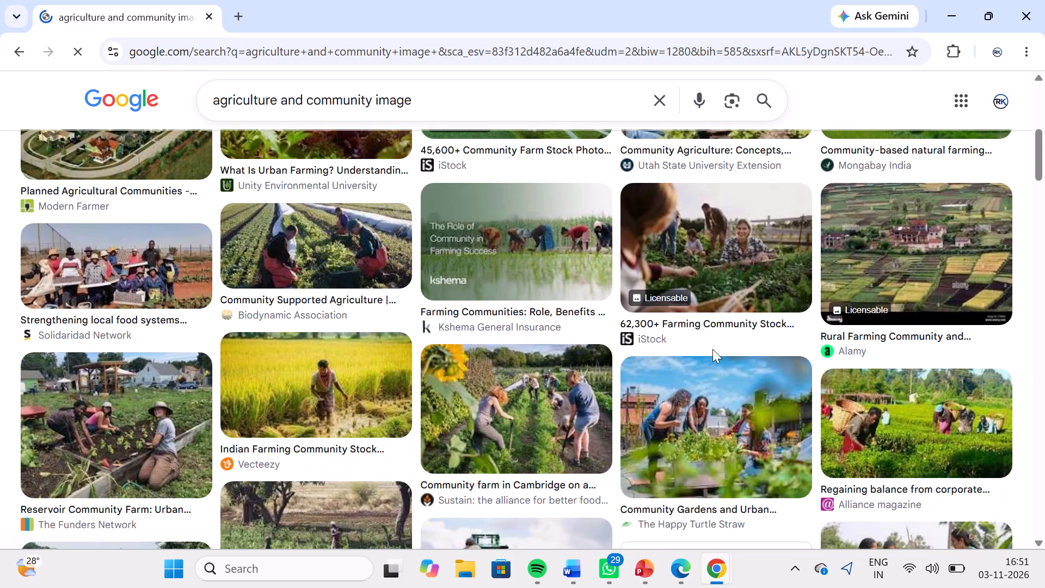
scroll(712, 349, "down", 2)
scroll(712, 349, "up", 1)
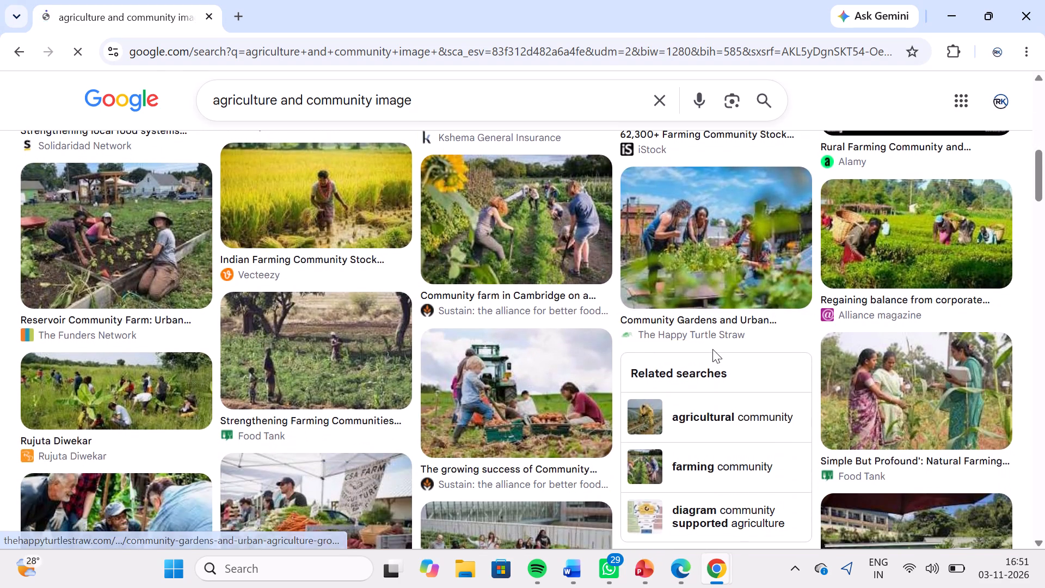
scroll(712, 349, "up", 1)
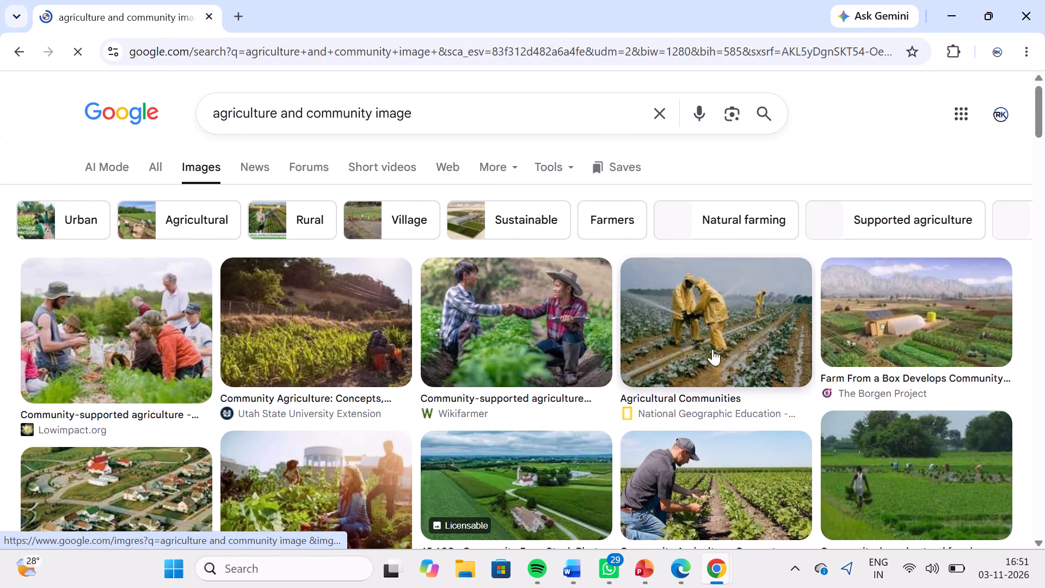
scroll(712, 349, "down", 4)
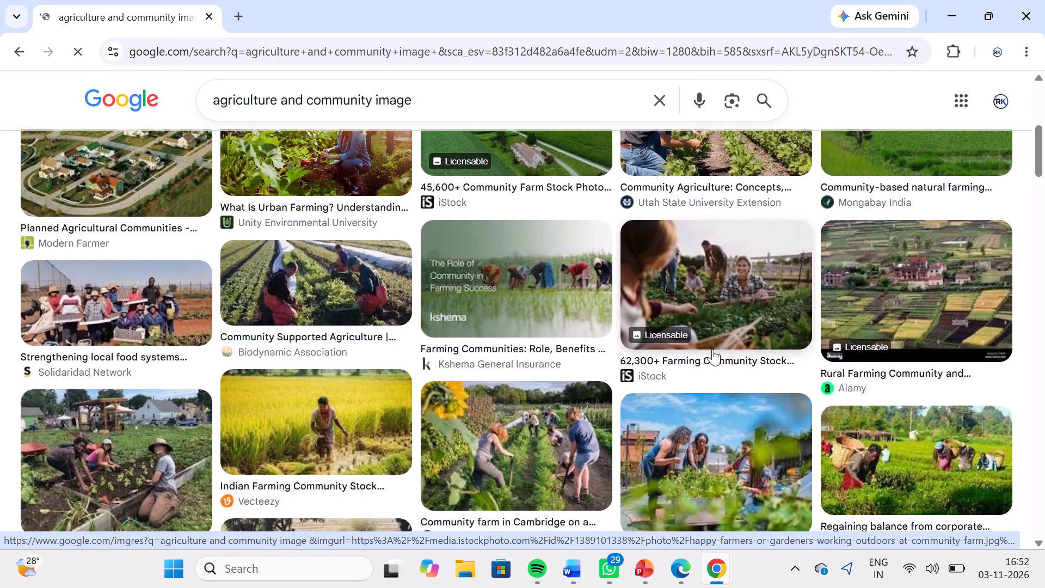
scroll(712, 349, "down", 3)
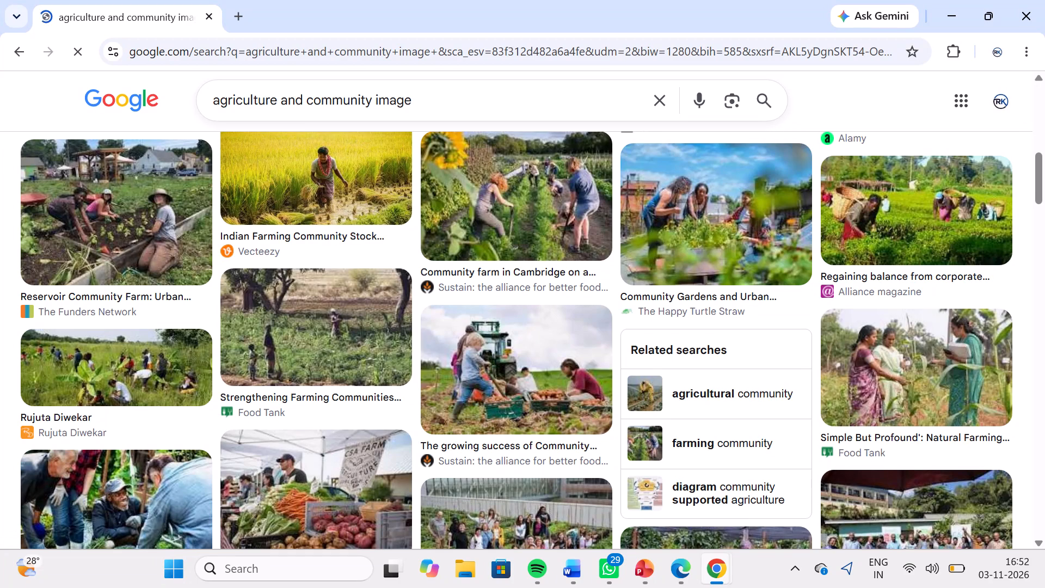
scroll(712, 349, "down", 2)
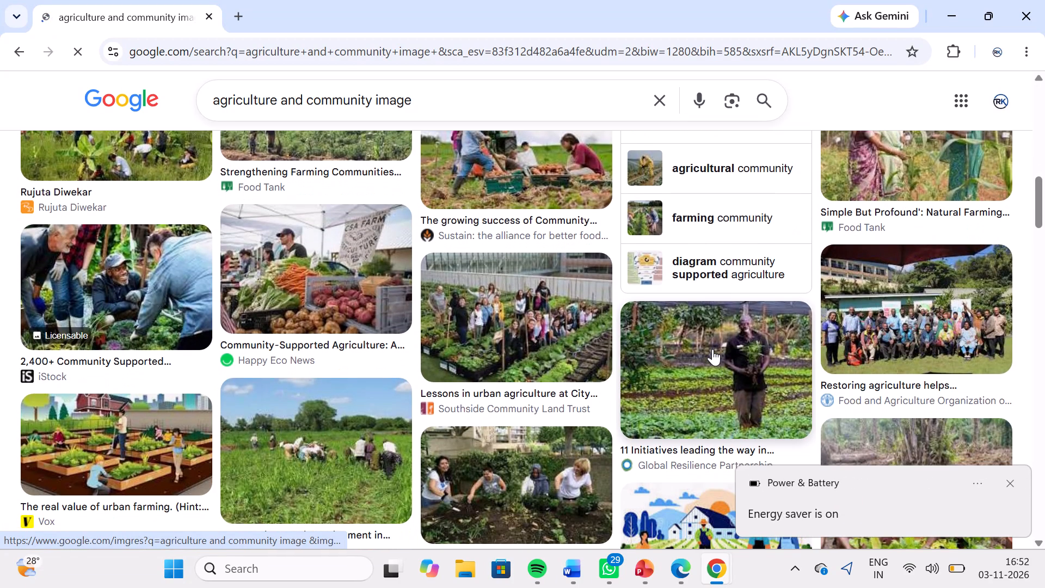
scroll(712, 349, "down", 3)
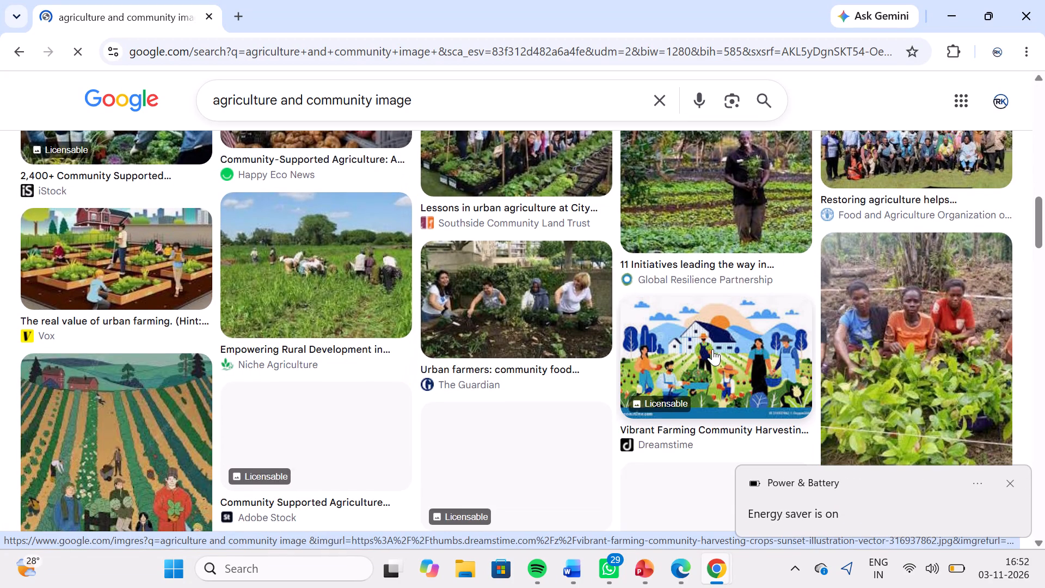
scroll(712, 349, "down", 3)
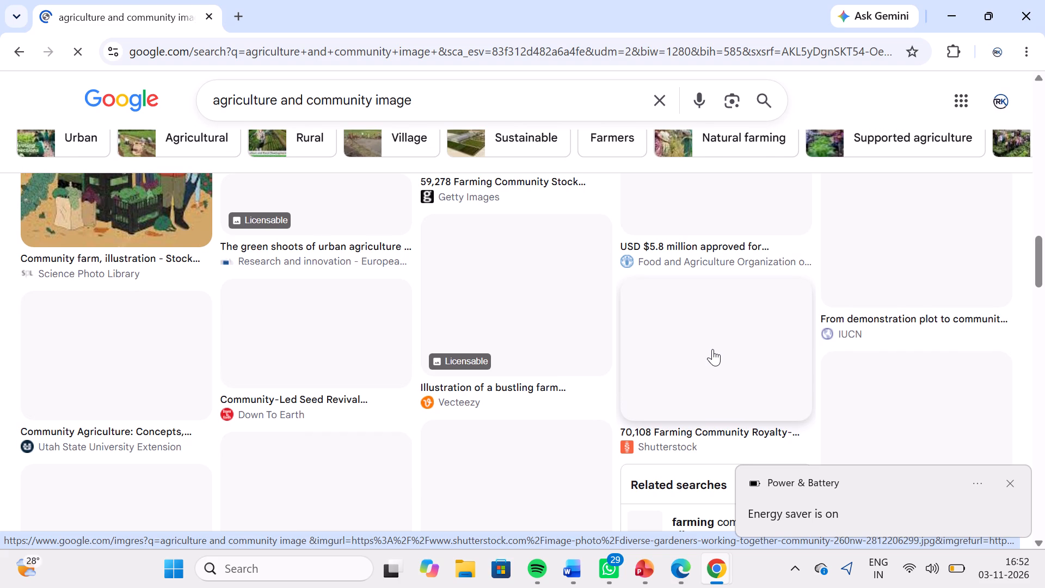
scroll(712, 349, "up", 2)
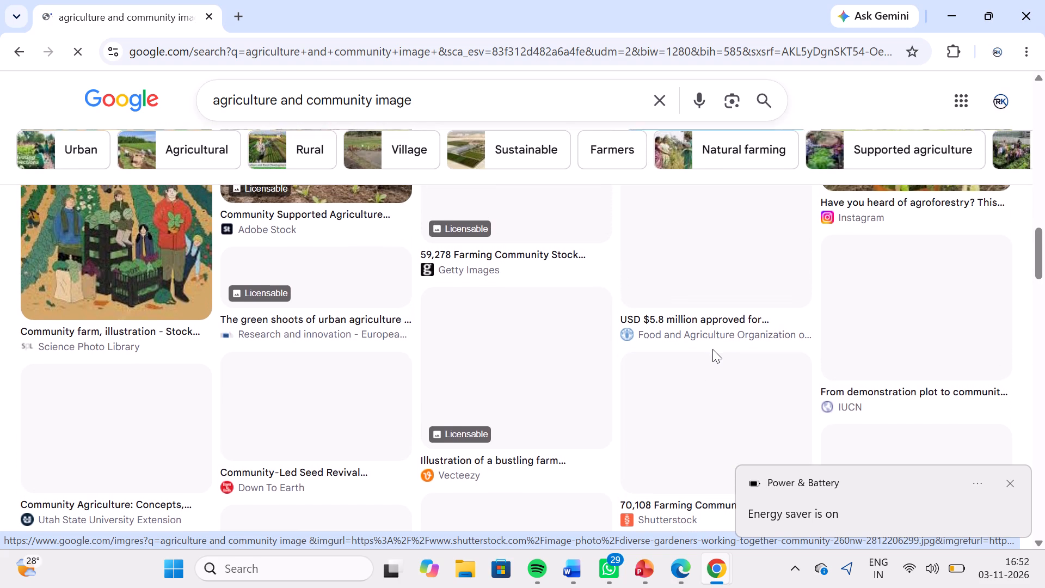
scroll(712, 349, "up", 2)
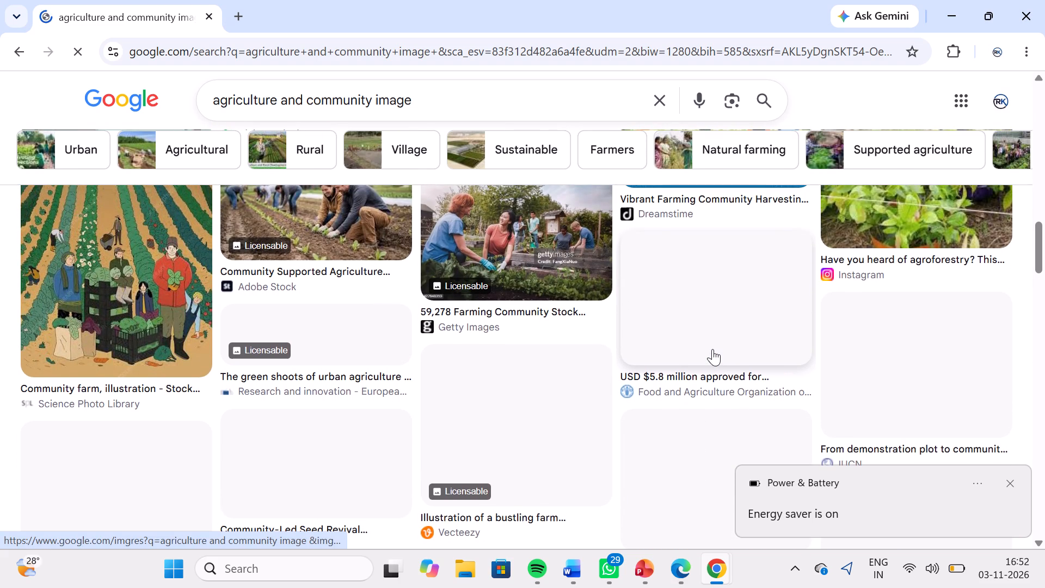
scroll(712, 349, "up", 6)
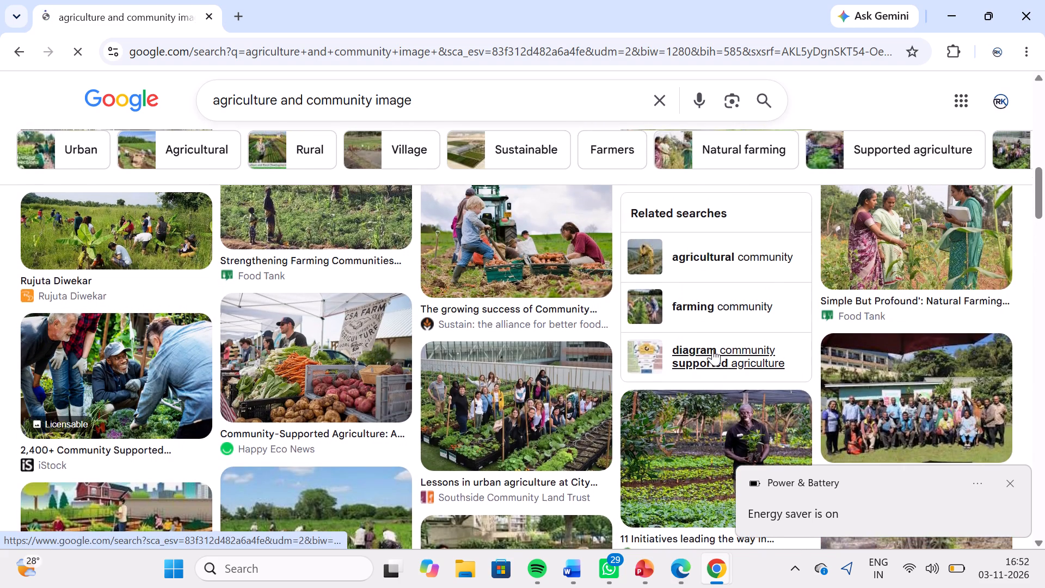
scroll(712, 349, "up", 3)
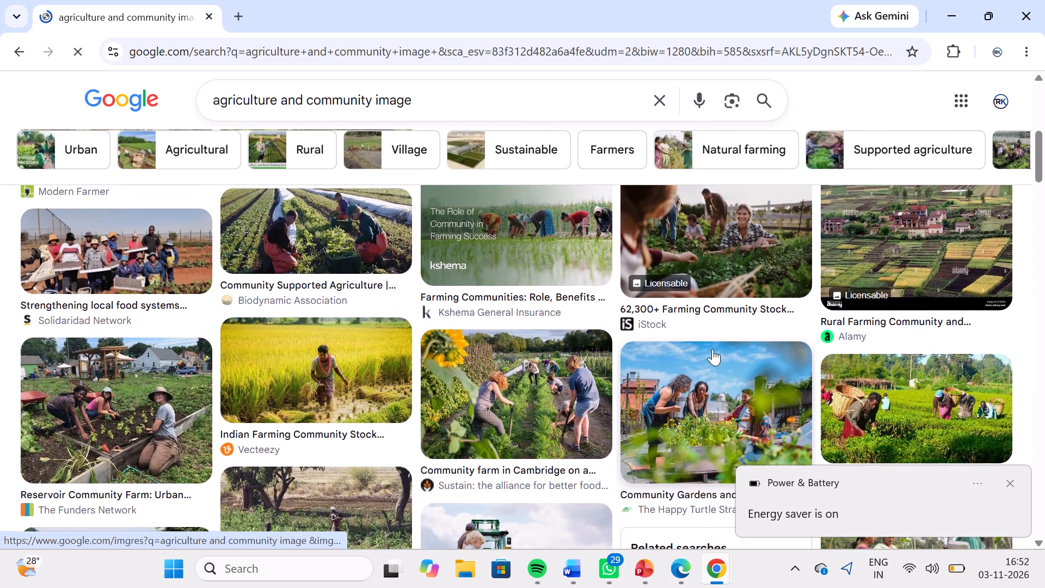
scroll(712, 349, "up", 1)
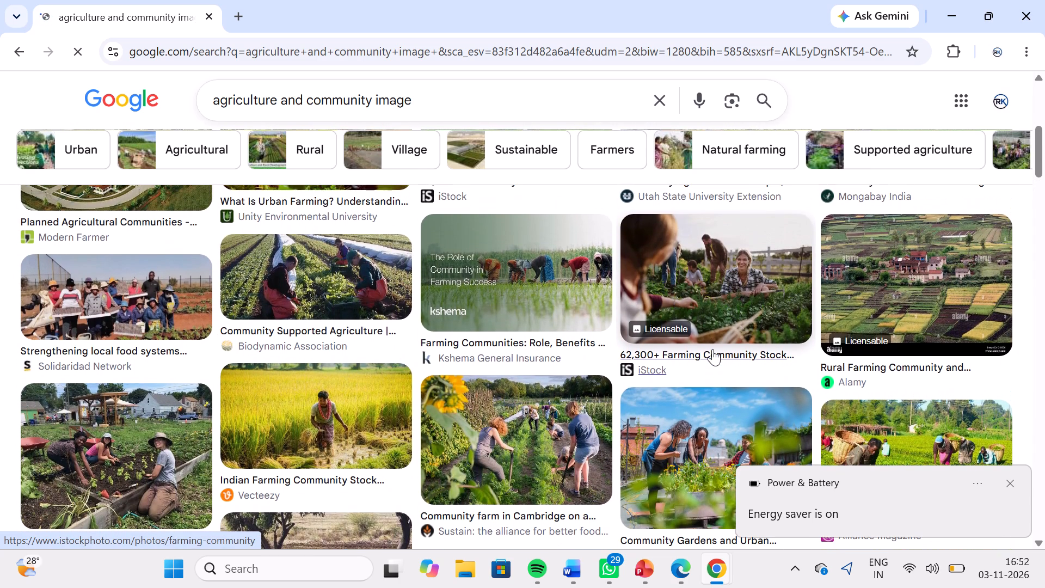
scroll(712, 349, "up", 2)
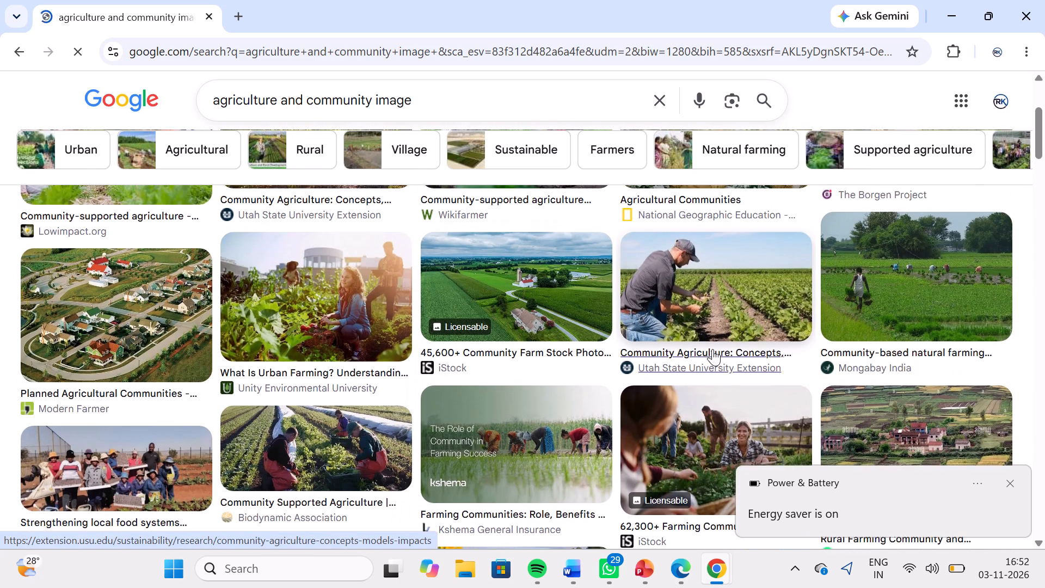
scroll(712, 349, "up", 2)
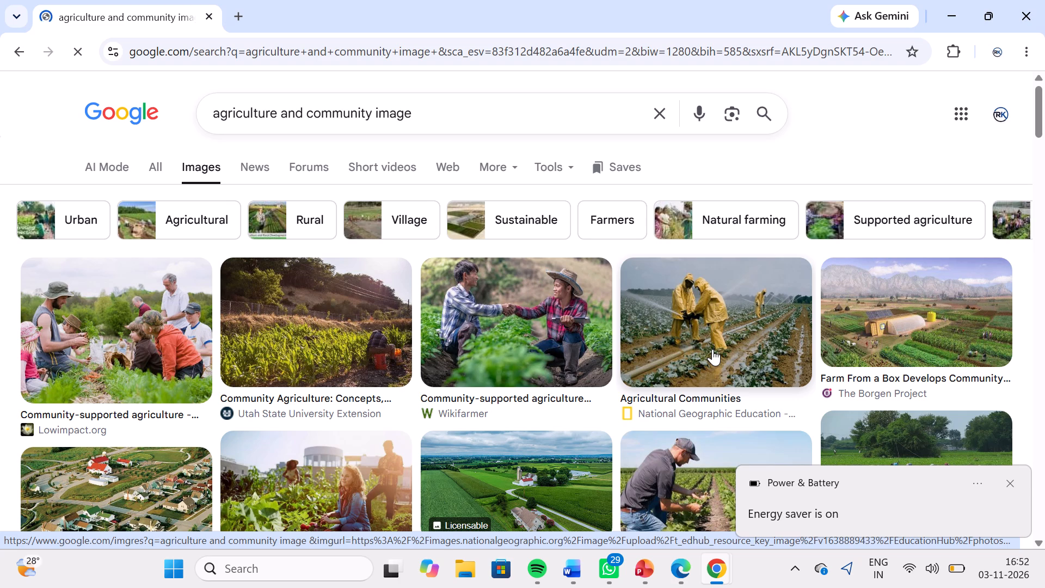
Dismiss the battery notification and compare the upper rows of image results again for a suitable farming community picture.
left_click(1010, 482)
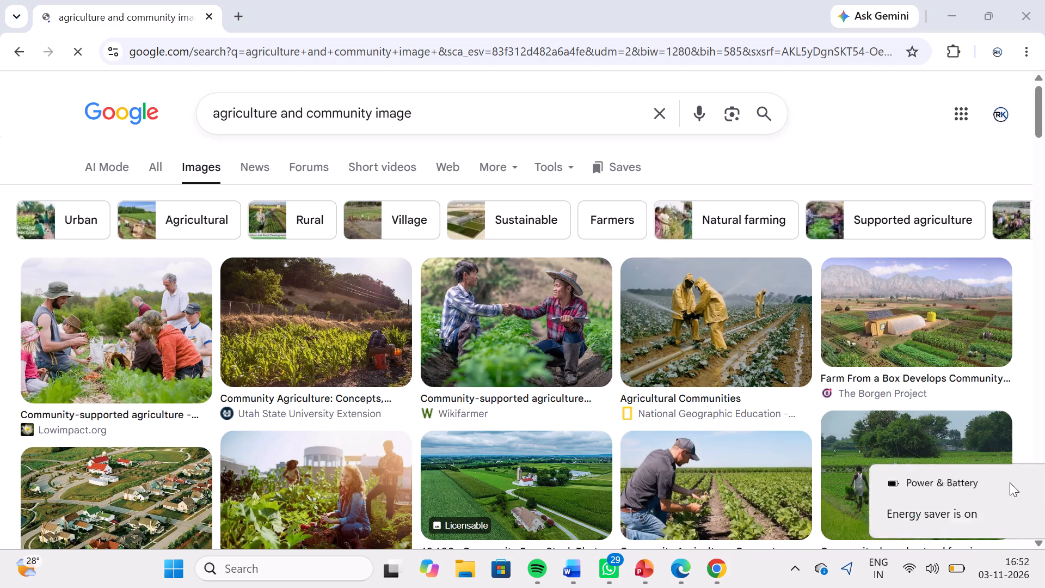
scroll(844, 376, "down", 2)
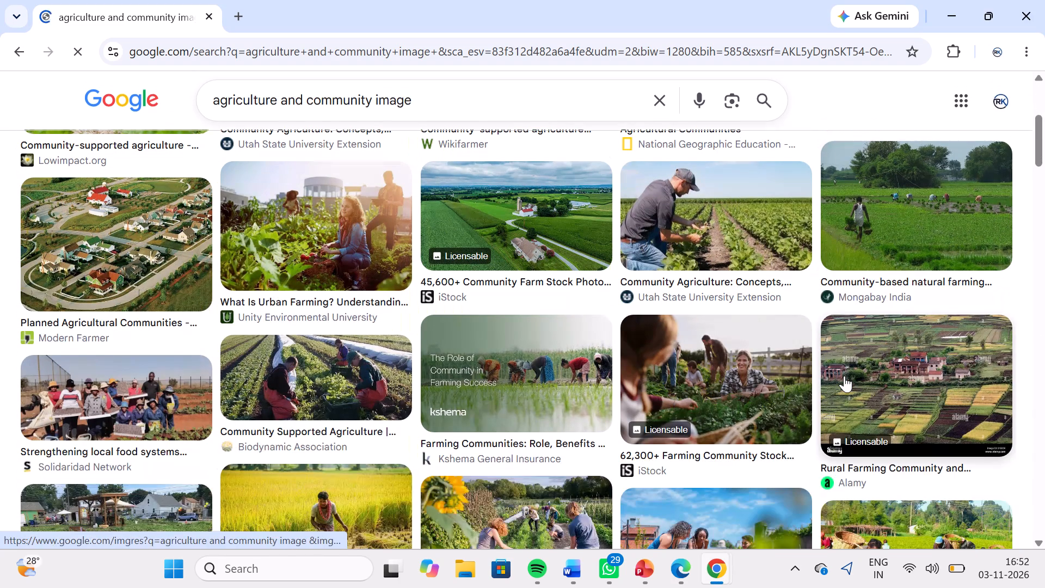
scroll(844, 376, "down", 1)
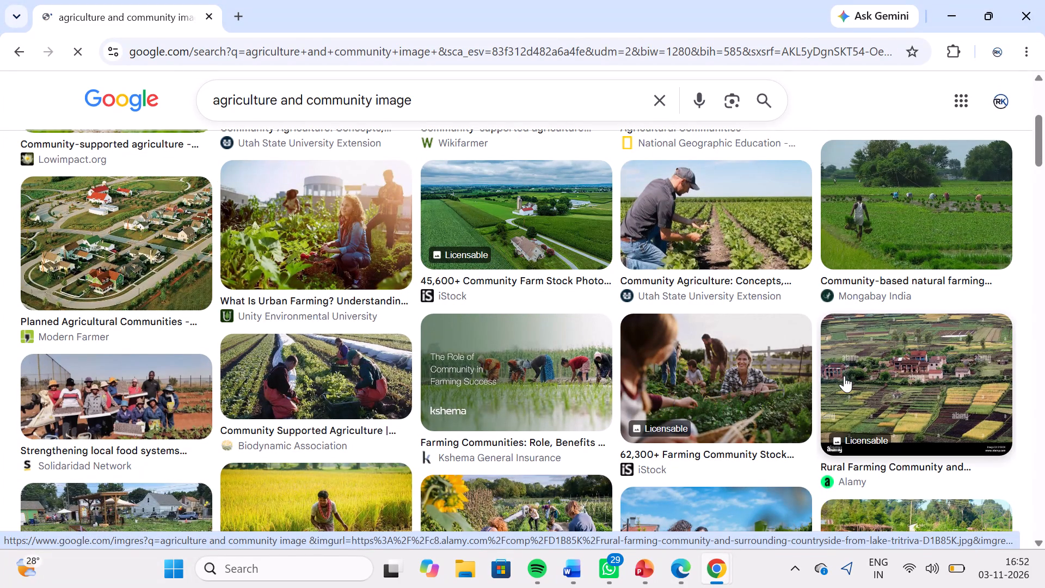
scroll(844, 376, "down", 2)
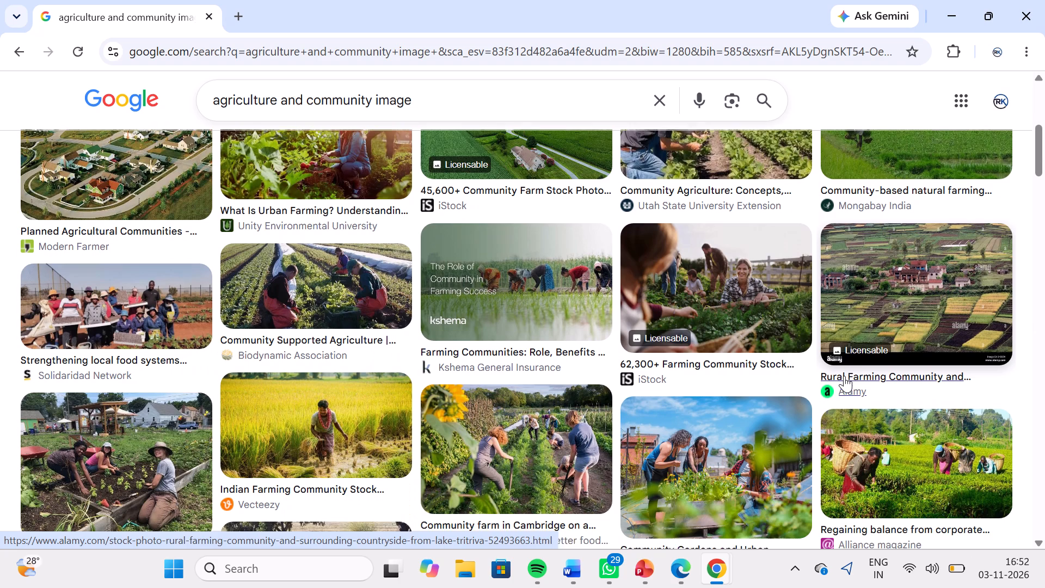
scroll(844, 376, "down", 1)
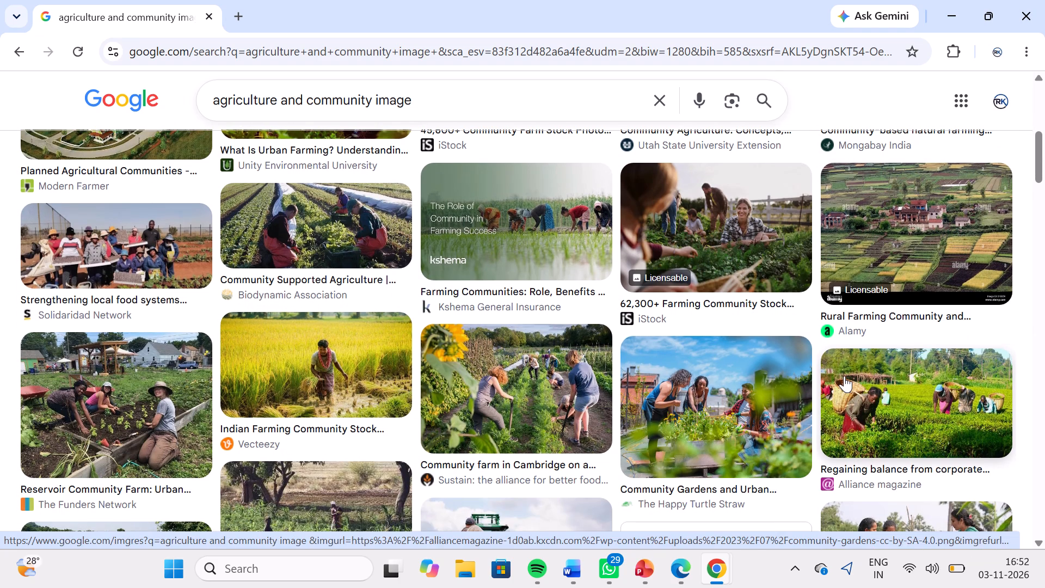
scroll(844, 376, "down", 1)
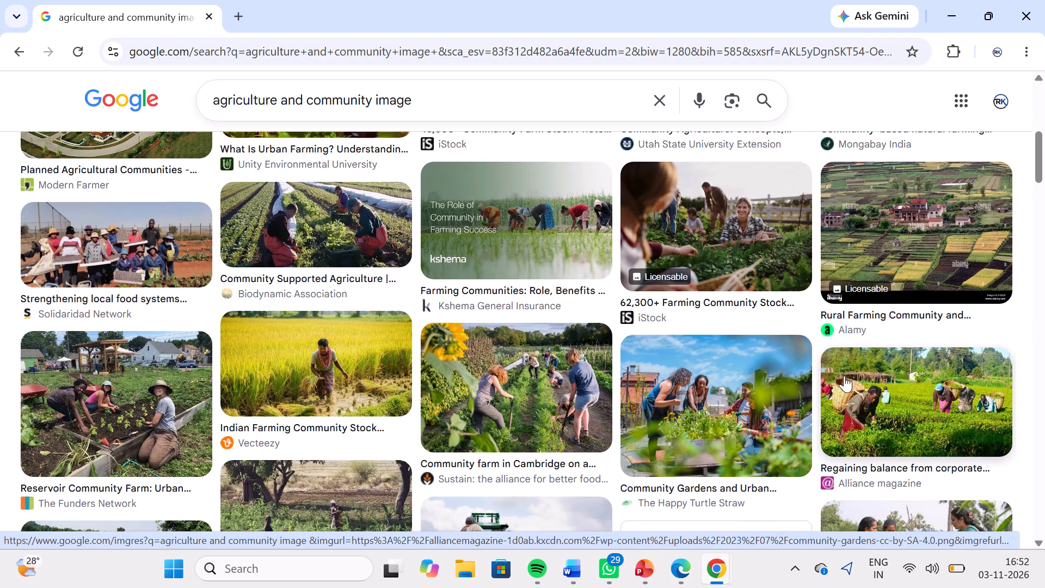
scroll(844, 376, "down", 1)
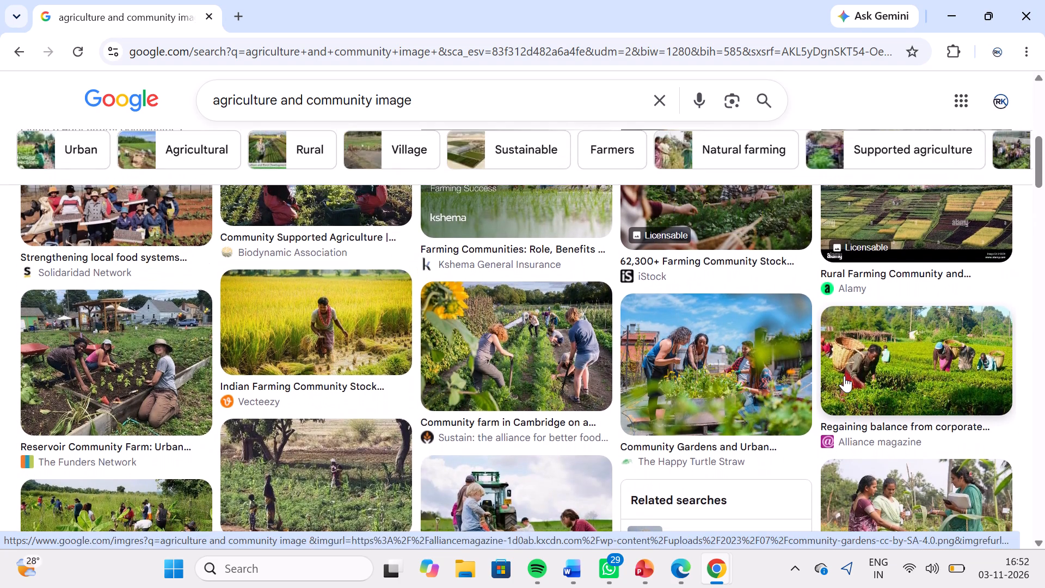
scroll(844, 376, "up", 3)
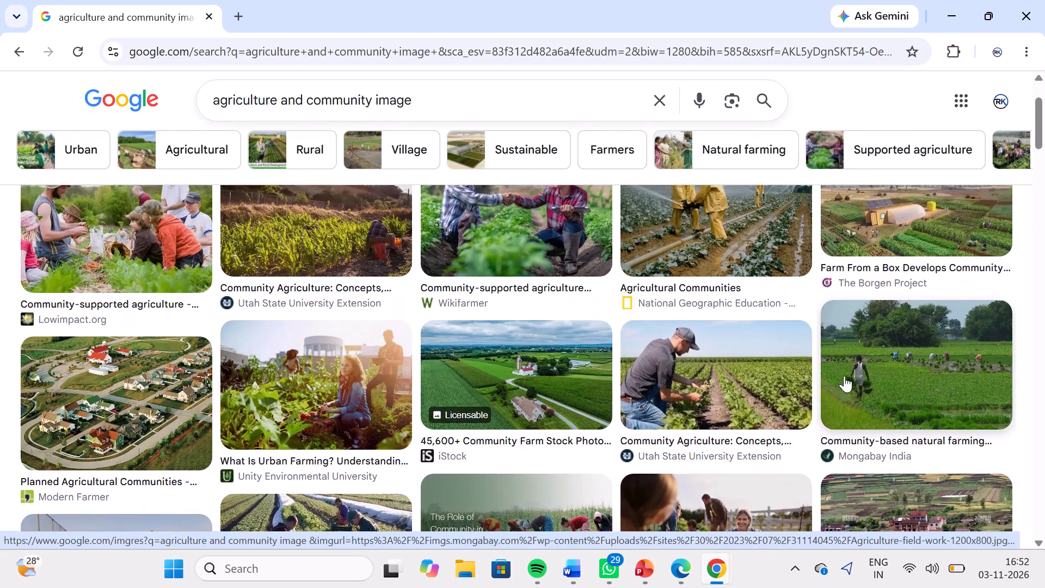
scroll(844, 376, "up", 1)
scroll(844, 376, "down", 1)
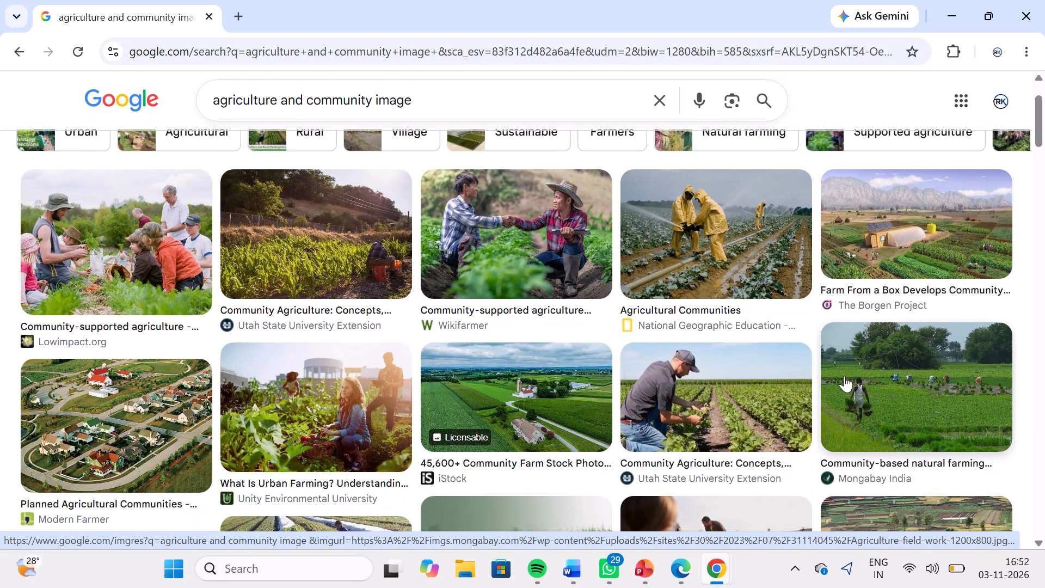
scroll(844, 376, "down", 2)
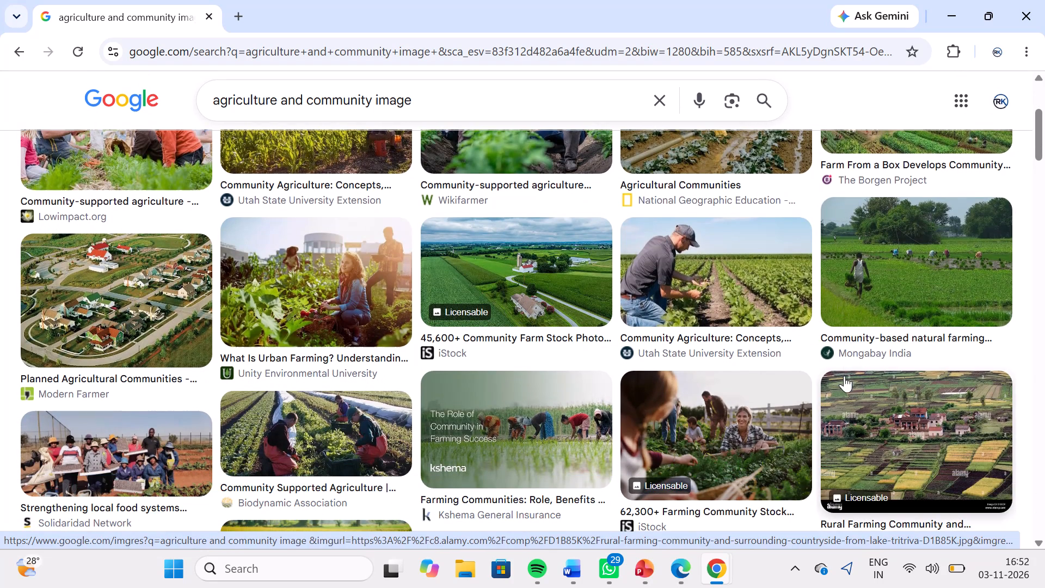
scroll(844, 376, "down", 2)
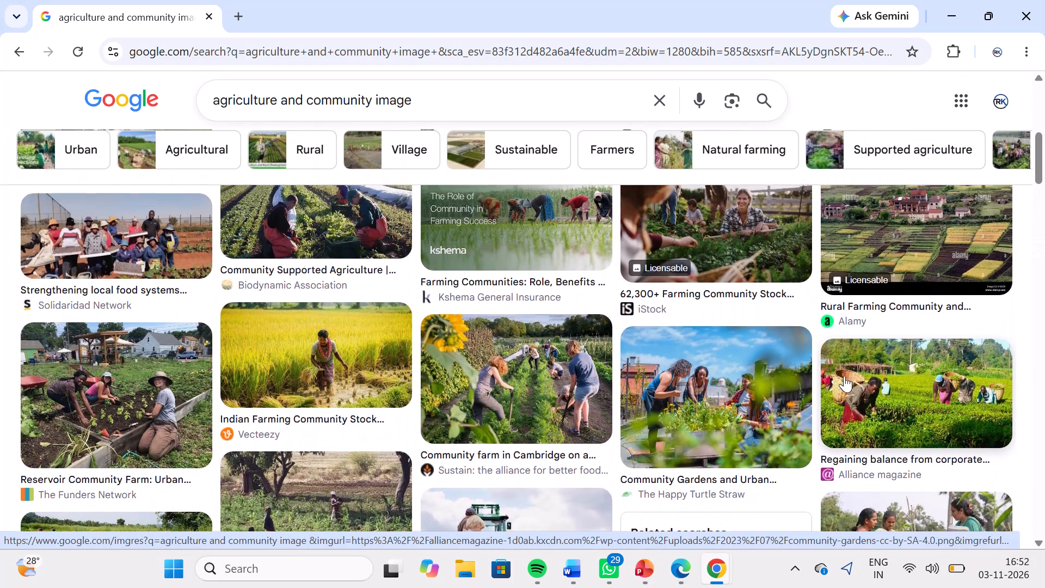
Save the Mongabay India picture of community-based natural farming to the Downloads folder as "agriculture image ppt".
scroll(844, 376, "up", 3)
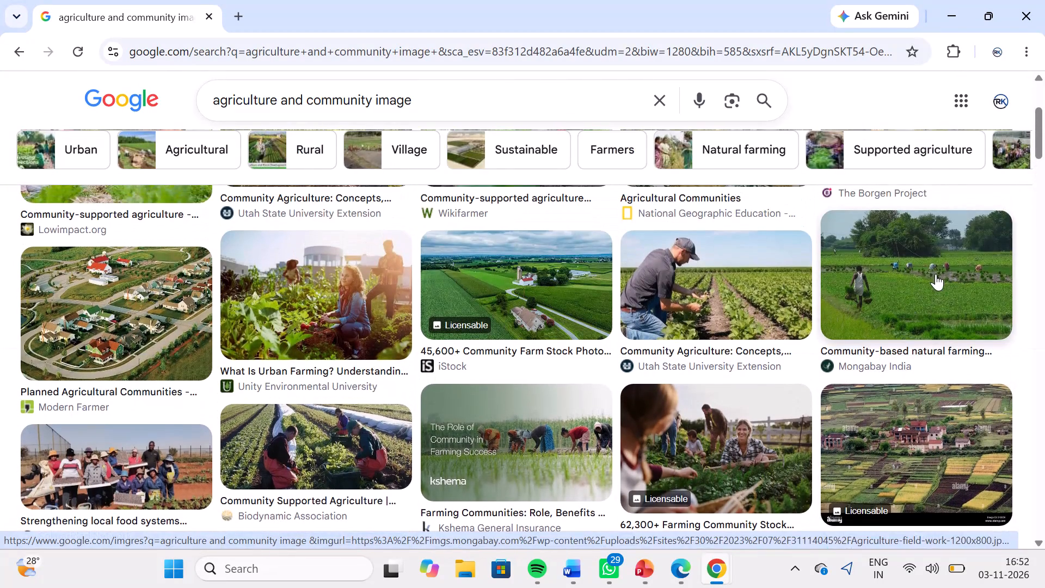
left_click(936, 274)
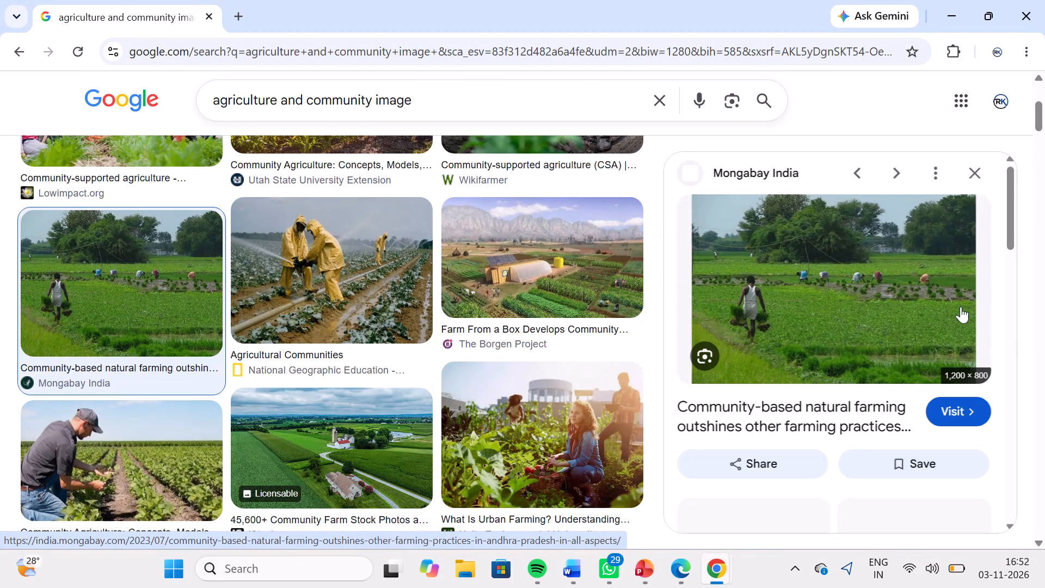
right_click(901, 284)
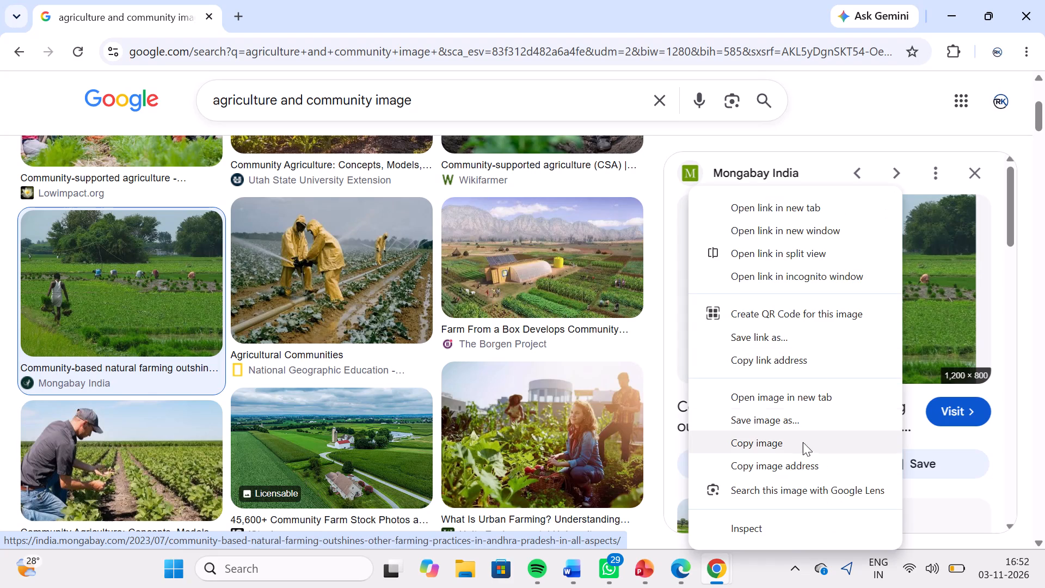
left_click(782, 420)
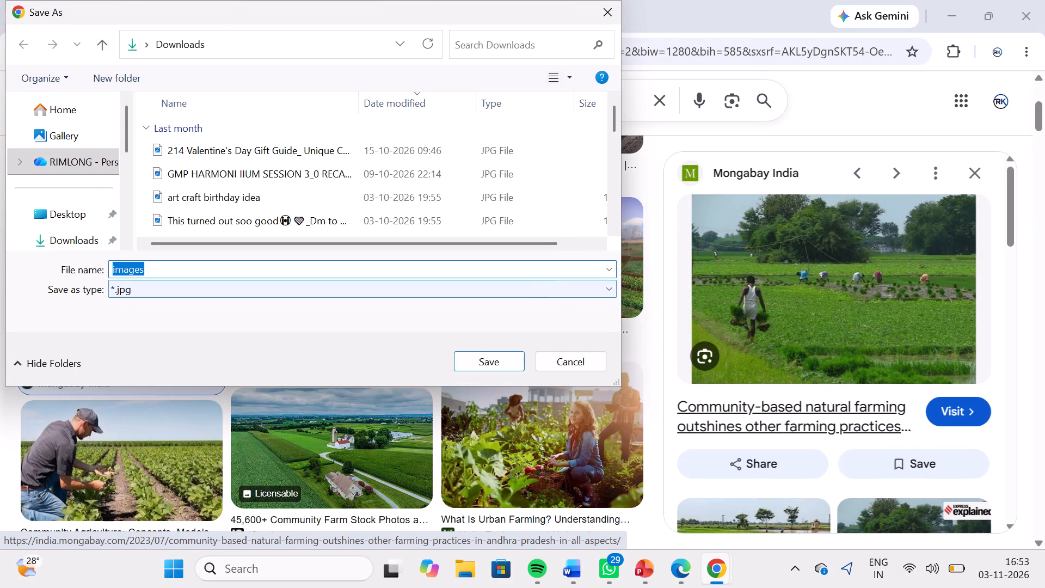
left_click(507, 267)
key("BackSpace")
key("BackSpace")
key("BackSpace")
key("BackSpace")
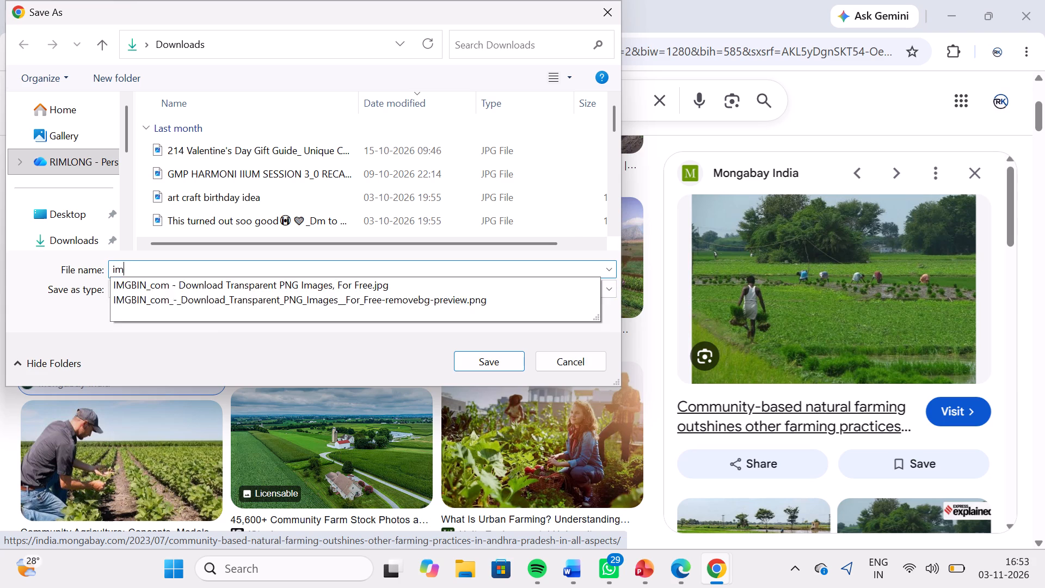
key("BackSpace")
key("BackSpace")
key("BackSpace")
key("a")
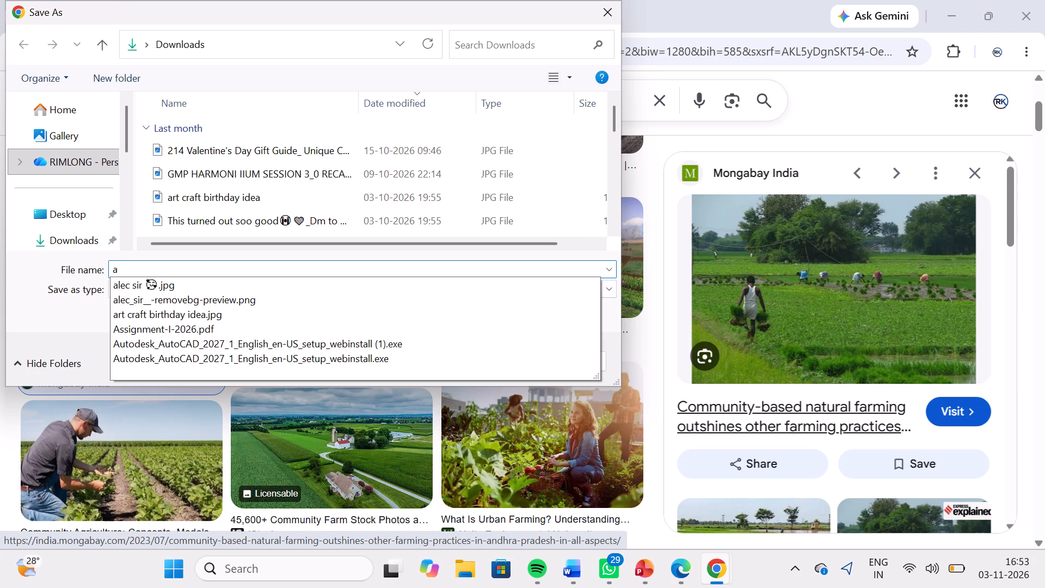
type("griculture")
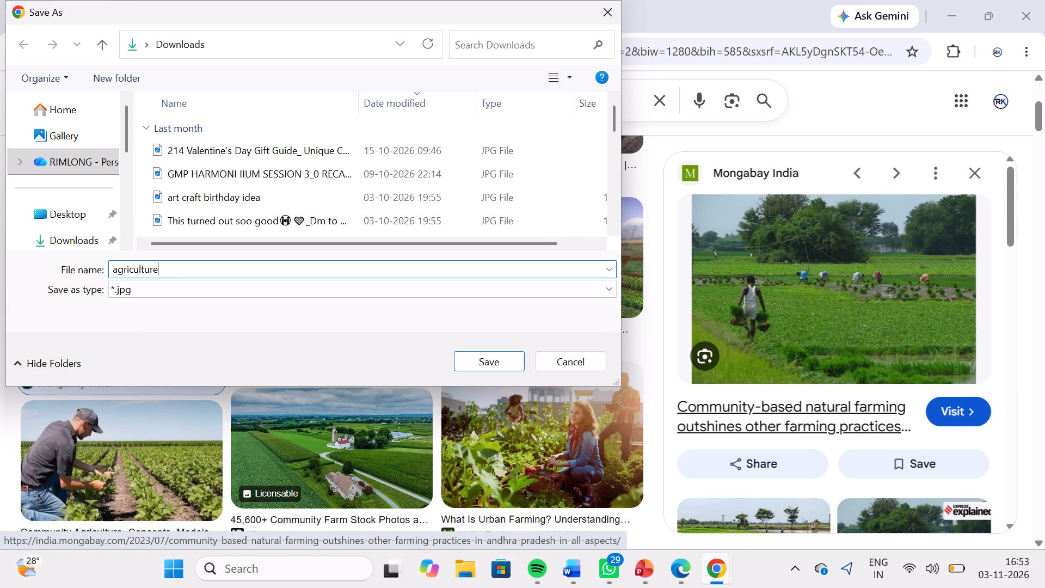
key("space")
type("image ppt")
left_click(501, 365)
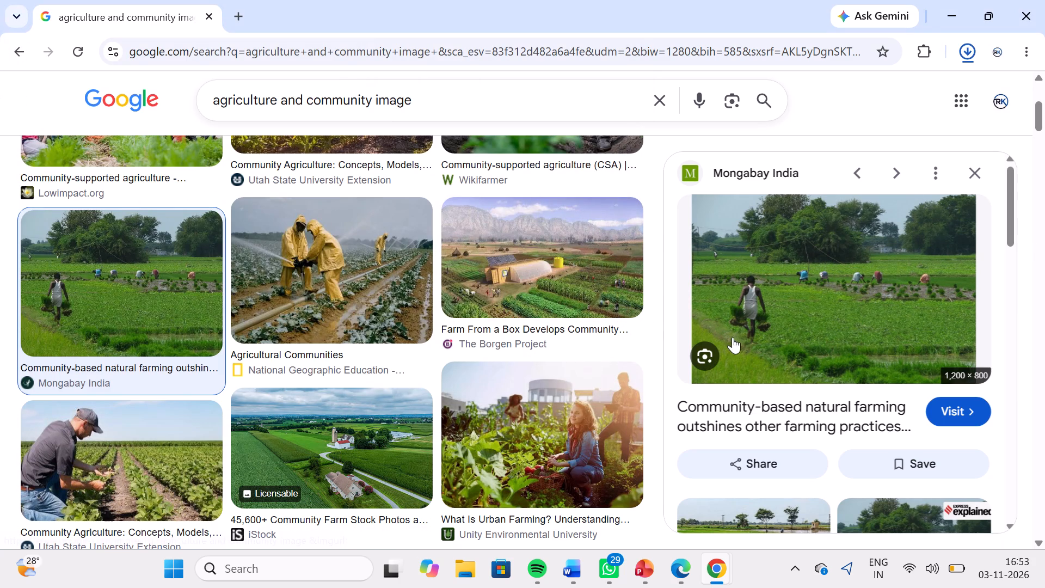
Glance through the related farming pictures and switch back to the Agriculture development and community empowerment presentation in PowerPoint.
scroll(746, 389, "down", 1)
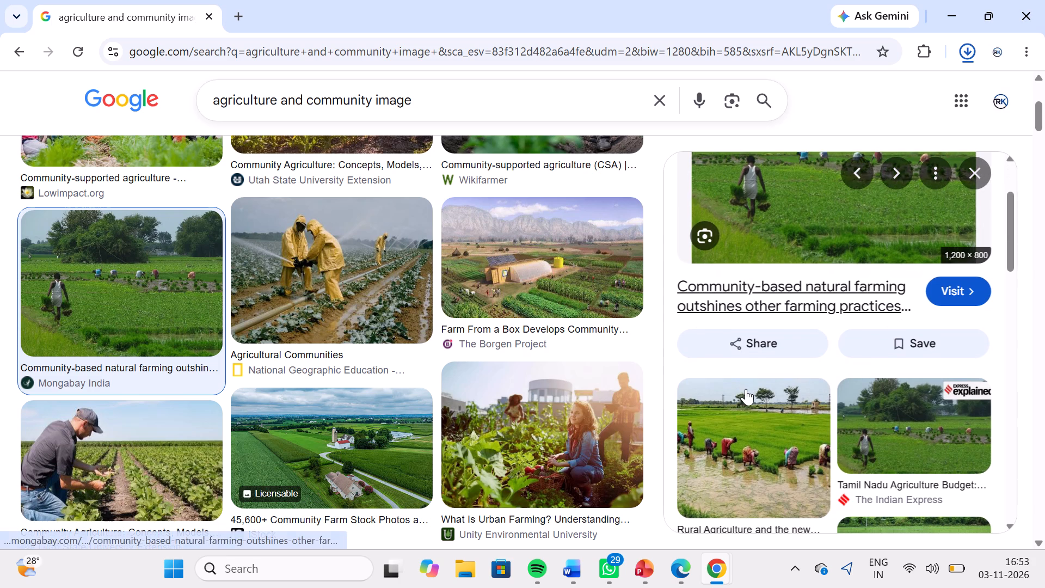
scroll(746, 389, "down", 2)
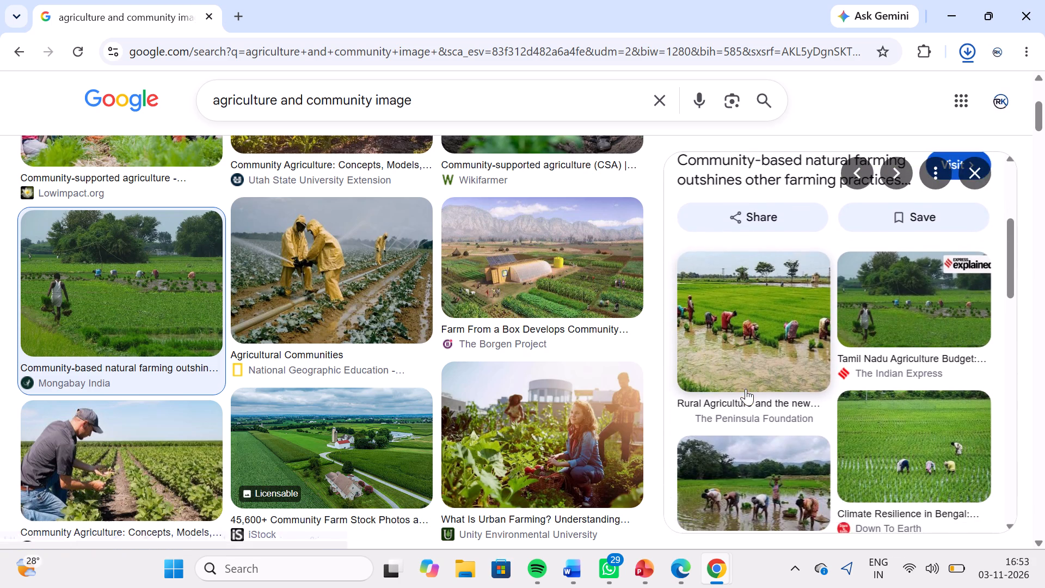
scroll(746, 389, "down", 2)
scroll(746, 389, "up", 5)
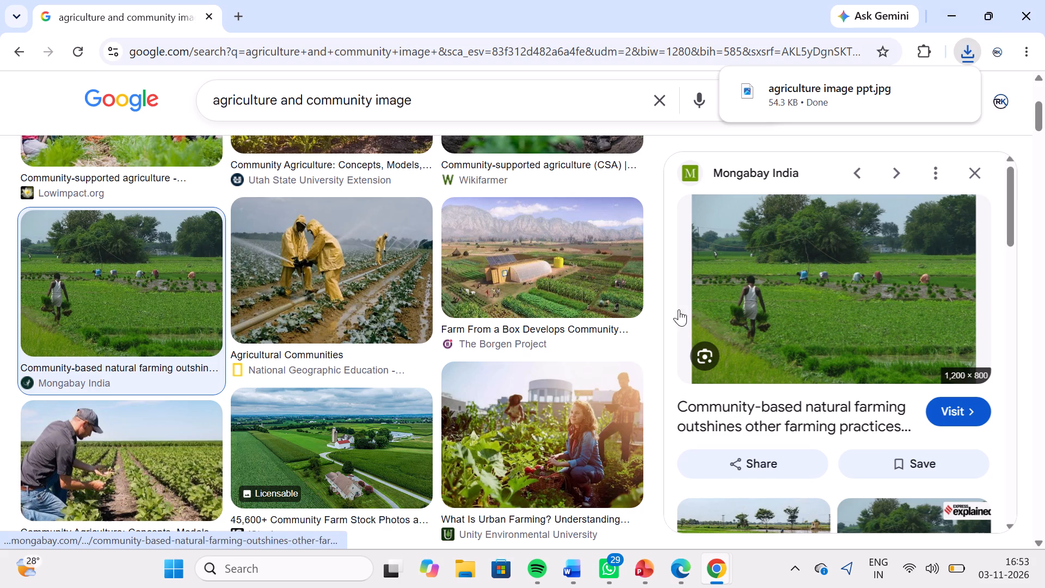
scroll(676, 316, "down", 1)
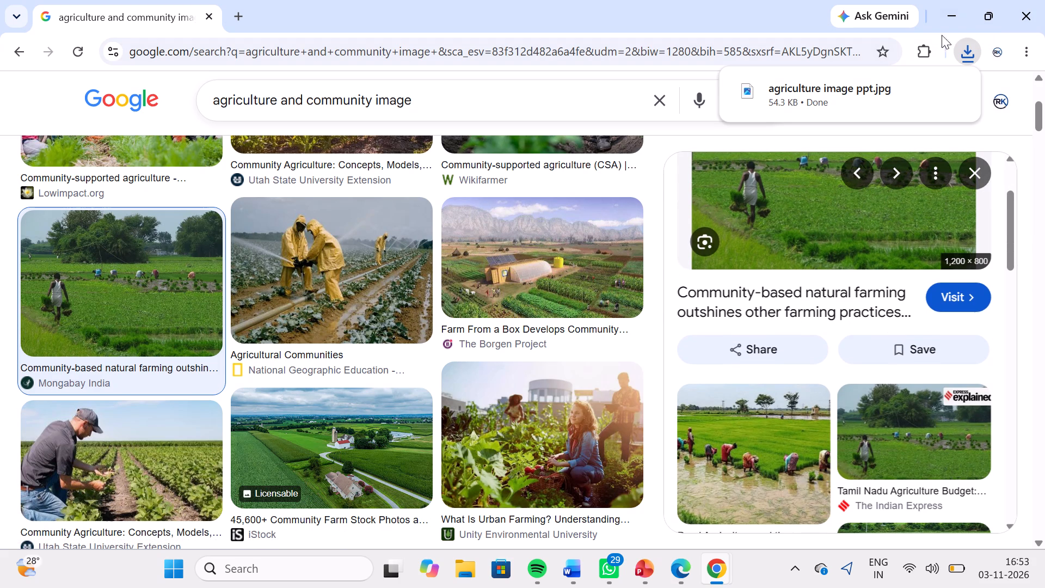
left_click(955, 0)
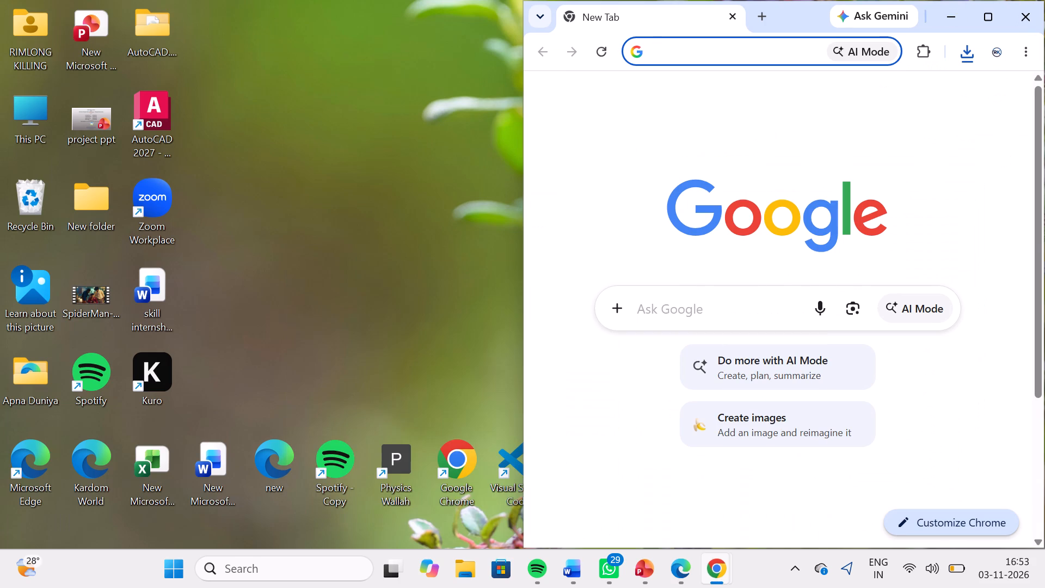
left_click(950, 17)
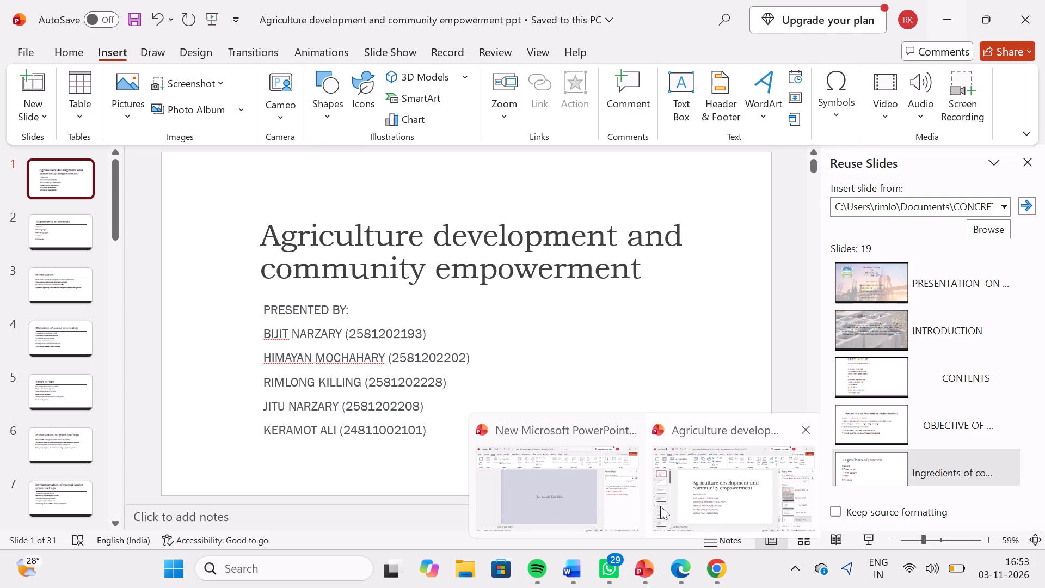
left_click(697, 488)
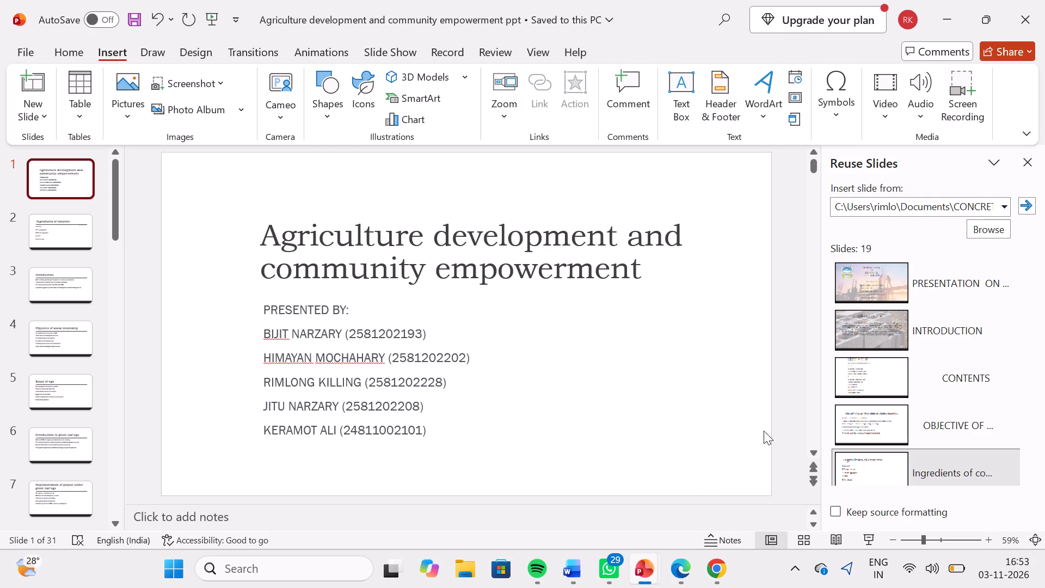
Insert the reusable CONCRETE TECHNOLOGY title slide after the first slide and compare it with the agriculture title slide.
left_click(867, 293)
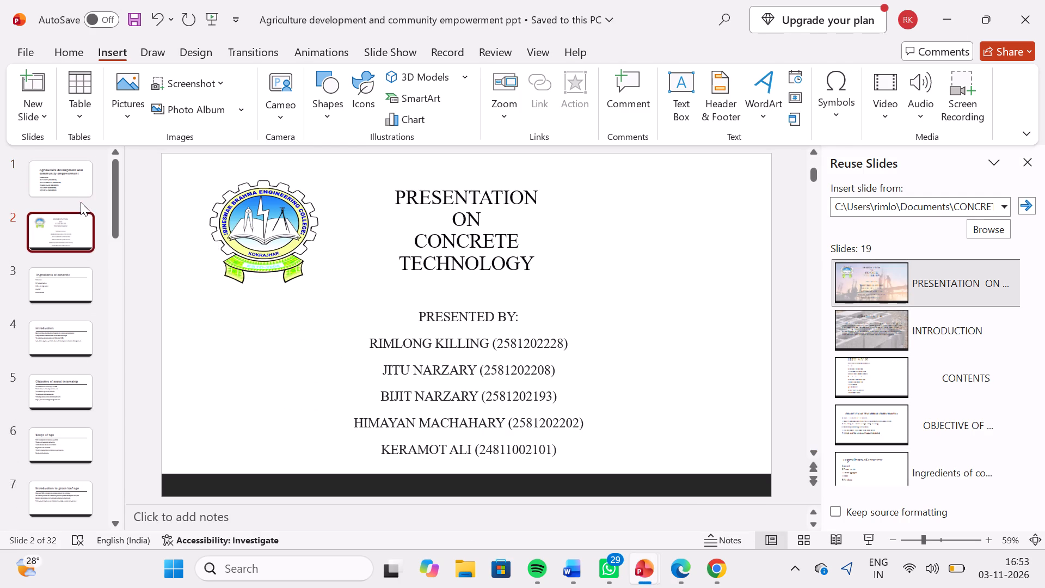
left_click(66, 181)
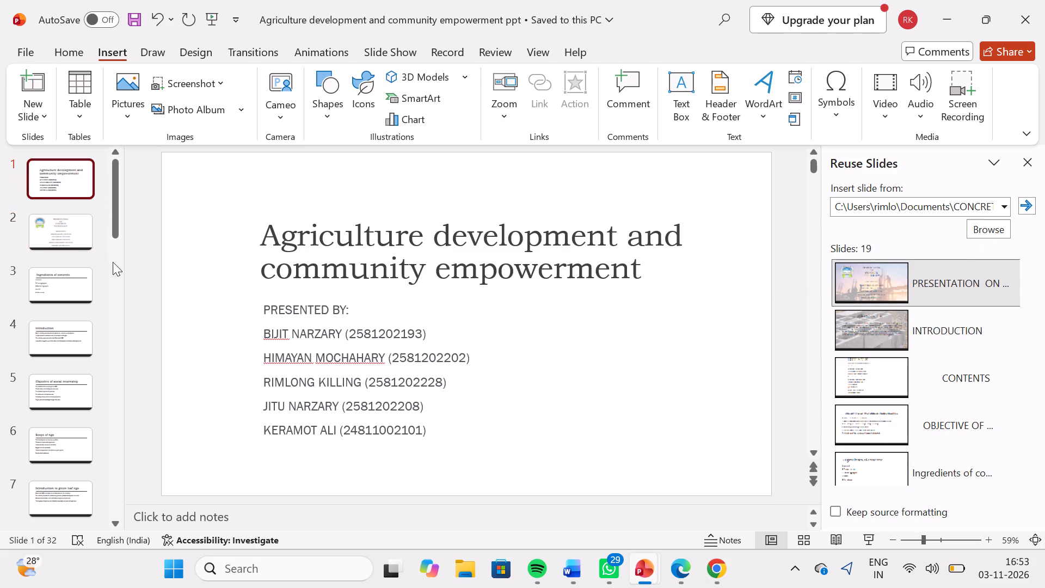
scroll(61, 187, "up", 3)
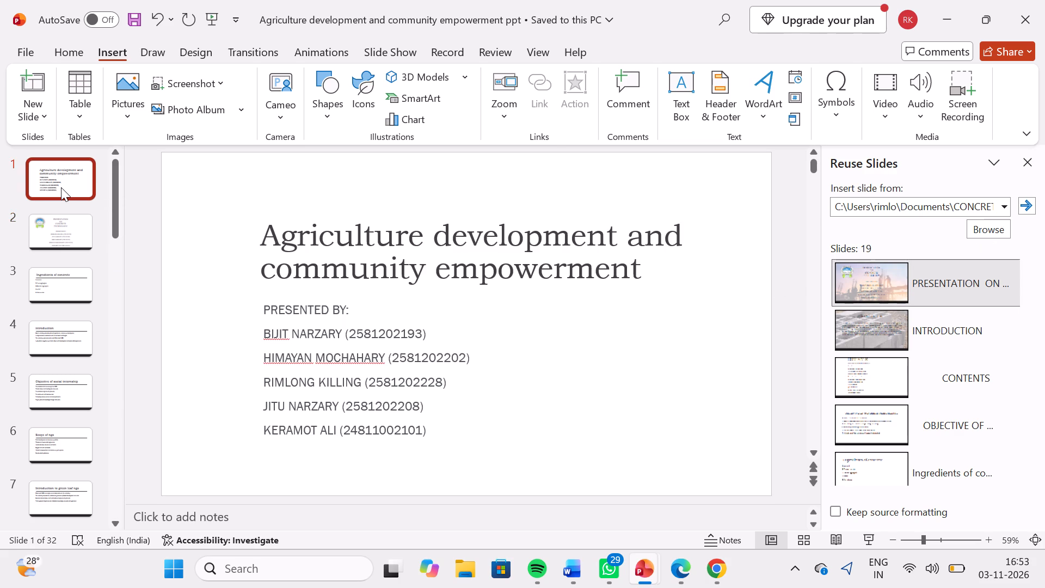
left_click(64, 225)
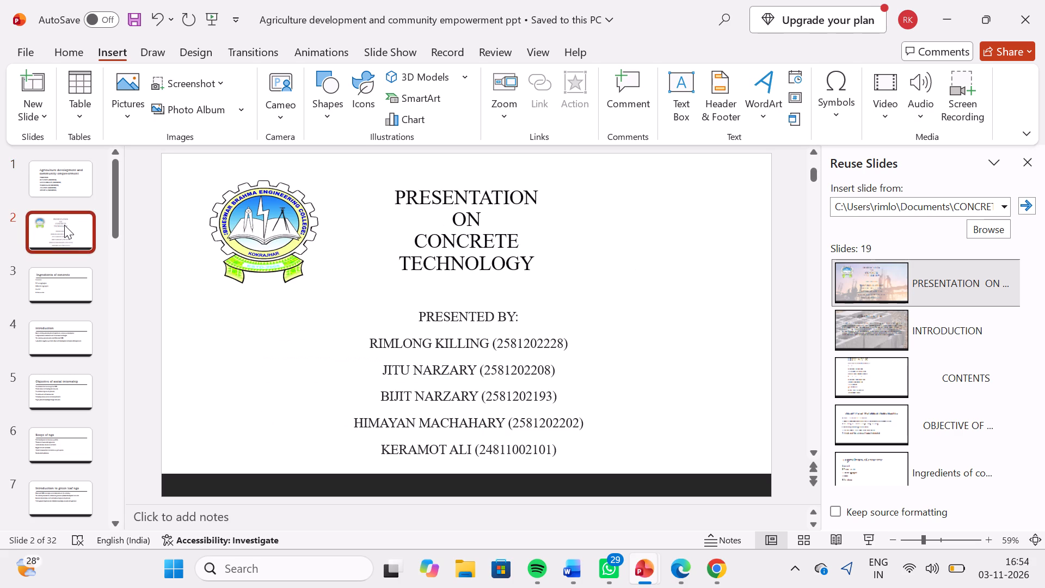
Insert the downloaded agriculture picture from the Downloads folder on the agriculture title slide.
left_click(54, 180)
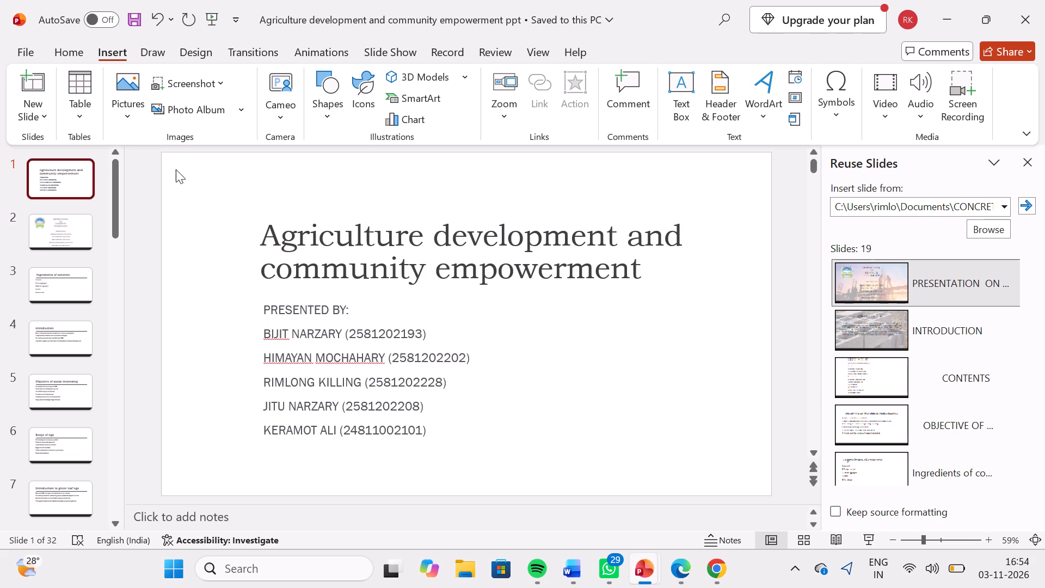
left_click(126, 81)
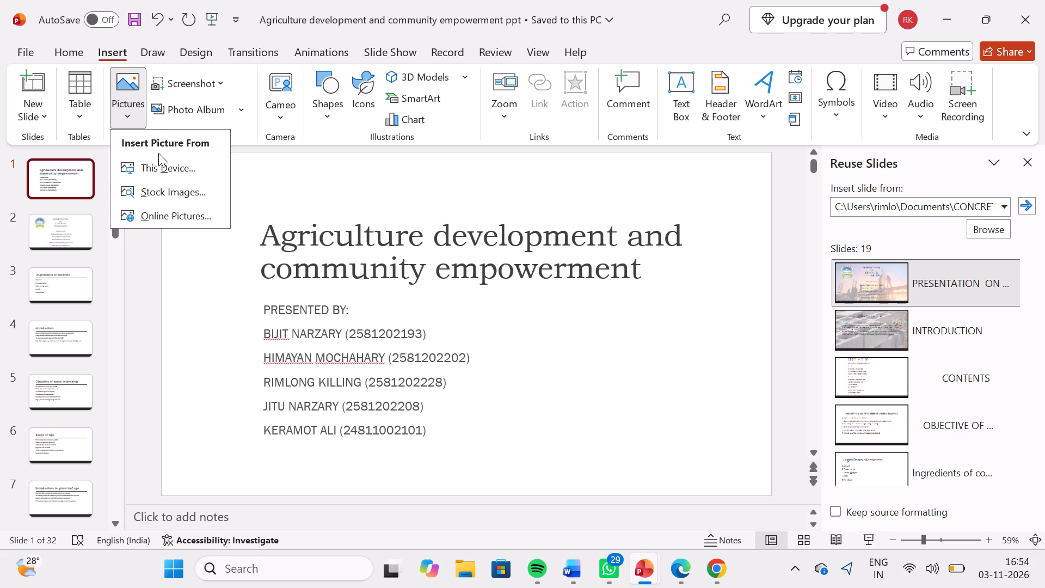
left_click(170, 171)
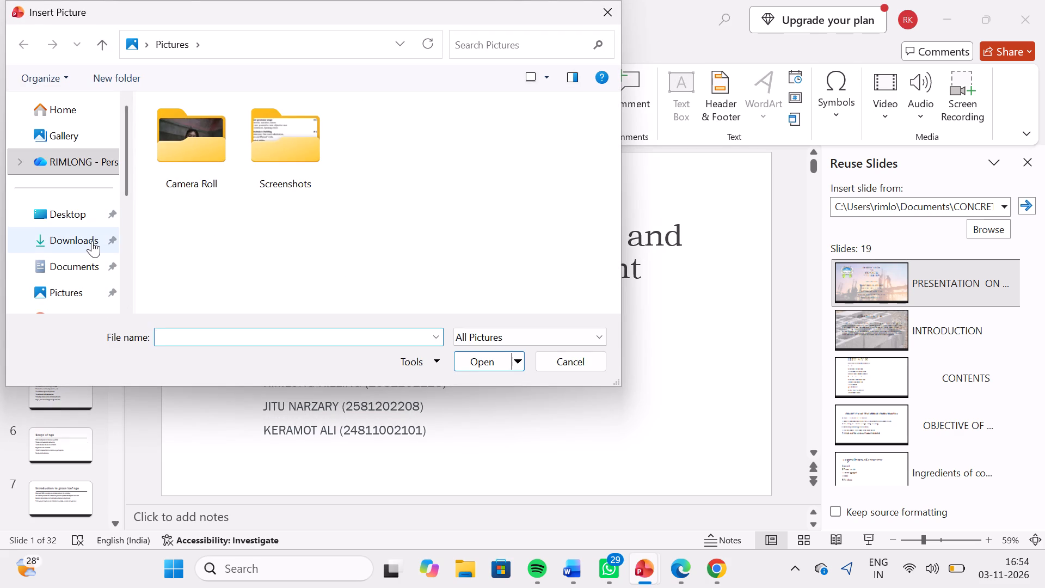
left_click(92, 241)
double_click(213, 155)
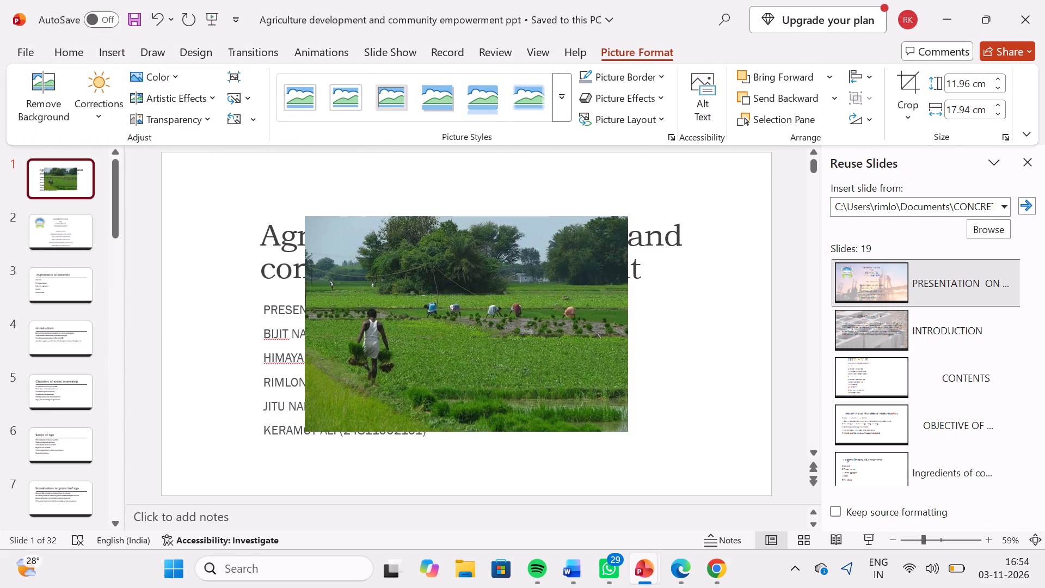
Move the farming picture to the slide's upper-left corner and enlarge it to about 34.5 by 23 cm, covering the slide.
left_click_drag(433, 293, 344, 260)
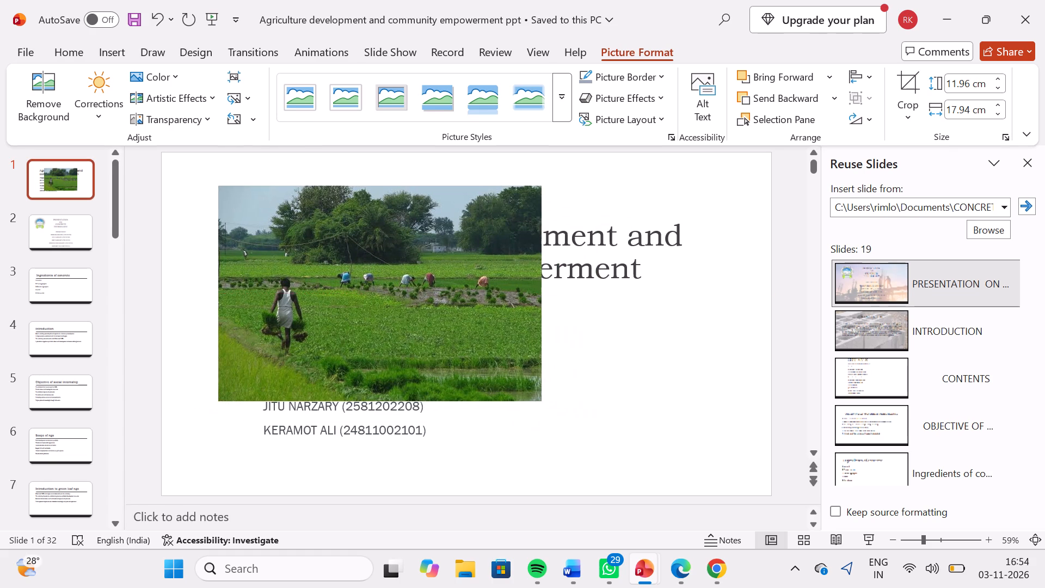
left_click_drag(344, 260, 293, 232)
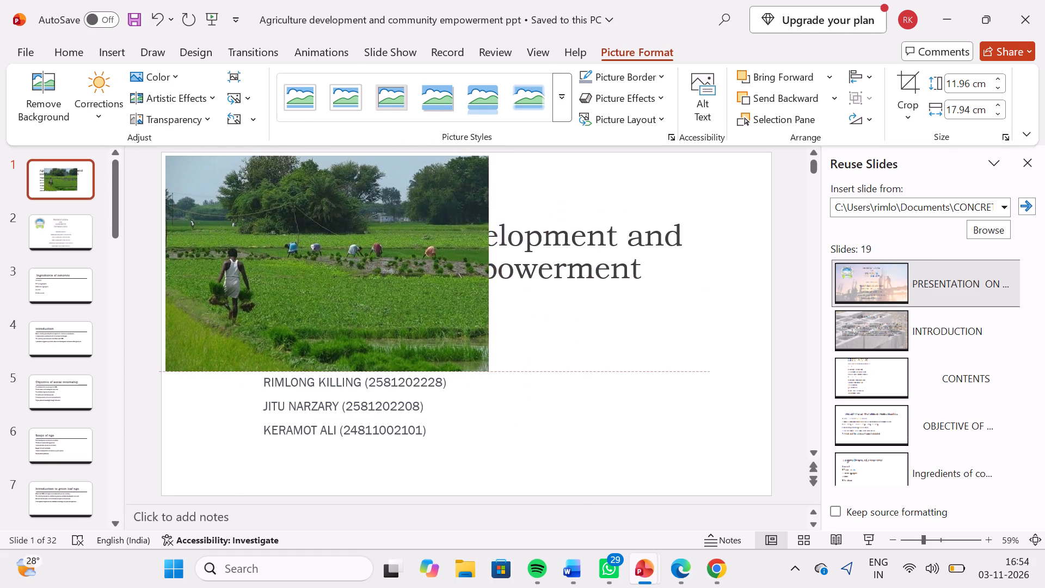
left_click_drag(293, 232, 292, 229)
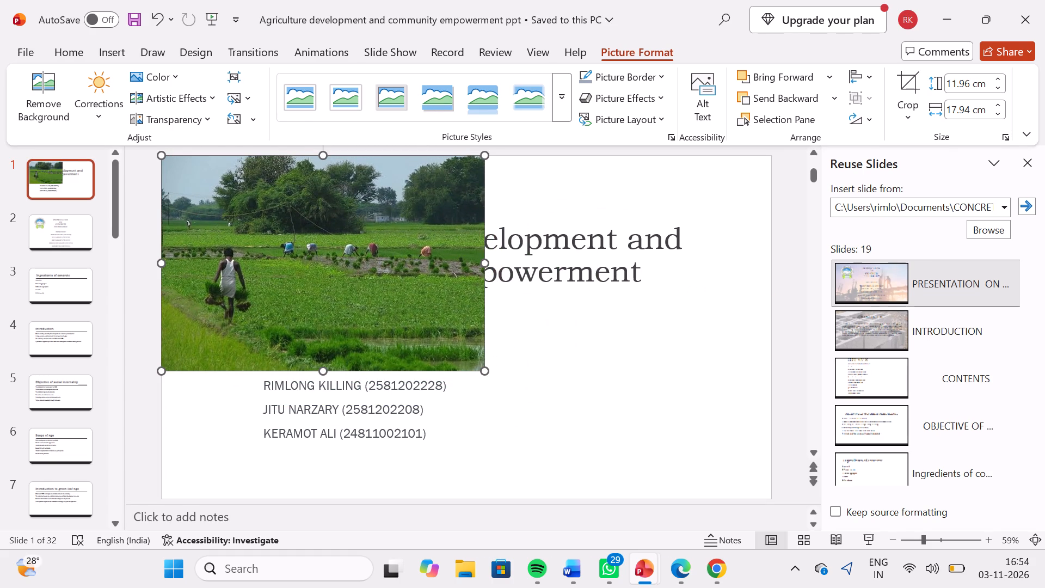
left_click_drag(484, 370, 644, 403)
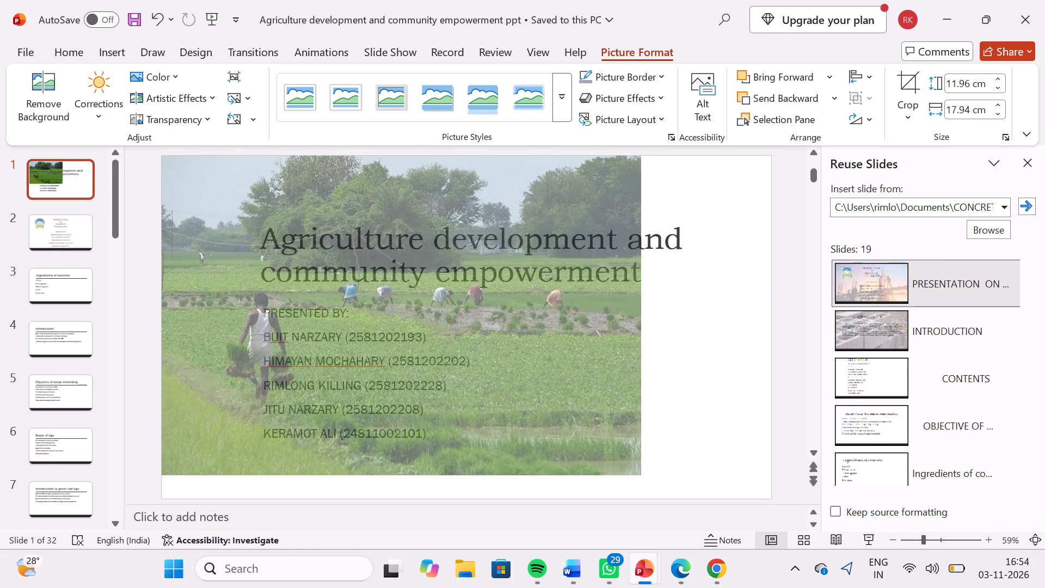
left_click_drag(644, 403, 776, 418)
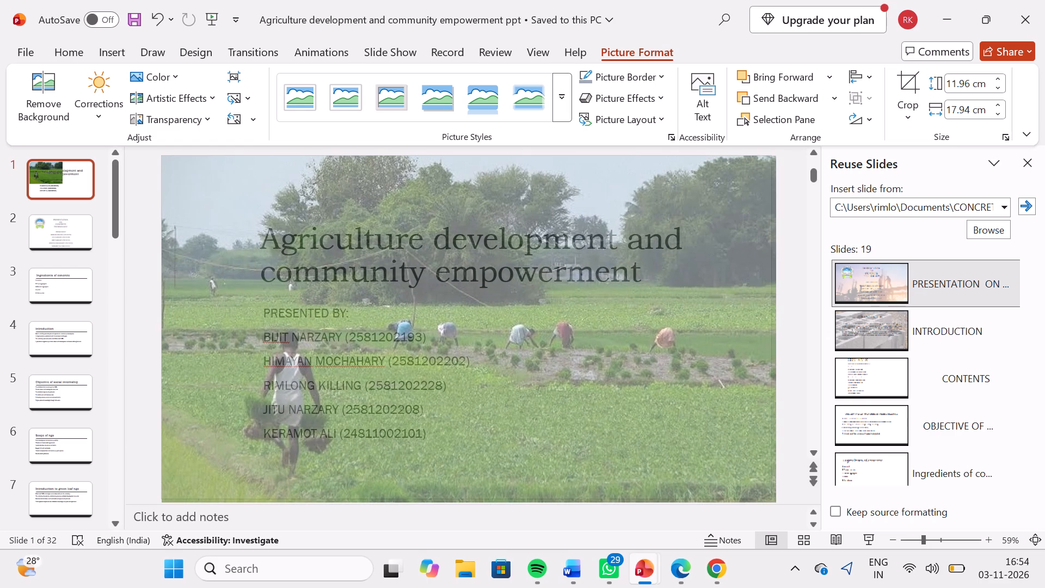
left_click_drag(776, 418, 748, 400)
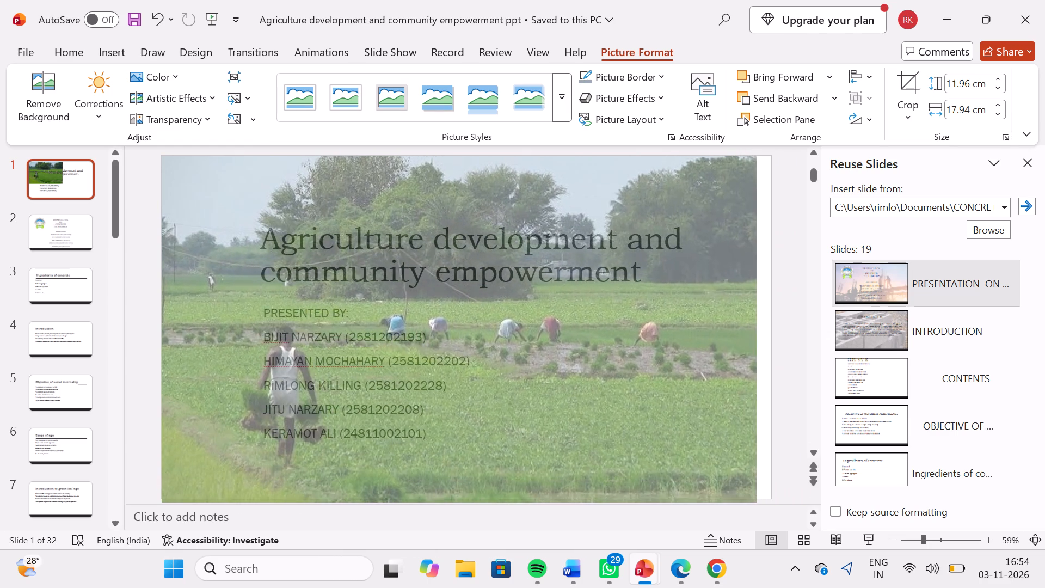
left_click_drag(748, 400, 783, 393)
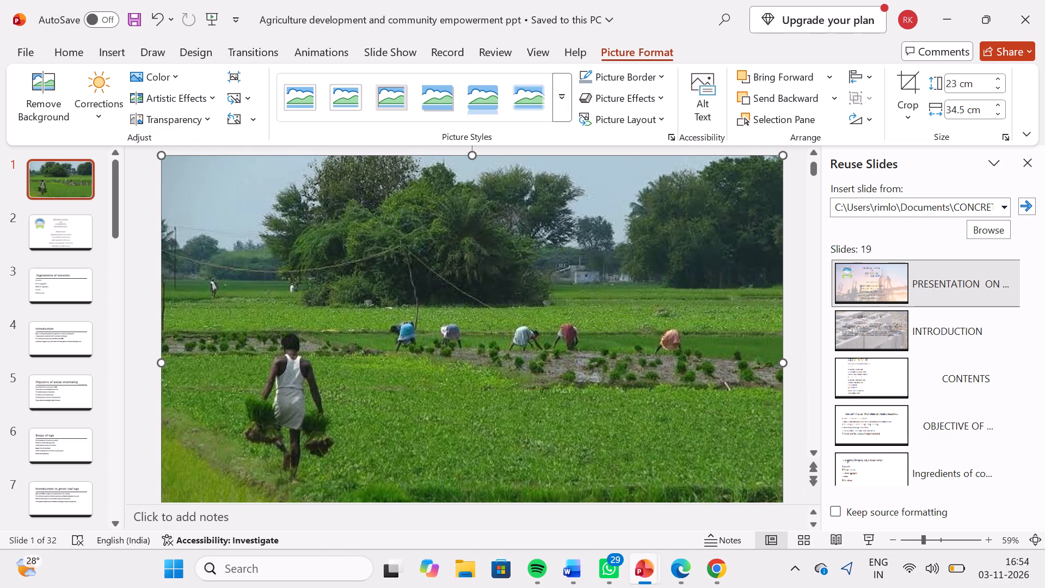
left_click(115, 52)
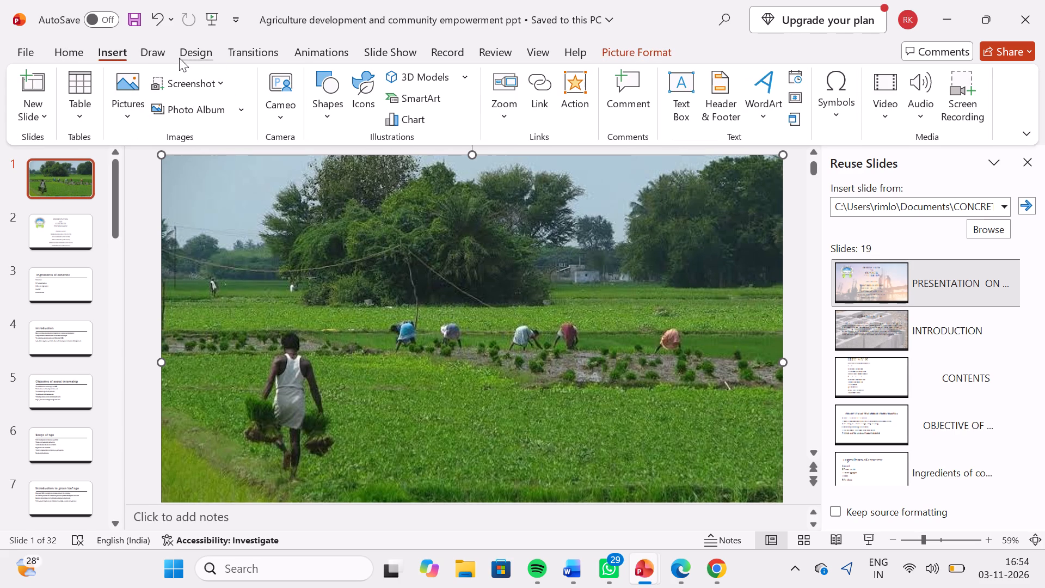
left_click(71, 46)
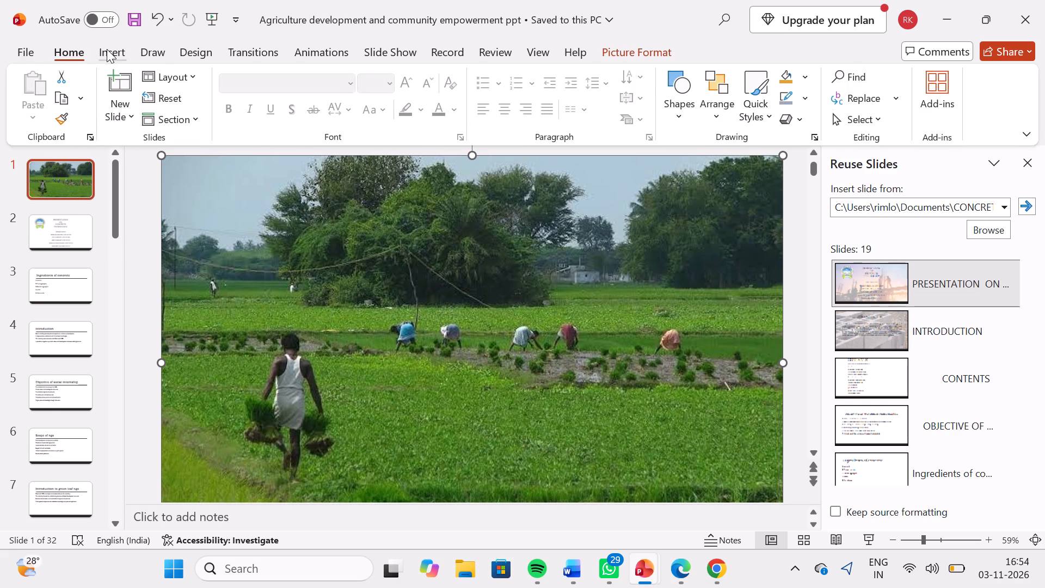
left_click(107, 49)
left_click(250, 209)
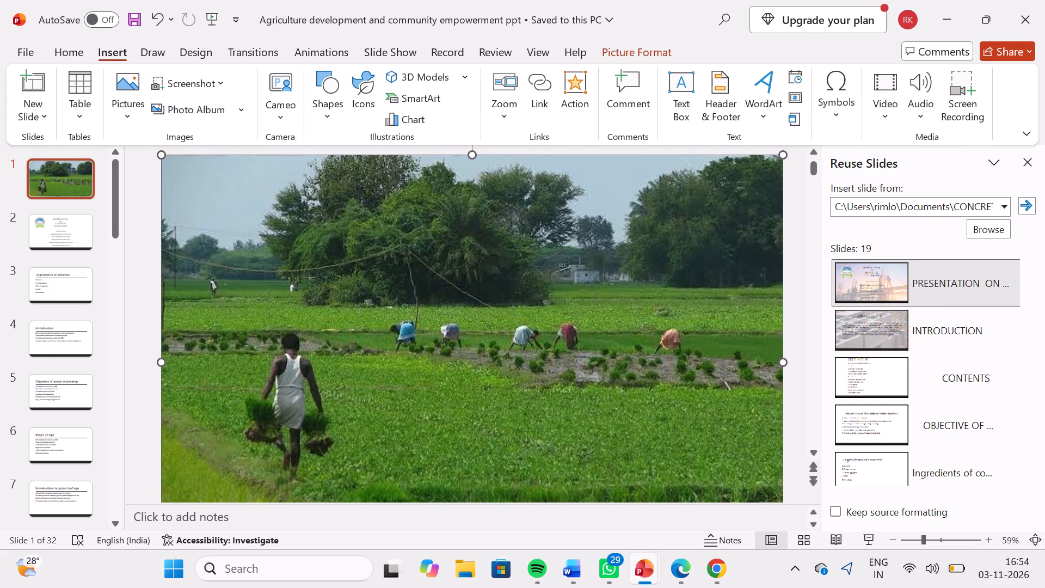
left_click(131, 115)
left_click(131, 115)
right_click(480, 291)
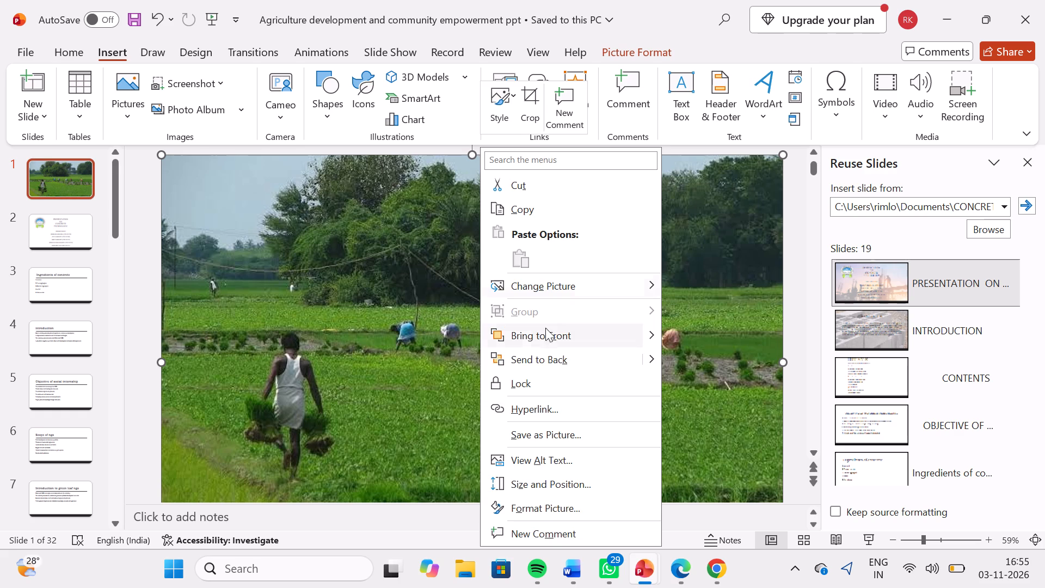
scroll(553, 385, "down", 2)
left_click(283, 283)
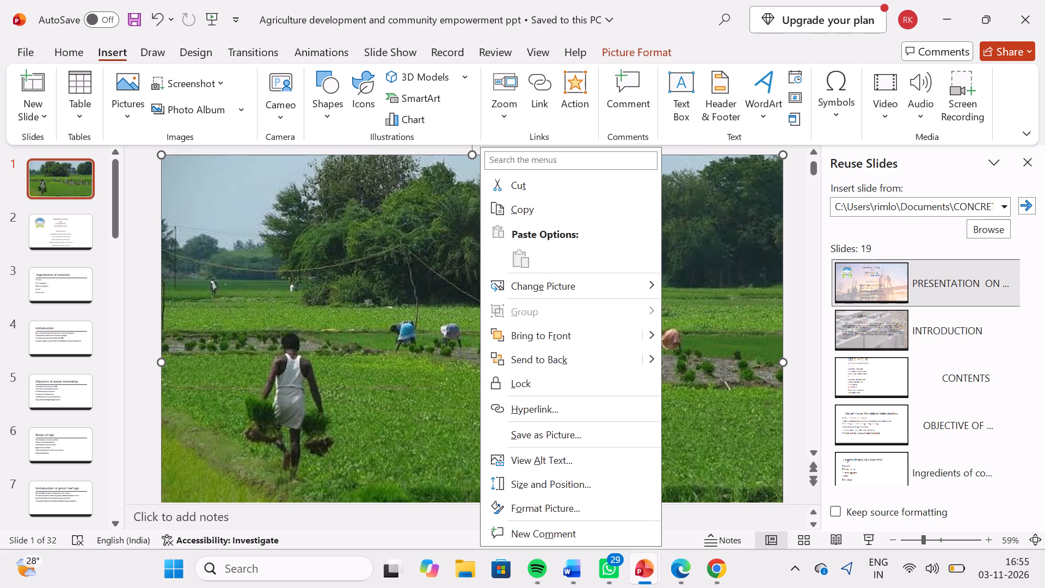
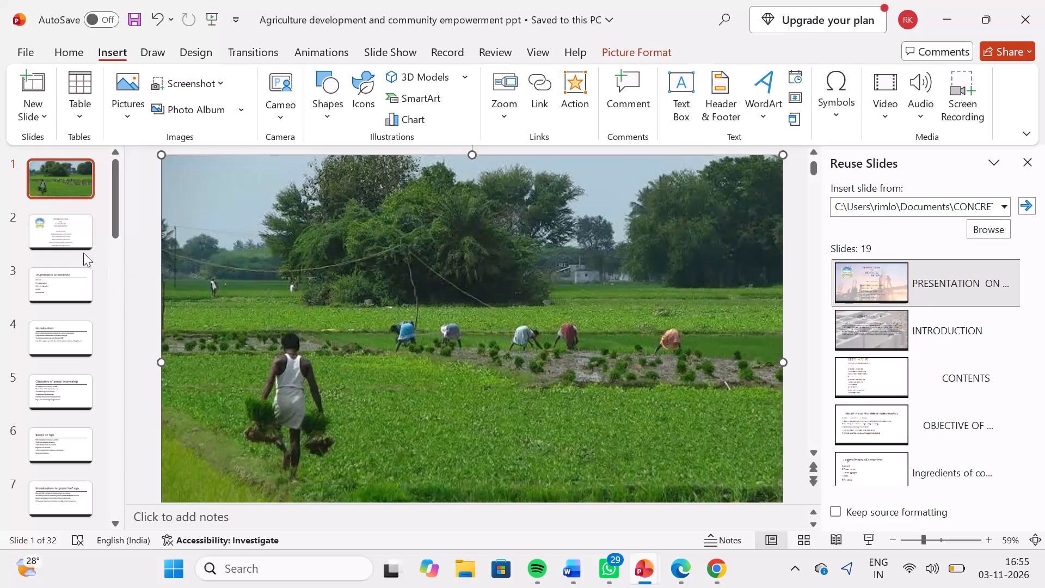
Compare the first three slides and delete the farming picture covering the agriculture title slide.
left_click(69, 237)
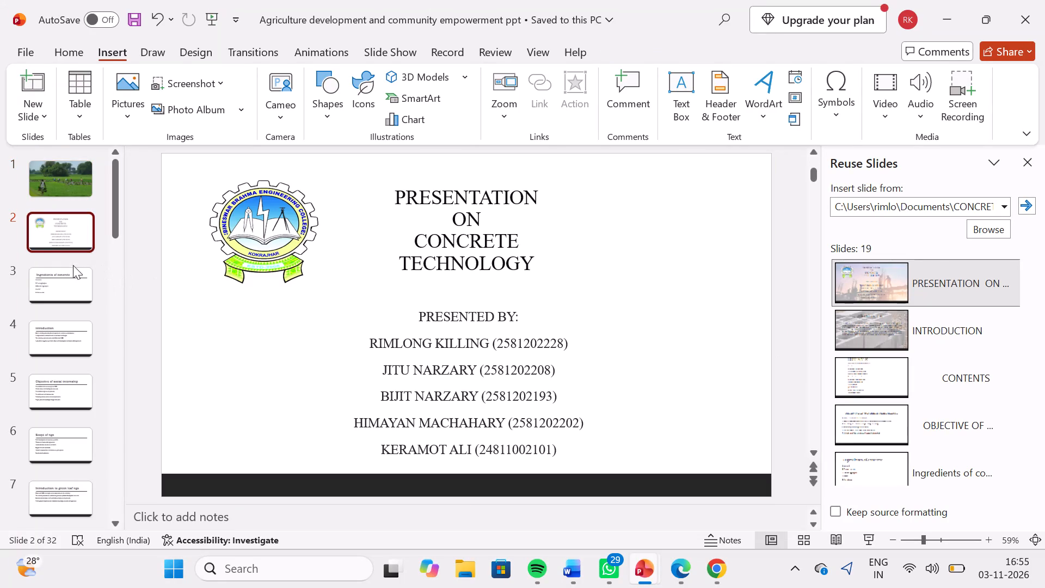
left_click(70, 276)
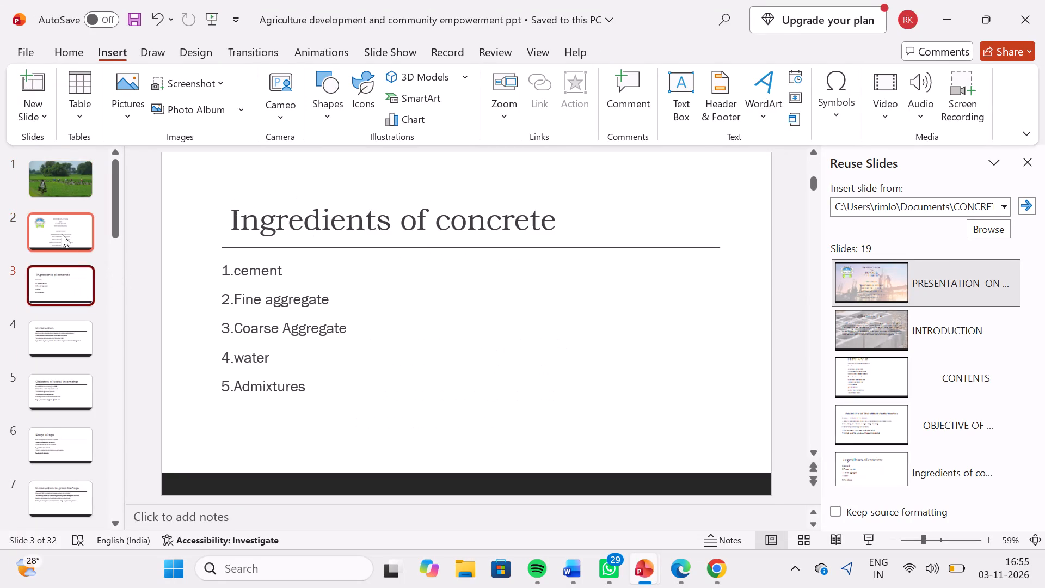
left_click(62, 230)
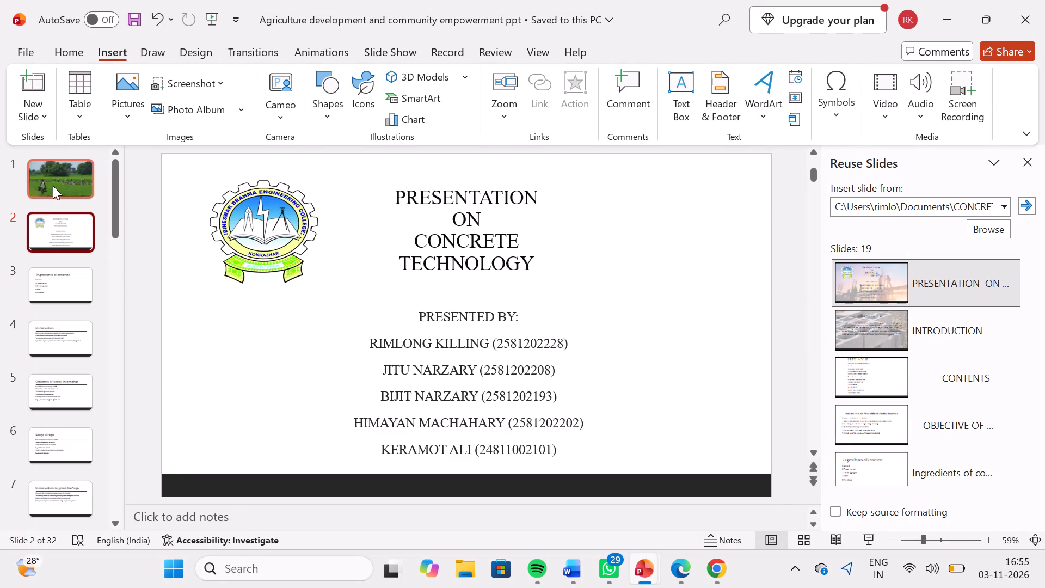
left_click(53, 186)
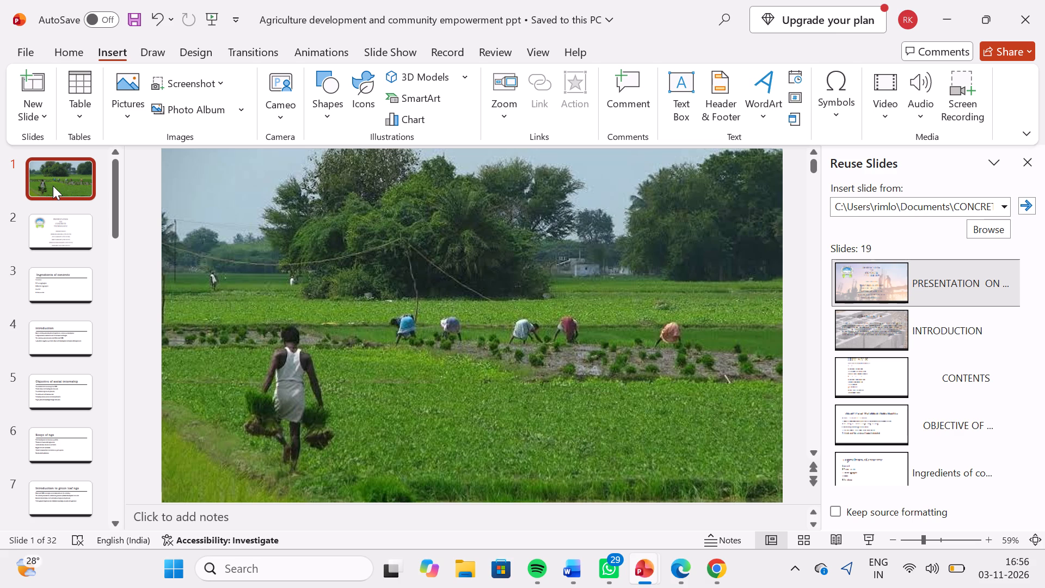
left_click(232, 234)
left_click(133, 94)
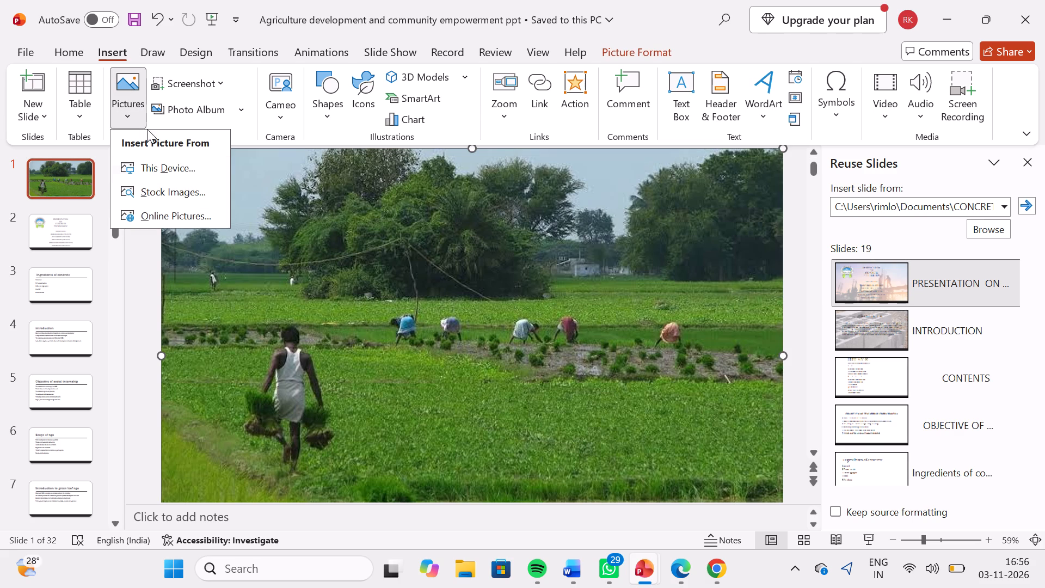
left_click(422, 311)
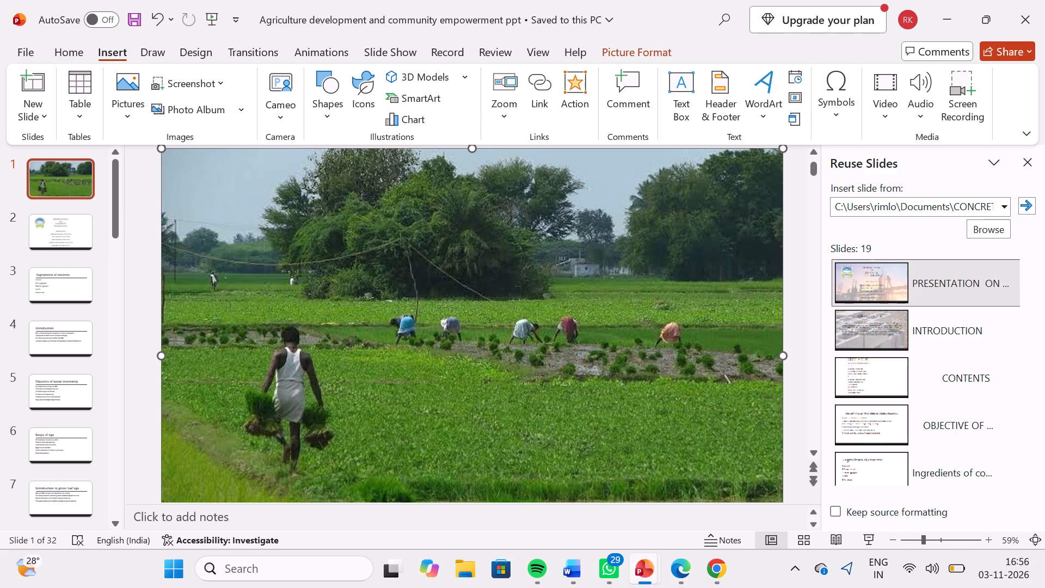
key("BackSpace")
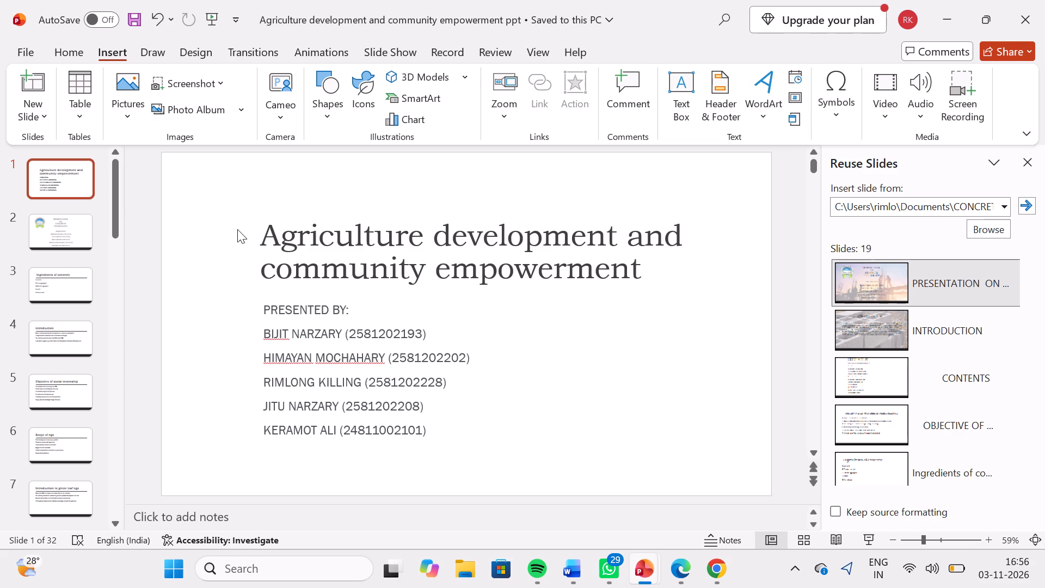
Remove the CONCRETE TECHNOLOGY title slide and the Ingredients of concrete slide that directly follow the agriculture title slide.
left_click(70, 235)
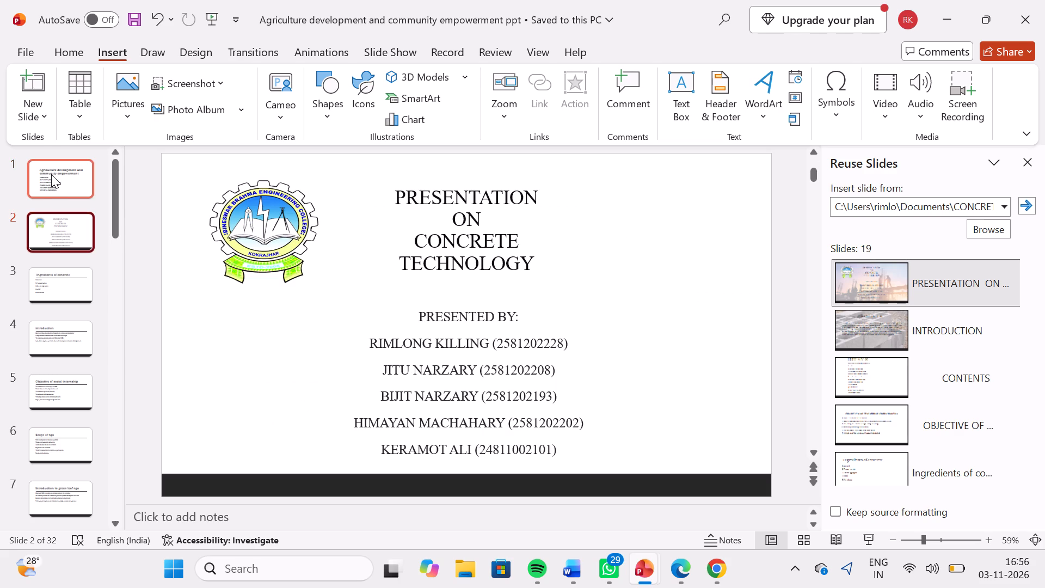
left_click(62, 268)
Delete the CONCRETE TECHNOLOGY title slide and the Ingredients of concrete slide that follow the agriculture title slide.
key("Down")
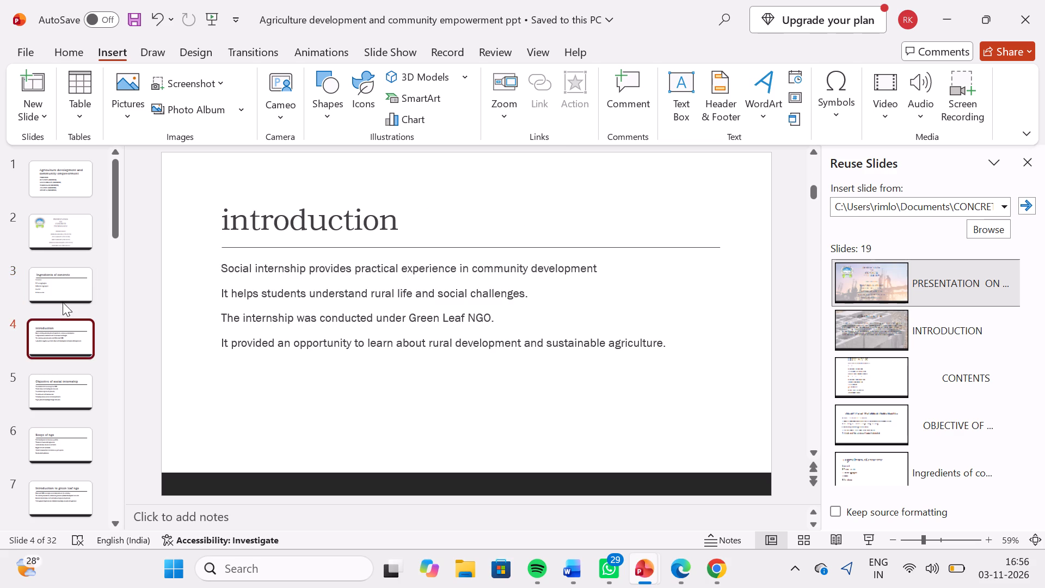
key("Down")
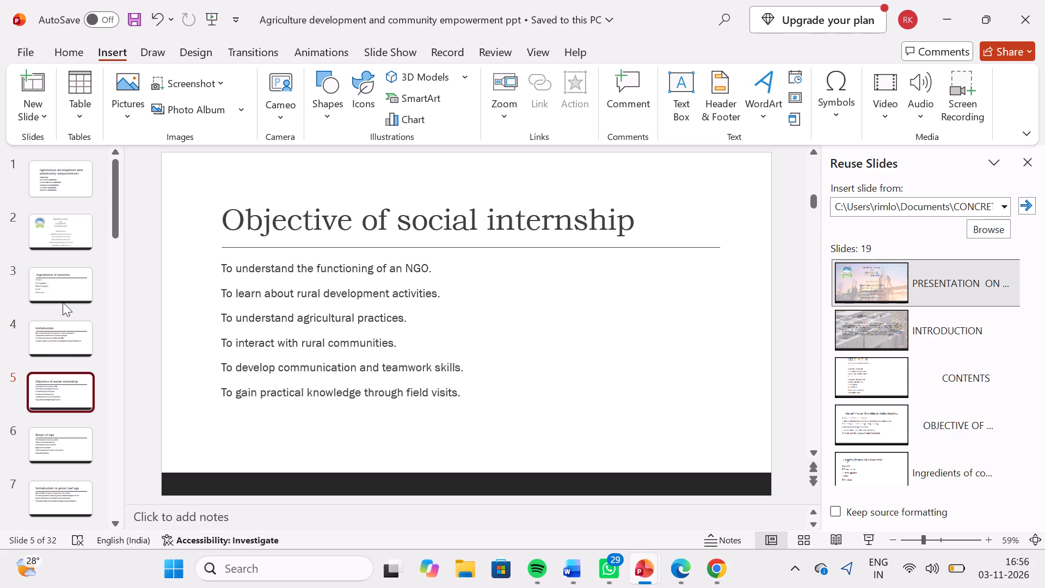
key("Down")
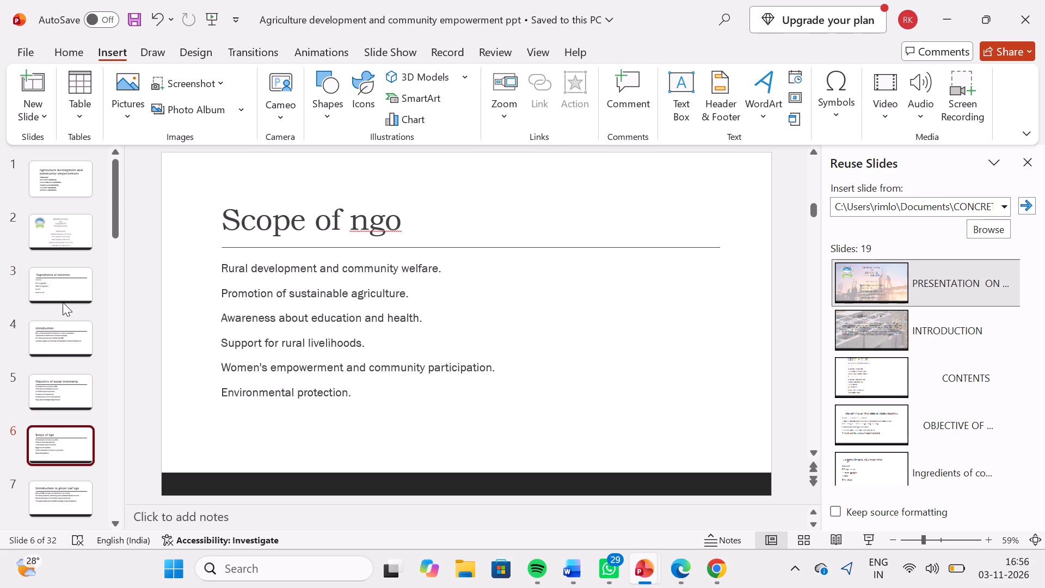
key("Down")
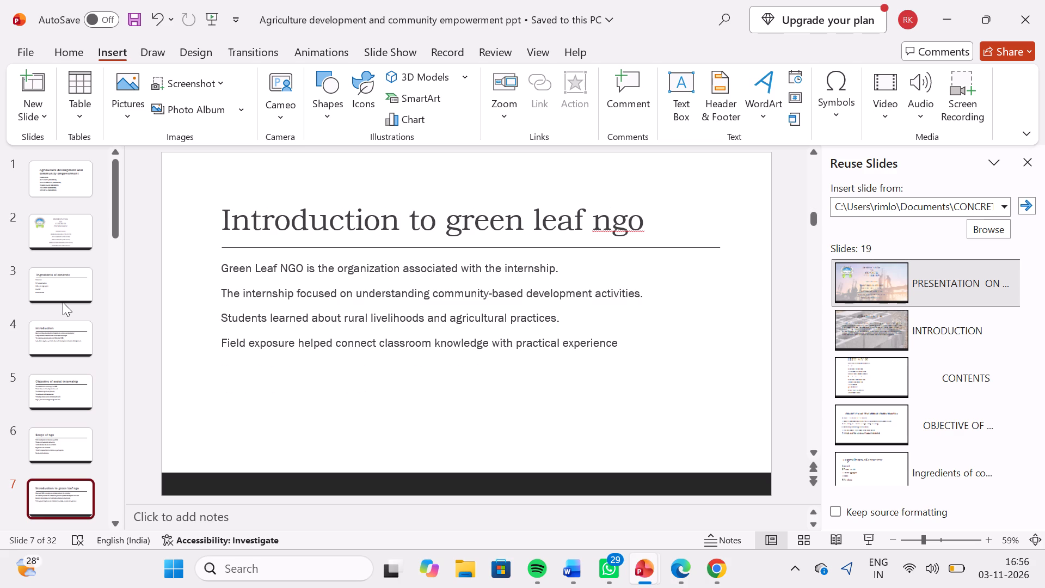
key("Down")
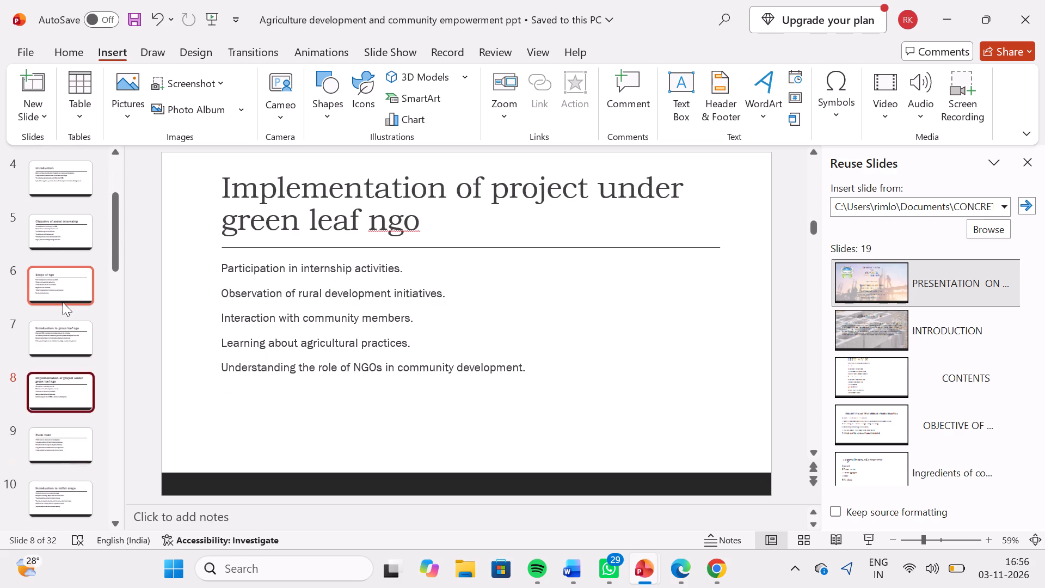
key("Up")
key("Up")
key("Up")
key("Up")
key("Up")
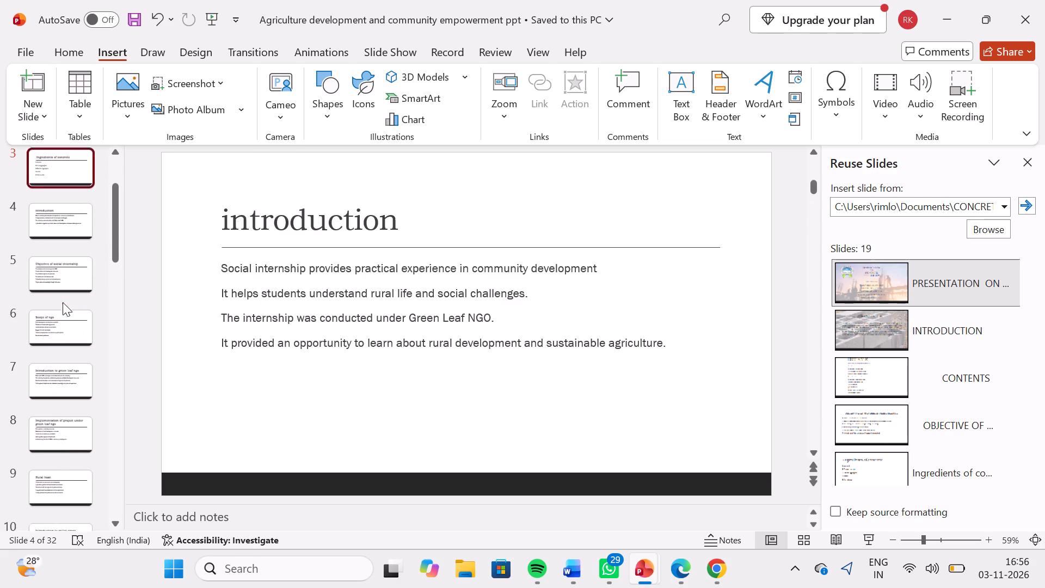
key("Up")
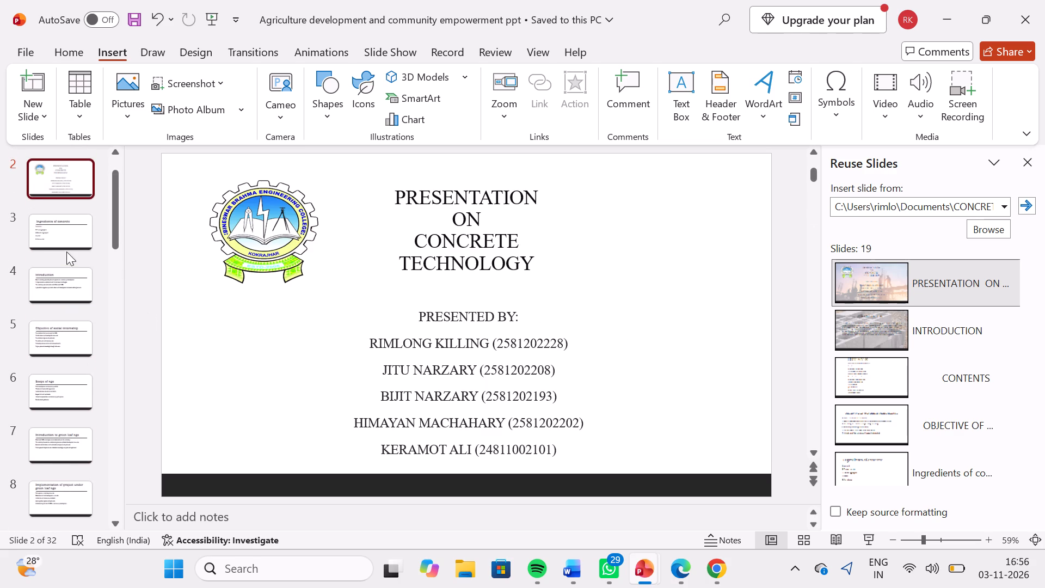
key("BackSpace")
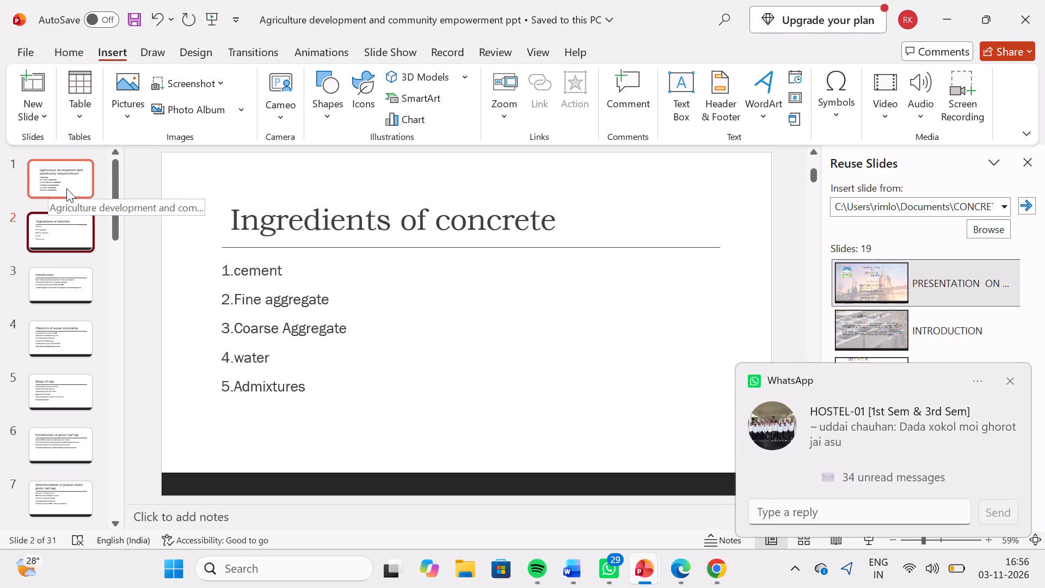
key("BackSpace")
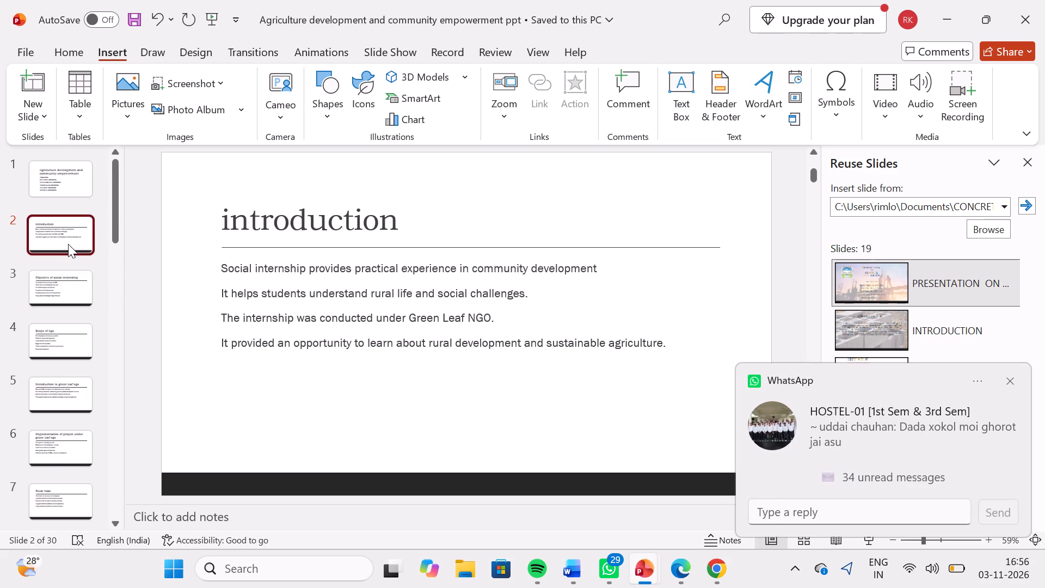
left_click(54, 169)
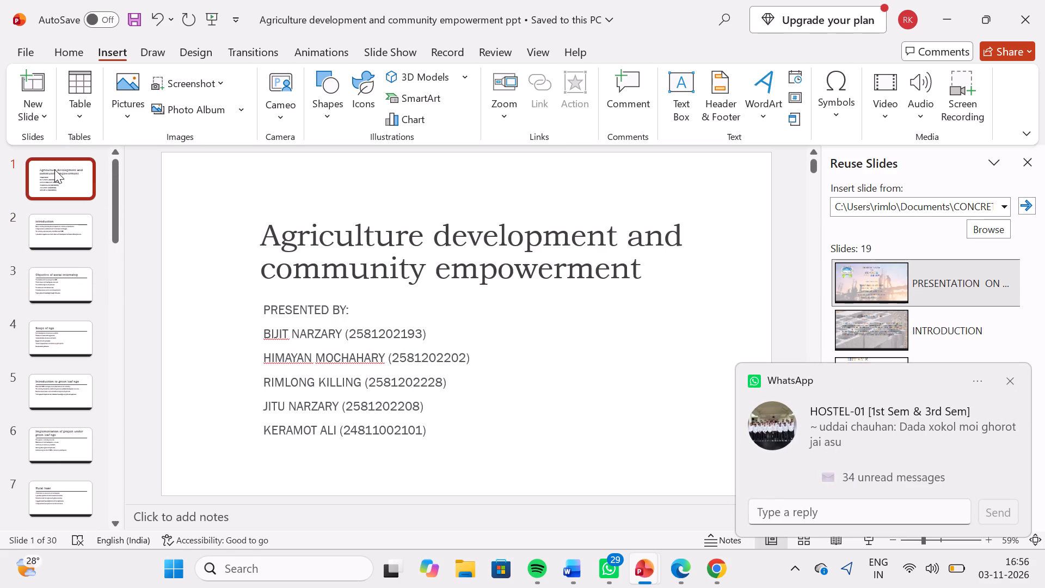
Capitalize the first letter of the introduction slide's title so it reads Introduction.
left_click(48, 226)
left_click(227, 220)
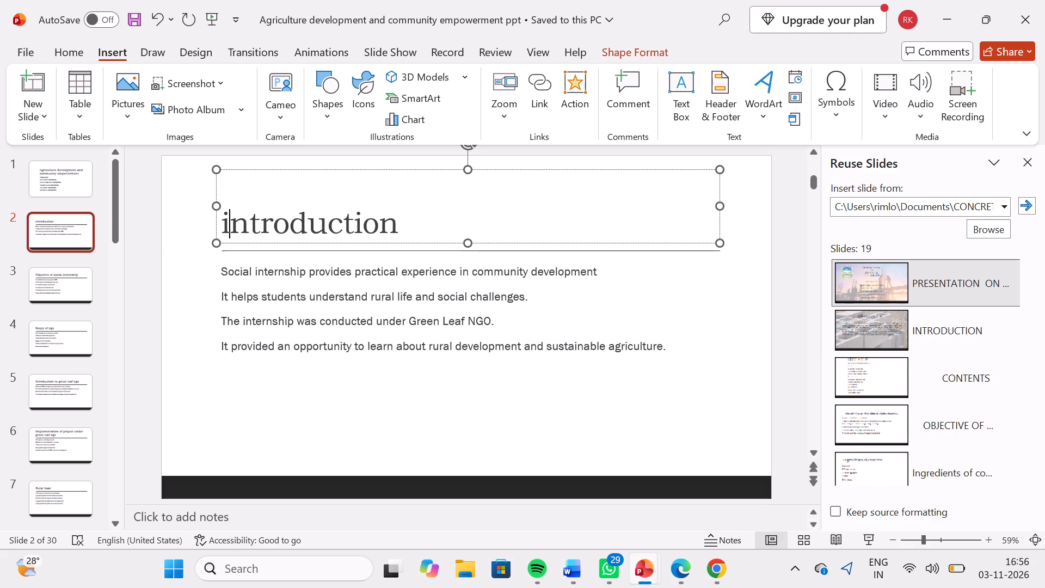
key("BackSpace")
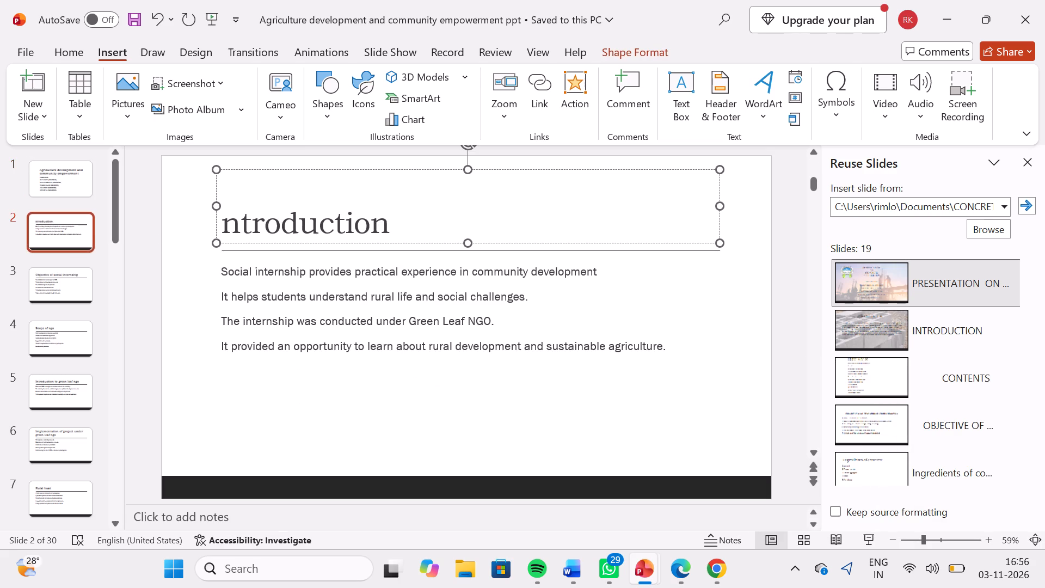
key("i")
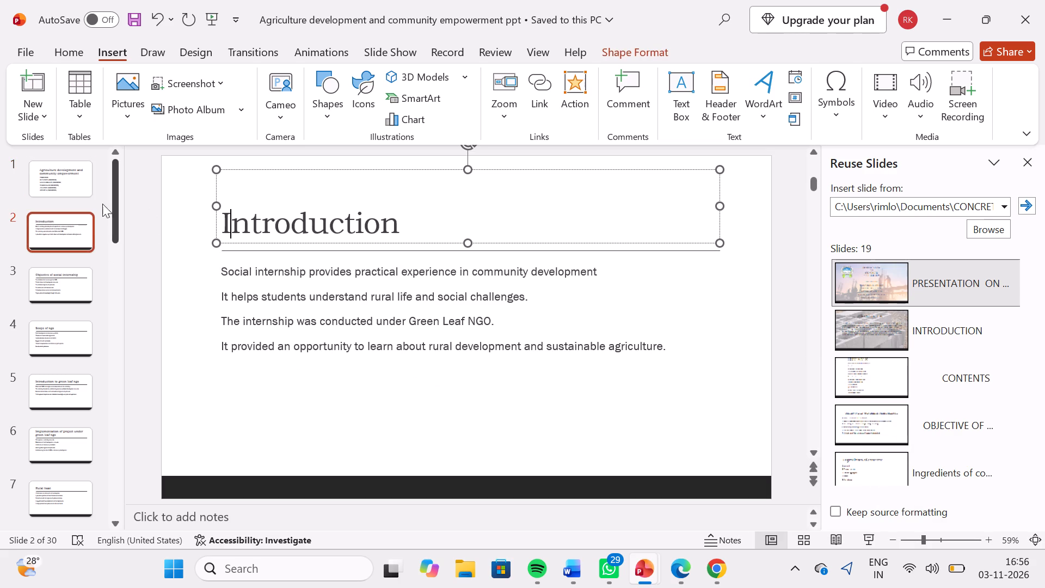
Retype the first letter of the title on the Objective of social internship slide.
left_click(53, 173)
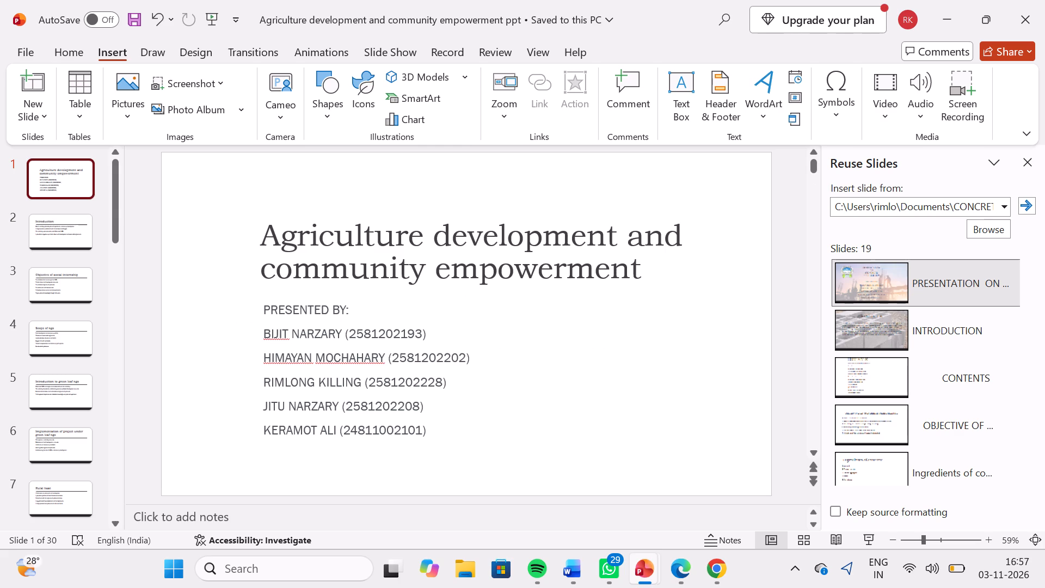
left_click(61, 275)
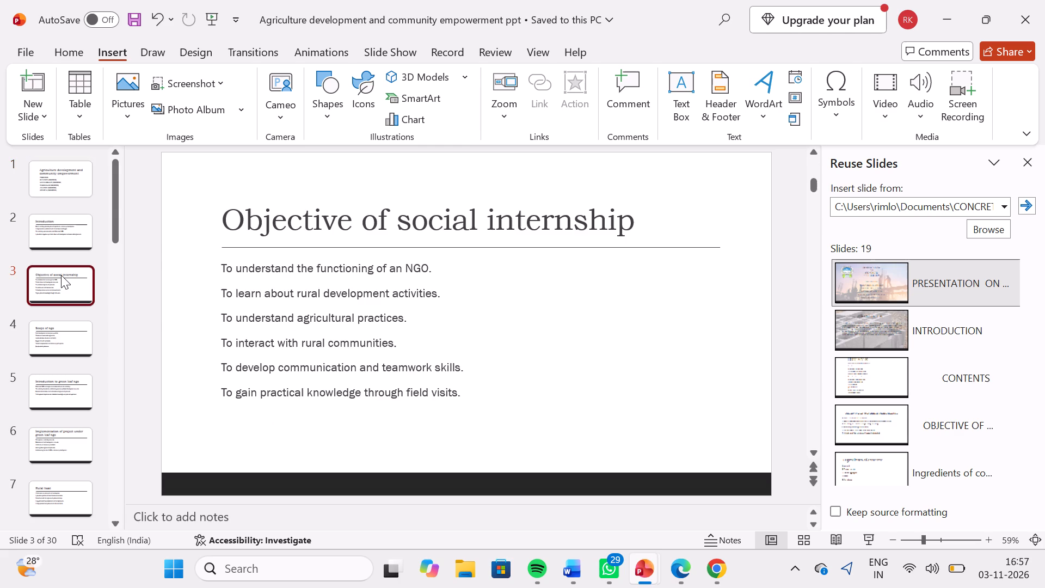
left_click(247, 218)
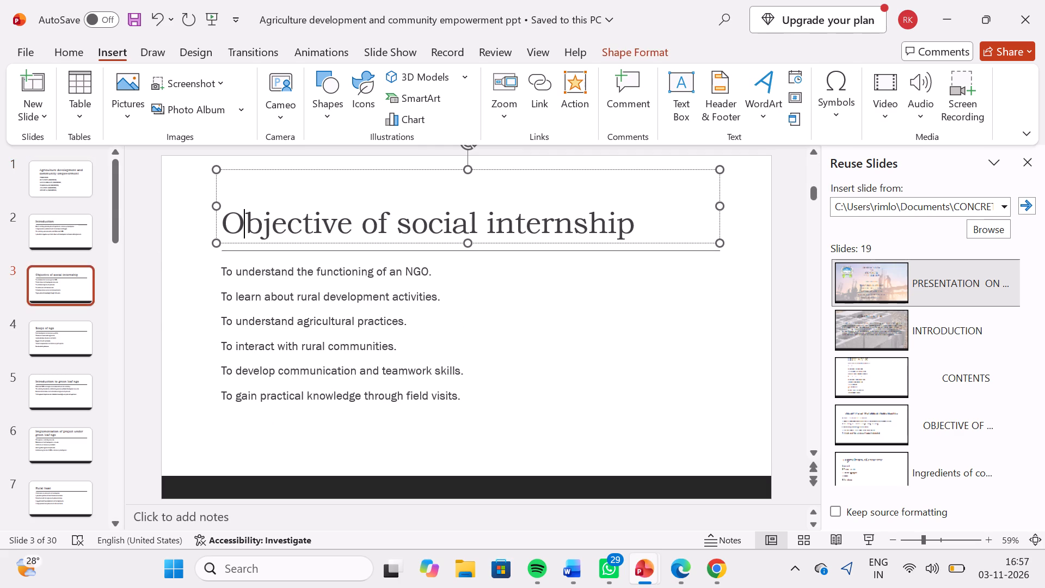
key("BackSpace")
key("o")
Check the slides after the internship objectives and correct the misspelled first word of slide 7's heading to "Rural".
left_click(52, 345)
left_click(55, 381)
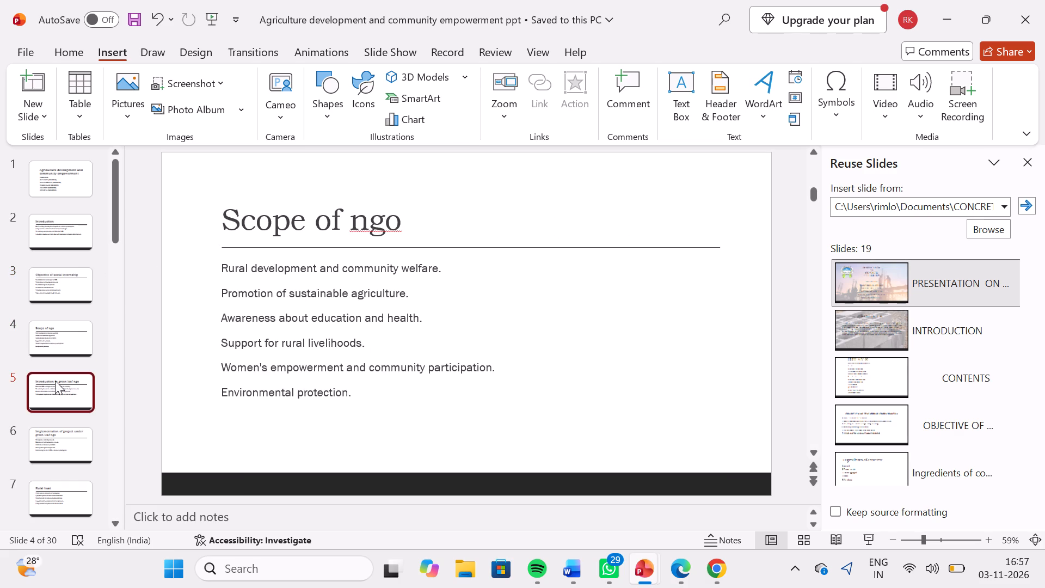
key("Down")
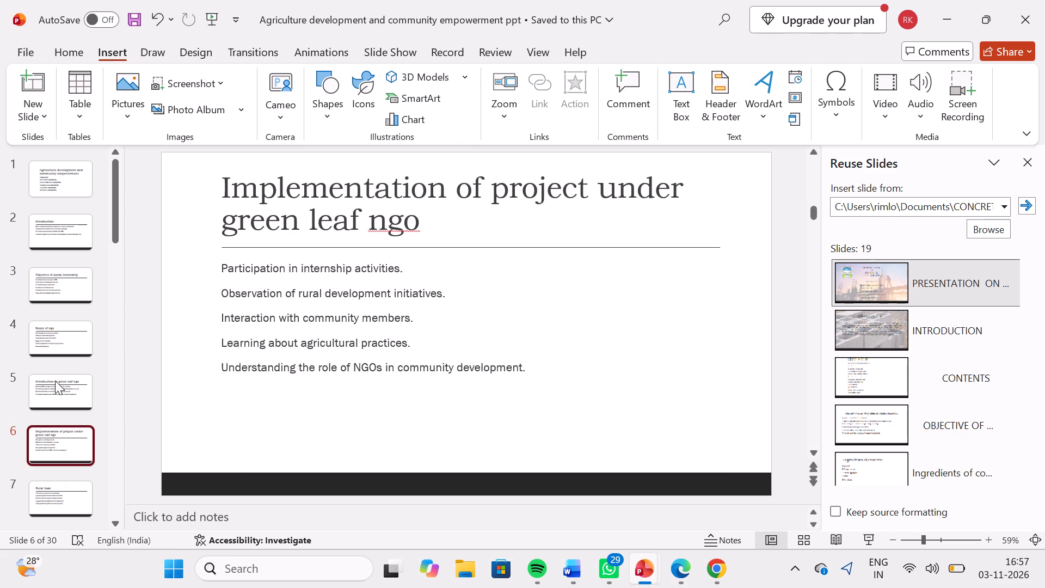
key("Down")
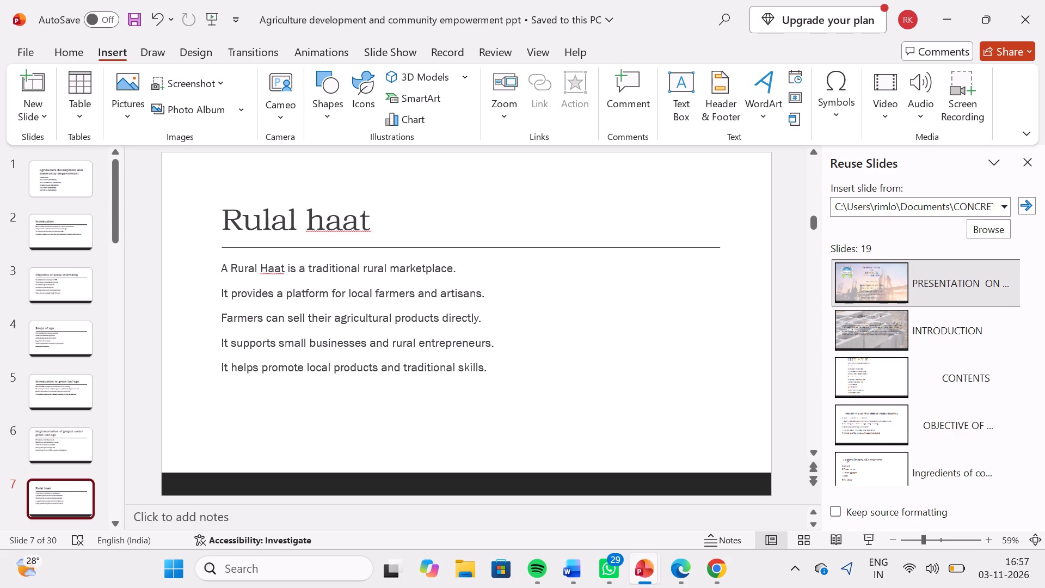
left_click(270, 218)
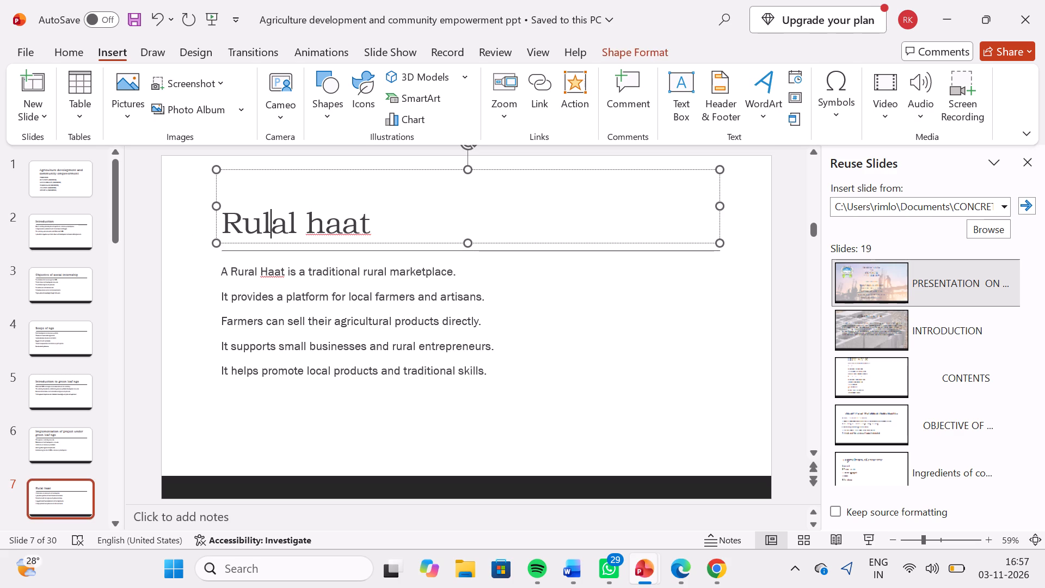
key("BackSpace")
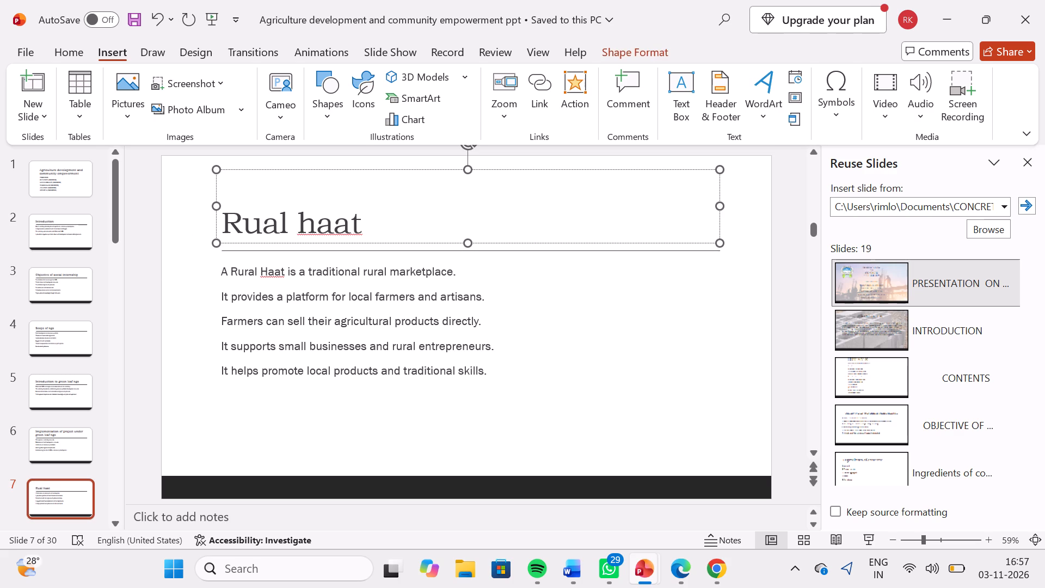
key("r")
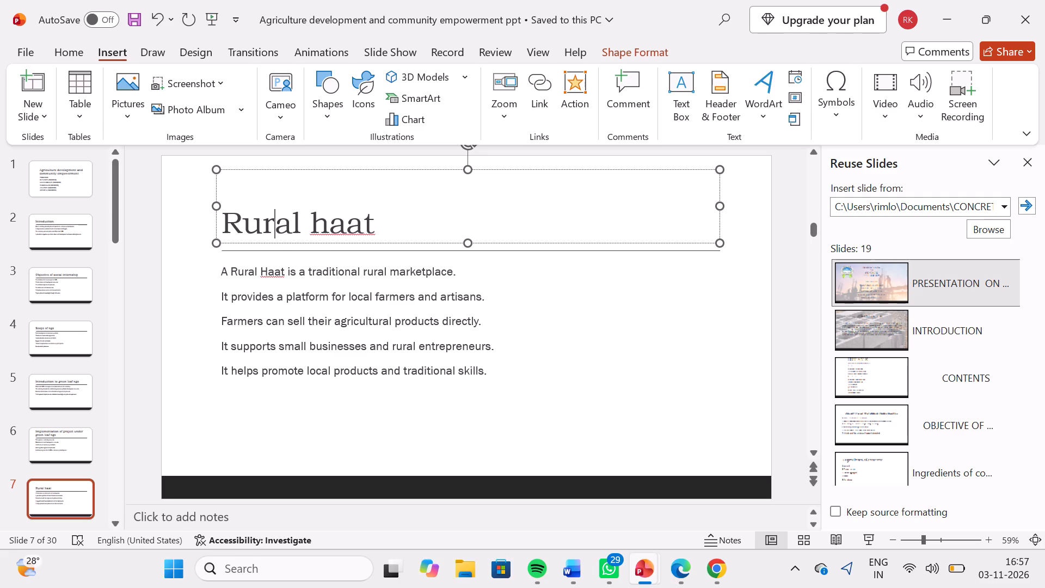
Review the remaining slides from Introduction to millet crops through the concrete objectives, and return to the CONTENTS slide's list.
key("Down")
scroll(60, 429, "down", 1)
left_click(53, 477)
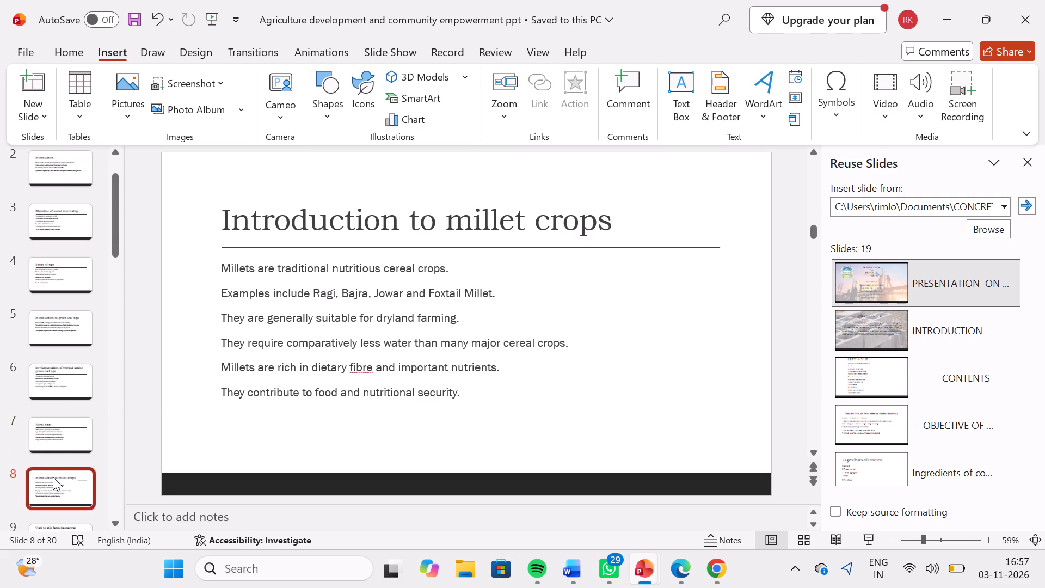
key("Down")
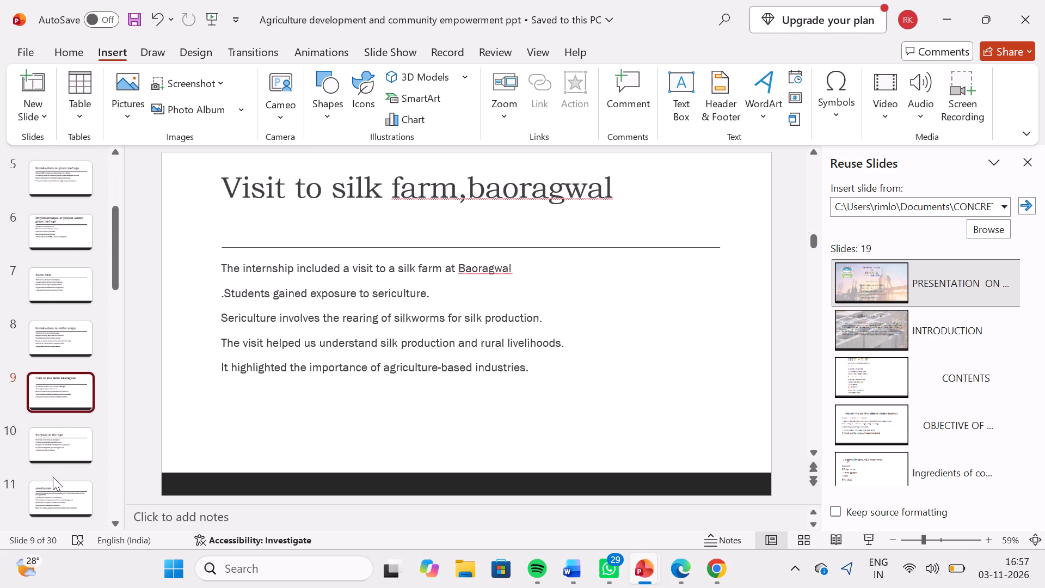
key("Down")
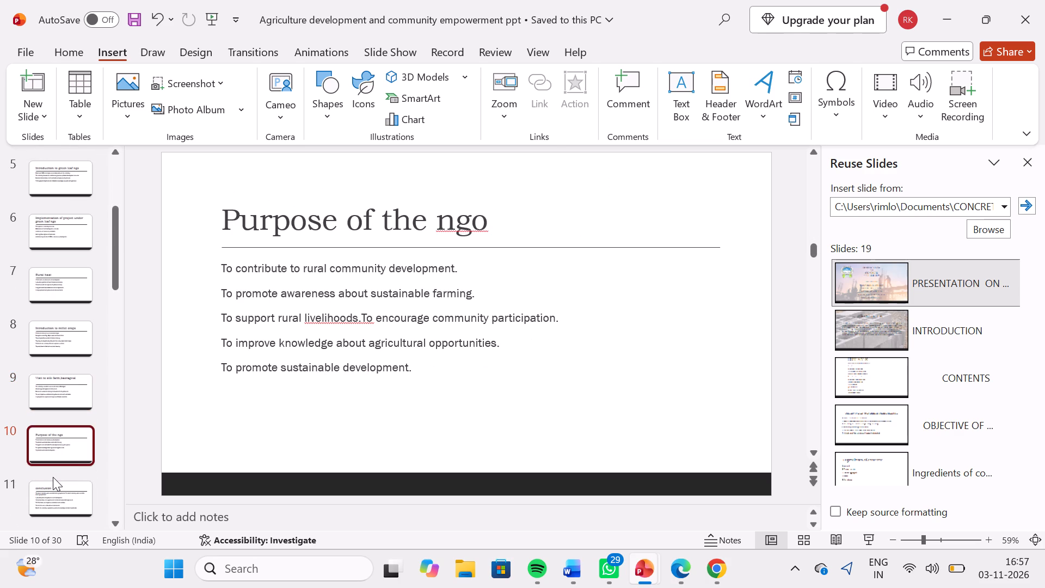
key("Down")
key("Down")
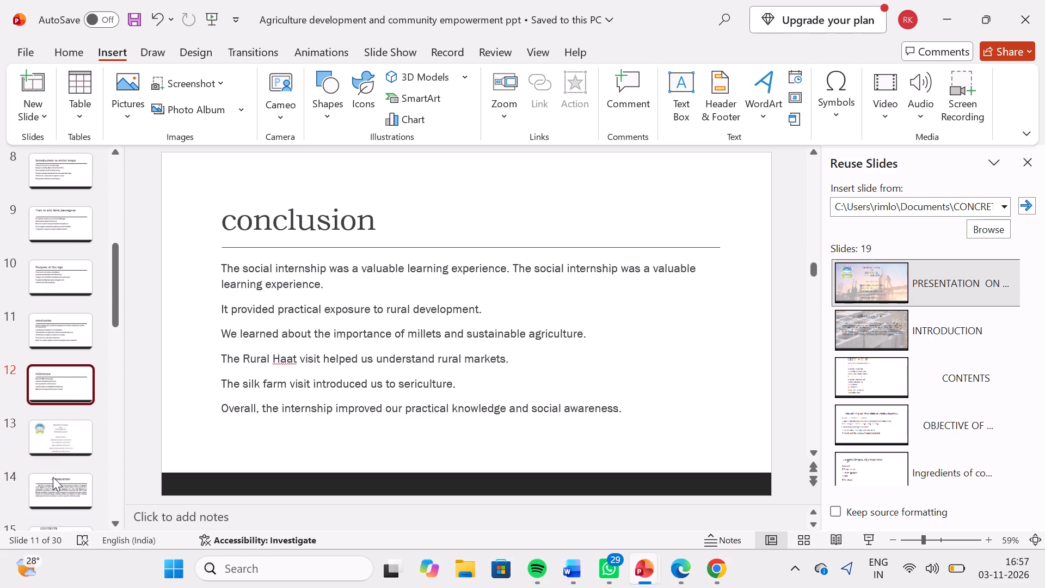
key("Down")
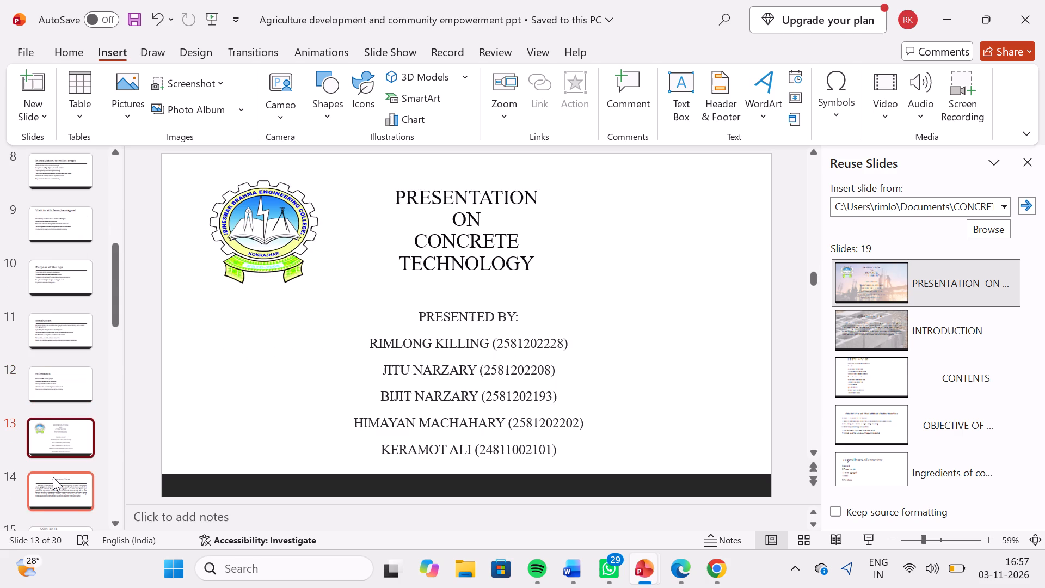
key("Down")
key("Down")
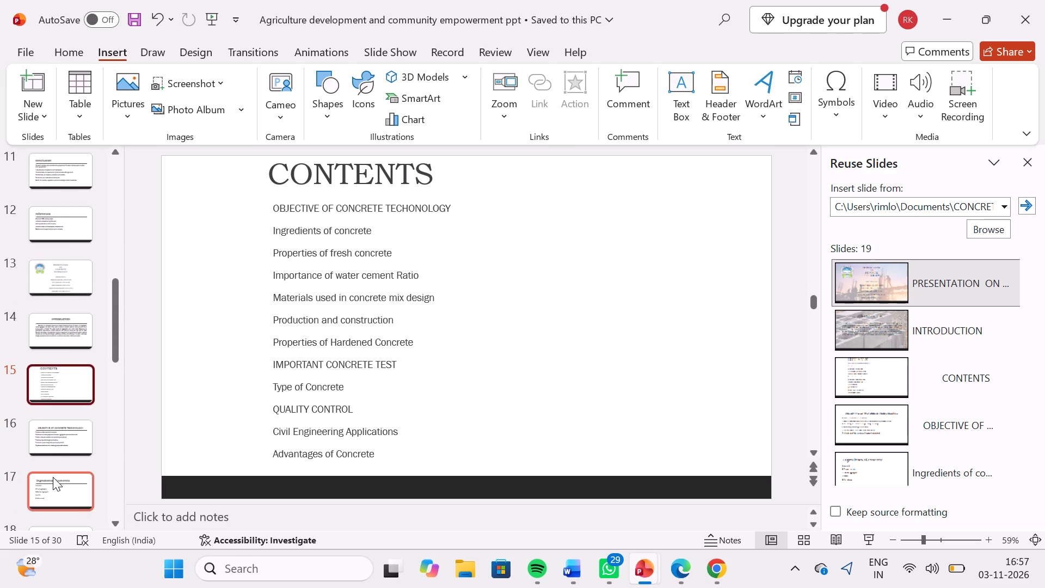
key("Down")
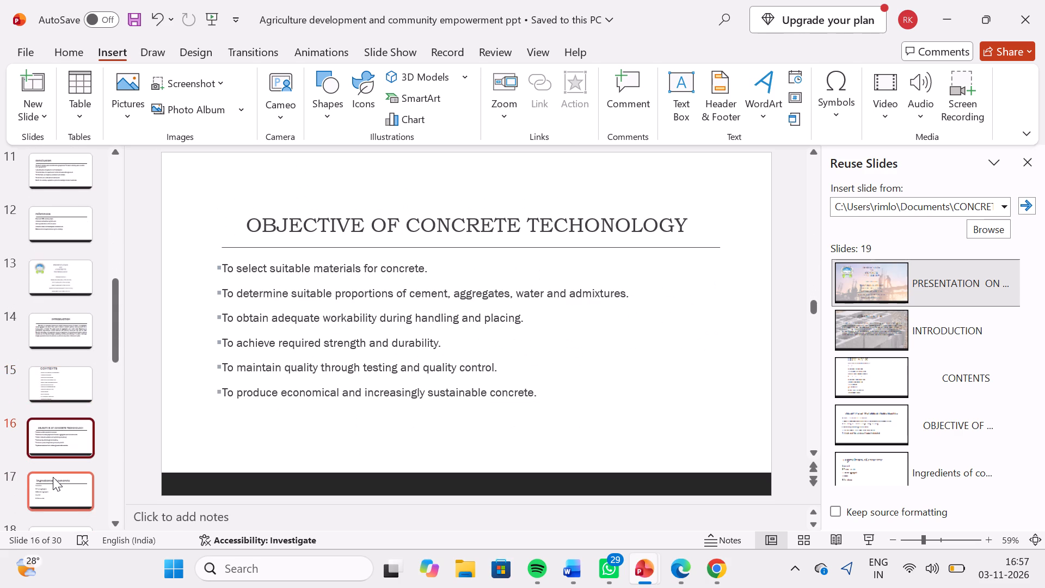
key("Down")
key("Up")
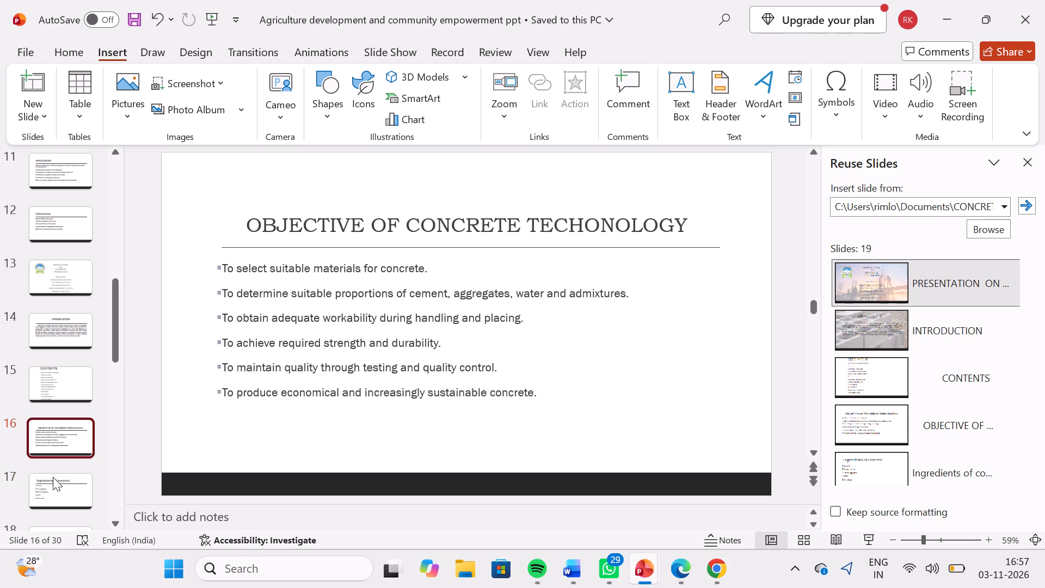
key("Up")
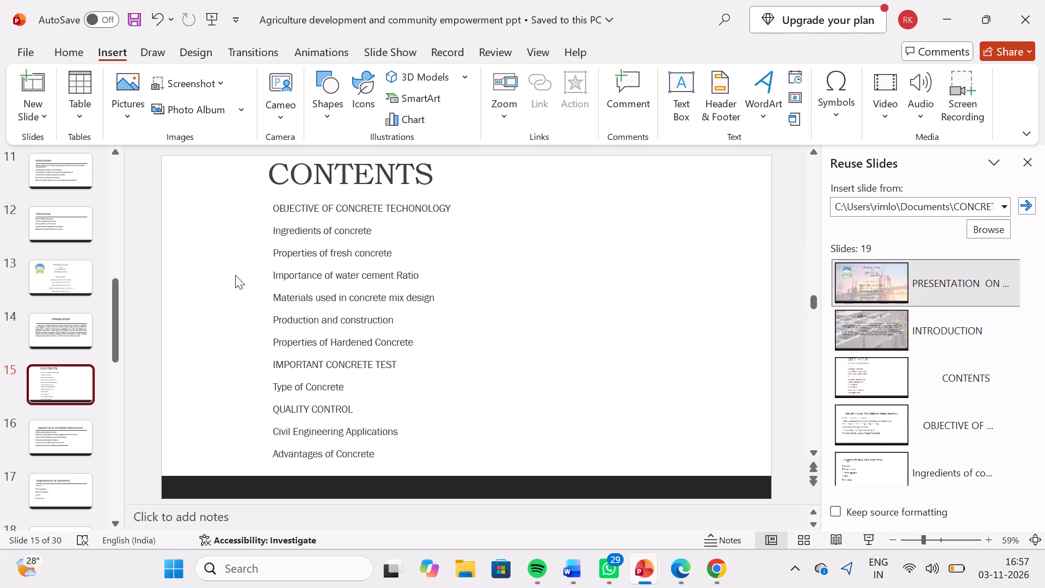
left_click(268, 207)
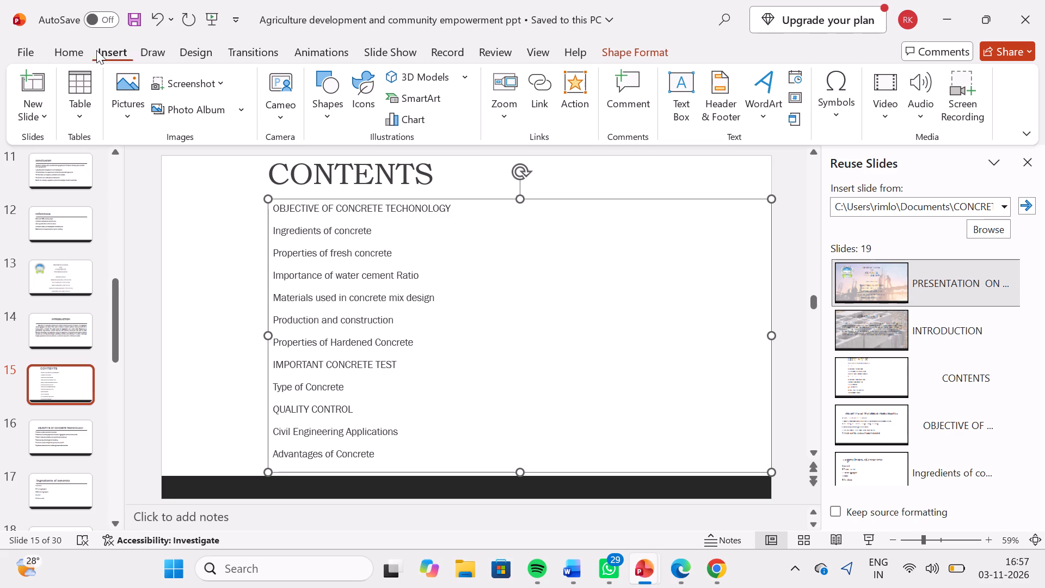
left_click(67, 47)
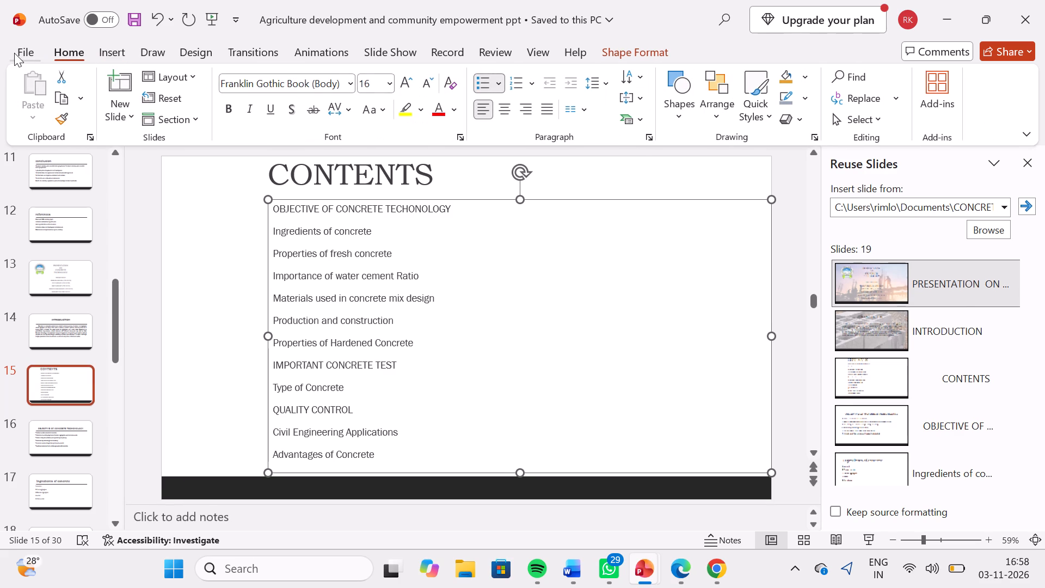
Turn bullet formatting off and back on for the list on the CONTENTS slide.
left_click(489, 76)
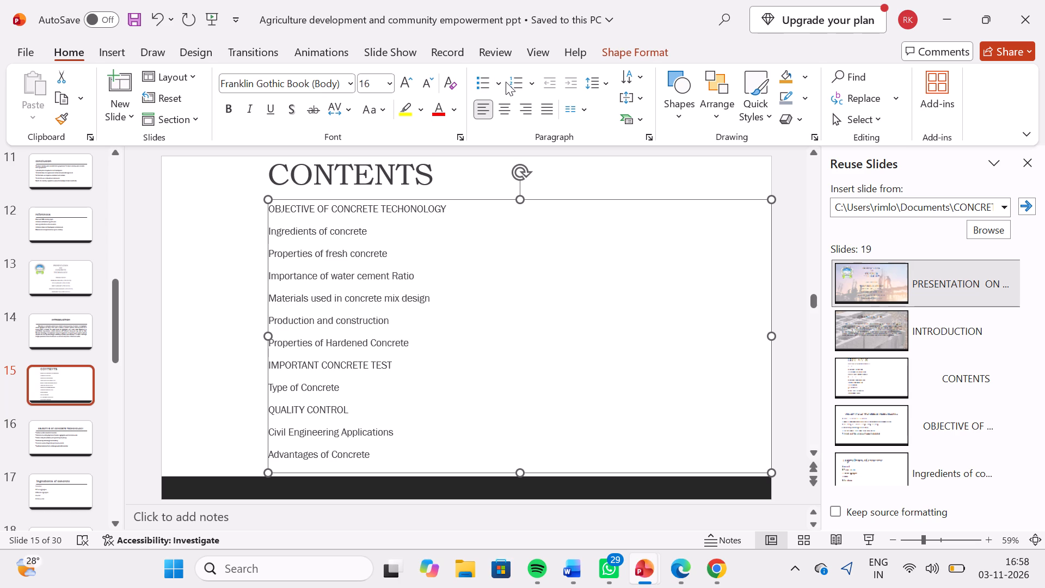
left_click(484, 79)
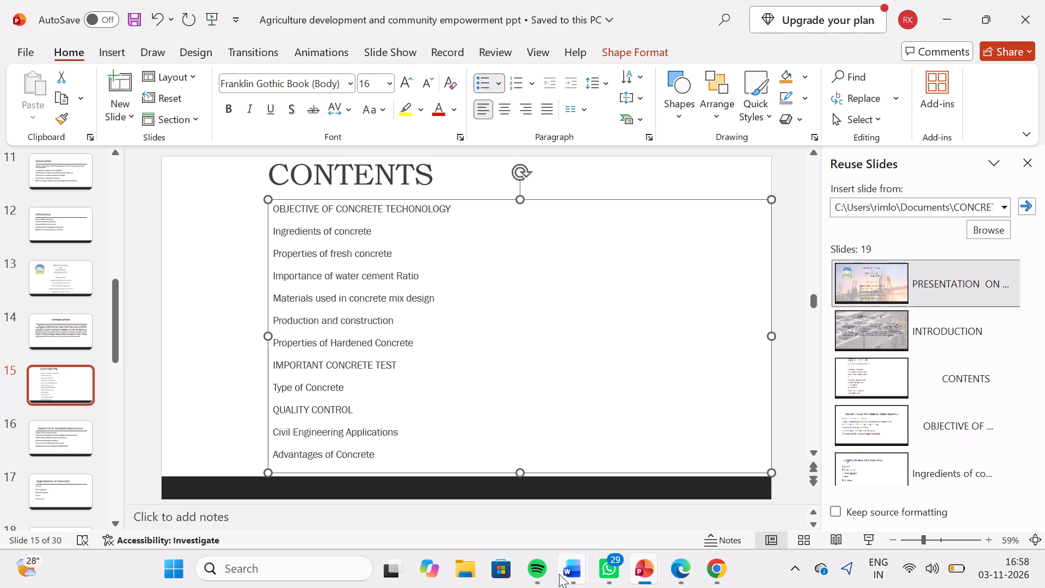
Switch to Spotify and pause the song Tami No.
left_click(572, 473)
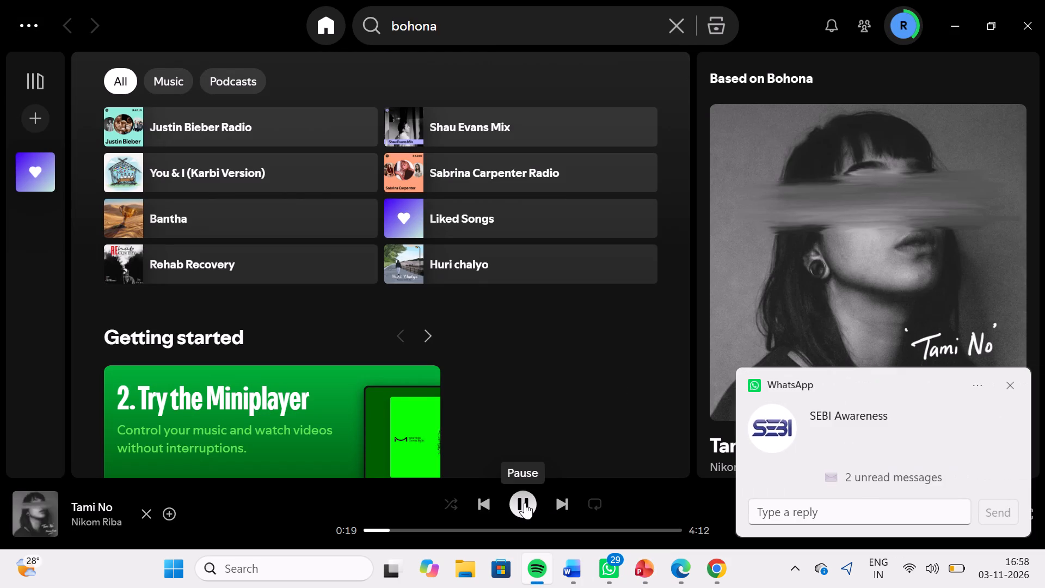
left_click(525, 503)
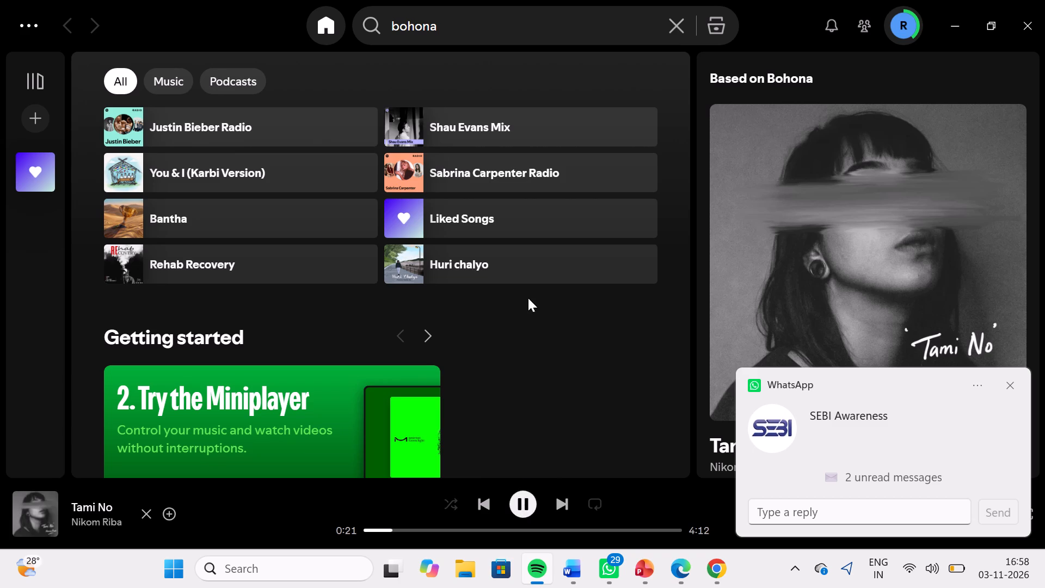
Replace the "bohona" search in Spotify with a search for a song starting with "JHIM".
left_click(678, 20)
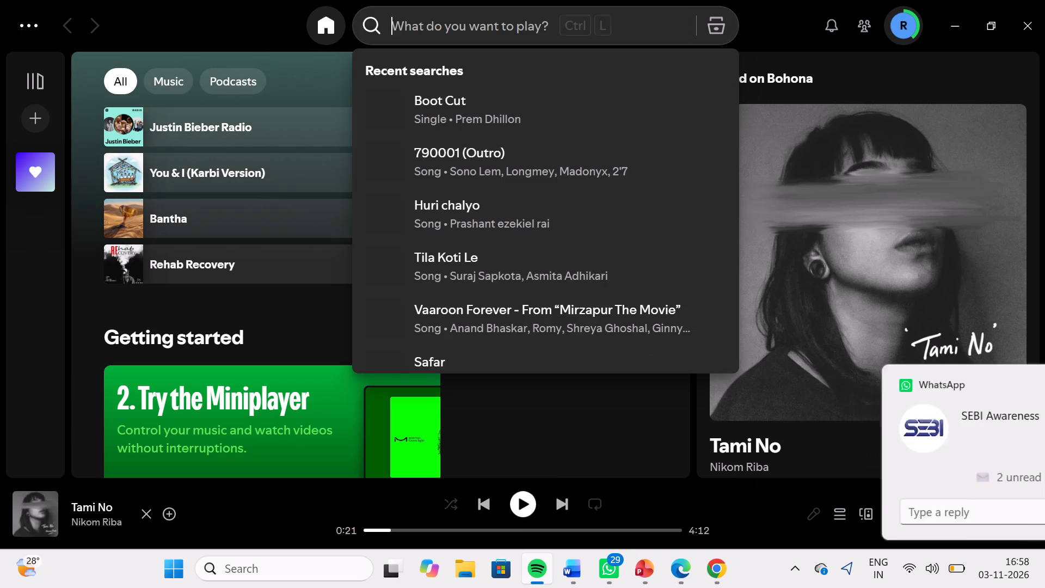
left_click(509, 24)
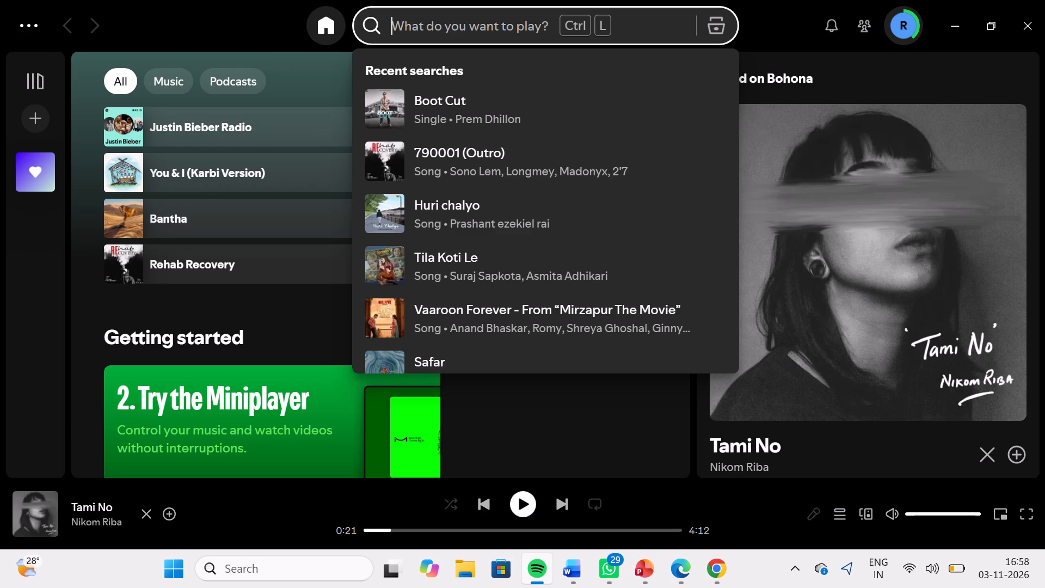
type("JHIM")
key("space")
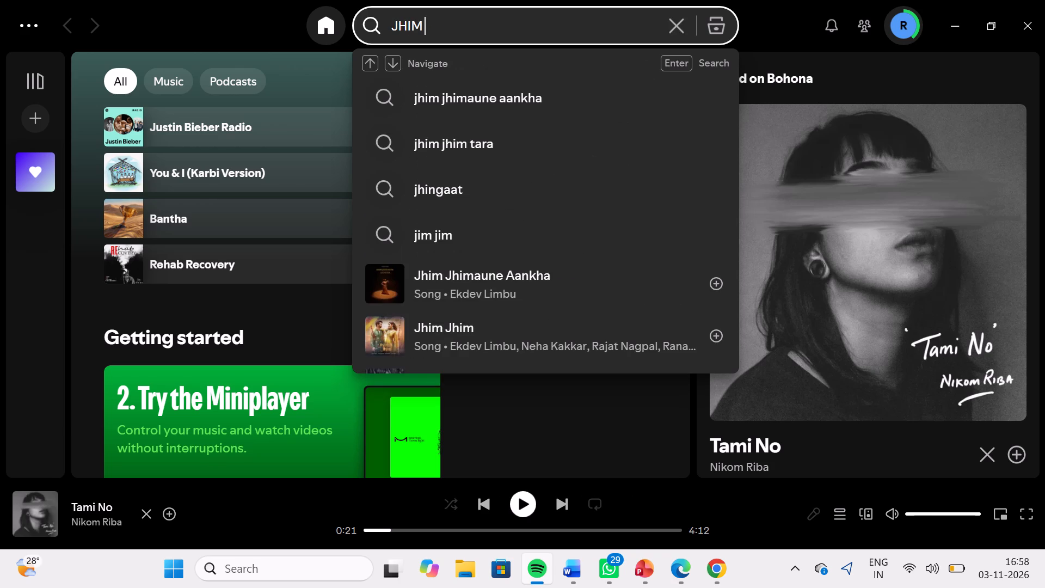
In Spotify, search for "JHIM JH", play Jhim Jhimaune Aankha by Ekdev Limbu, and clear the search.
type("J")
key("i")
key("BackSpace")
key("h")
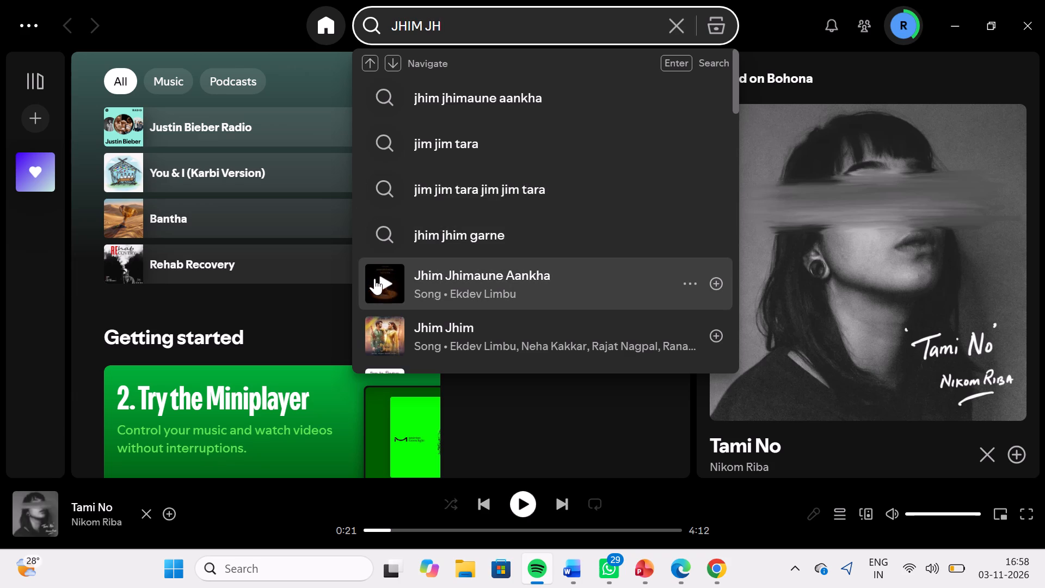
left_click(385, 280)
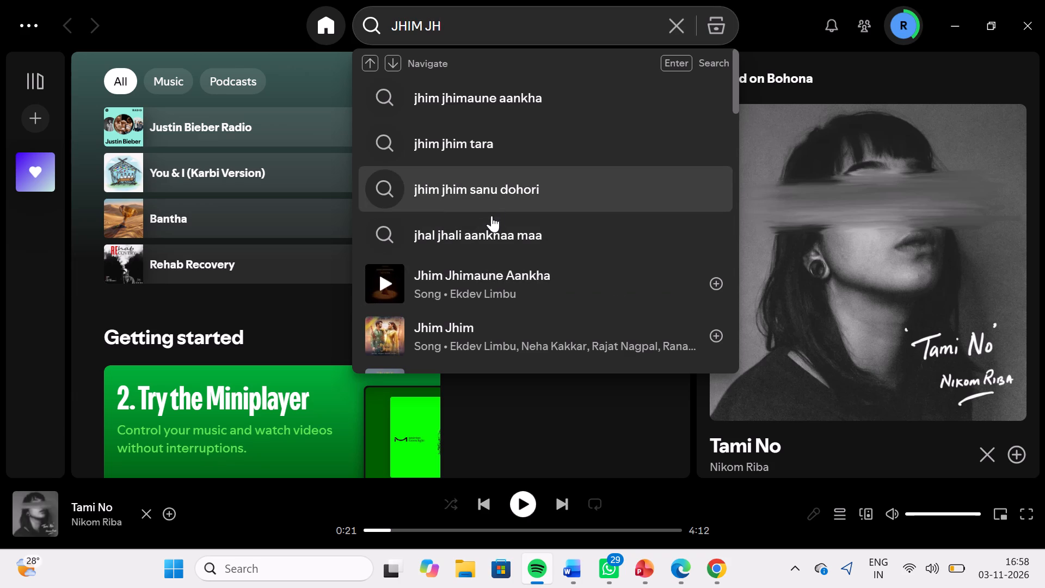
left_click(380, 285)
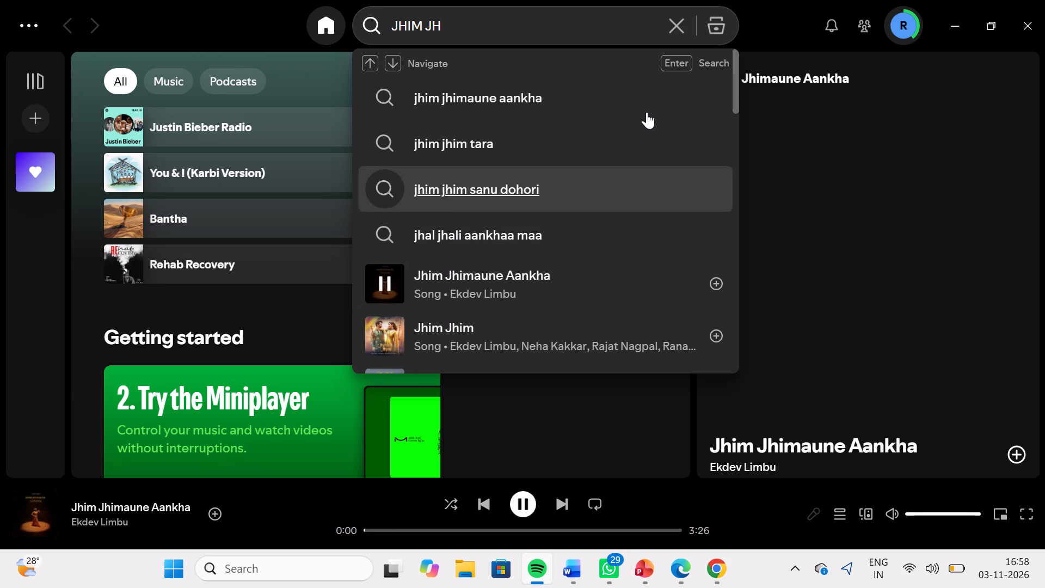
left_click(680, 24)
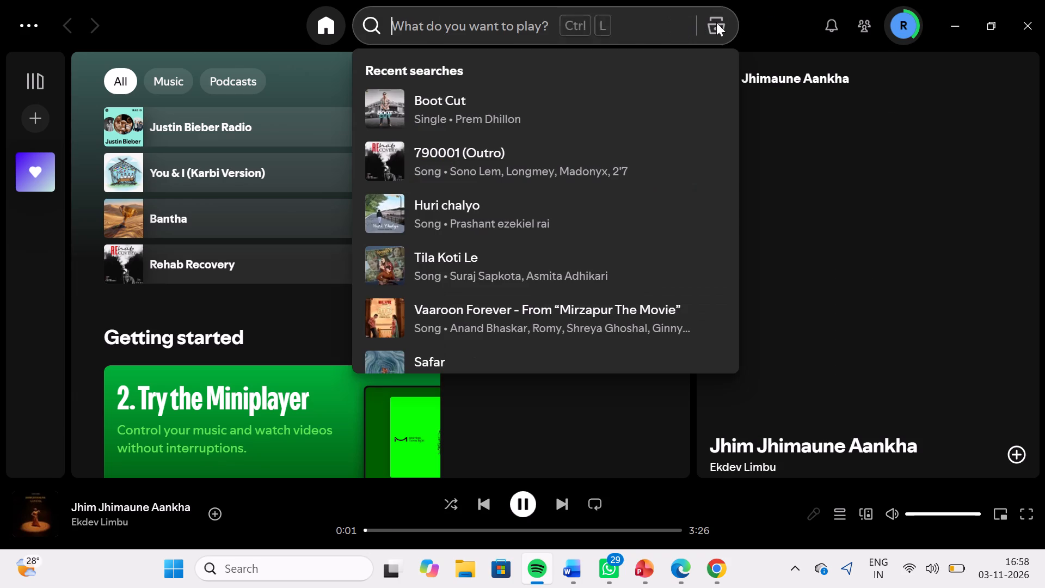
left_click(764, 23)
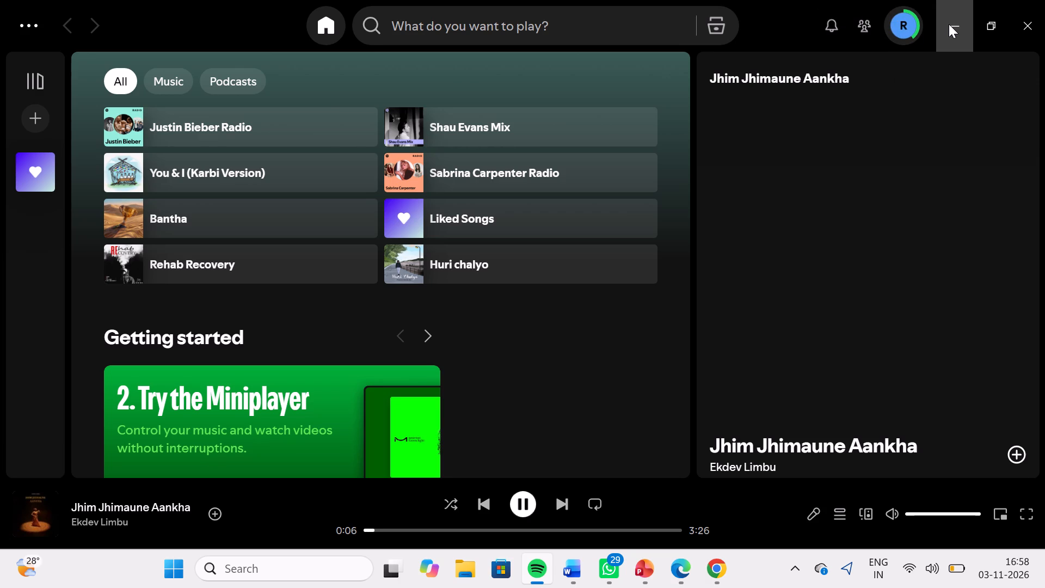
Minimize Spotify and return to the presentation in PowerPoint.
left_click(949, 24)
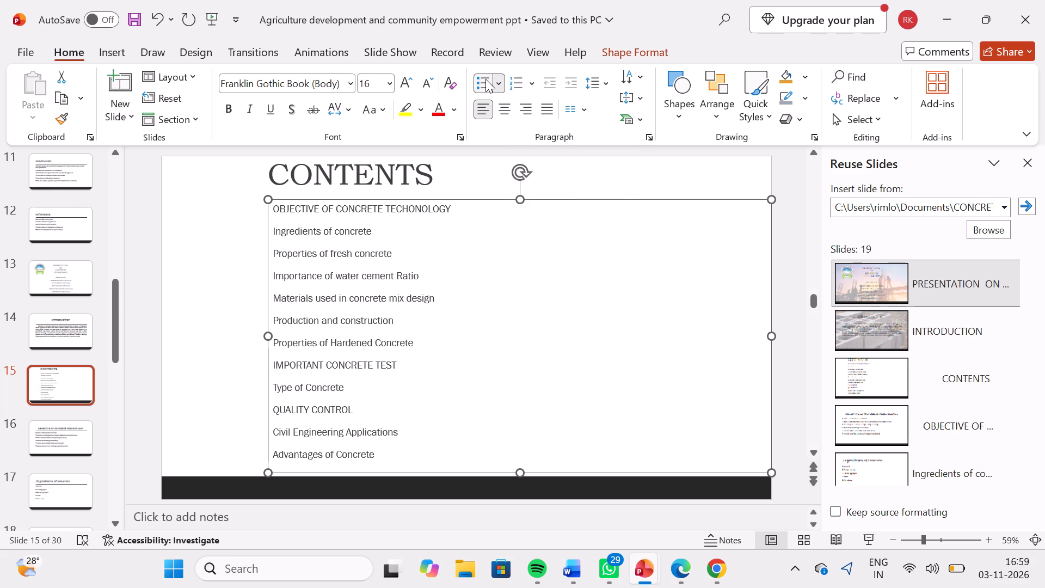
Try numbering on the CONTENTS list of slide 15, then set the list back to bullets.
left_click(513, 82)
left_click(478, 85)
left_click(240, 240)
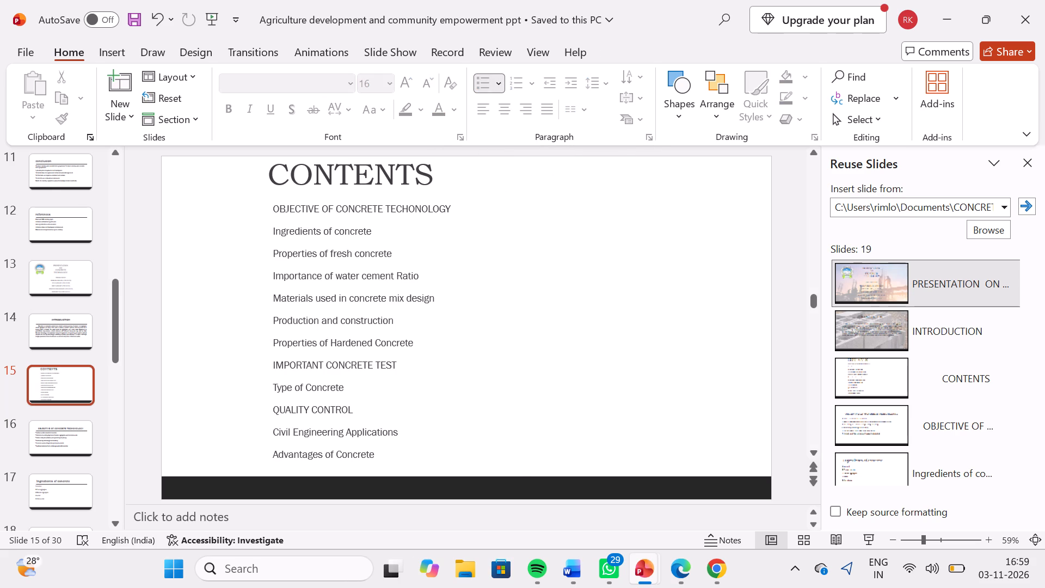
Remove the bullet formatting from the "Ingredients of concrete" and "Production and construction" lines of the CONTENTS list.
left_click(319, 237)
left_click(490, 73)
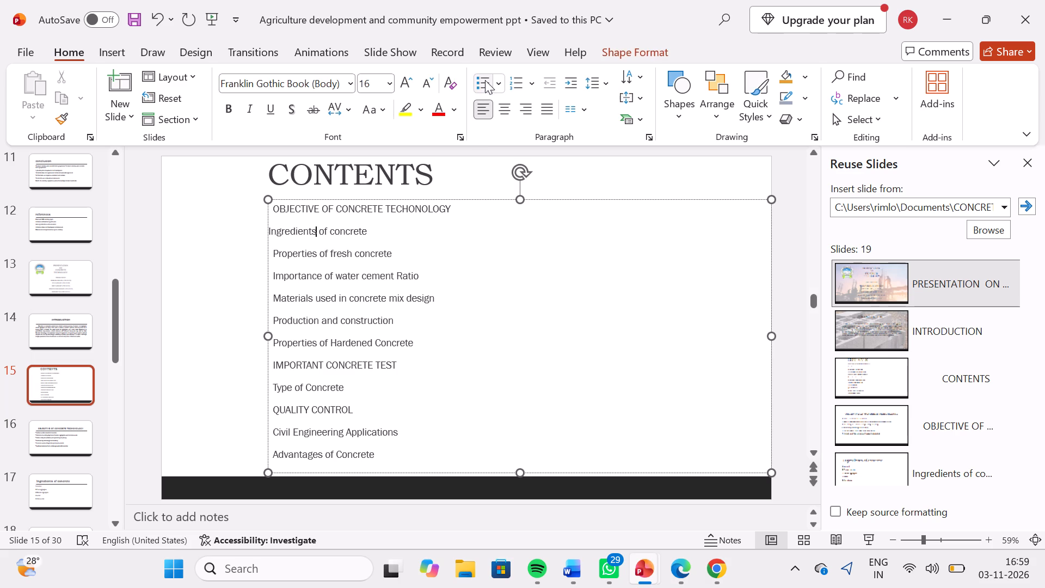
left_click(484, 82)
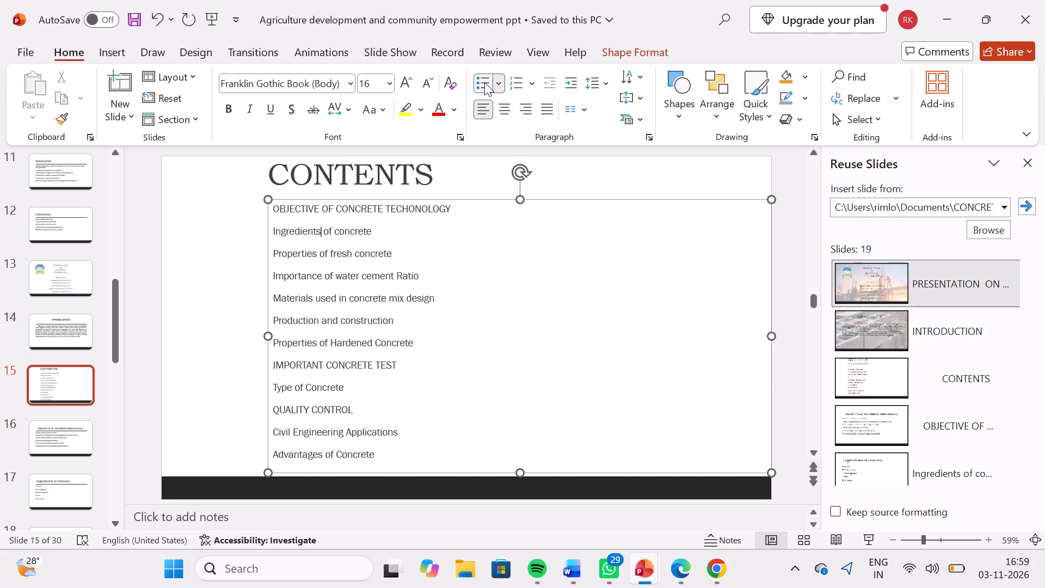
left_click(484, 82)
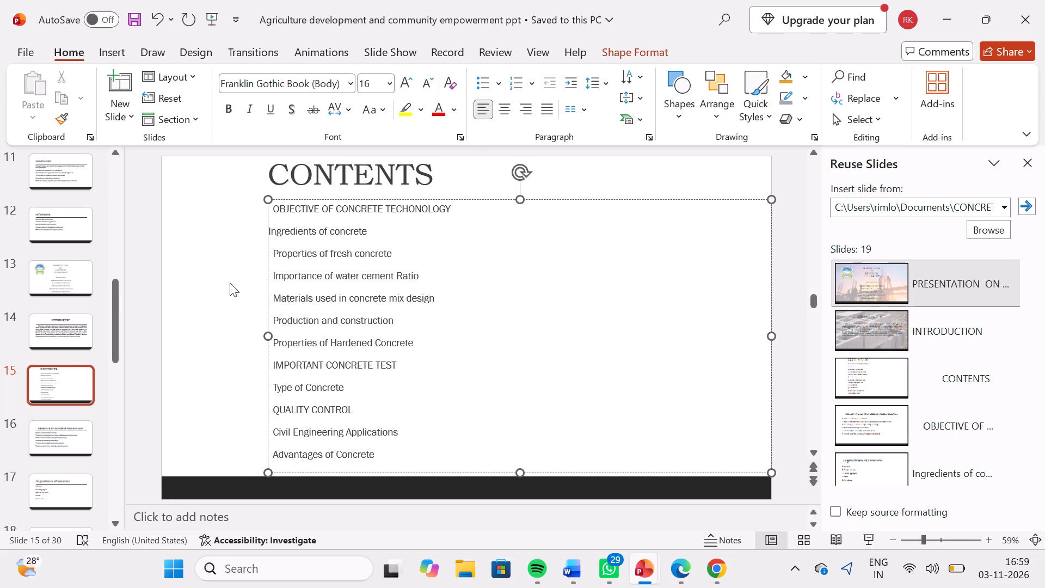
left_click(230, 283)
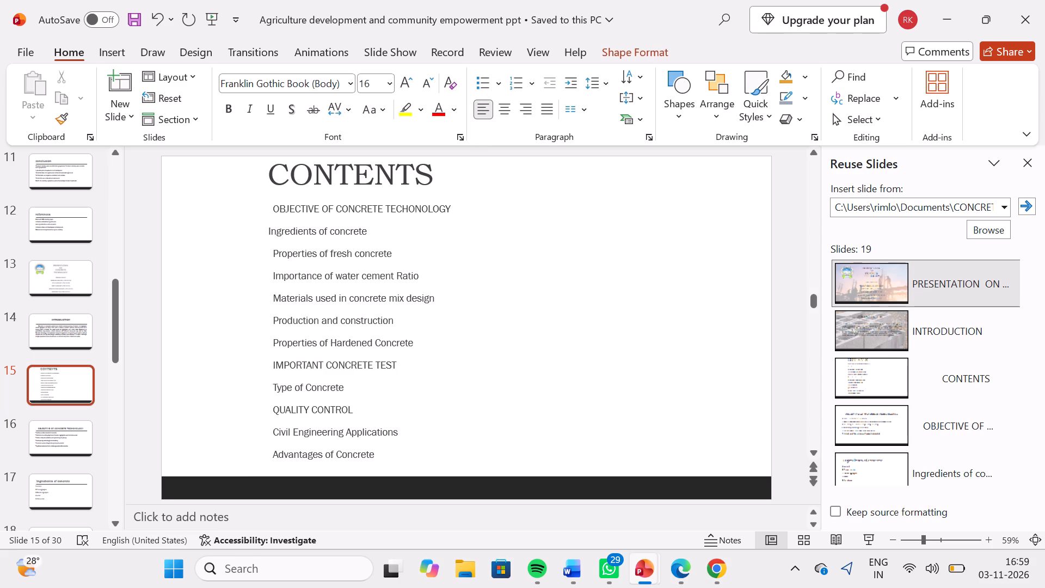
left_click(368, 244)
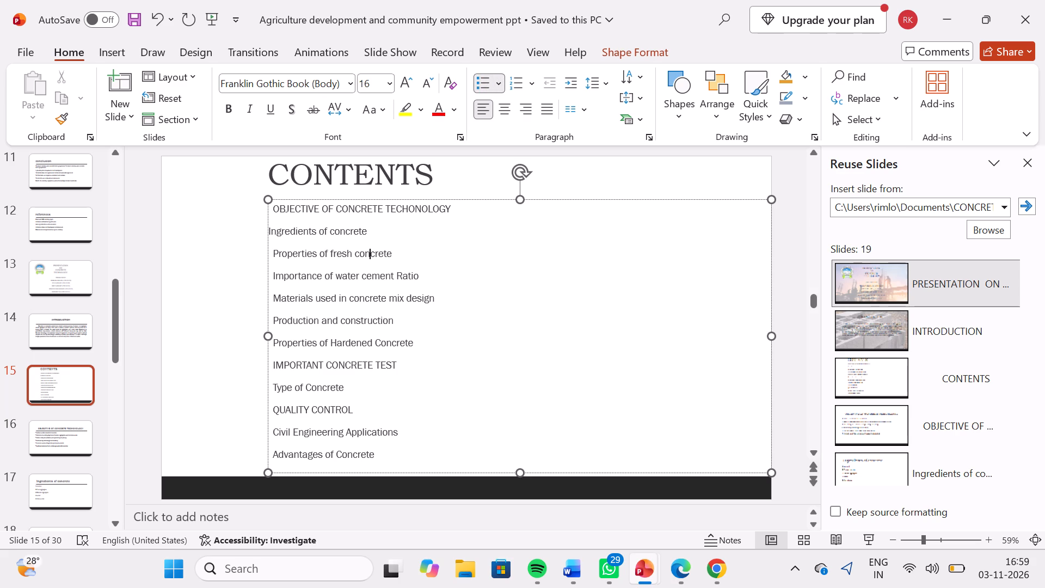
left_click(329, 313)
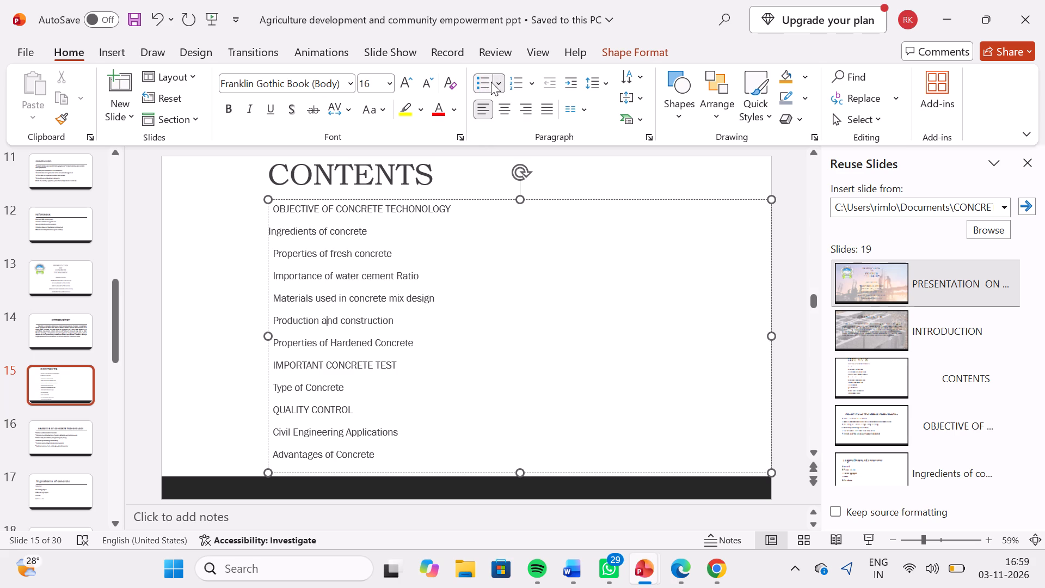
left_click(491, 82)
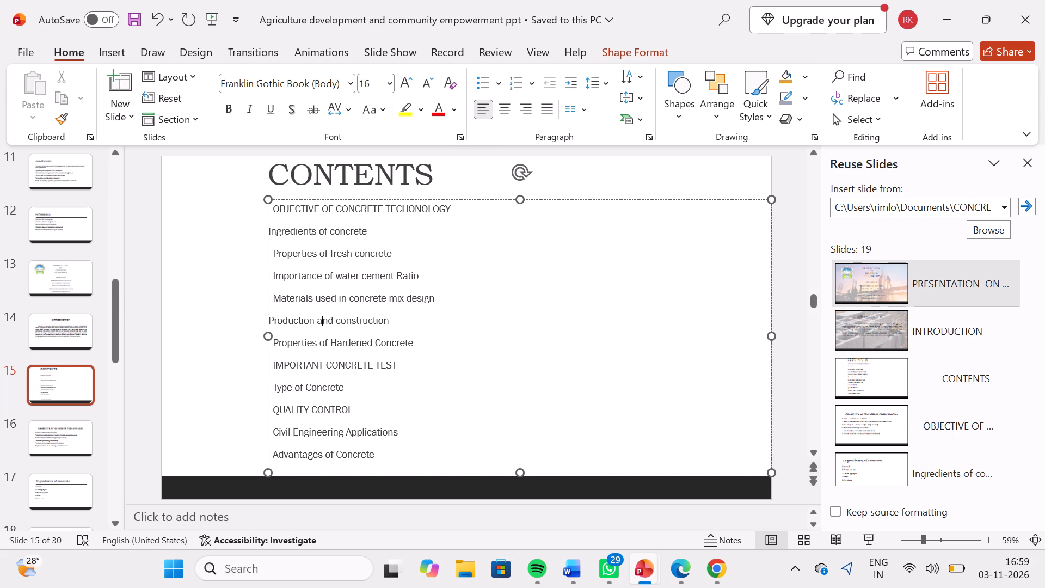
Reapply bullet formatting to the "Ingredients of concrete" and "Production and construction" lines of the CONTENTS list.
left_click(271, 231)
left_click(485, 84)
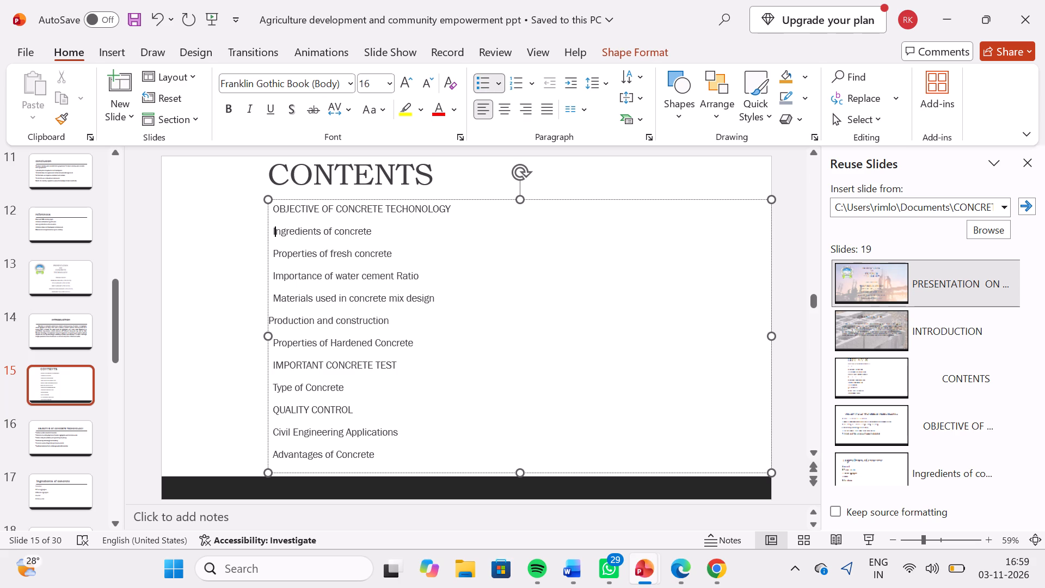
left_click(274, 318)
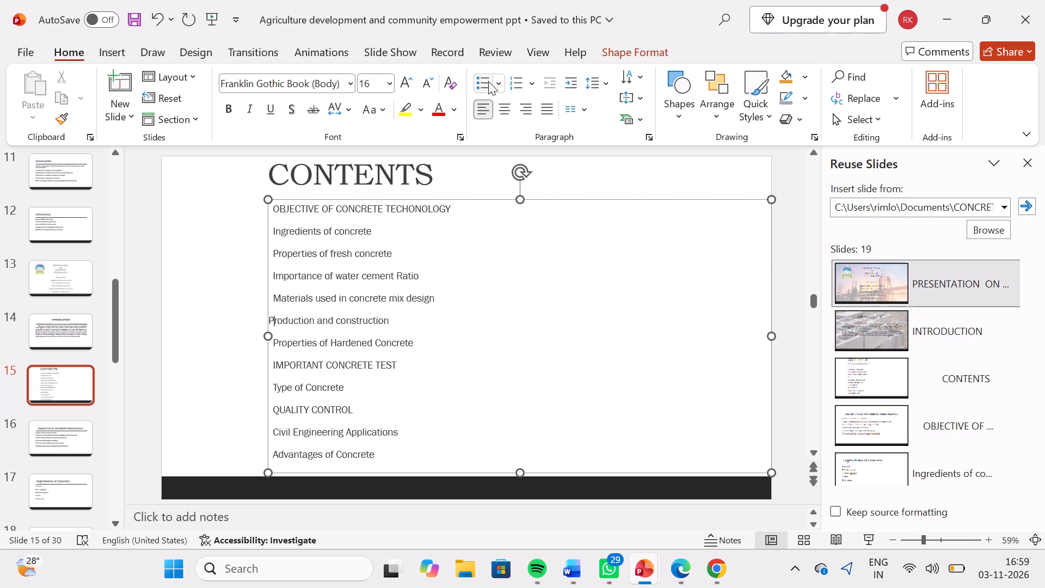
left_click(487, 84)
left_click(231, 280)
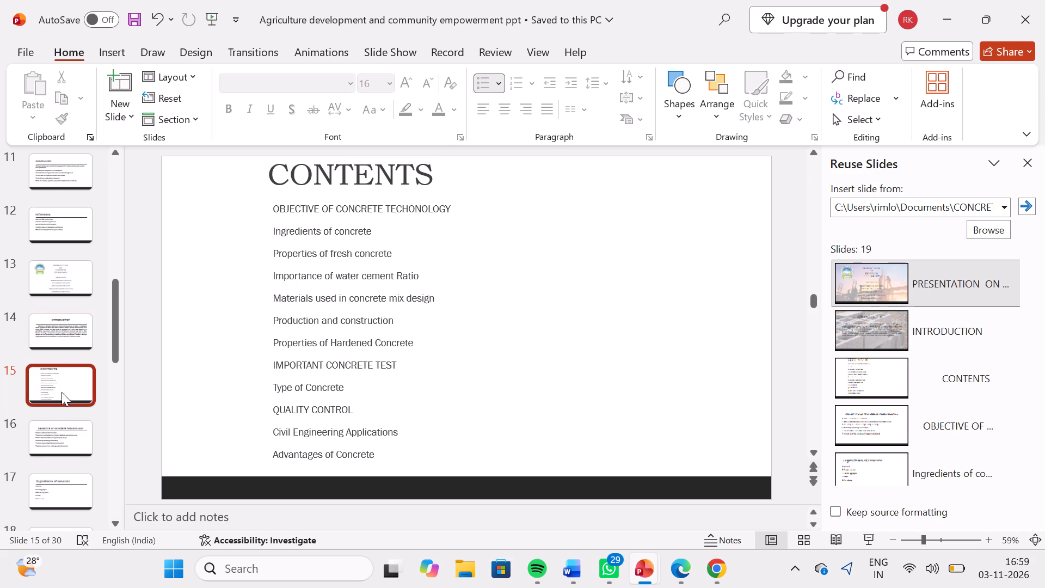
Review the concrete slides one by one, from the objectives on slide 16 through the References on slide 30.
left_click(48, 439)
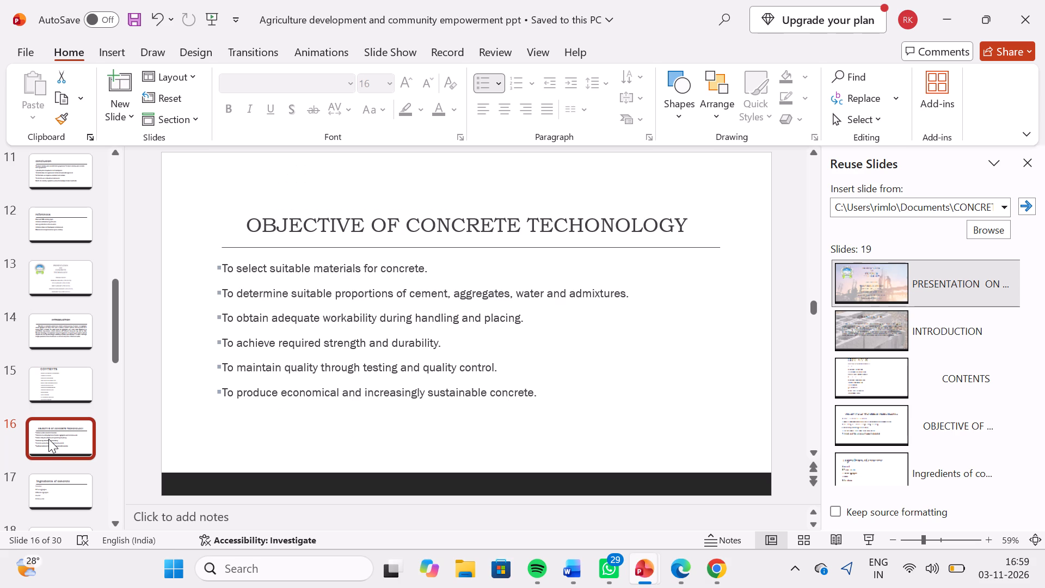
scroll(48, 426, "down", 1)
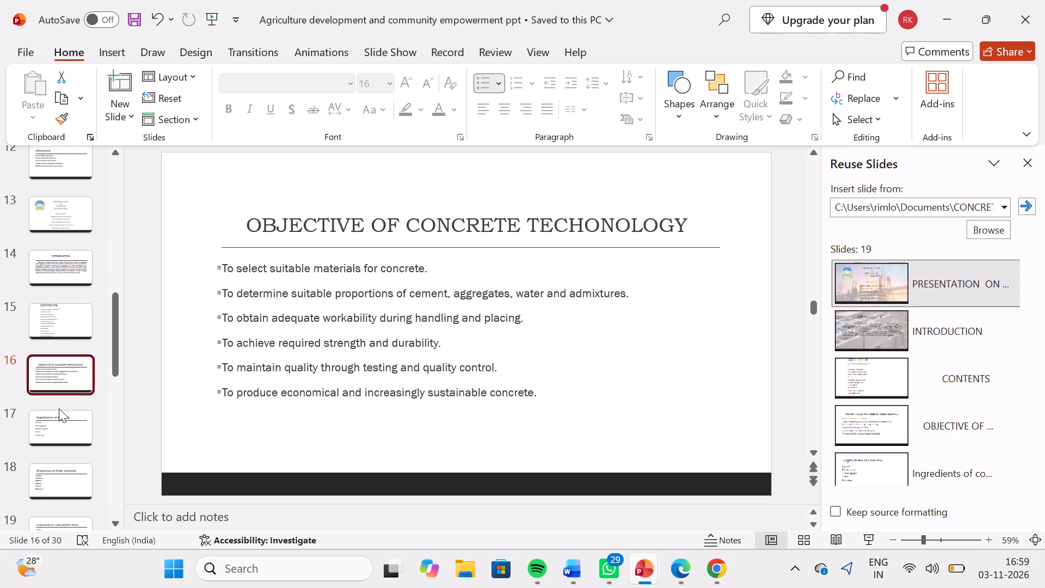
key("Down")
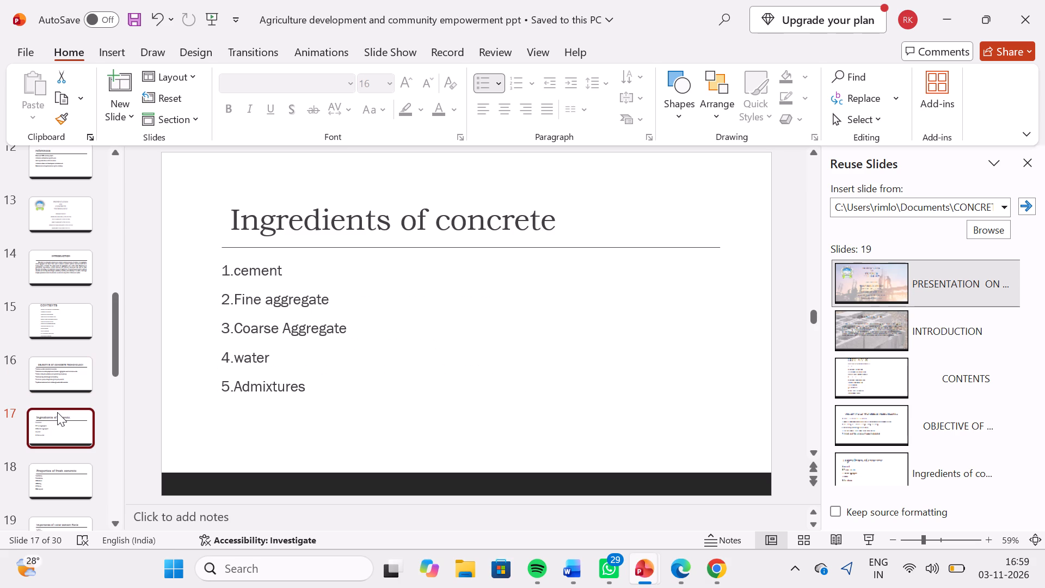
key("Down")
key("Down")
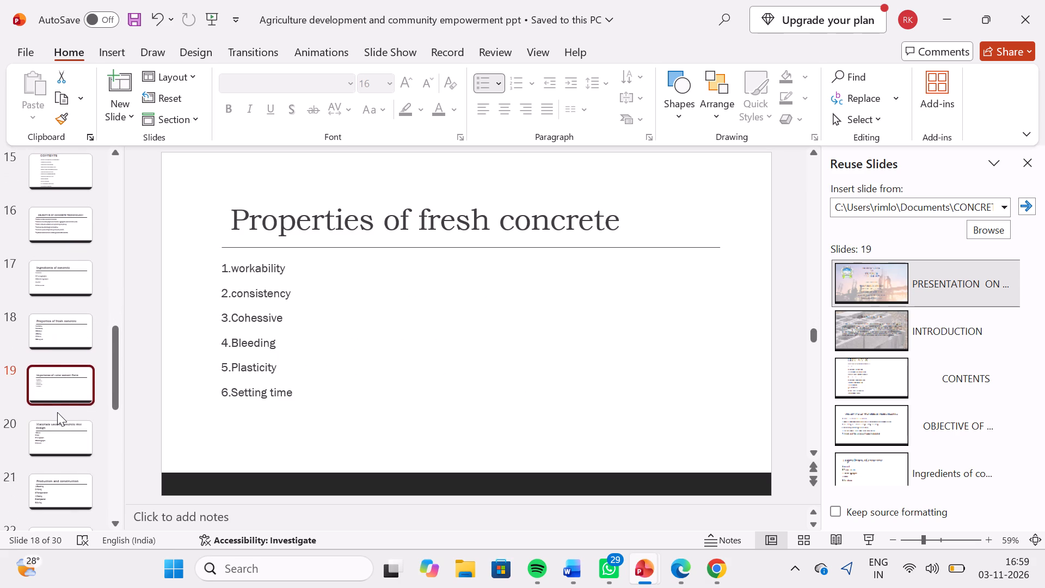
key("Down")
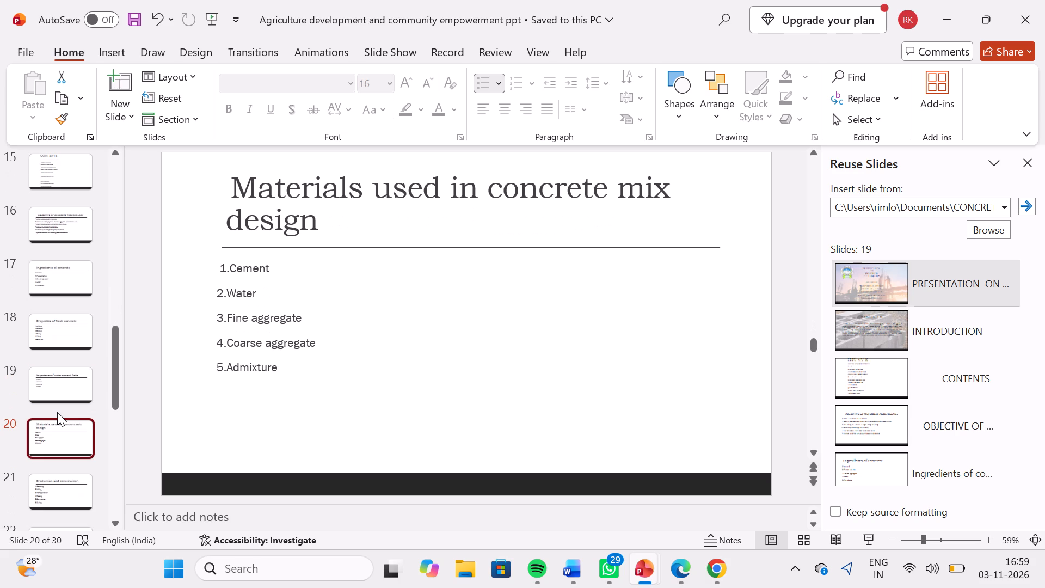
key("Down")
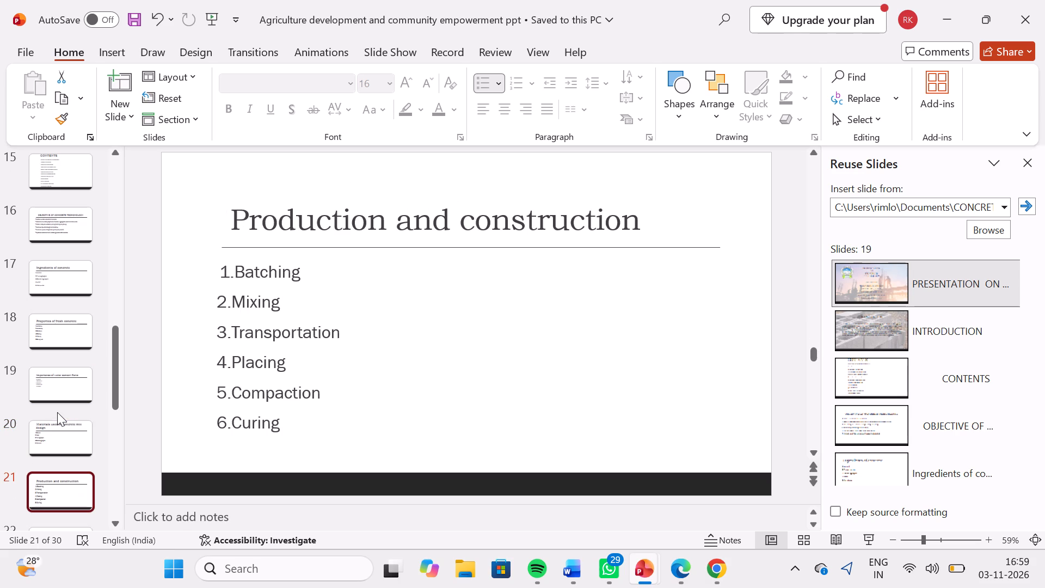
key("Down")
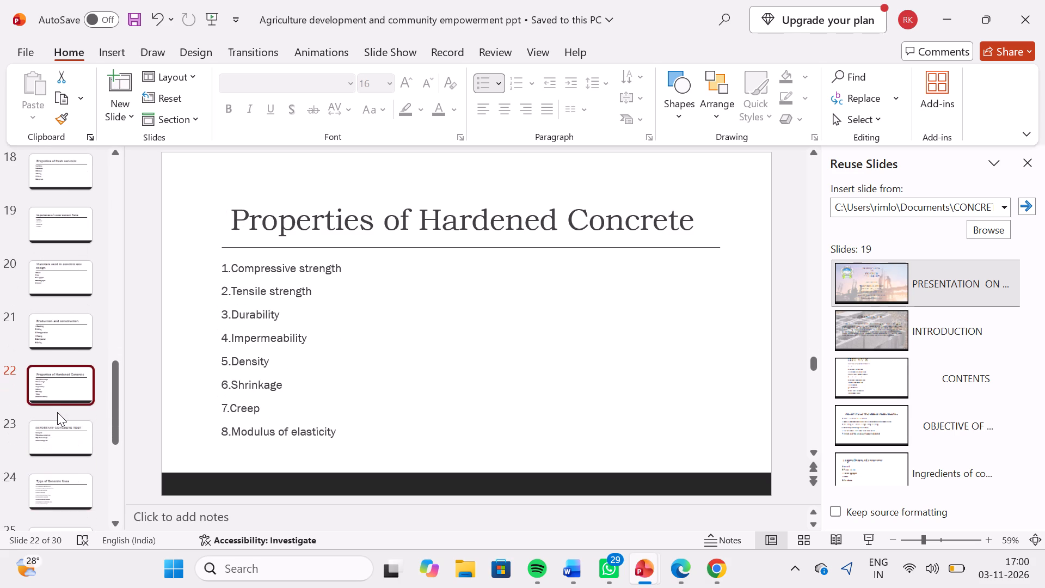
key("Down")
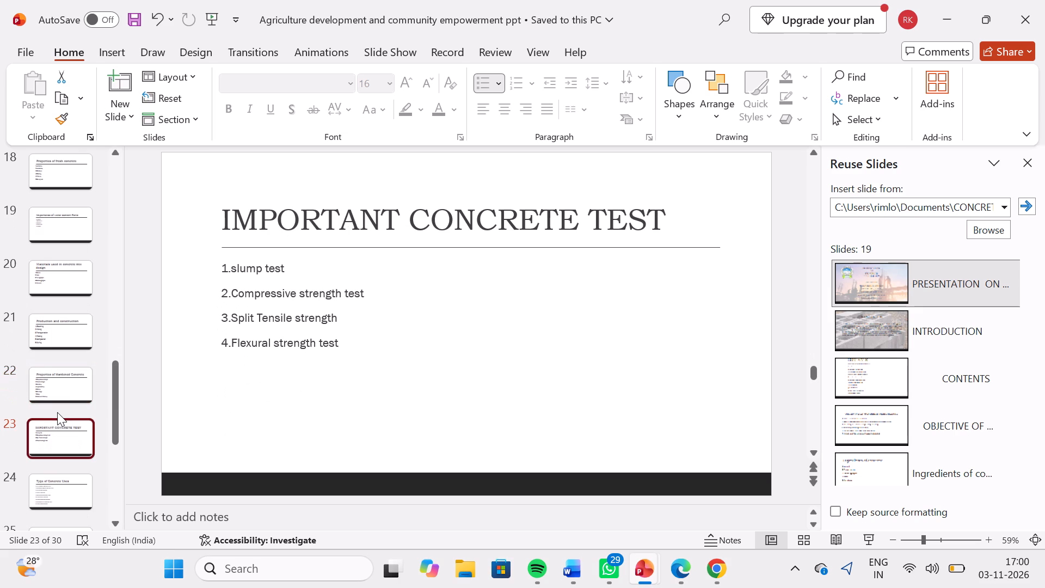
key("Up")
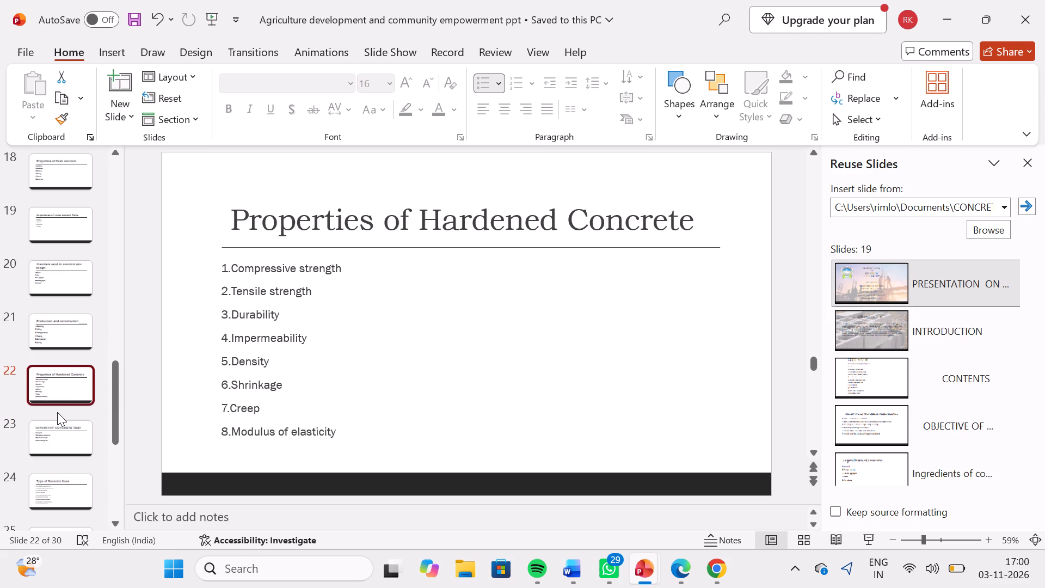
key("Up")
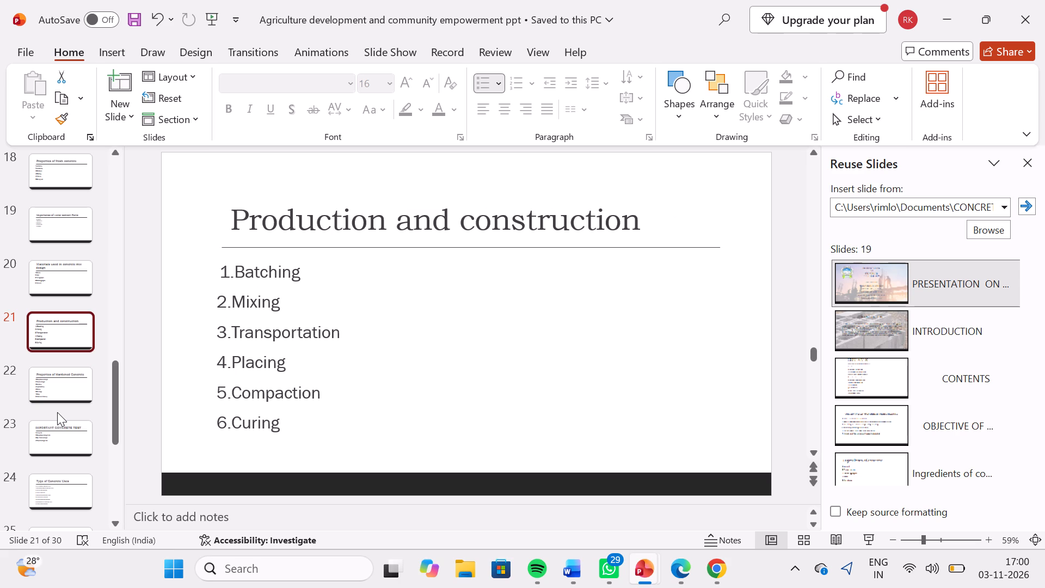
key("Down")
key("Down")
key("Down")
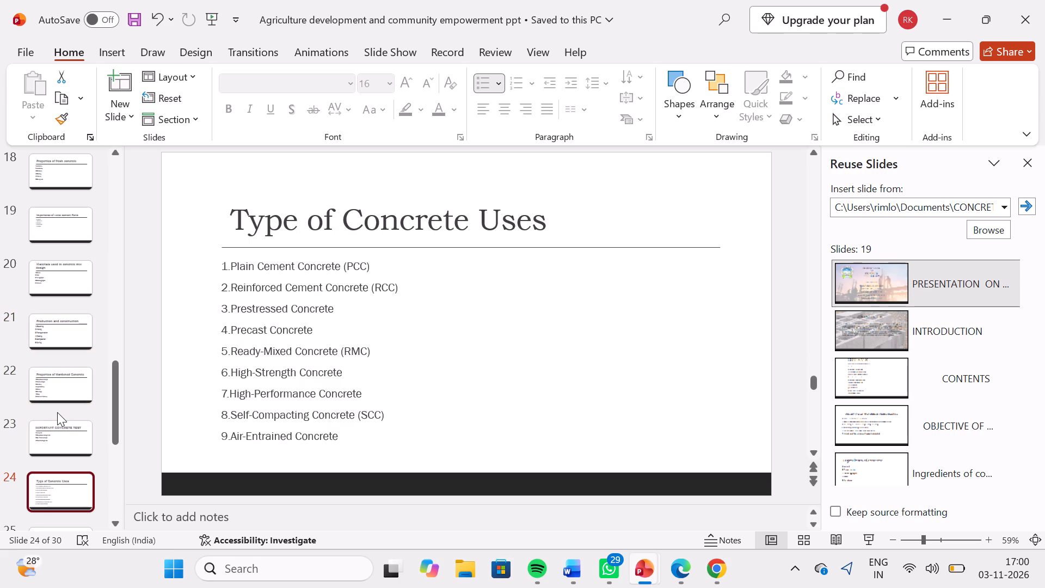
key("Down")
key("Down")
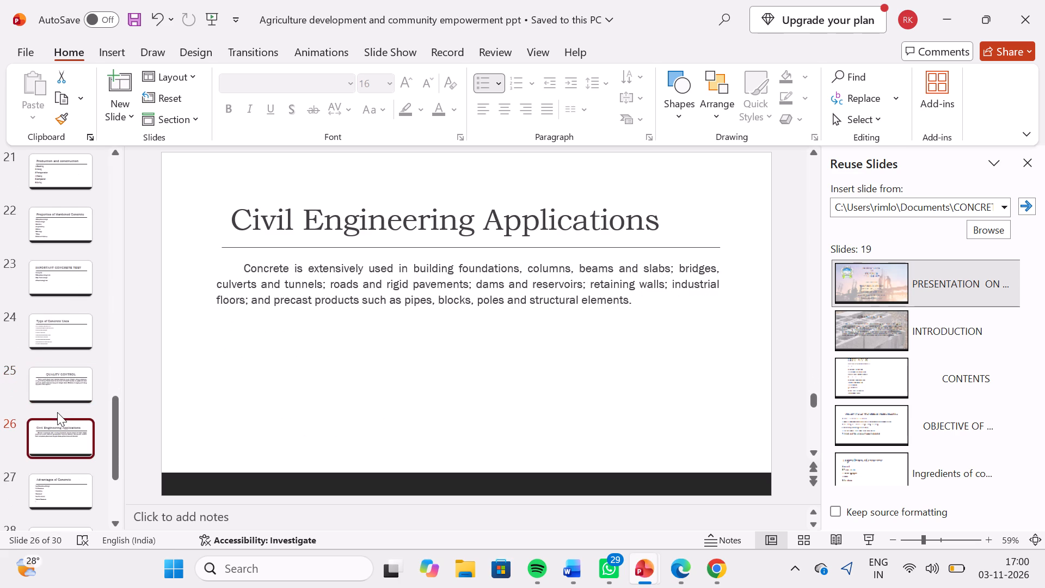
key("Down")
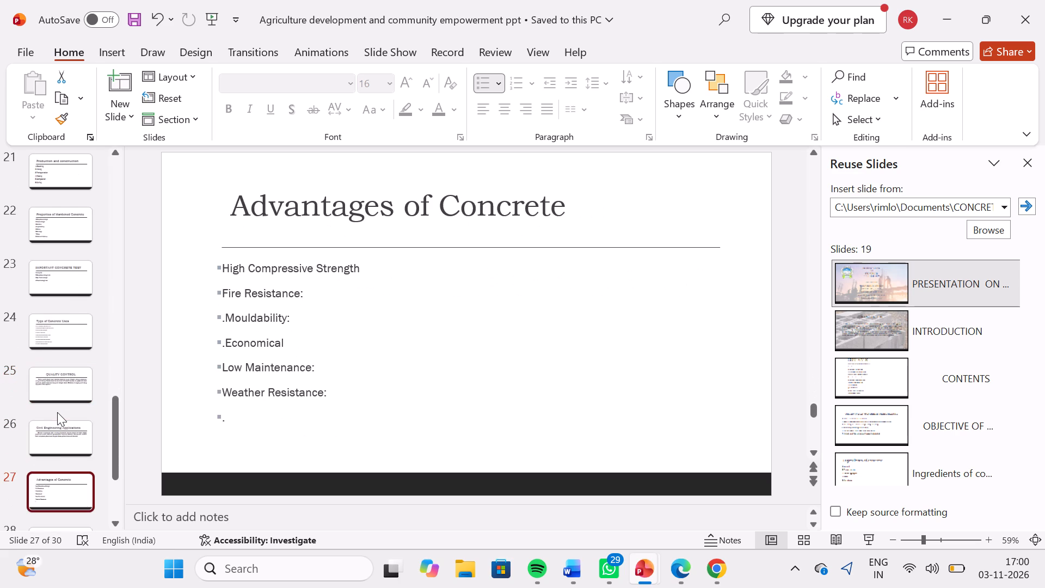
key("Down")
key("Down")
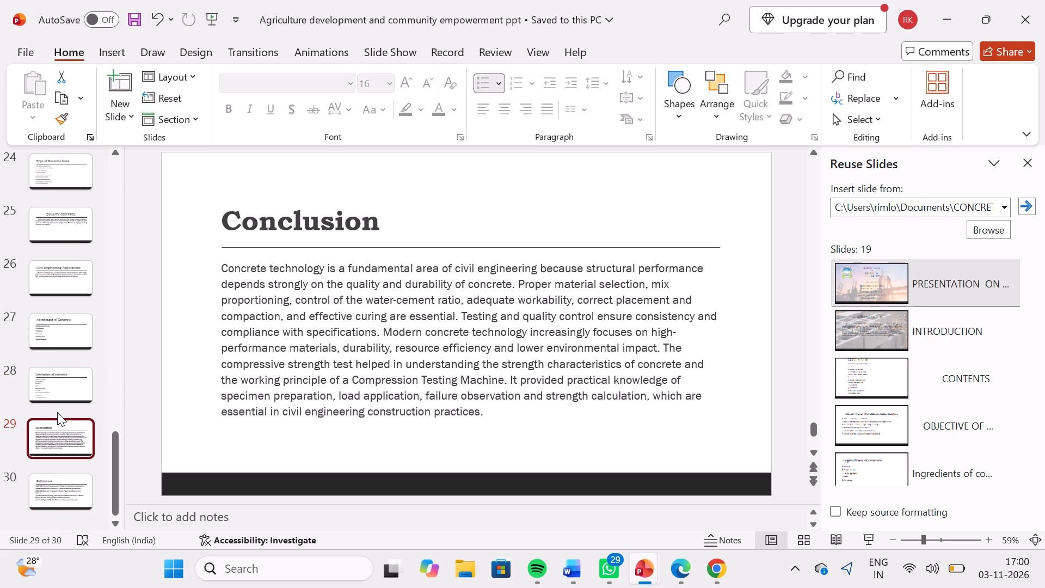
key("Down")
key("Down")
Go back through the slides from the end of the presentation to the title slide.
key("Up")
key("Up")
key("Up")
key("Up")
key("Up")
key("Up")
key("Up")
key("Up")
key("Up")
key("Up")
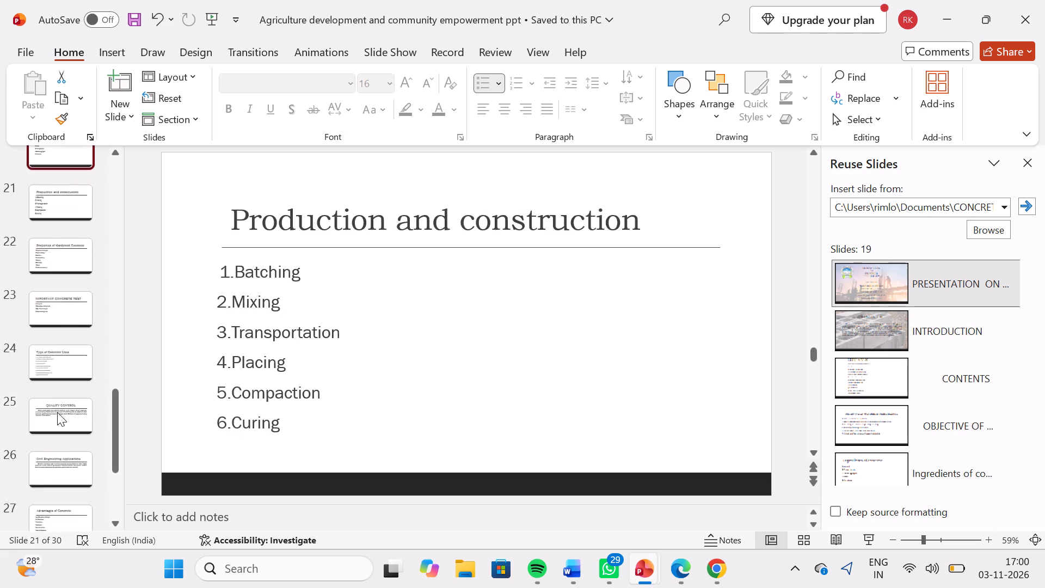
key("Up")
key("Up")
key("Up")
key("Up")
key("Up")
key("Up")
key("Up")
key("Up")
key("Up")
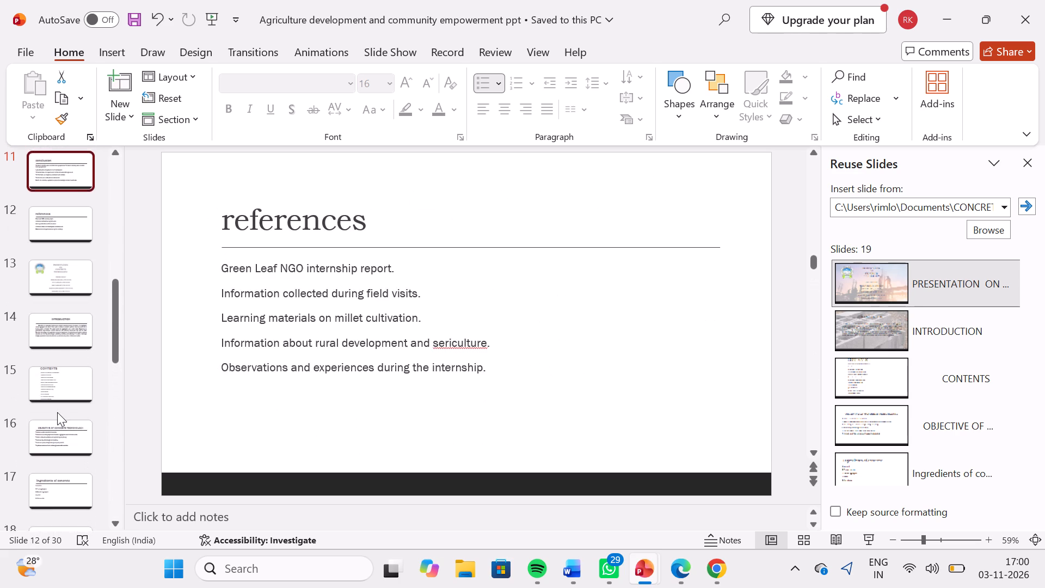
key("Up")
key("Up")
key("Up")
key("Up")
key("Up")
key("Up")
key("Up")
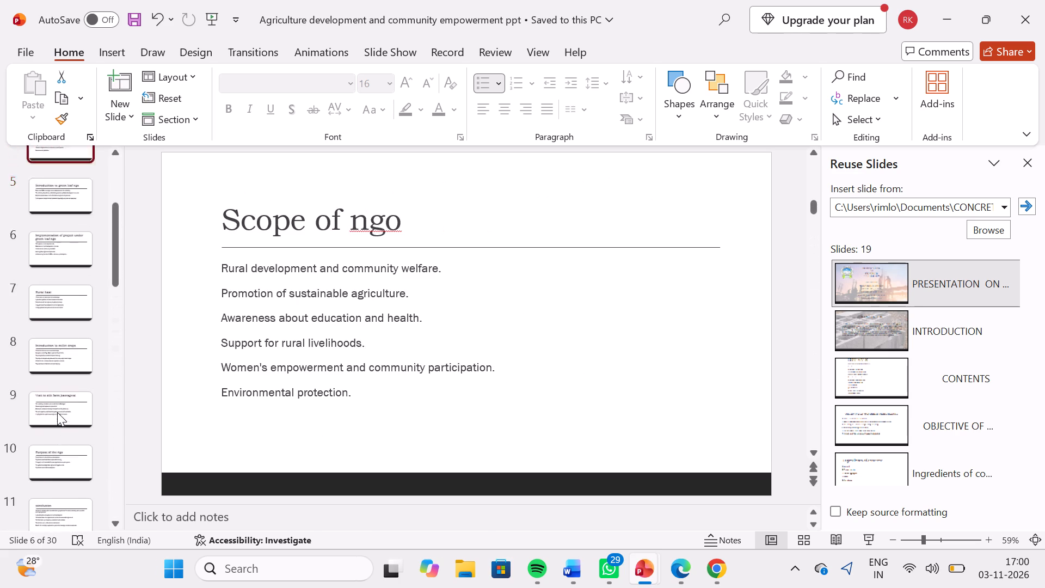
key("Up")
key("Up")
key("Up")
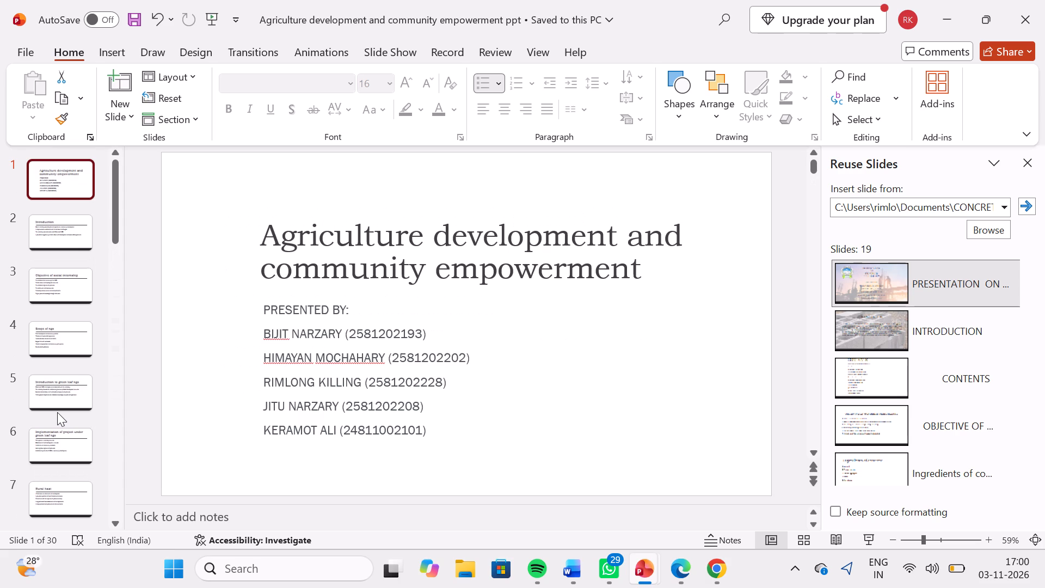
key("Up")
Insert the picture "agriculture image ppt" from the Downloads folder onto the title slide.
left_click(110, 49)
left_click(128, 93)
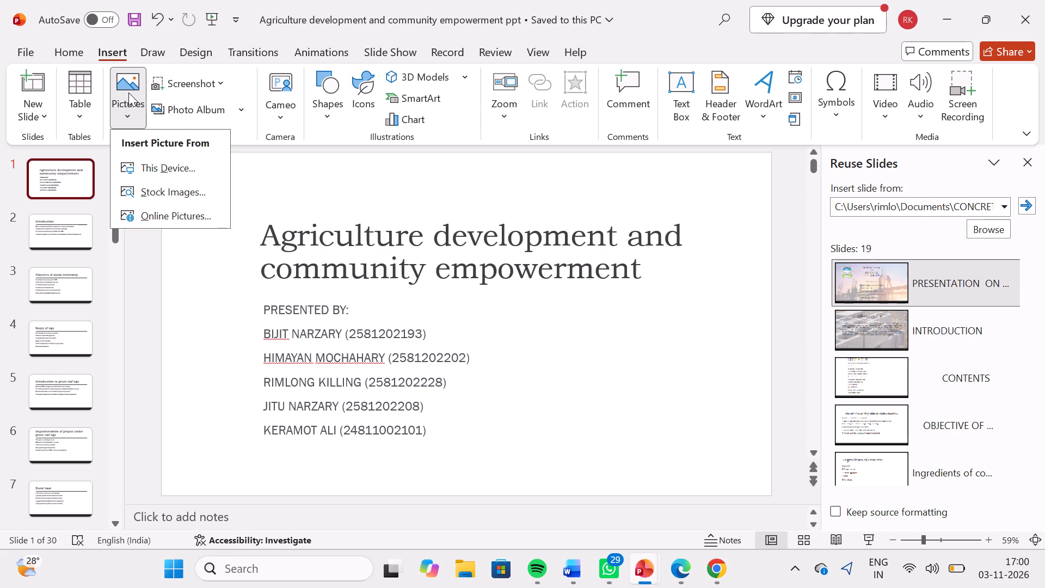
left_click(146, 164)
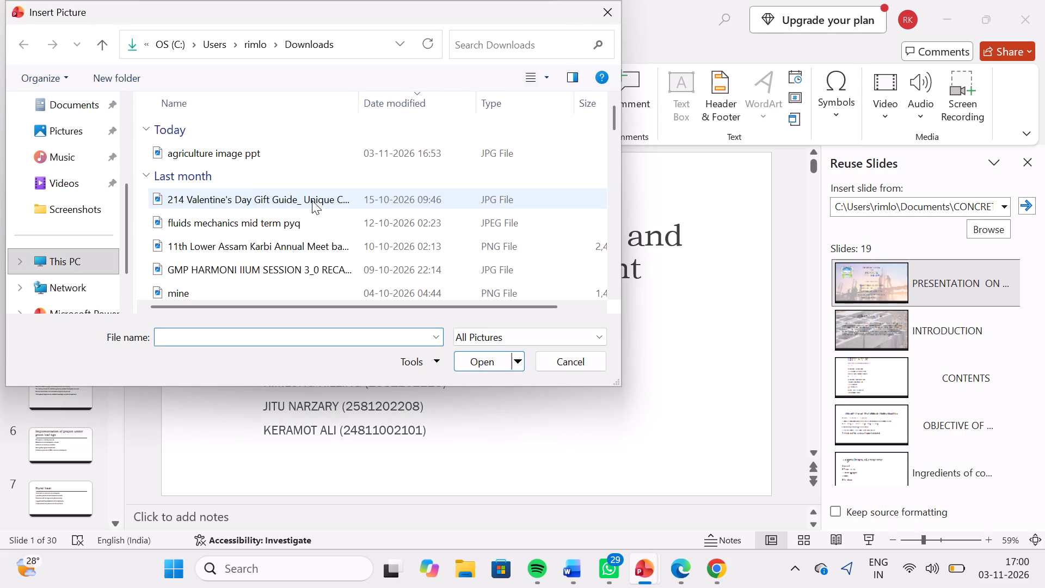
double_click(229, 156)
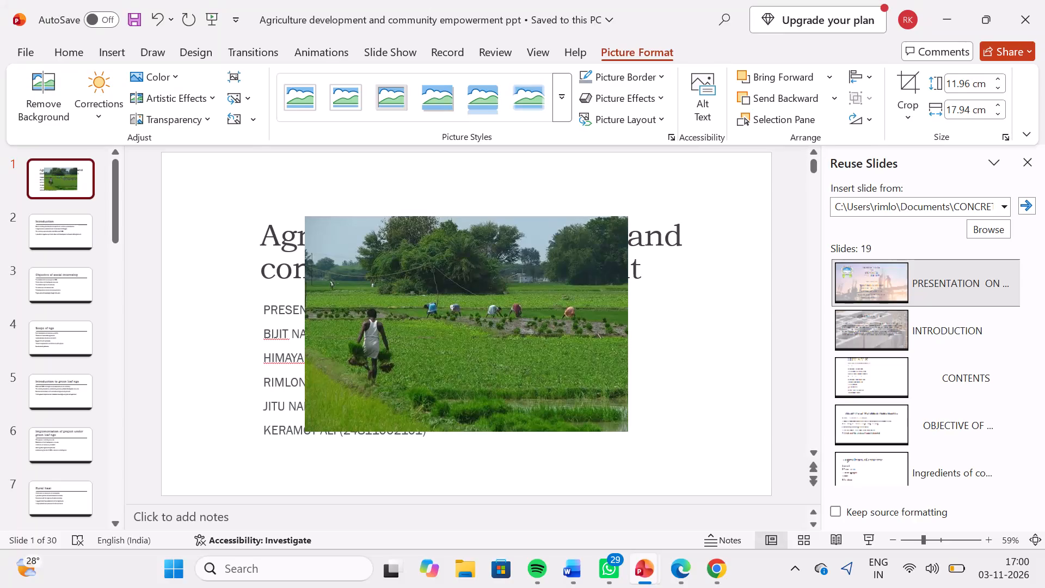
Align the field picture with the slide's upper-left corner and enlarge it to the full slide width, about 22.58 by 33.87 cm.
left_click(441, 278)
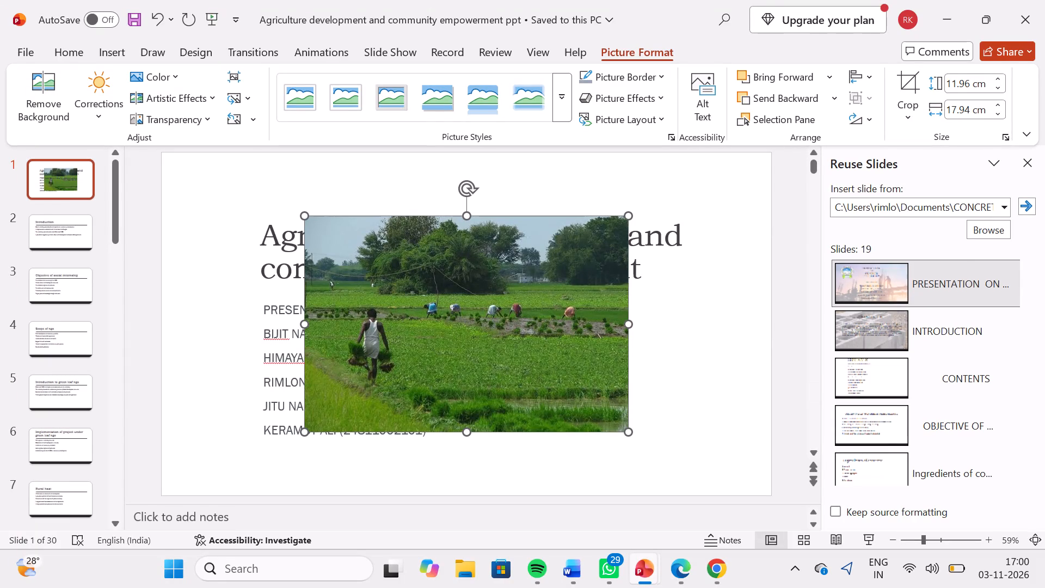
left_click_drag(441, 278, 353, 237)
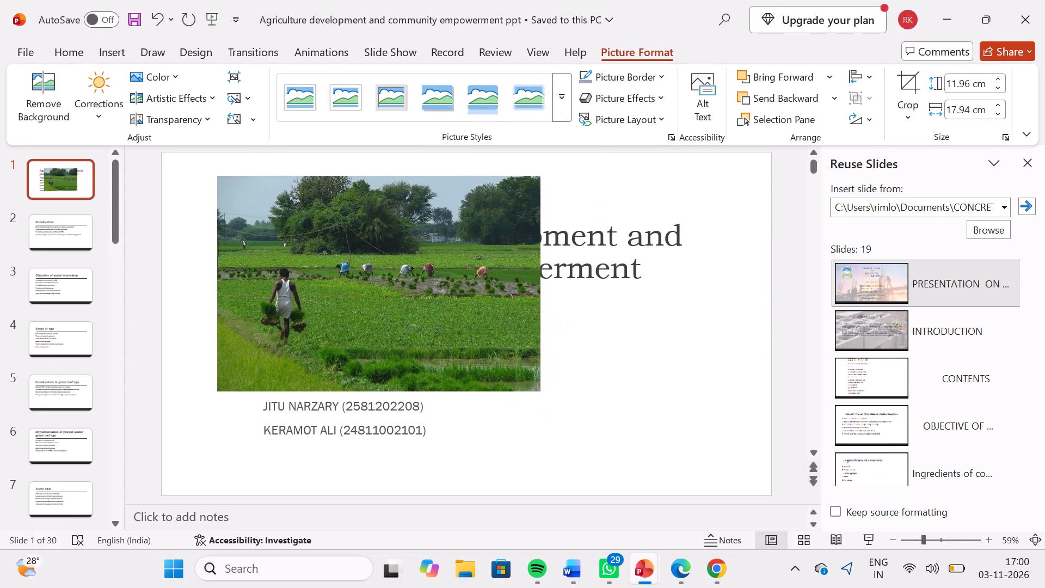
left_click_drag(353, 237, 302, 213)
left_click_drag(482, 370, 482, 370)
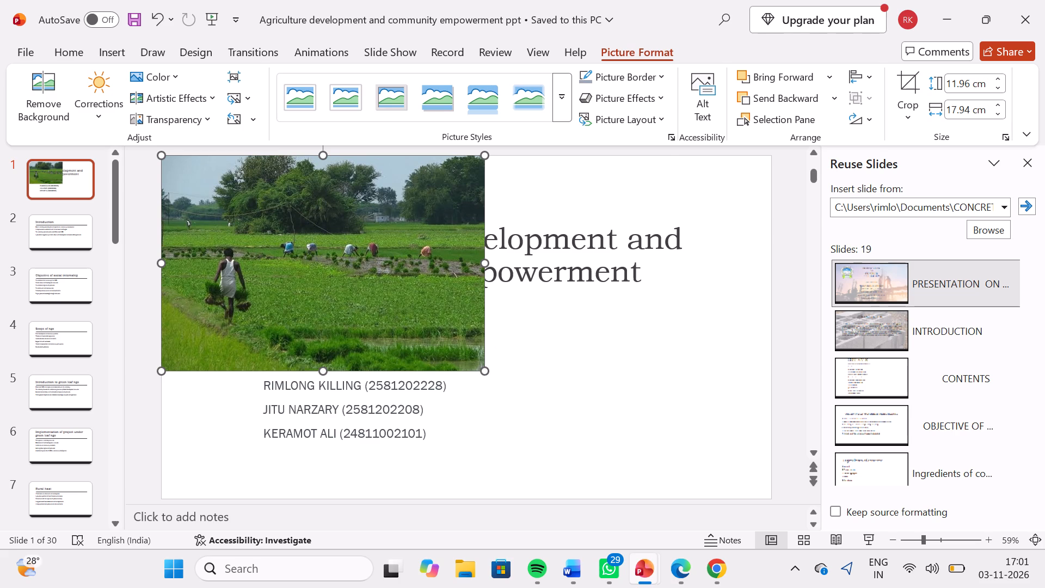
left_click_drag(482, 370, 761, 443)
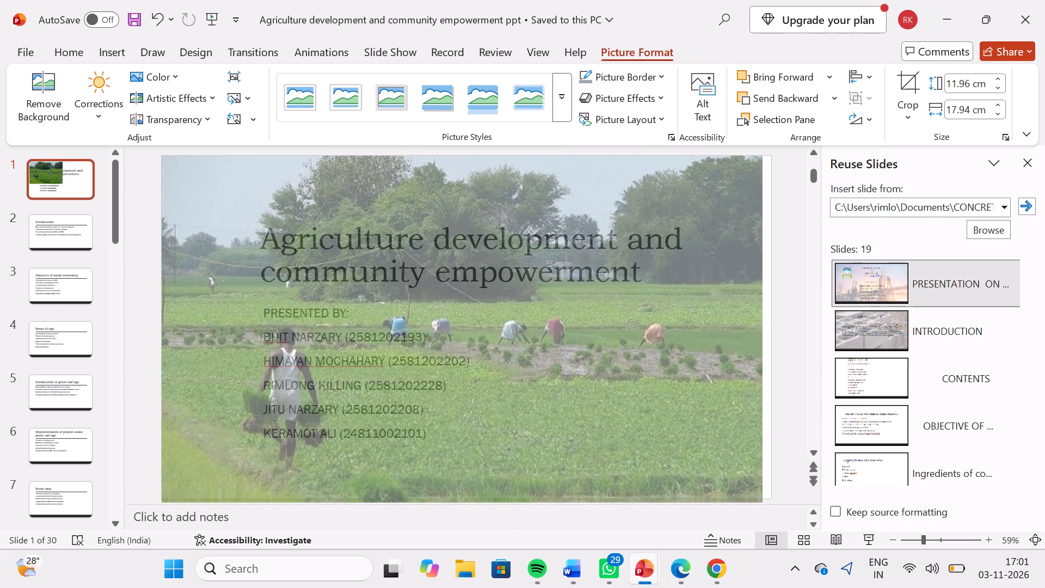
left_click_drag(761, 443, 771, 446)
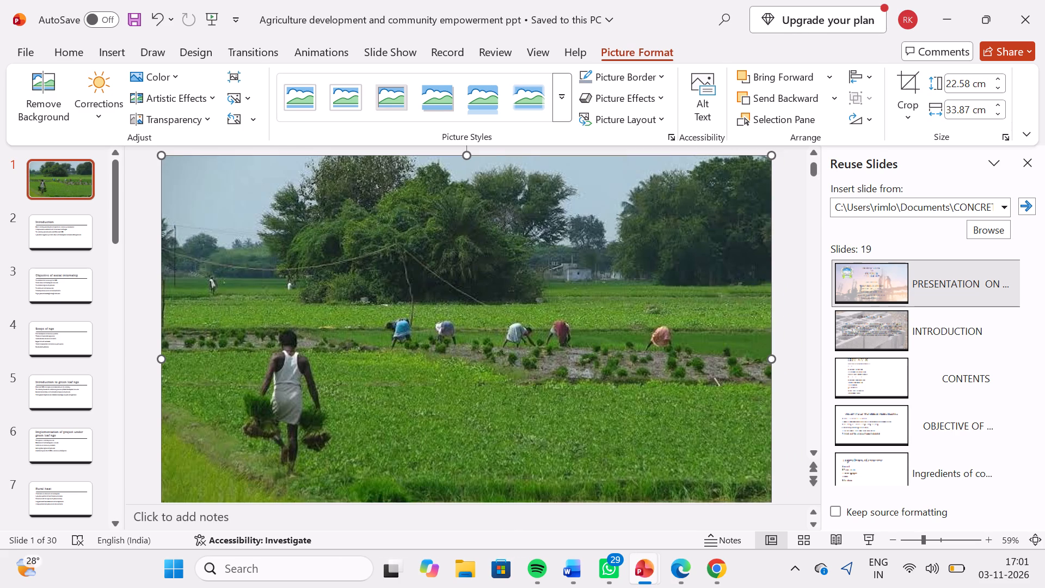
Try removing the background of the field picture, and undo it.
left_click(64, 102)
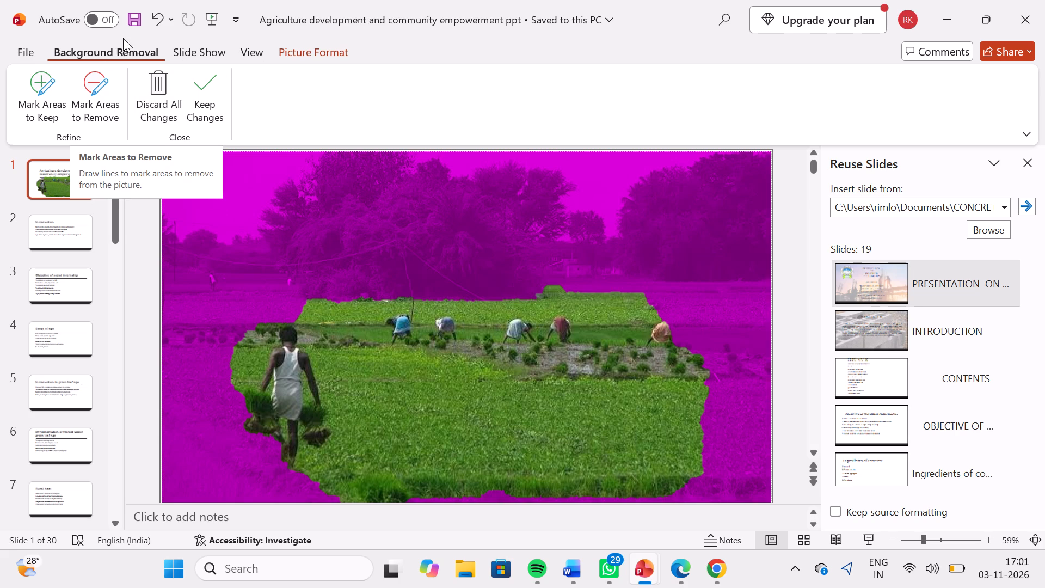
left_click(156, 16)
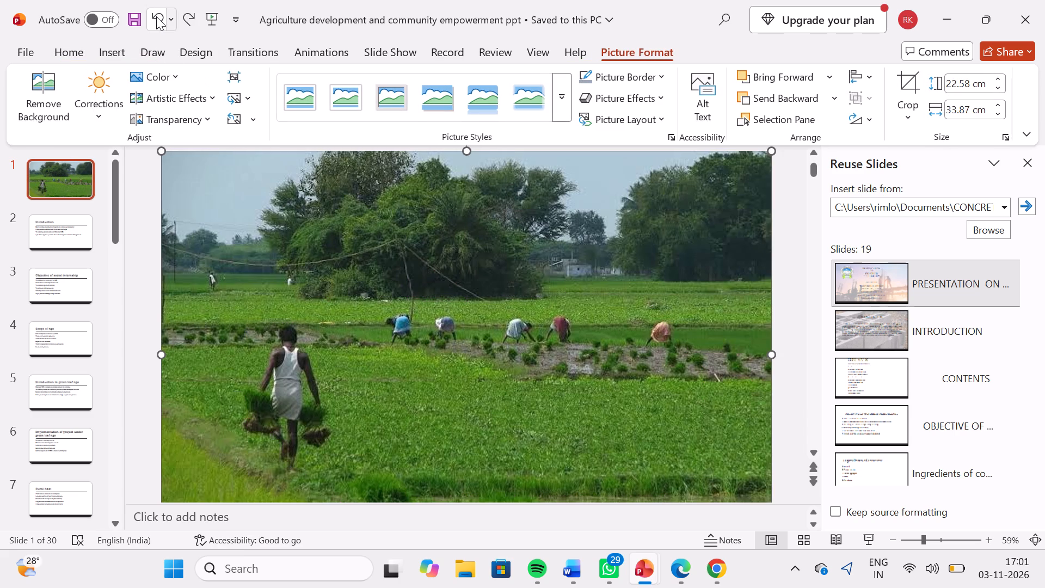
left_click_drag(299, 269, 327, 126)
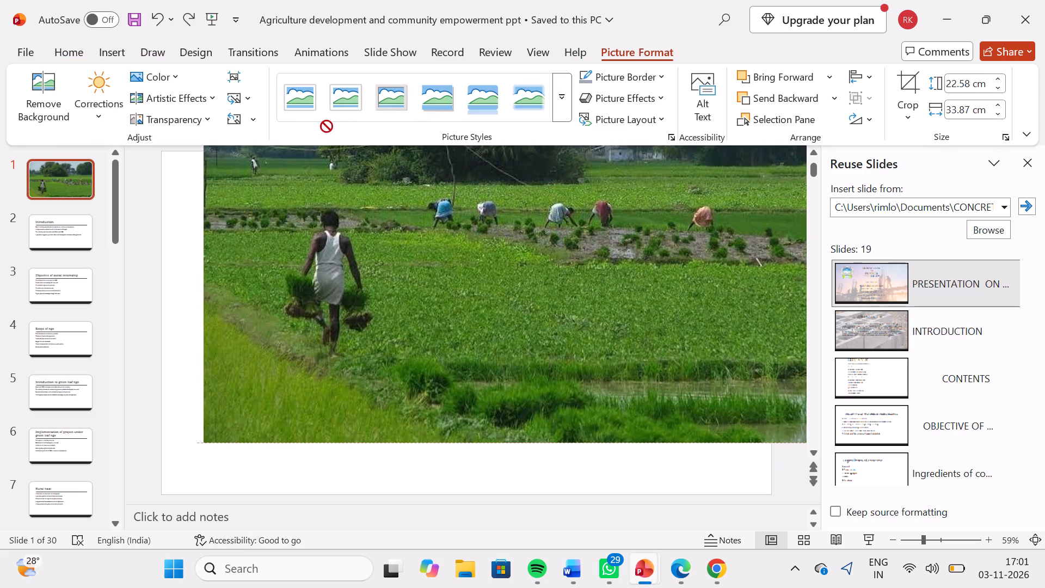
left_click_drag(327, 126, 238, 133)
Compare several transparency presets on the field picture and apply the middle one, the fourth of the seven.
left_click(206, 117)
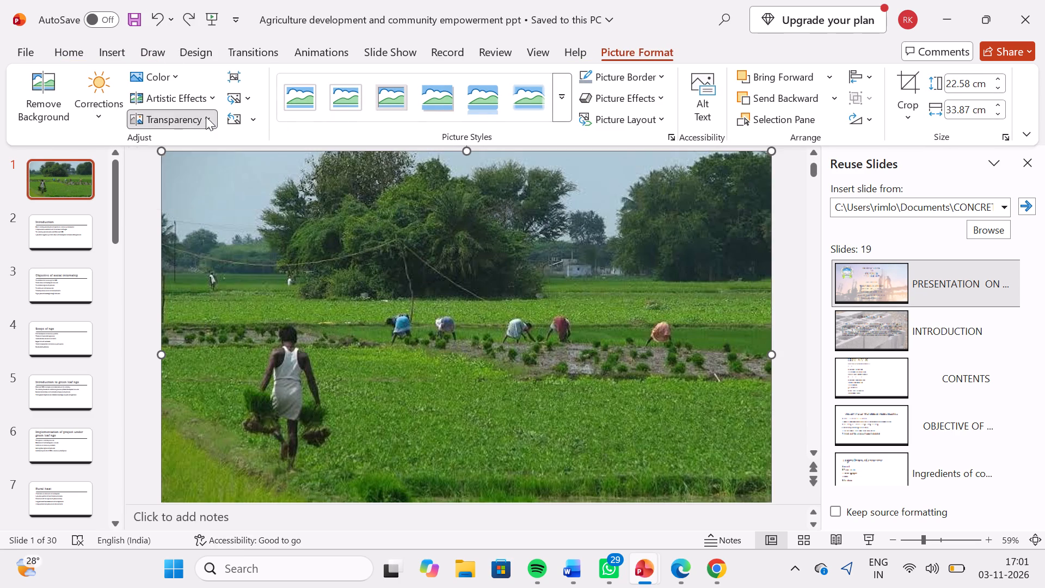
left_click(245, 163)
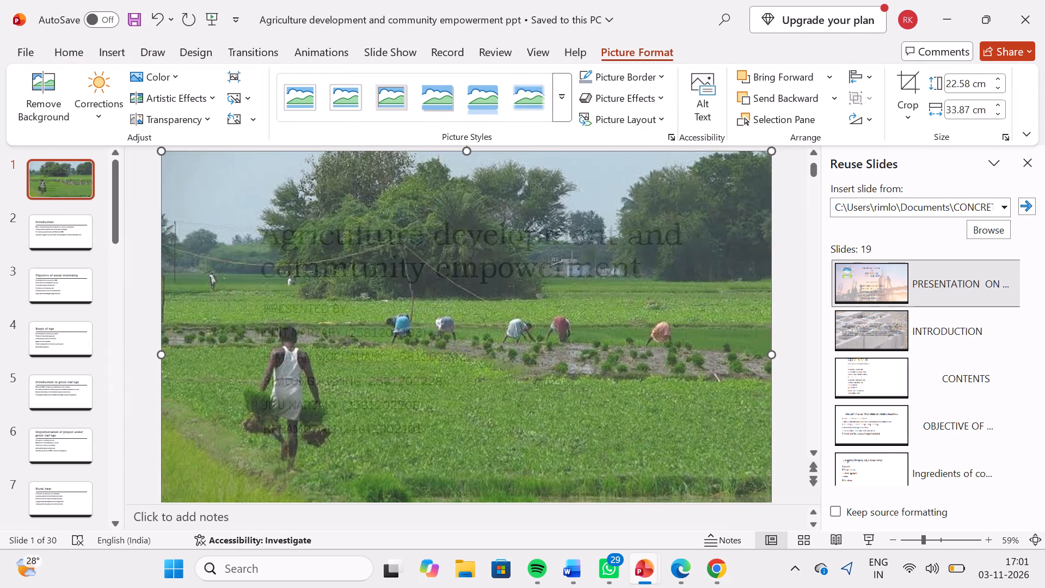
left_click(188, 119)
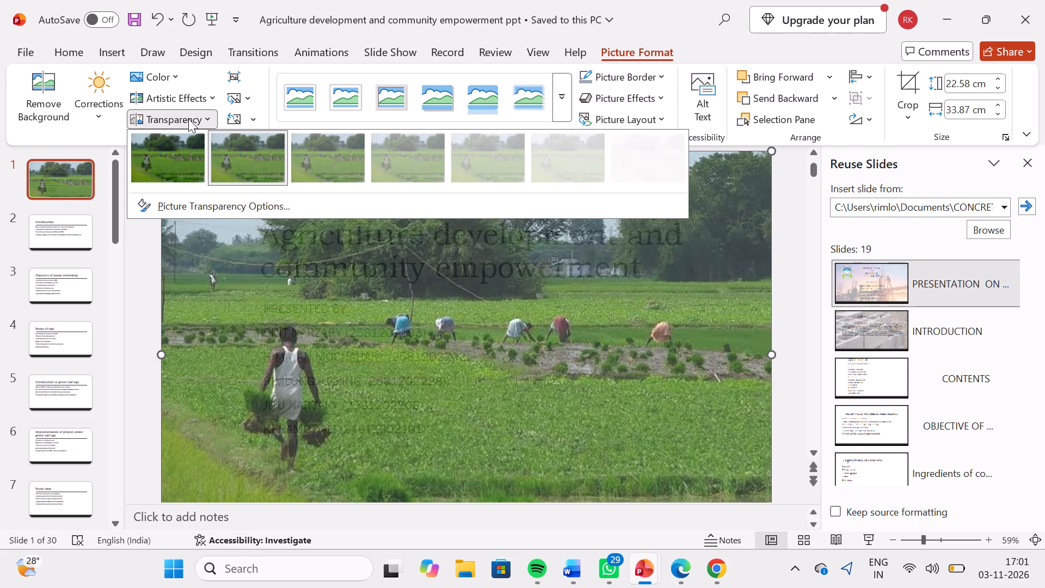
left_click(545, 163)
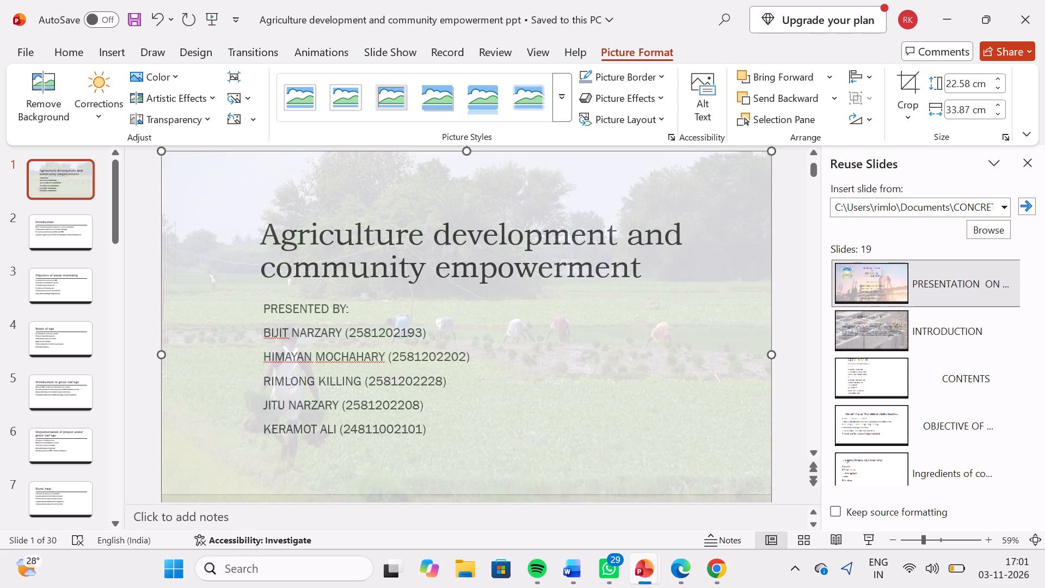
left_click(202, 115)
left_click(475, 163)
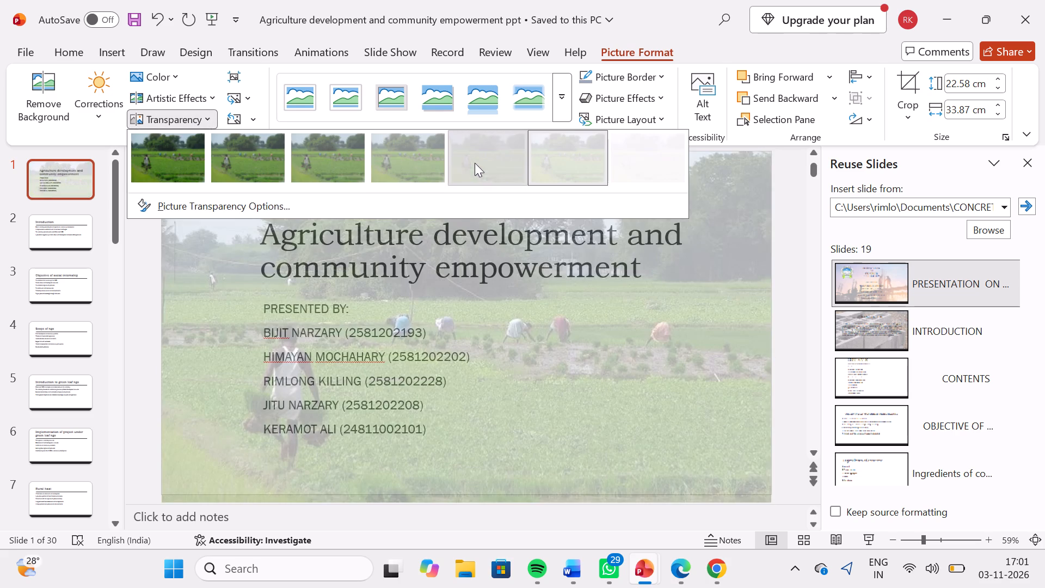
left_click(200, 117)
left_click(382, 156)
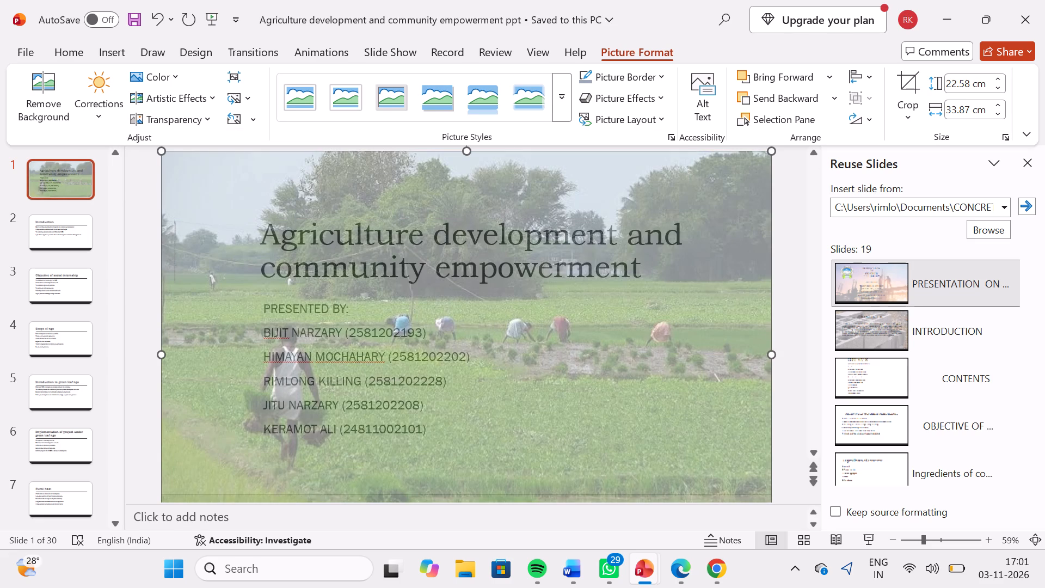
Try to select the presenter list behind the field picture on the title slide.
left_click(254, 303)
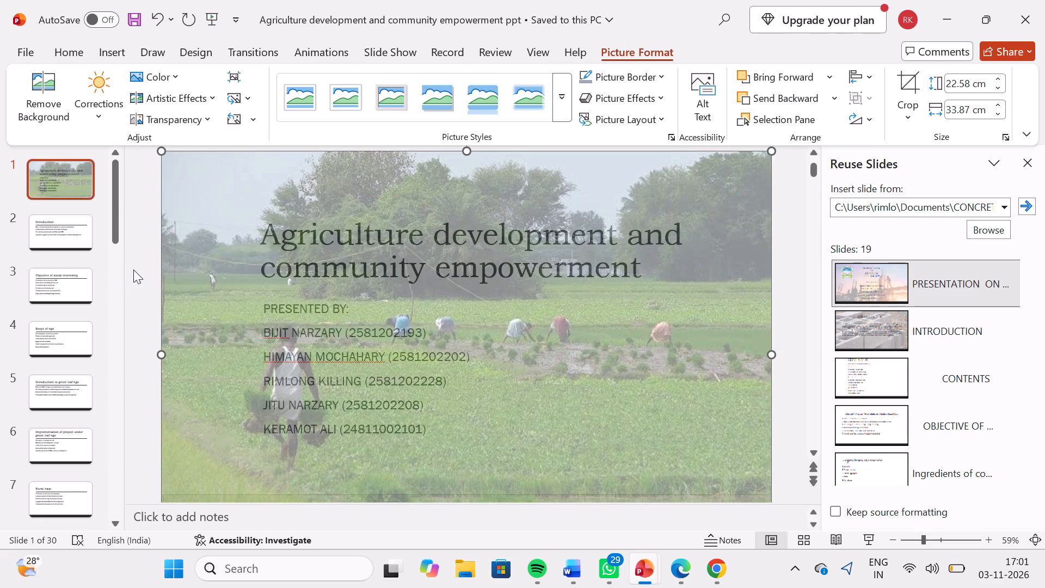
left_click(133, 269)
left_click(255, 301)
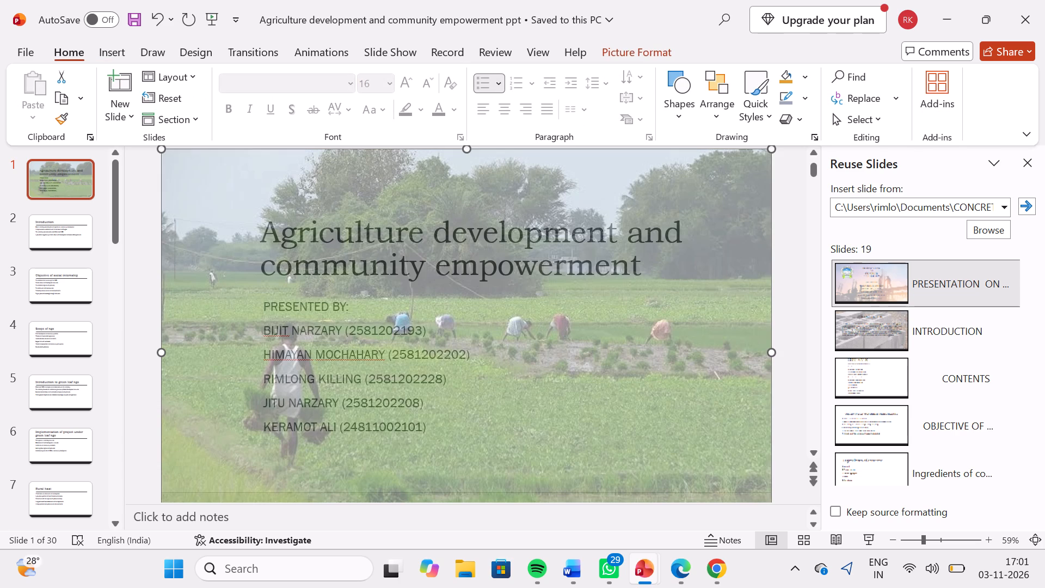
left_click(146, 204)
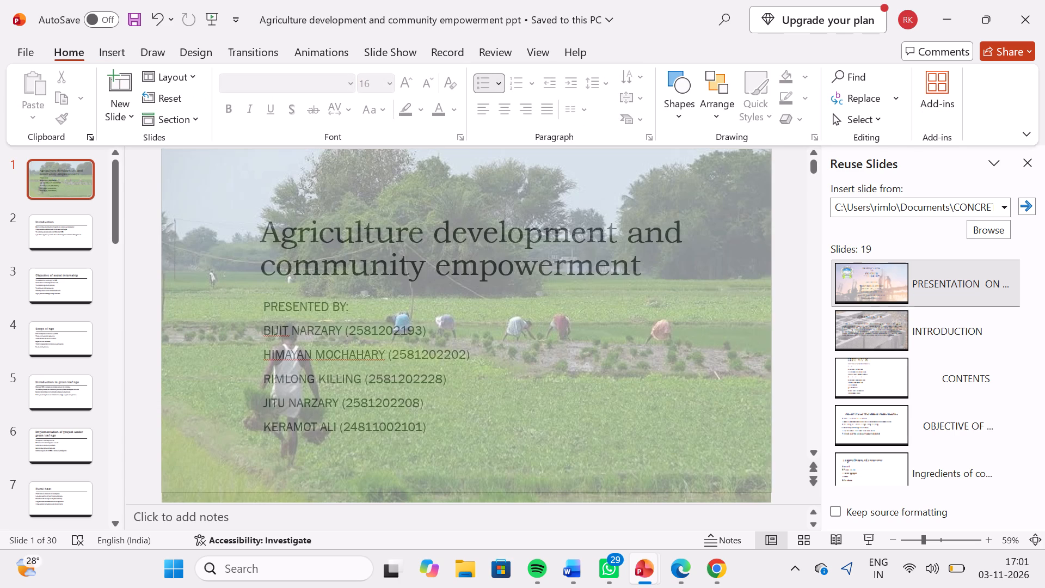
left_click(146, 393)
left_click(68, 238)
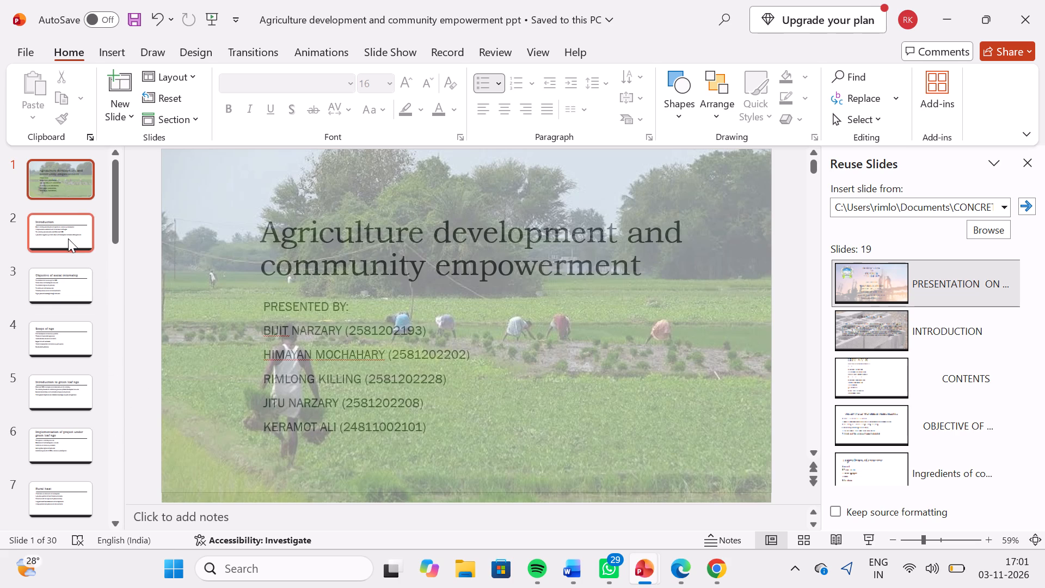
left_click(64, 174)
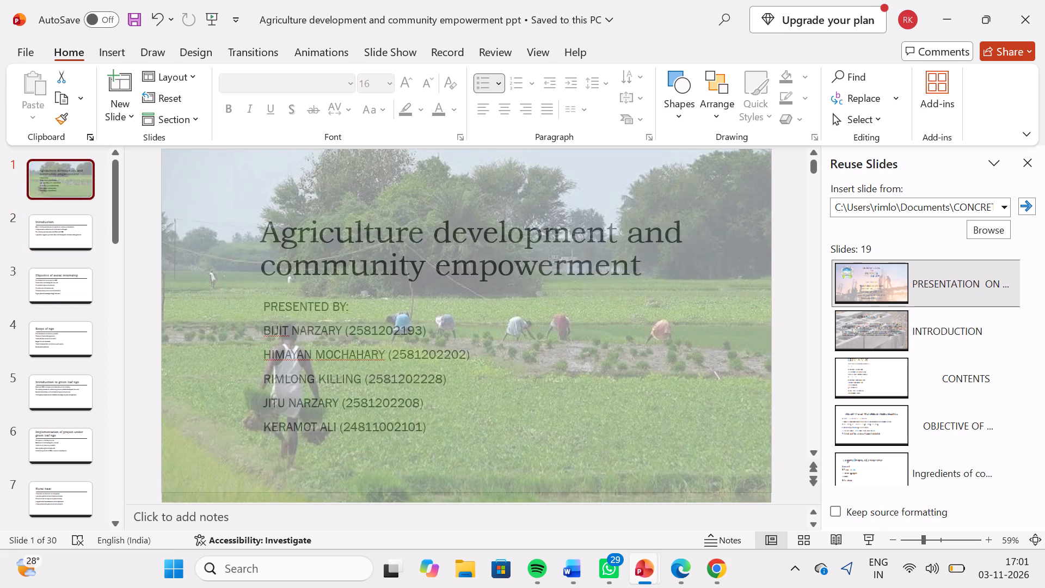
Shift the field picture upward to uncover the bottom of the presenter list, and make the whole list bold.
left_click(267, 304)
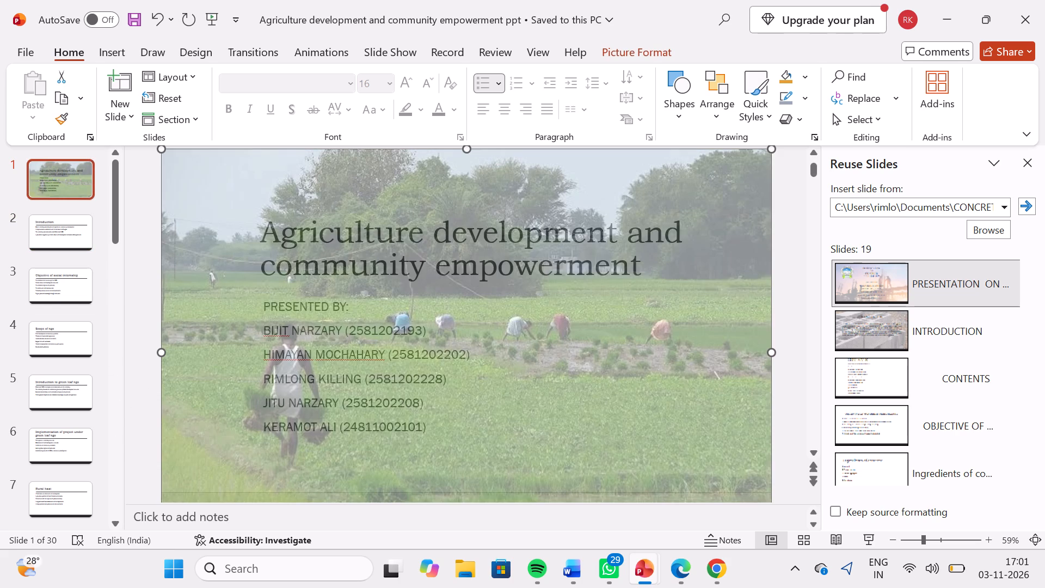
left_click_drag(267, 304, 244, 14)
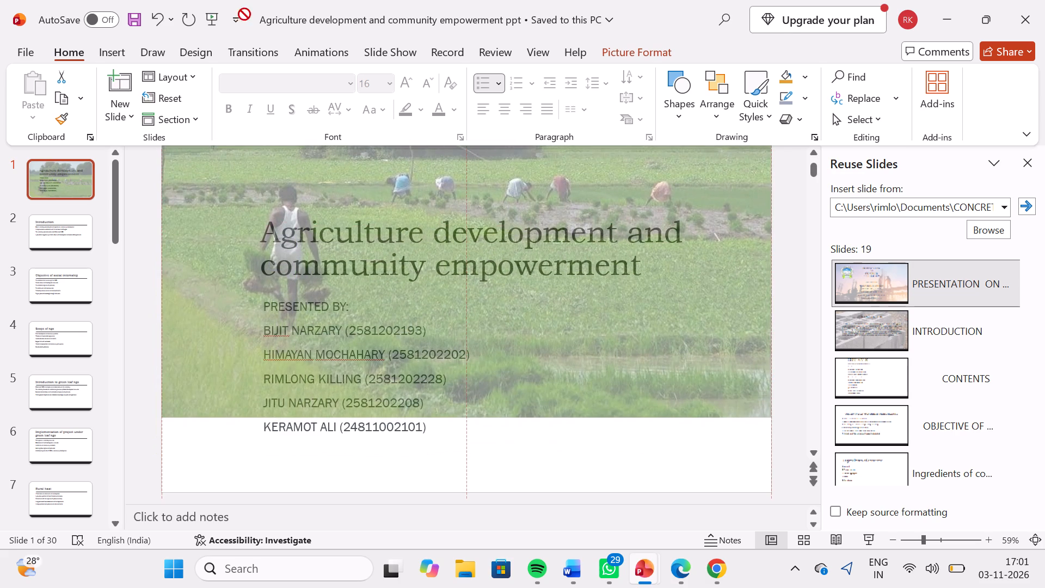
left_click_drag(244, 14, 245, 146)
left_click_drag(233, 223, 223, 69)
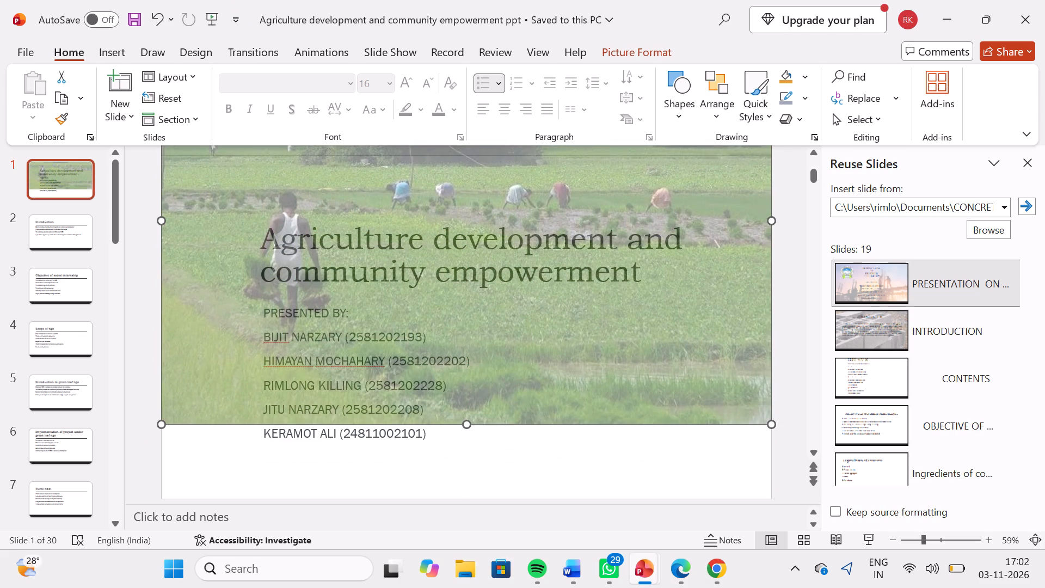
left_click(259, 445)
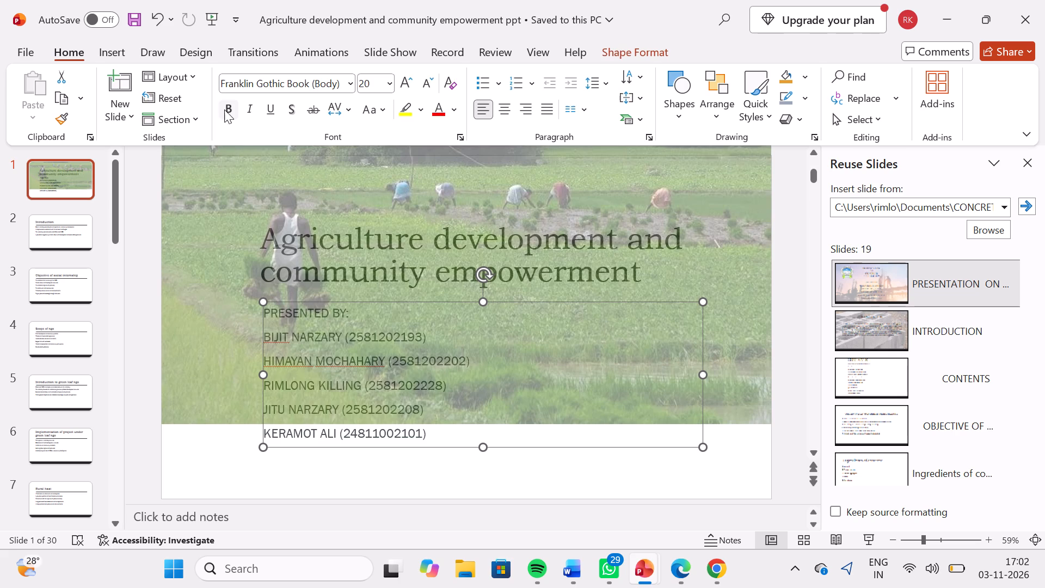
left_click(224, 109)
Move the field picture back down until its lower edge meets the bottom of the title slide.
left_click(228, 309)
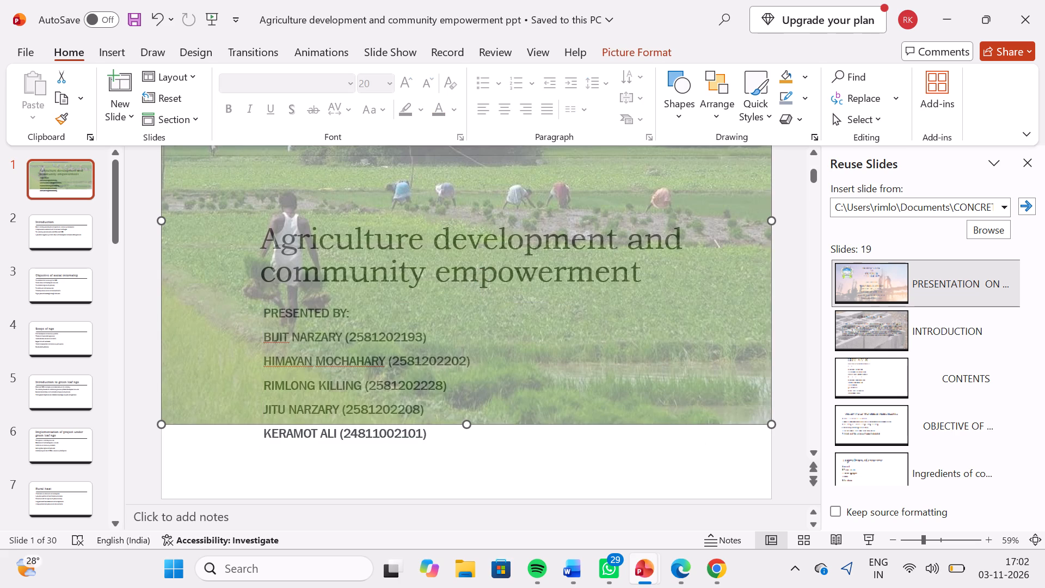
left_click_drag(229, 332, 226, 404)
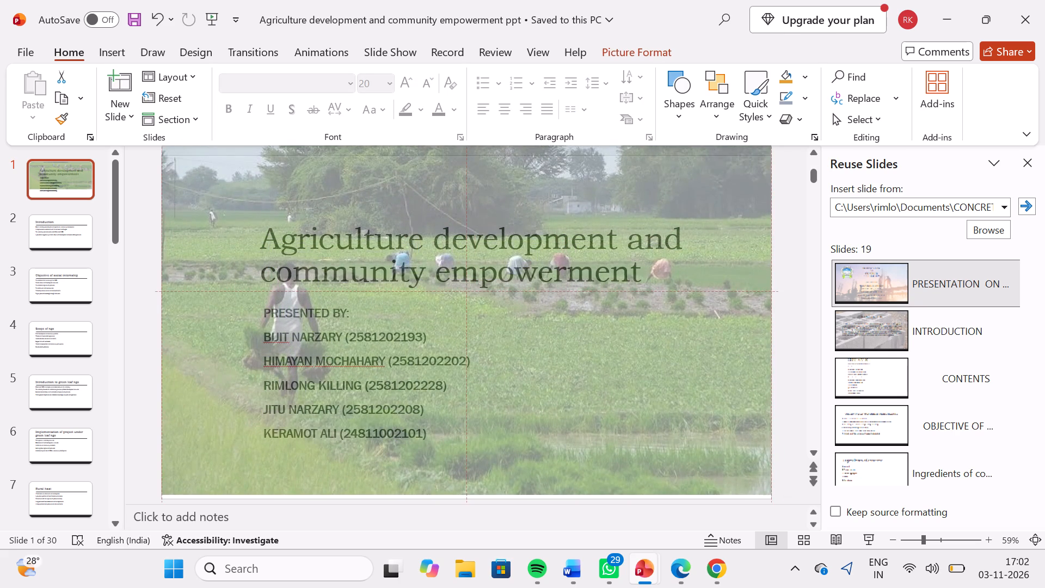
left_click_drag(226, 404, 226, 409)
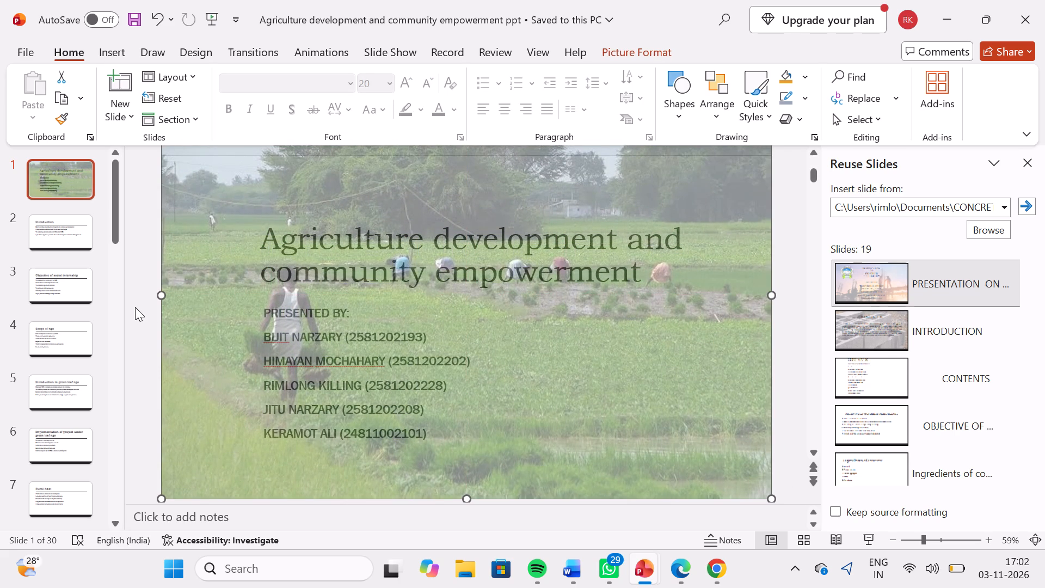
left_click(135, 307)
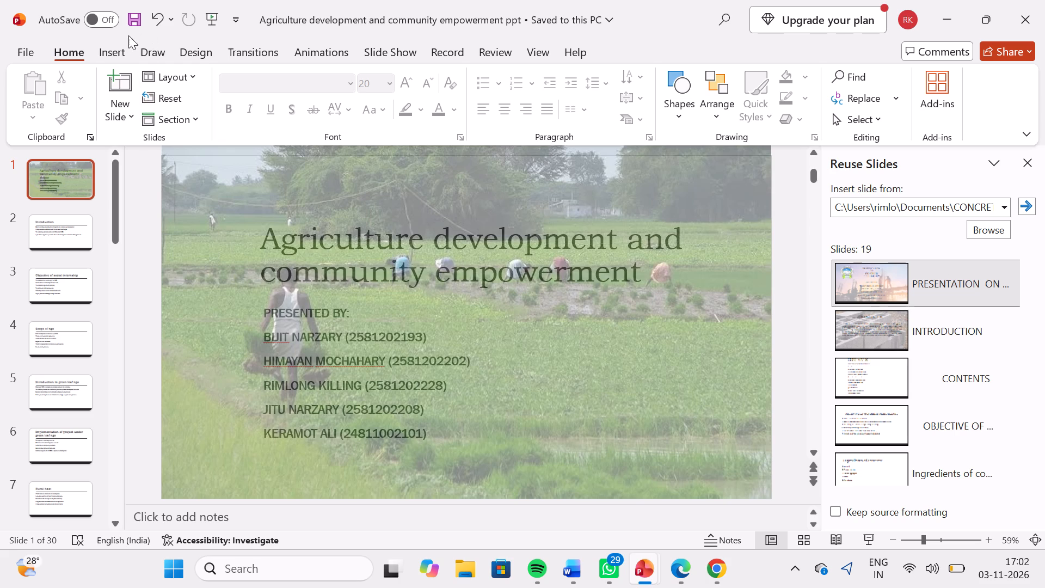
left_click(64, 163)
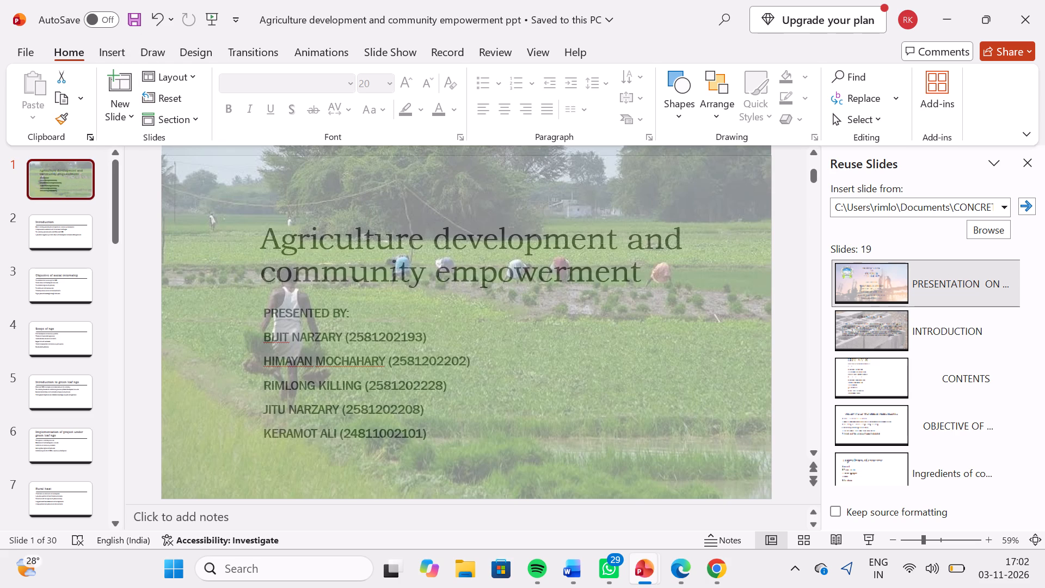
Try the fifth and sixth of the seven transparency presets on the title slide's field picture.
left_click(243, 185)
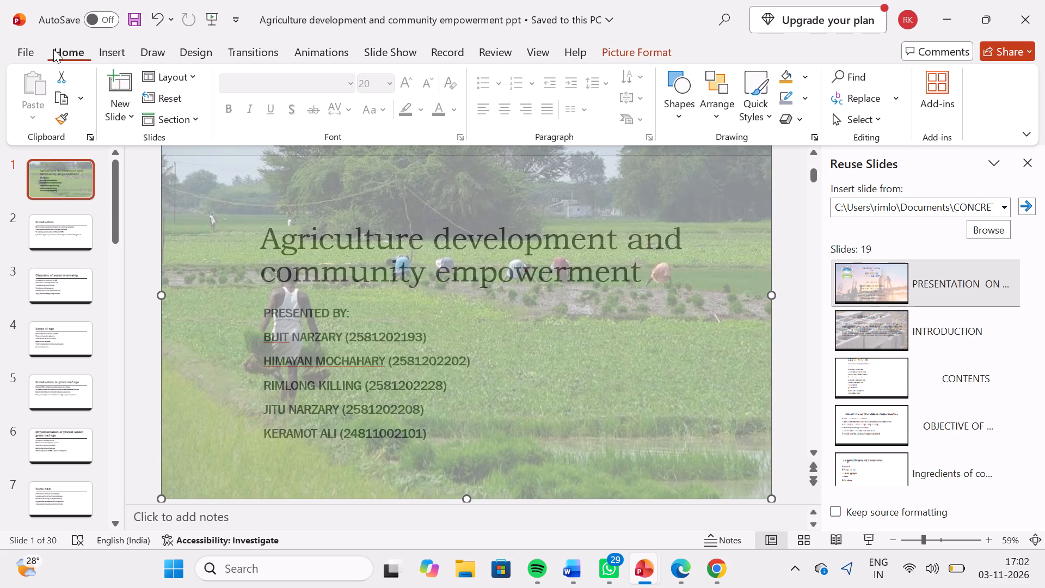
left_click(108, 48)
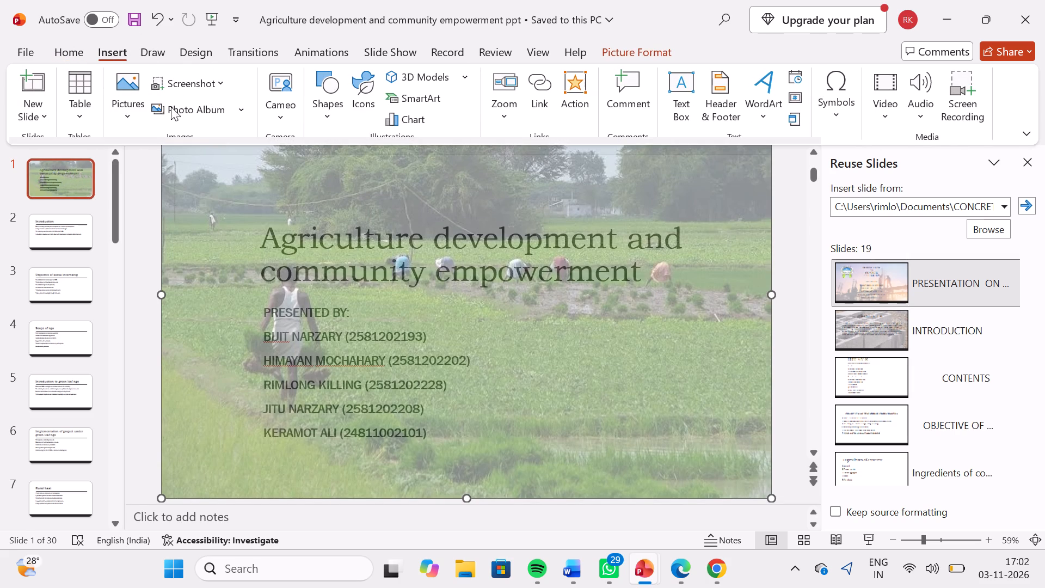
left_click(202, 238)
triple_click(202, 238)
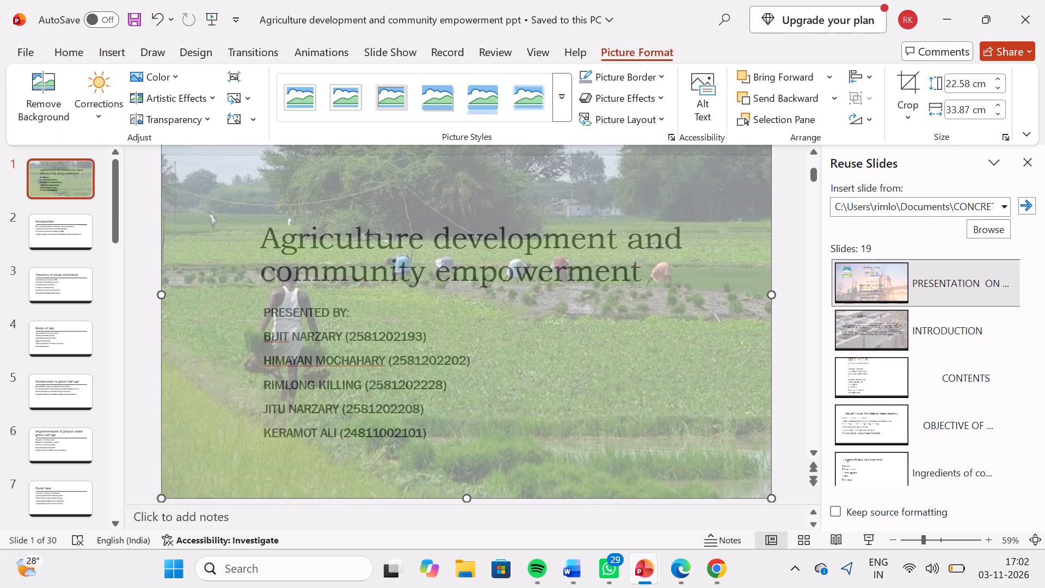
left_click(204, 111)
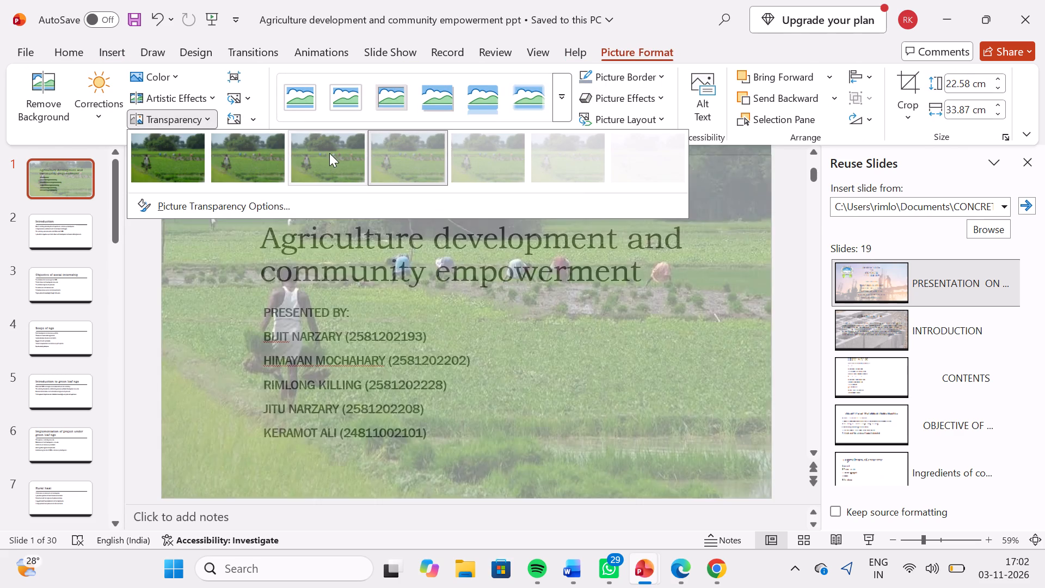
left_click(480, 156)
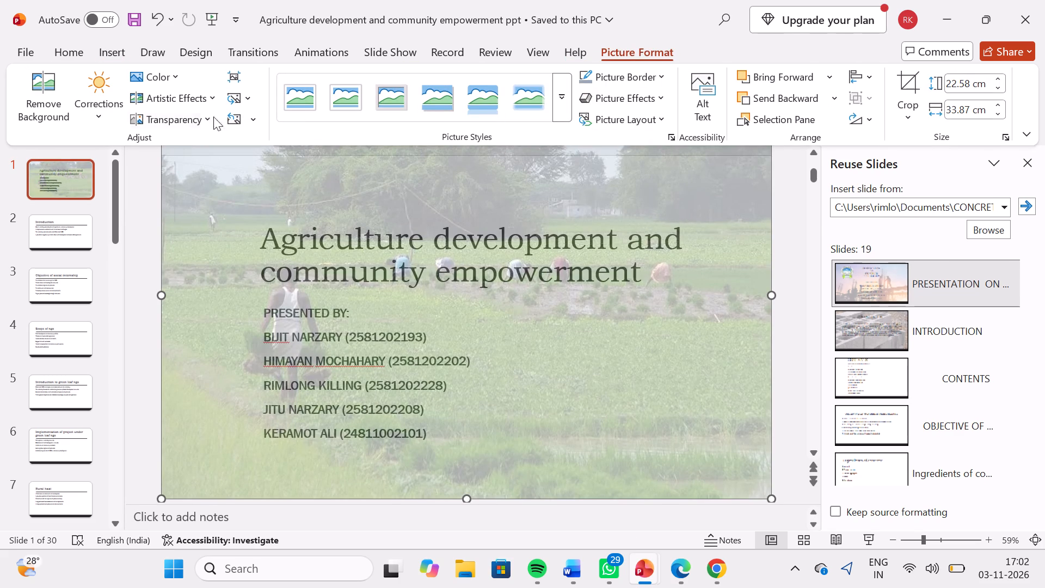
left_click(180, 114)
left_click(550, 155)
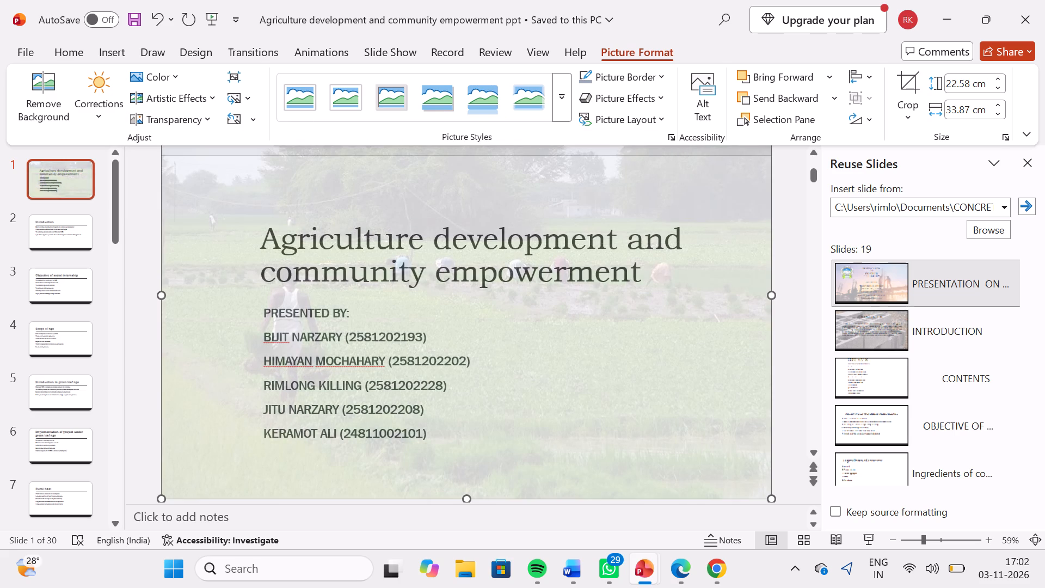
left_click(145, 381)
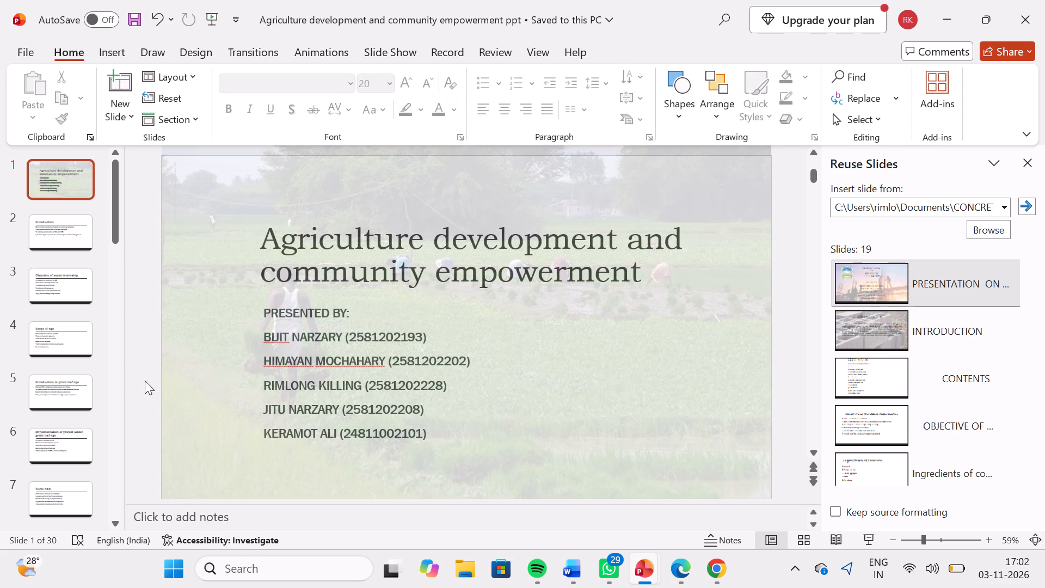
Open the detailed picture transparency options for the field picture on the title slide.
left_click(212, 282)
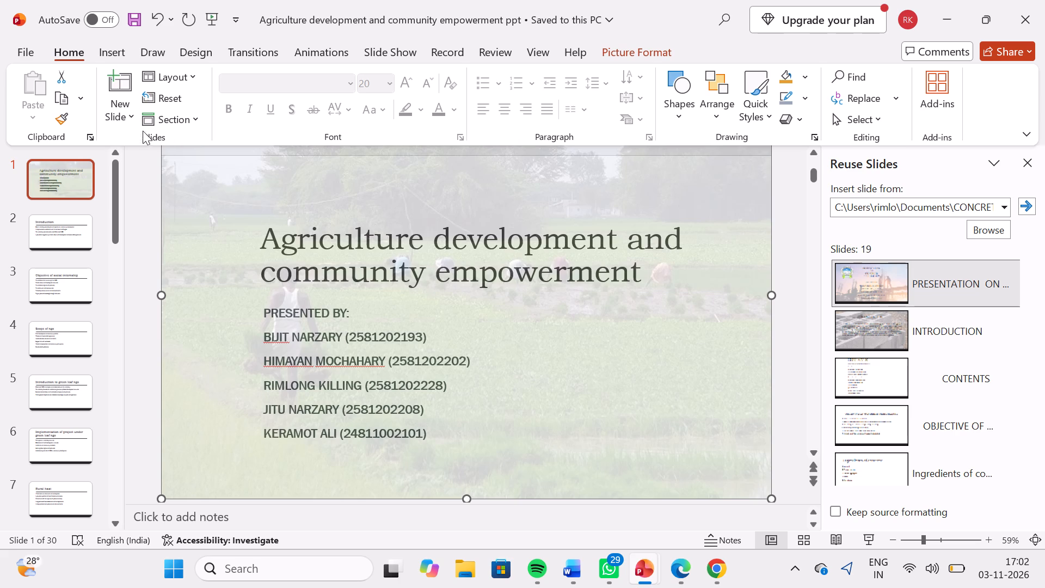
double_click(206, 203)
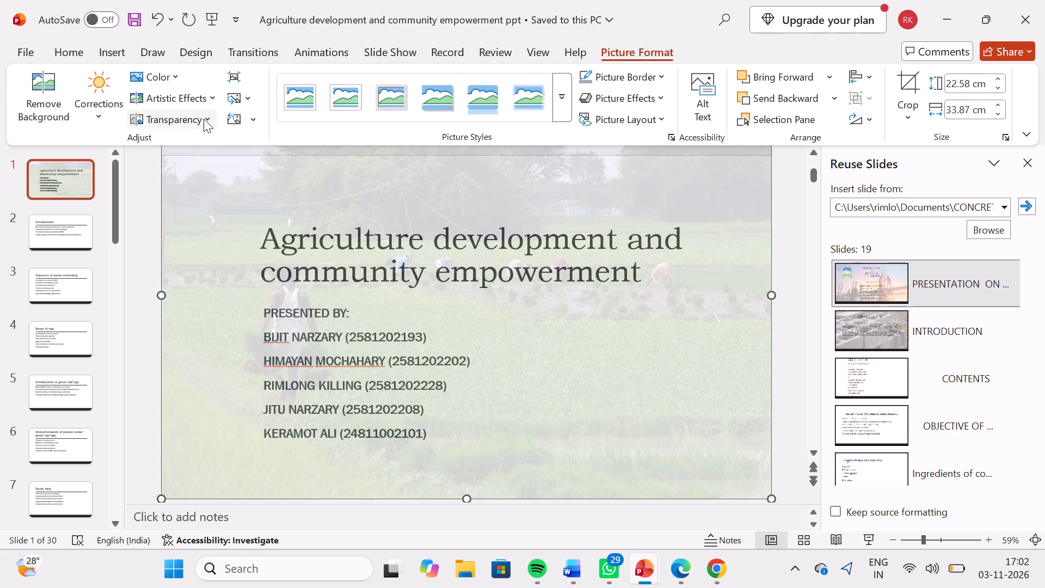
left_click(136, 139)
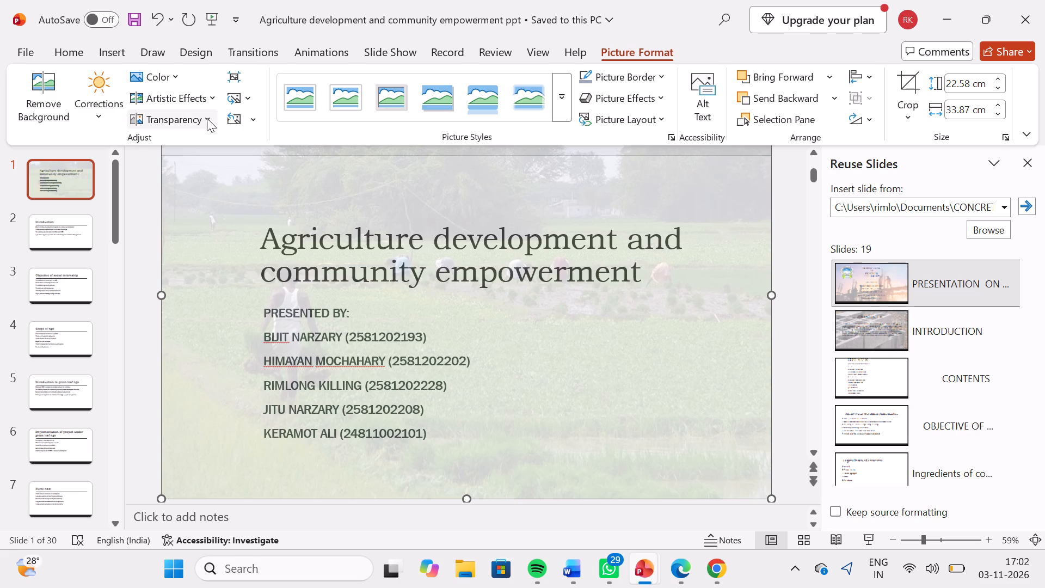
left_click(209, 119)
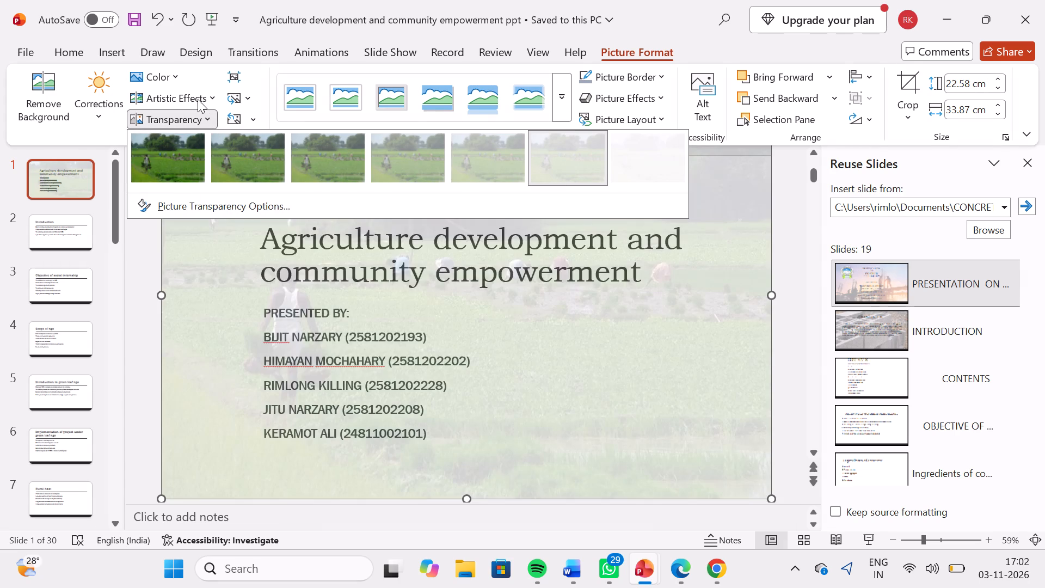
left_click(204, 206)
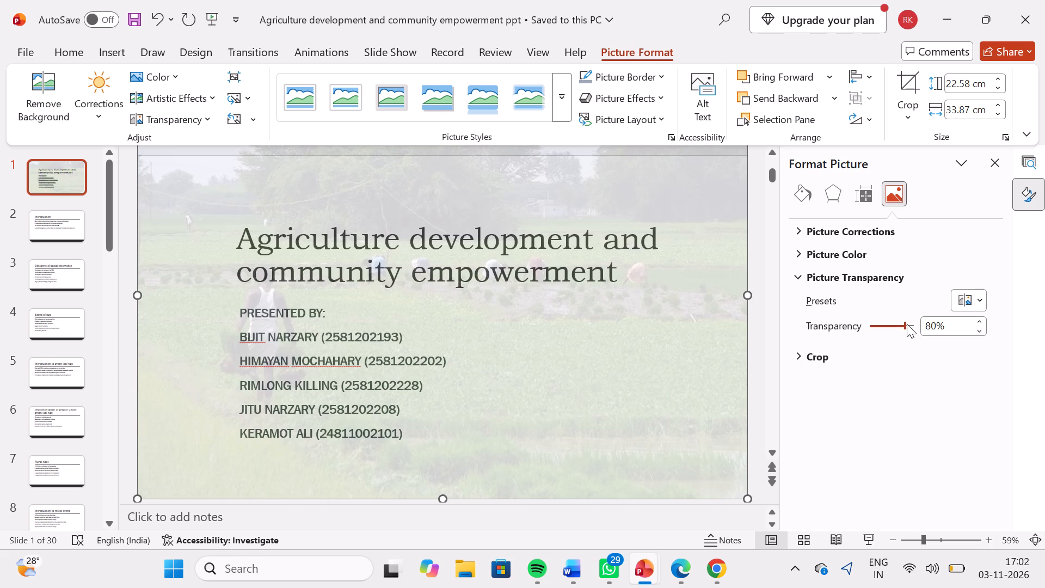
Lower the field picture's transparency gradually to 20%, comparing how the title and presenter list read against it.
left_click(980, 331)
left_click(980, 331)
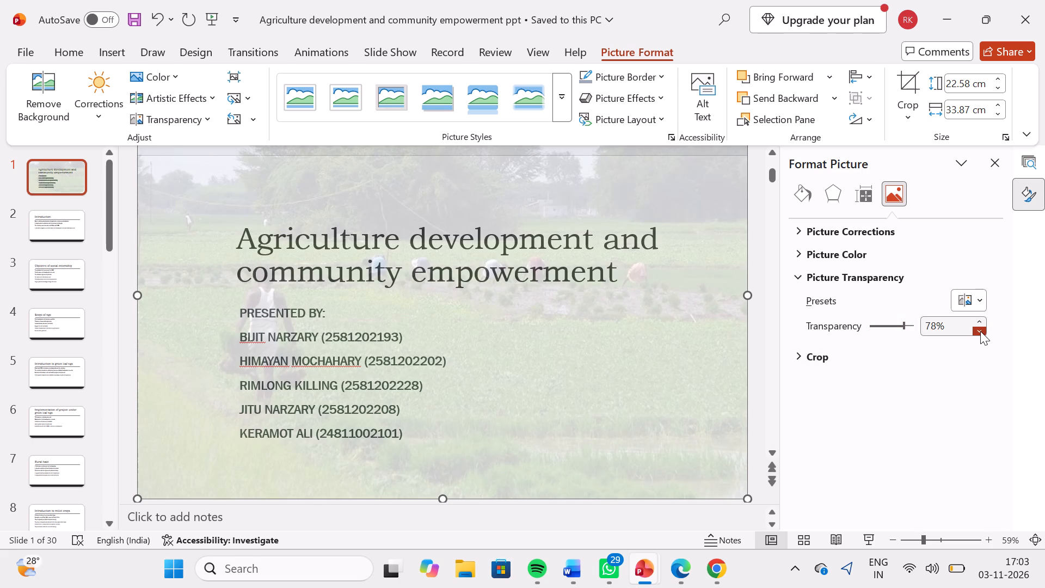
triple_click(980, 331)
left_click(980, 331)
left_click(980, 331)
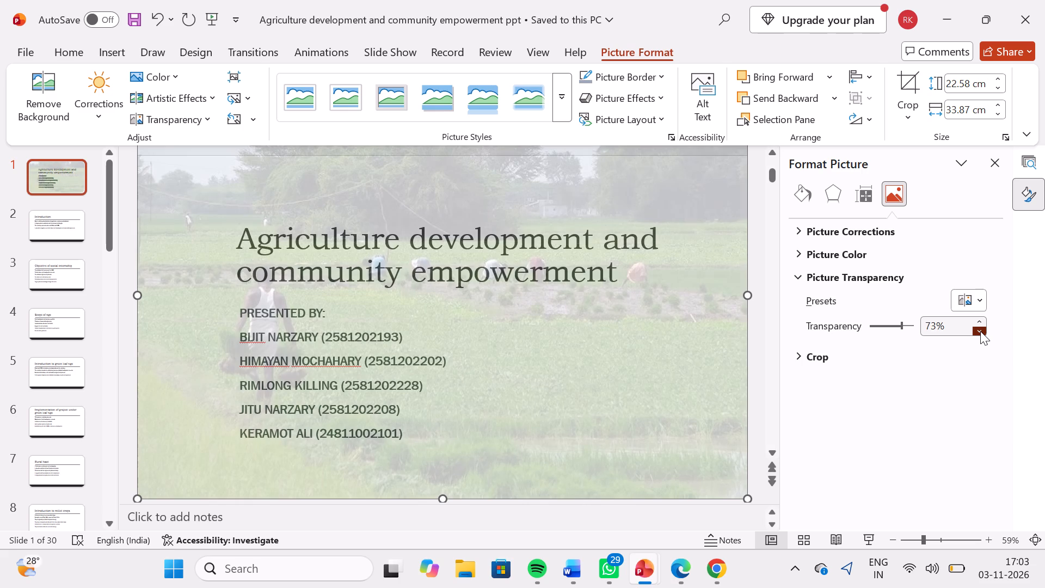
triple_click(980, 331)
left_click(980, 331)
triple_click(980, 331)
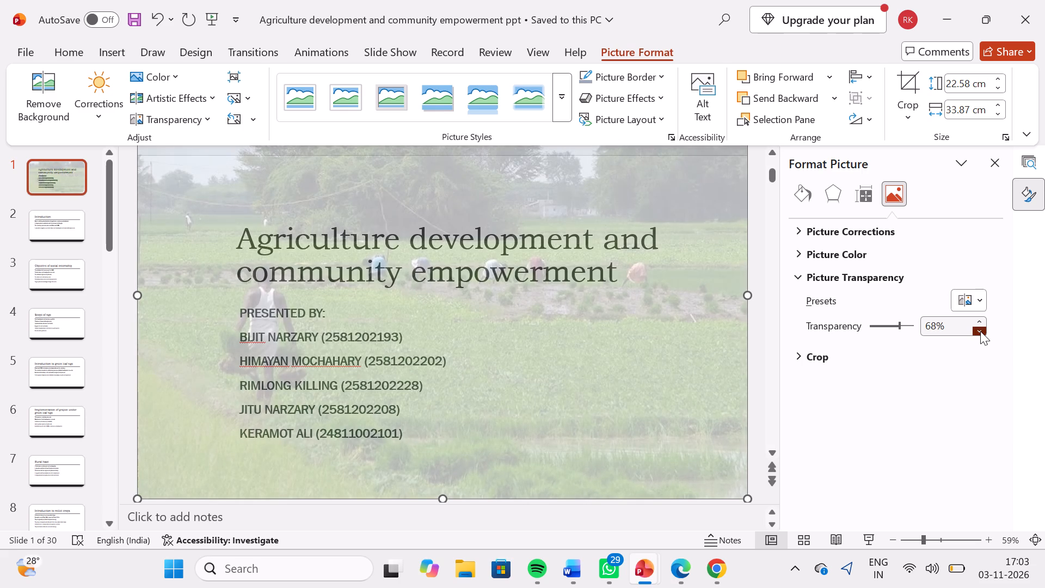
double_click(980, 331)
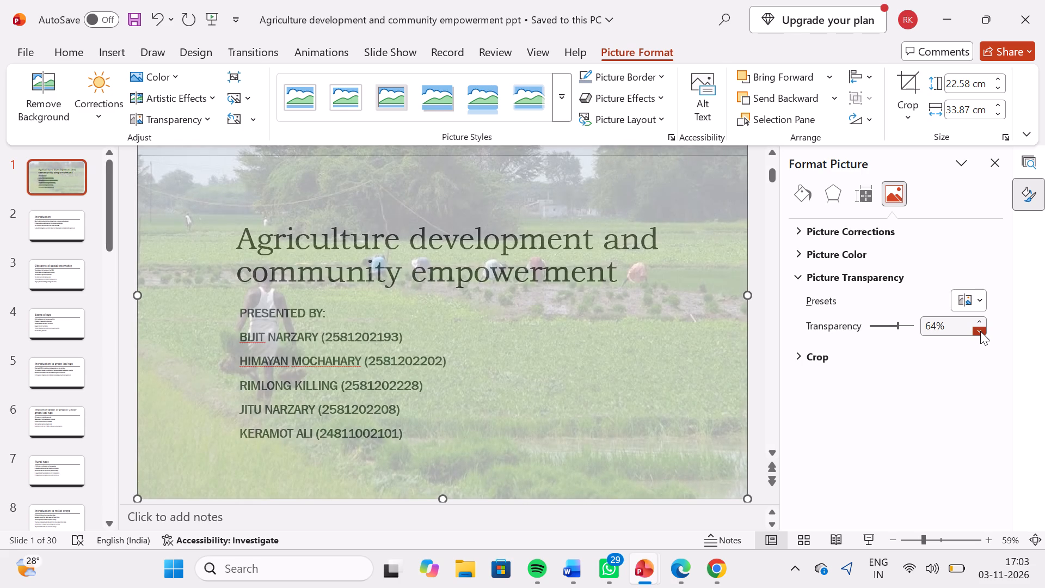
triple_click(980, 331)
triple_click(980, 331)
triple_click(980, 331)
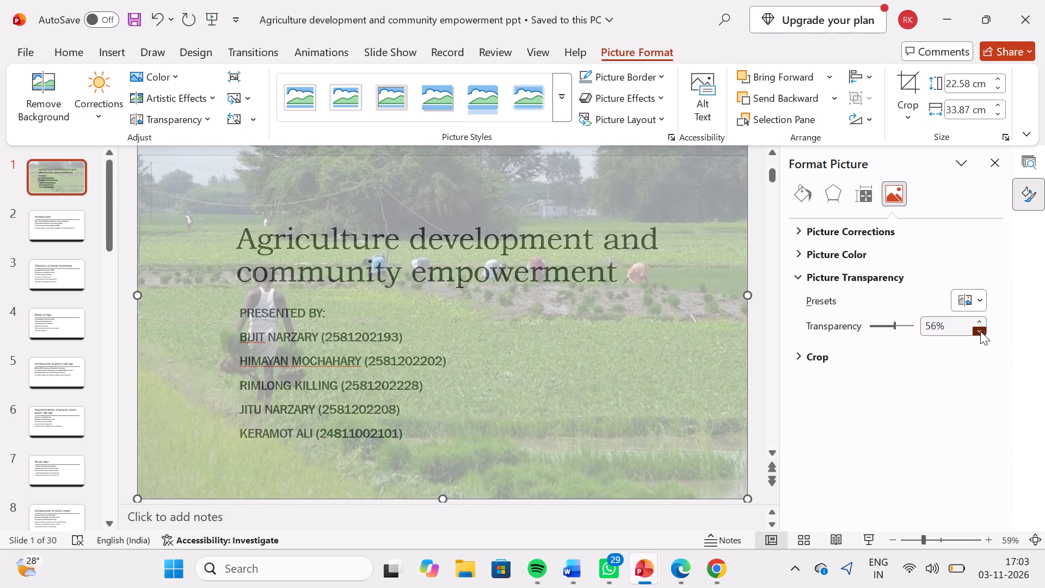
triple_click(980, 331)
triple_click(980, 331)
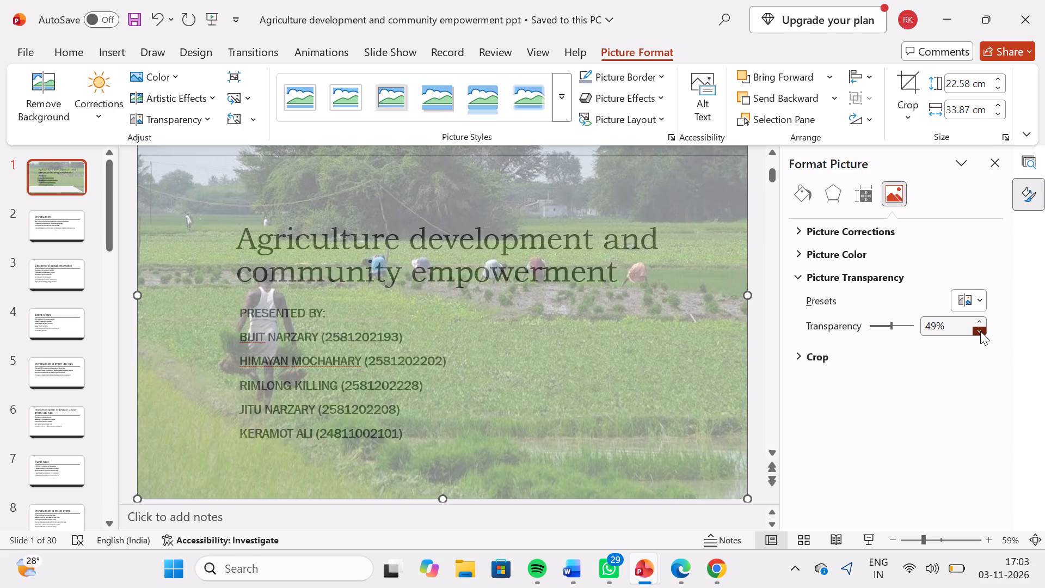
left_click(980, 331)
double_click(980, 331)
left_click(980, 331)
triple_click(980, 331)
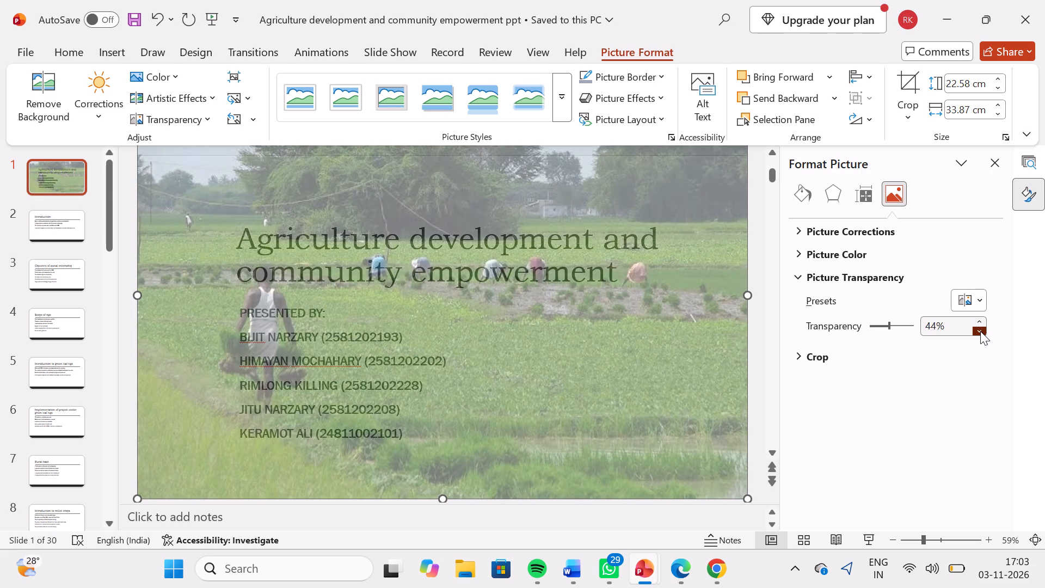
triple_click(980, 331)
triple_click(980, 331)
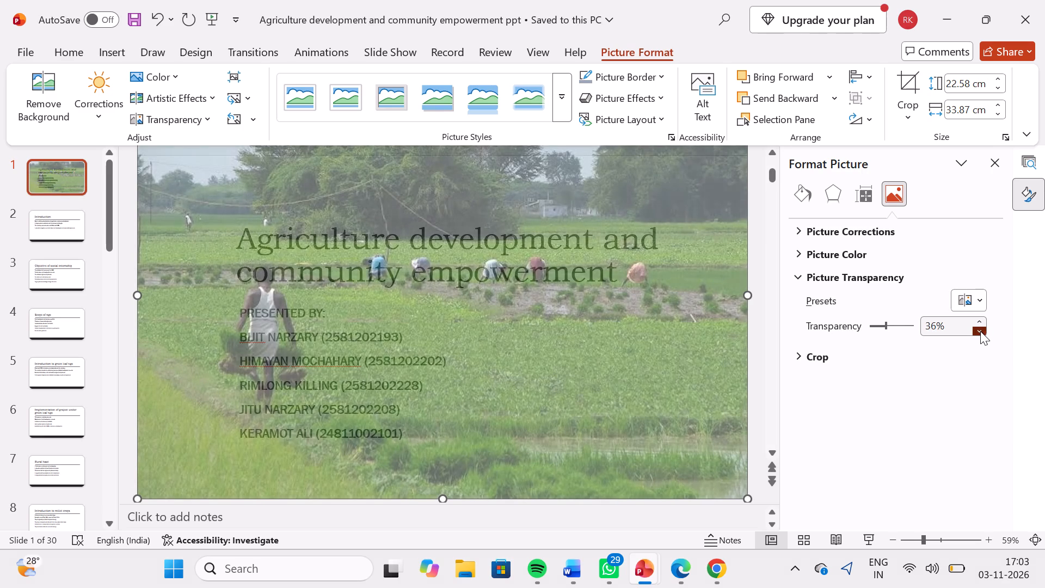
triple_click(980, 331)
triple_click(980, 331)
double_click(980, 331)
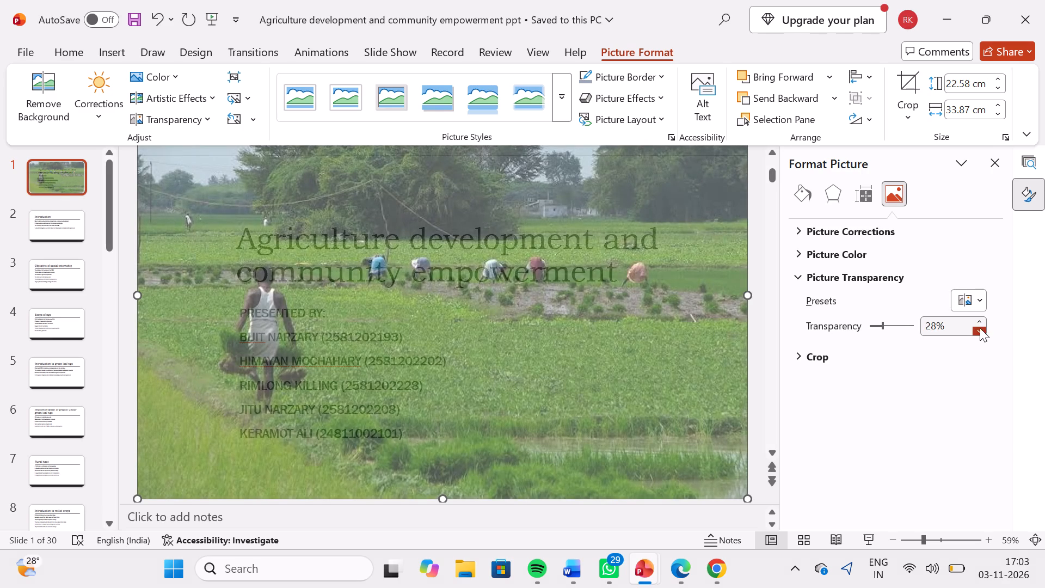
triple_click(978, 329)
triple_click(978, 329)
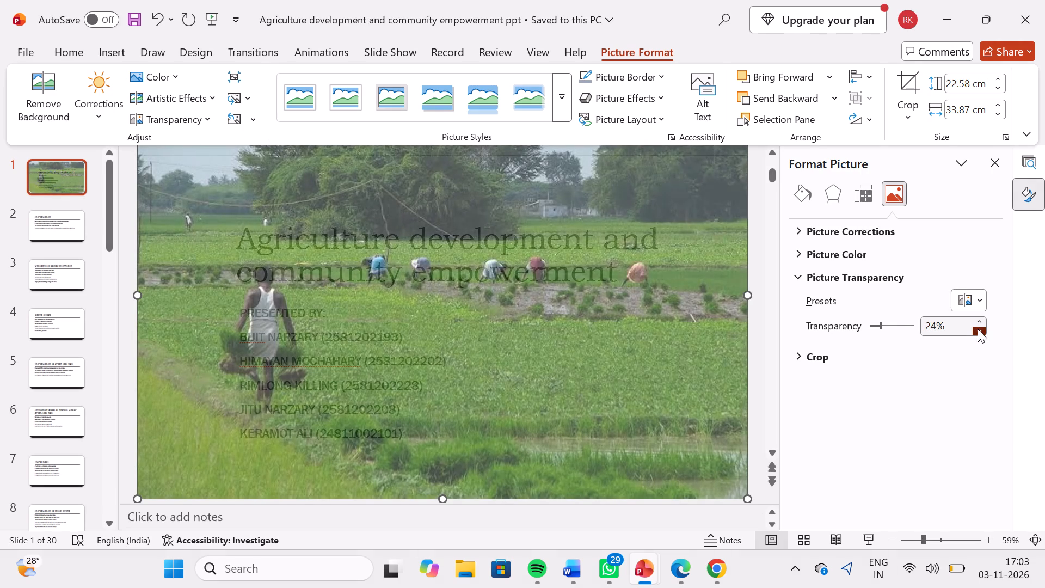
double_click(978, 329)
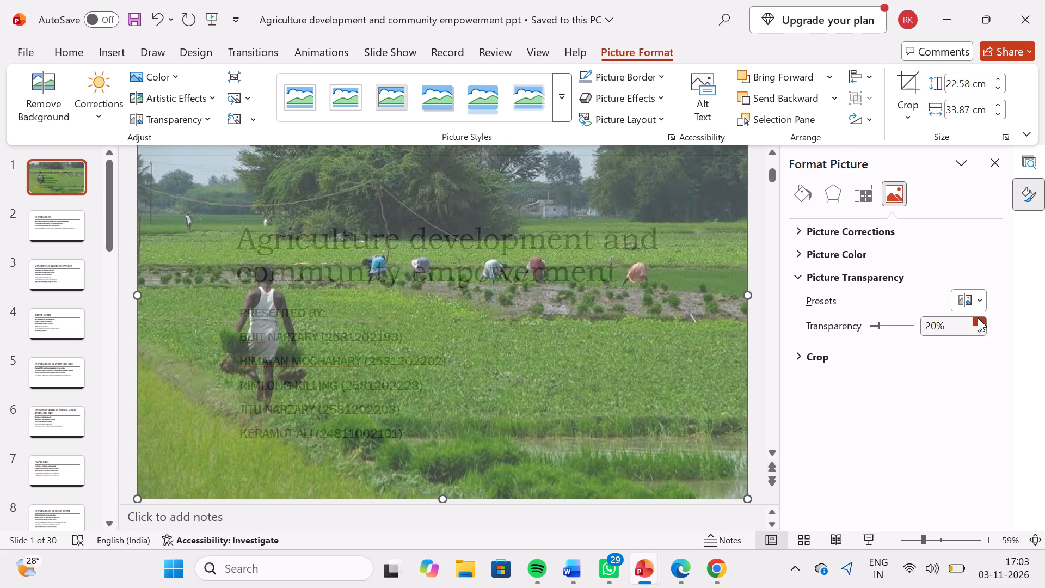
Raise the field picture's transparency to 67%.
triple_click(978, 317)
triple_click(978, 317)
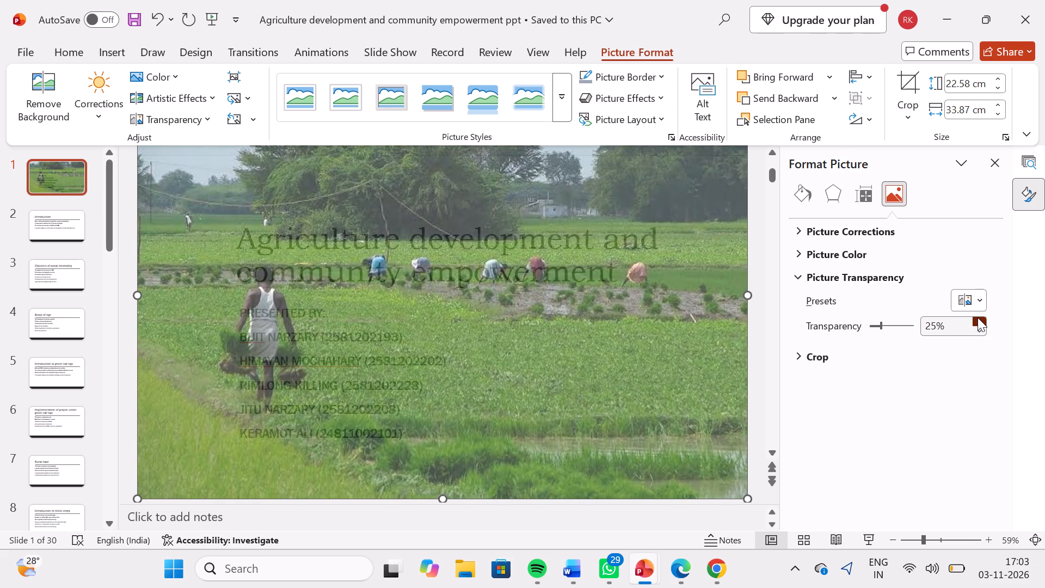
triple_click(978, 317)
triple_click(978, 317)
triple_click(978, 317)
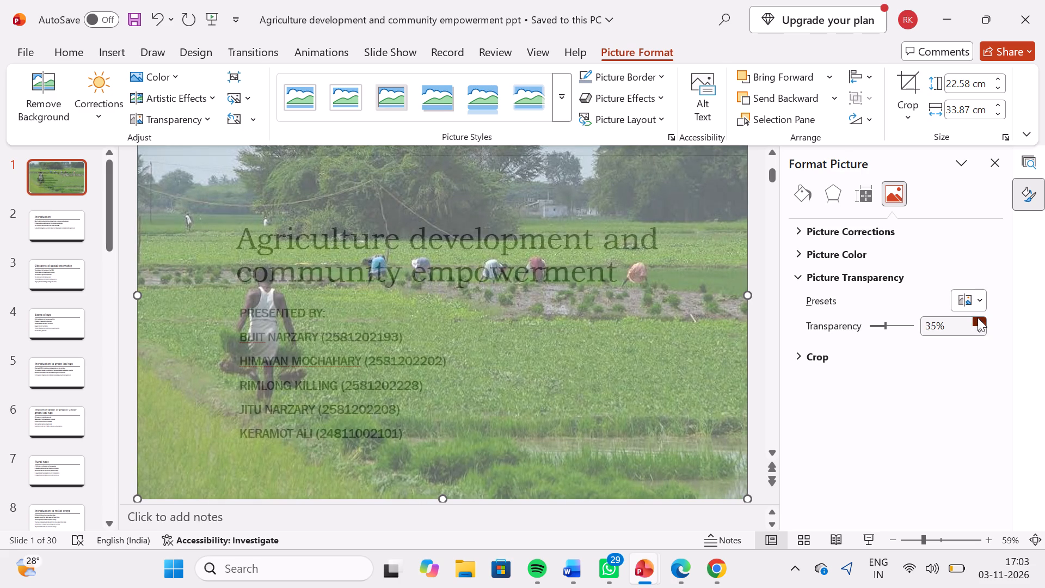
triple_click(978, 317)
triple_click(978, 317)
triple_click(978, 317)
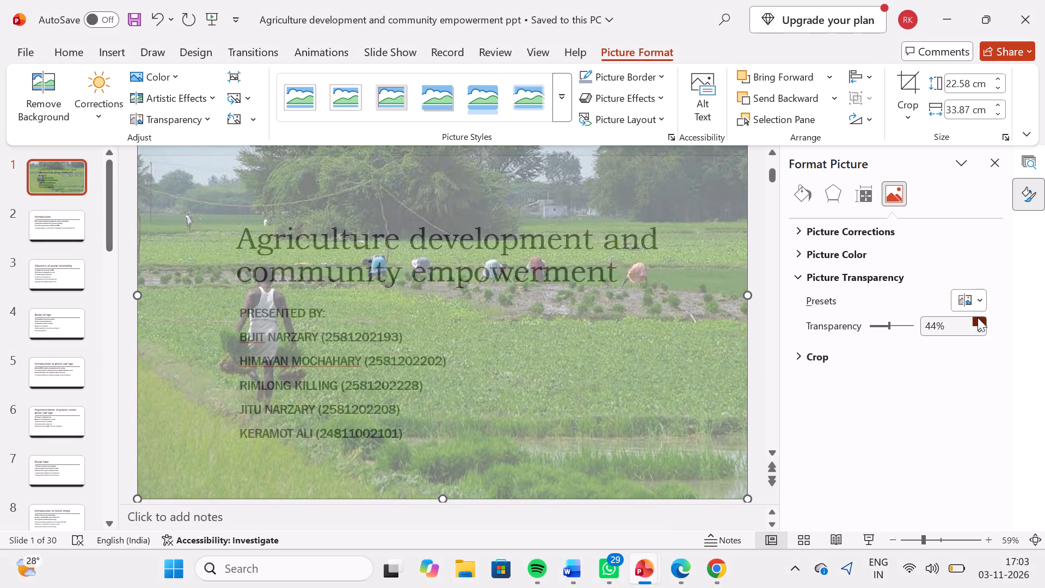
triple_click(978, 317)
triple_click(978, 317)
triple_click(978, 317)
left_click(978, 317)
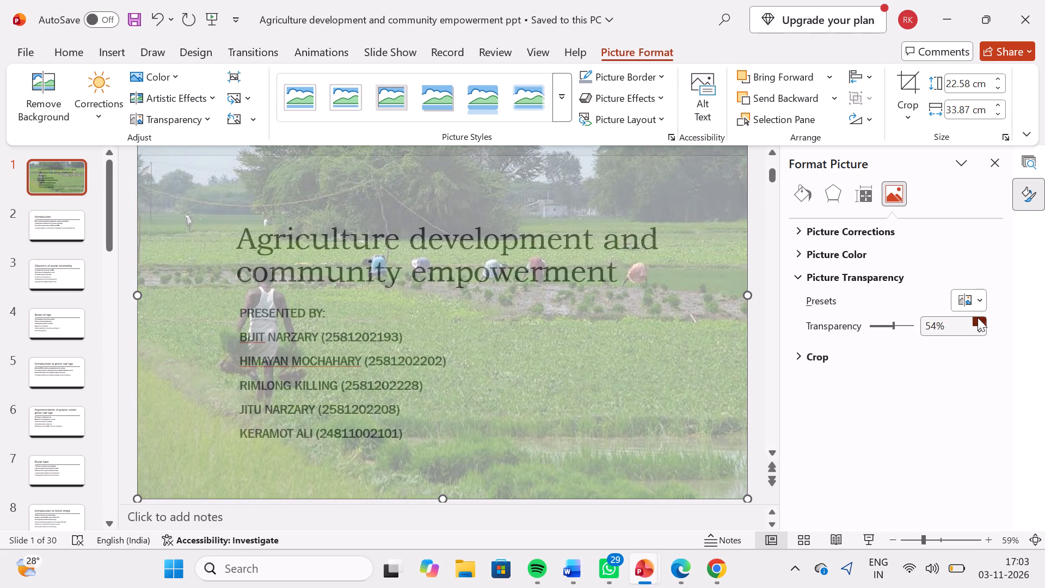
triple_click(978, 317)
triple_click(978, 317)
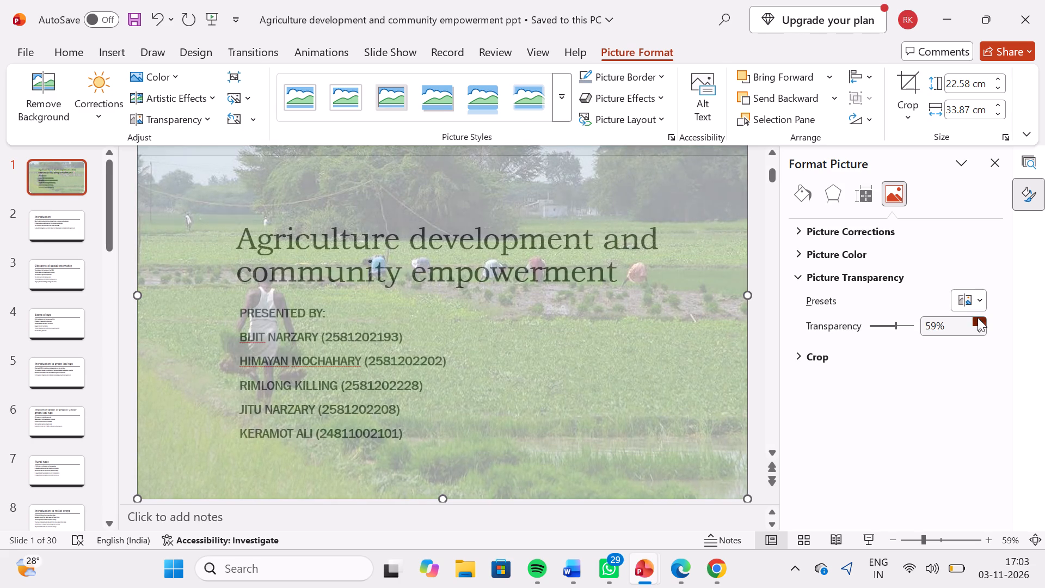
triple_click(978, 317)
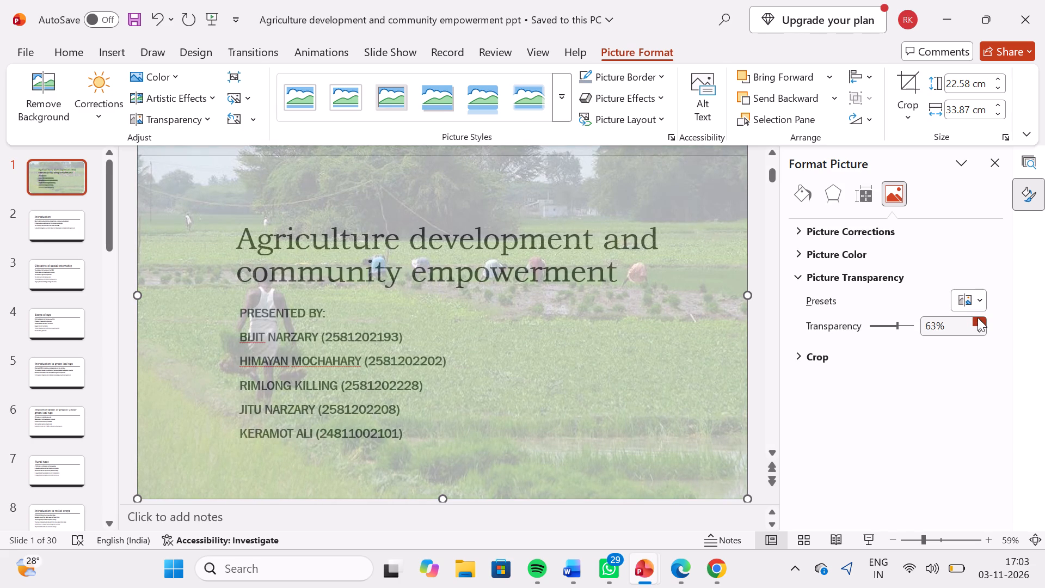
triple_click(978, 317)
left_click(978, 317)
Try to select the presenter list behind the field picture, and move the displaced picture back in line with the slide's side edges.
left_click(229, 320)
left_click(67, 56)
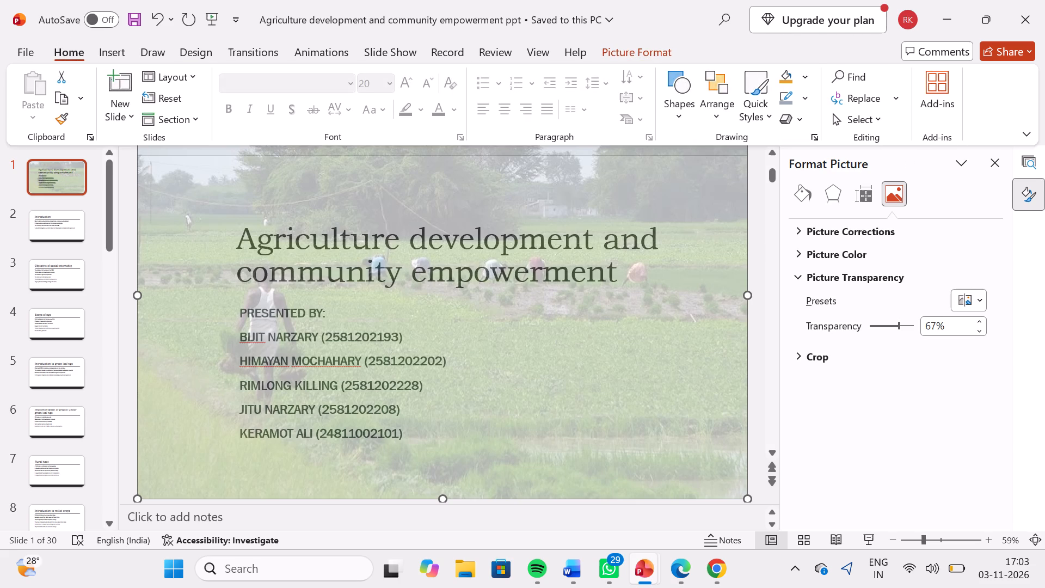
left_click_drag(238, 310, 262, 328)
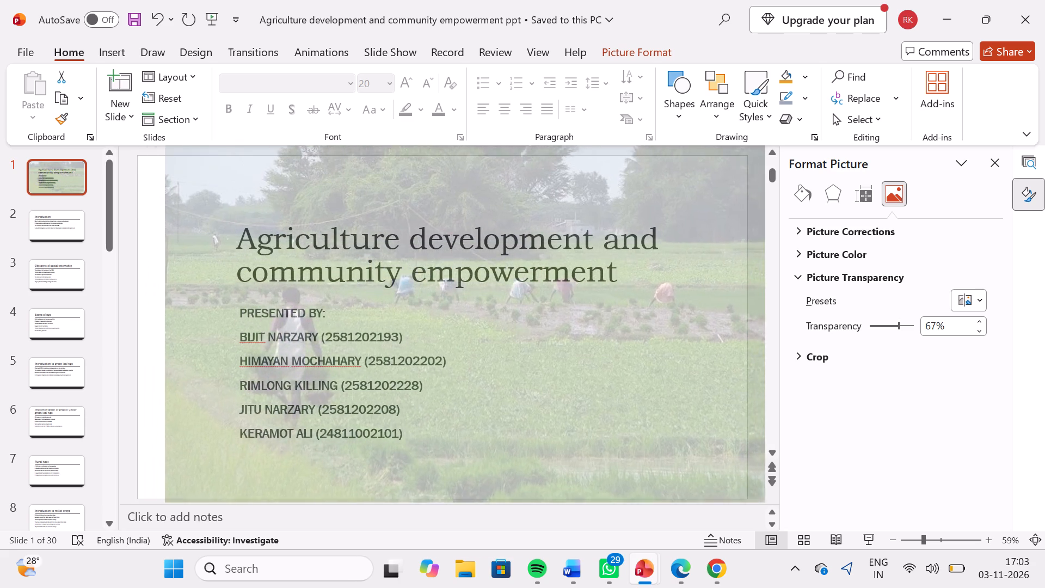
left_click_drag(262, 328, 236, 321)
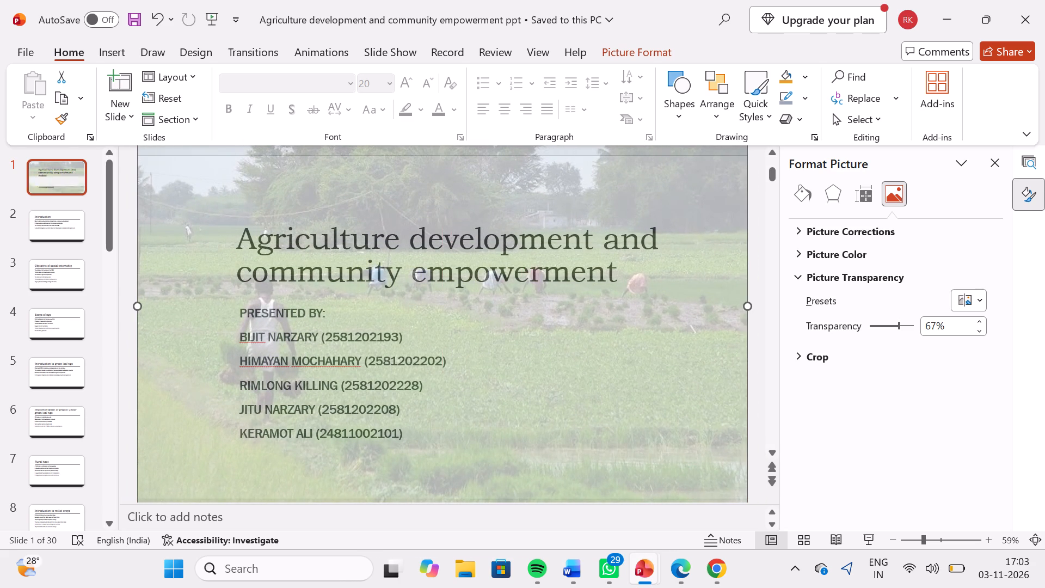
double_click(452, 386)
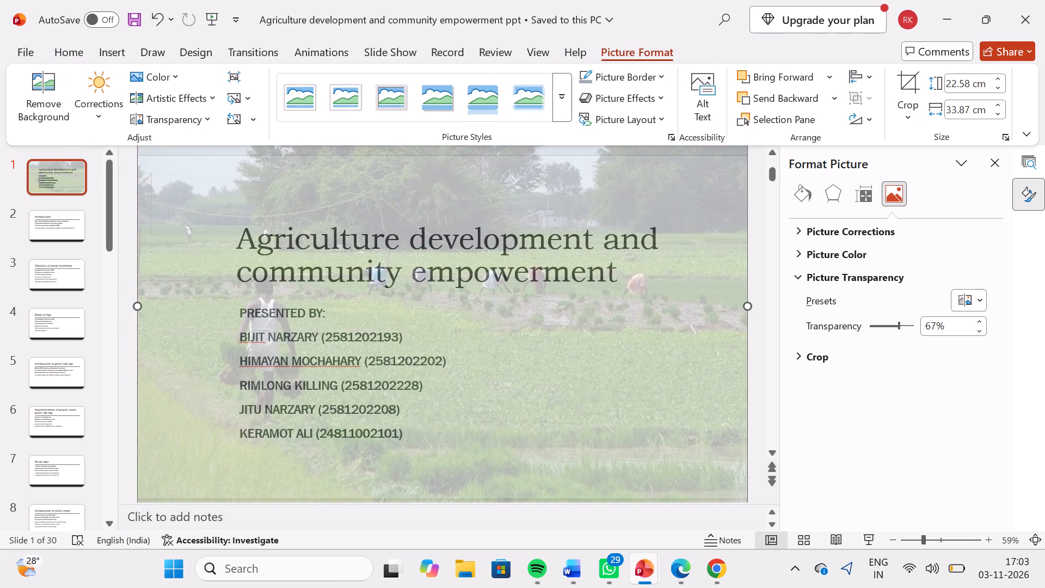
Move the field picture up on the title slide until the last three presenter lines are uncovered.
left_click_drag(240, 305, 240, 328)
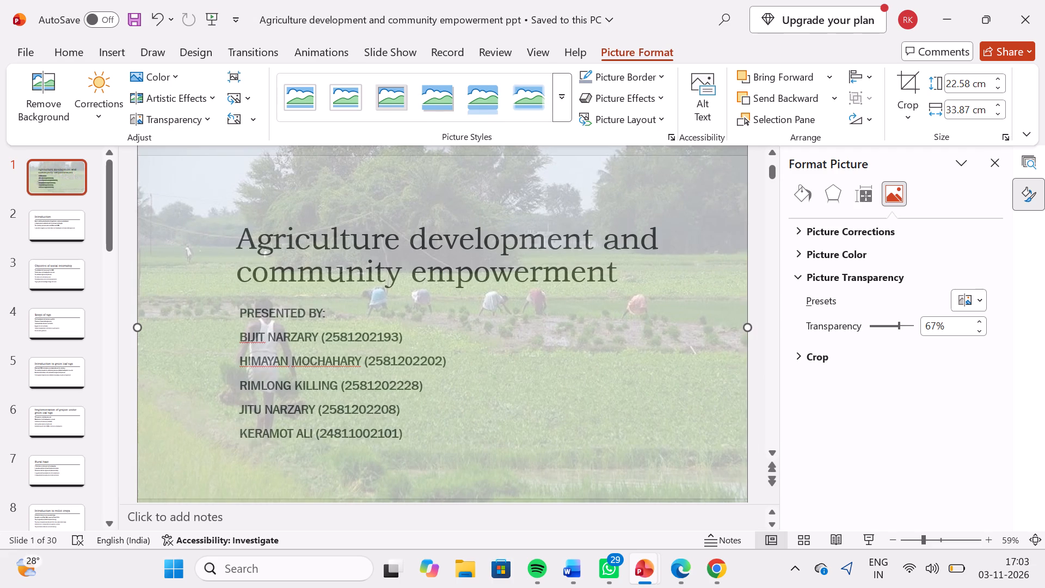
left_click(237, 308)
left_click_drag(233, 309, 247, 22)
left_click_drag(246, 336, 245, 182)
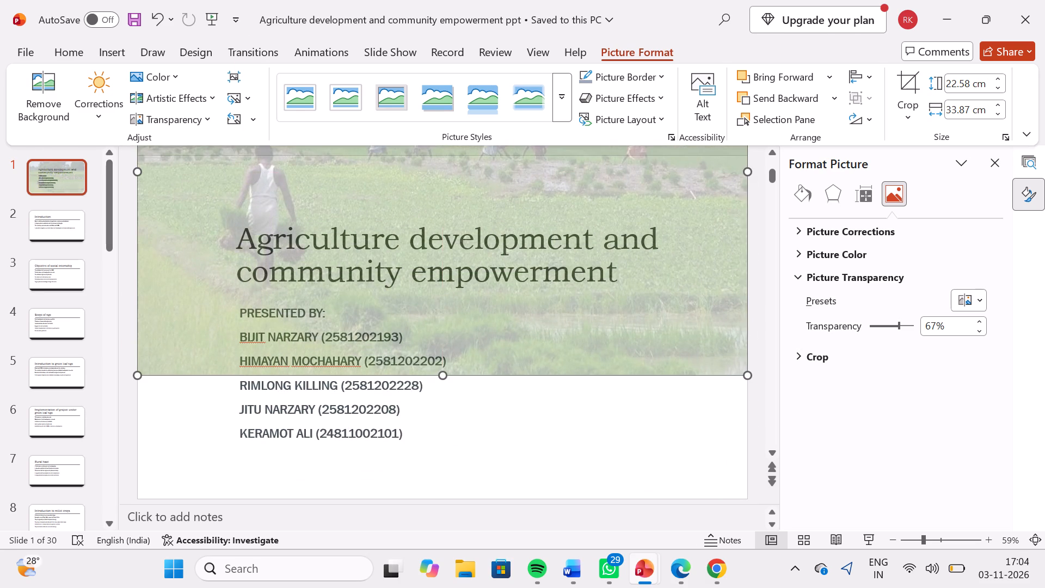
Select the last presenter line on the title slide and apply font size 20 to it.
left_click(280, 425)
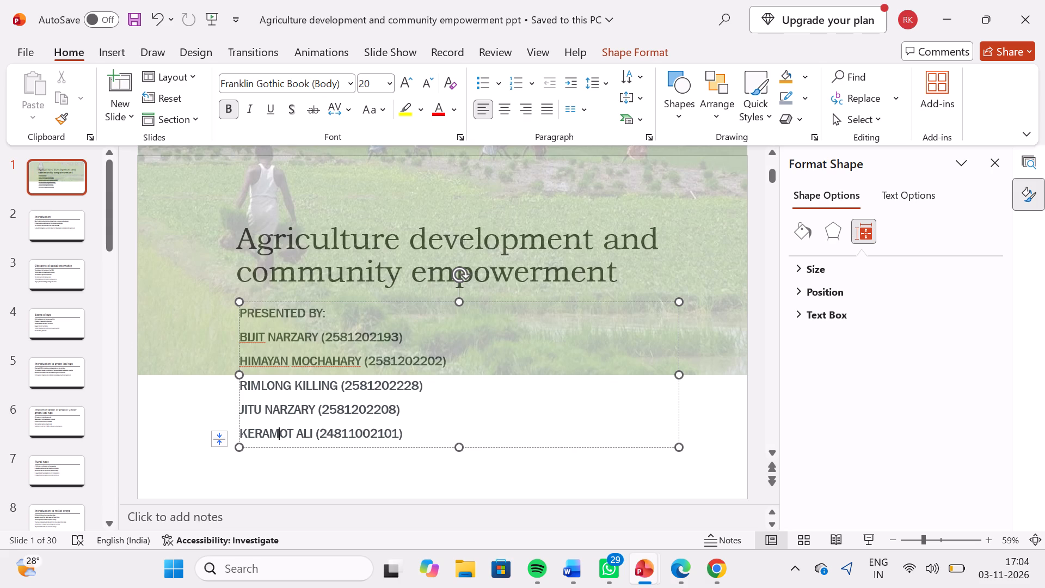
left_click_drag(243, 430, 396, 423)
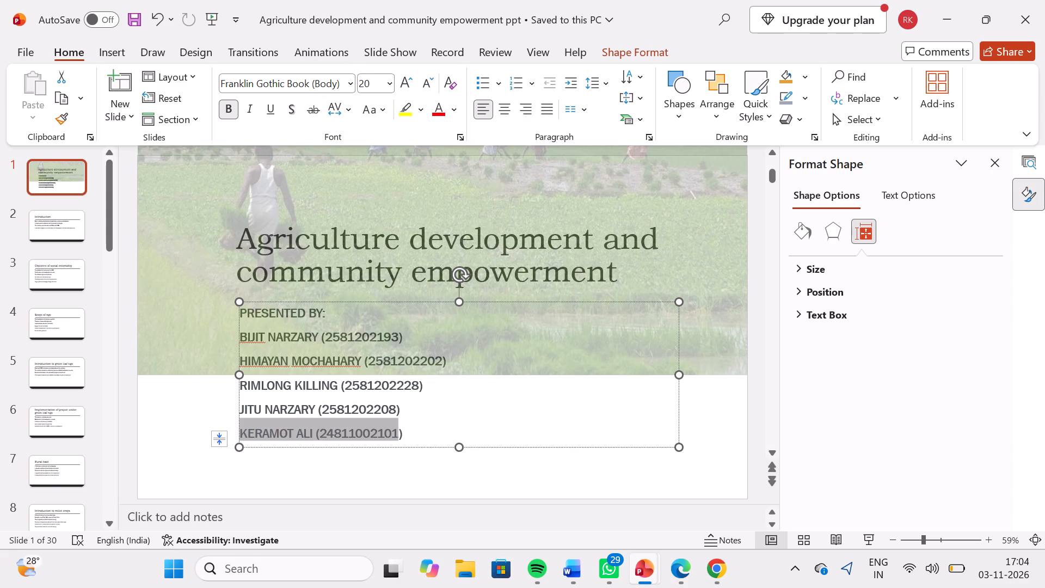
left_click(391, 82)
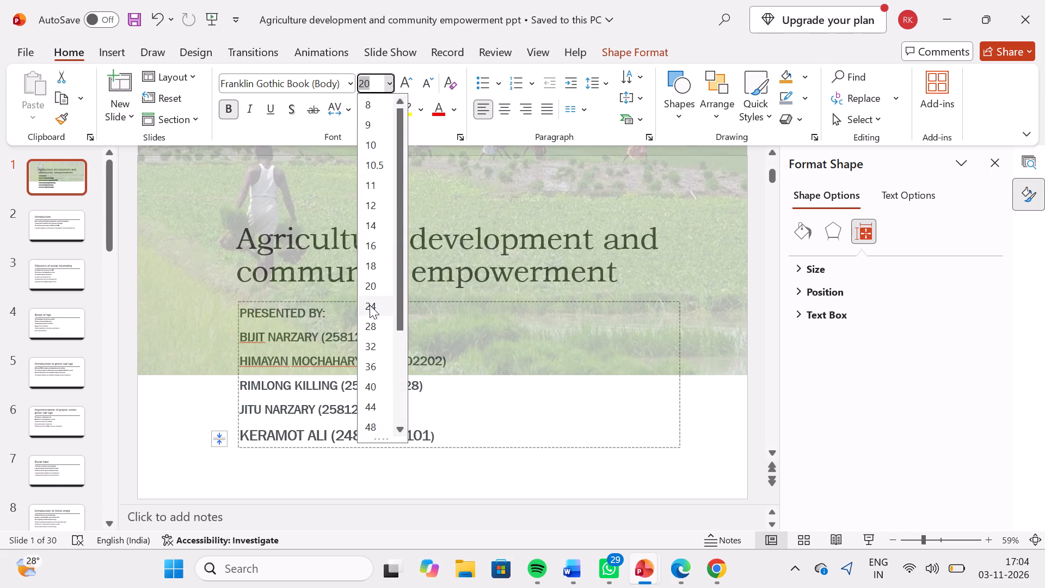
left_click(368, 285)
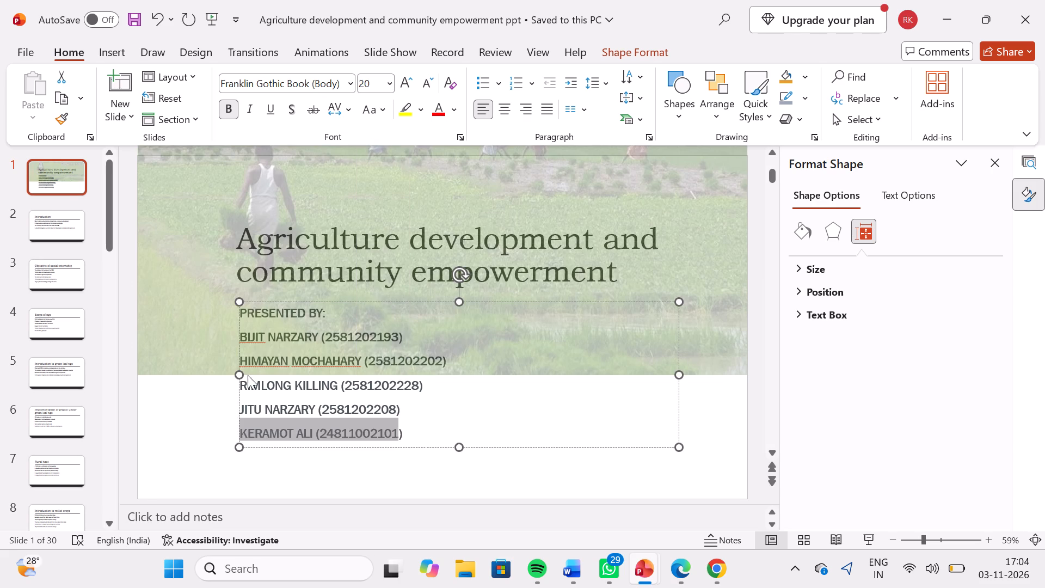
Delete the semi-transparent field picture from the title slide.
left_click(181, 413)
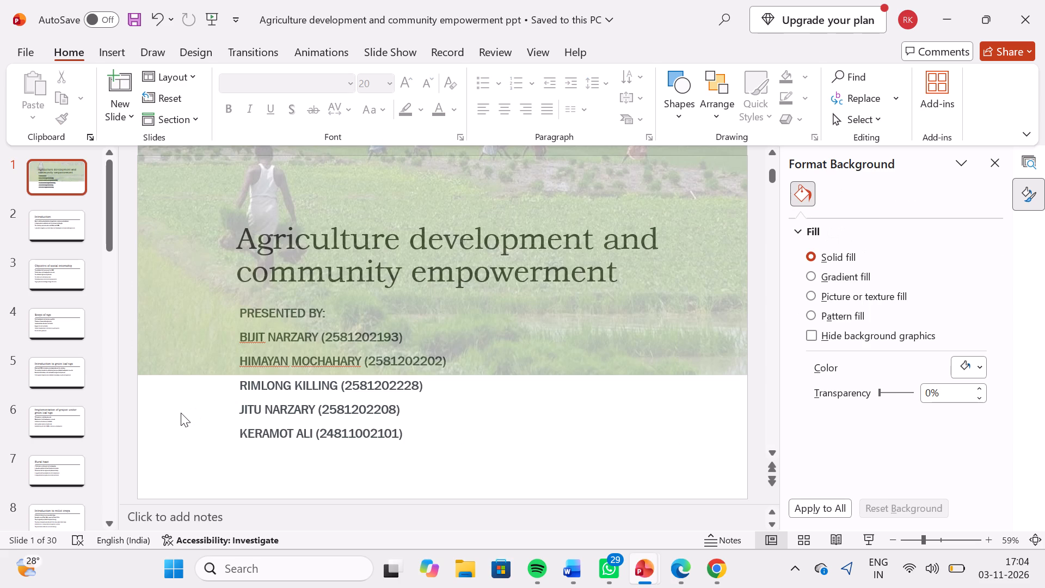
left_click(185, 351)
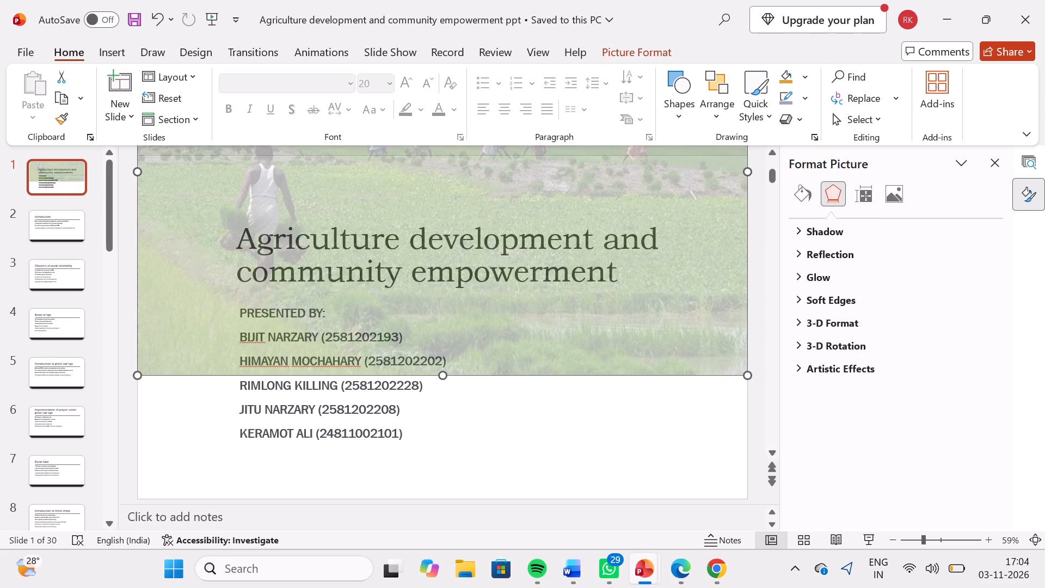
key("BackSpace")
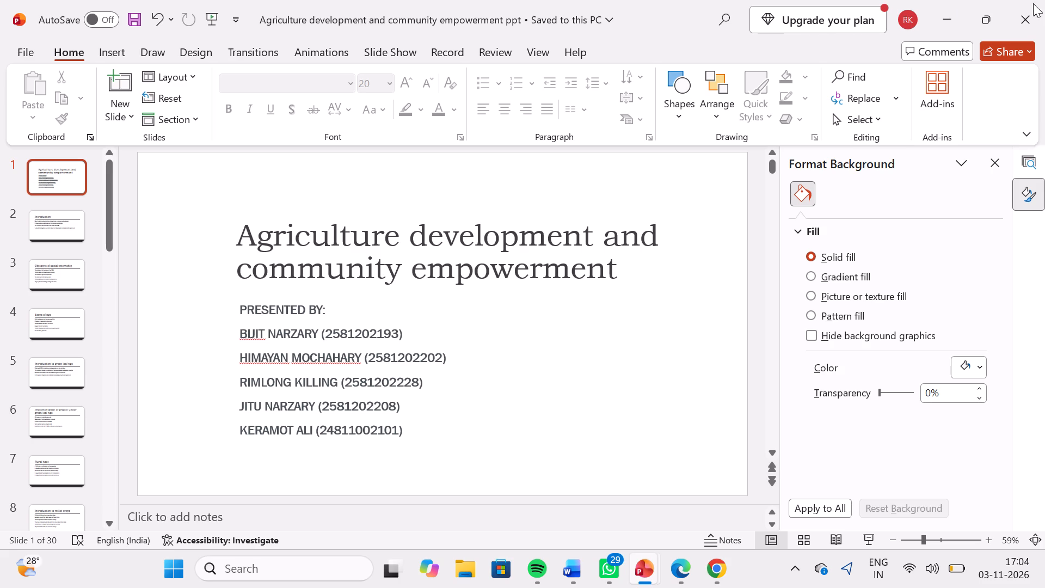
Switch to the Pinterest app in a full-size window and search for "background image for ppt slide".
left_click(937, 9)
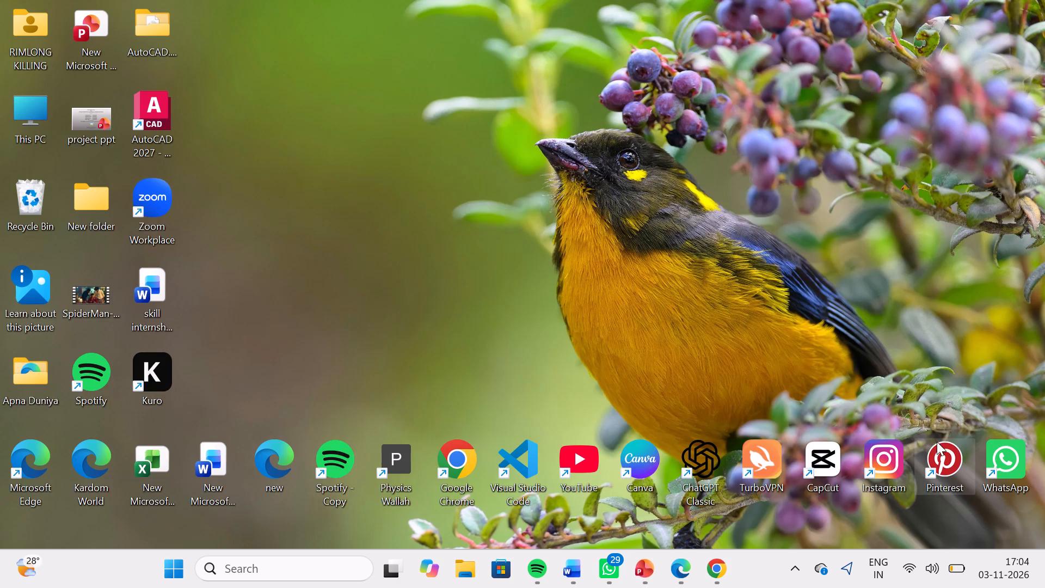
double_click(938, 456)
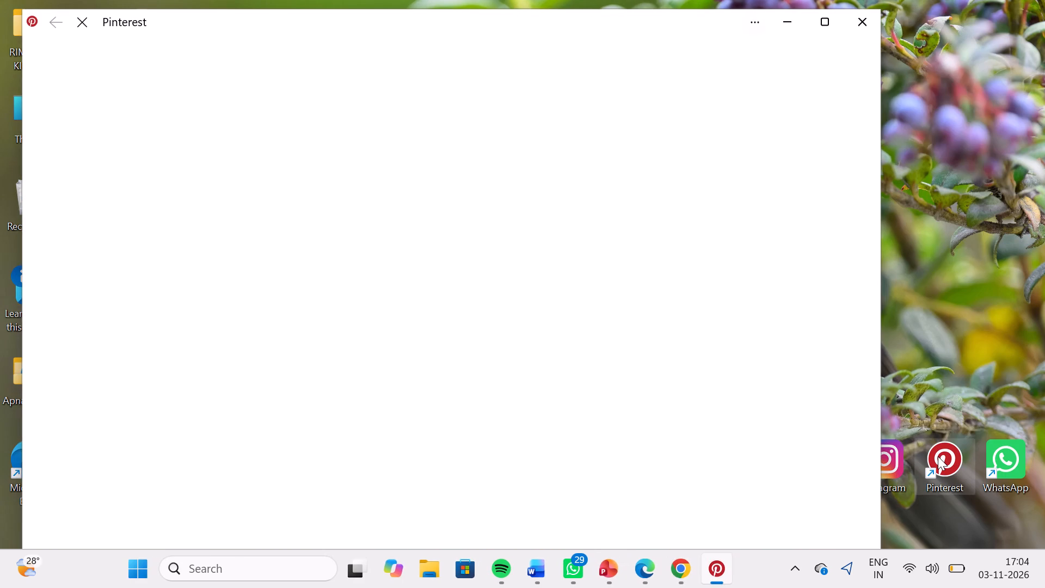
left_click(831, 17)
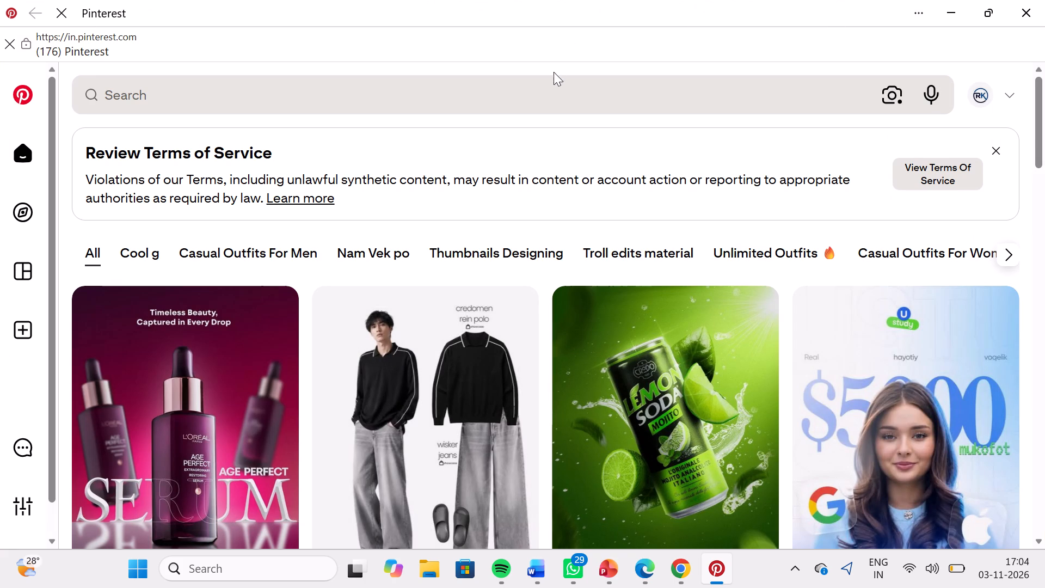
left_click(537, 91)
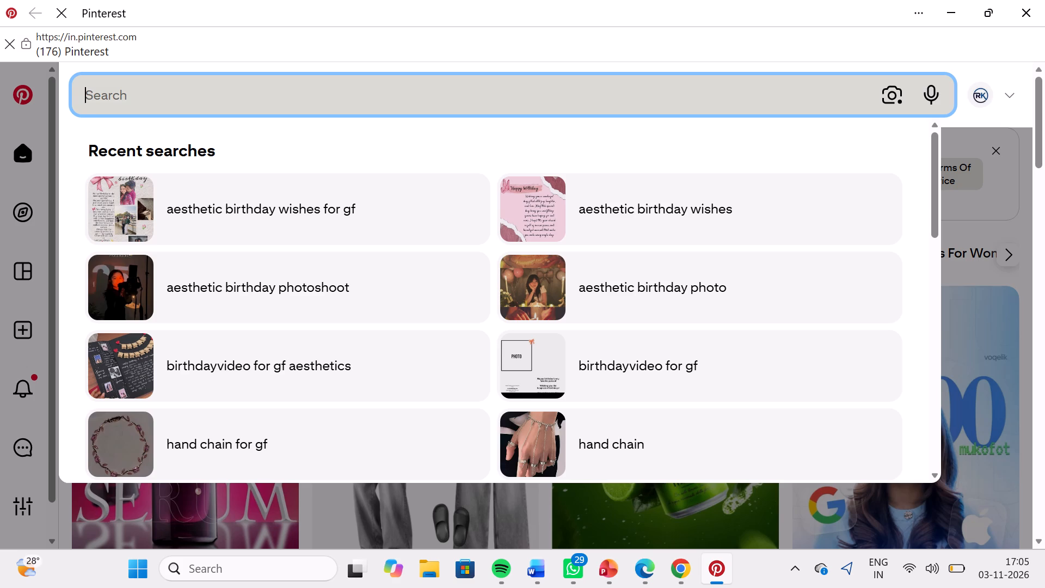
type("bac")
type("kground")
key("space")
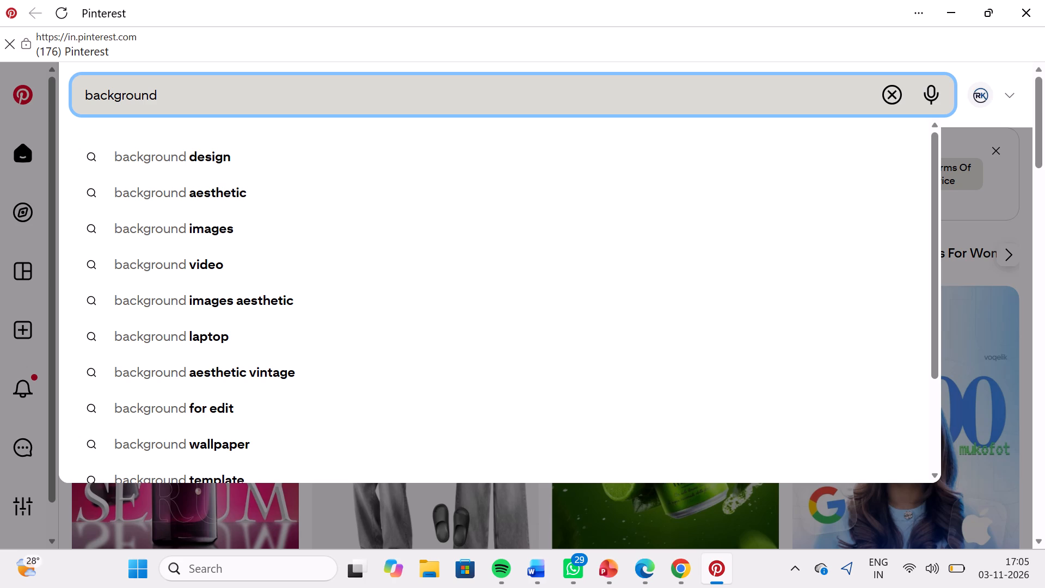
type("image for pp")
key("y")
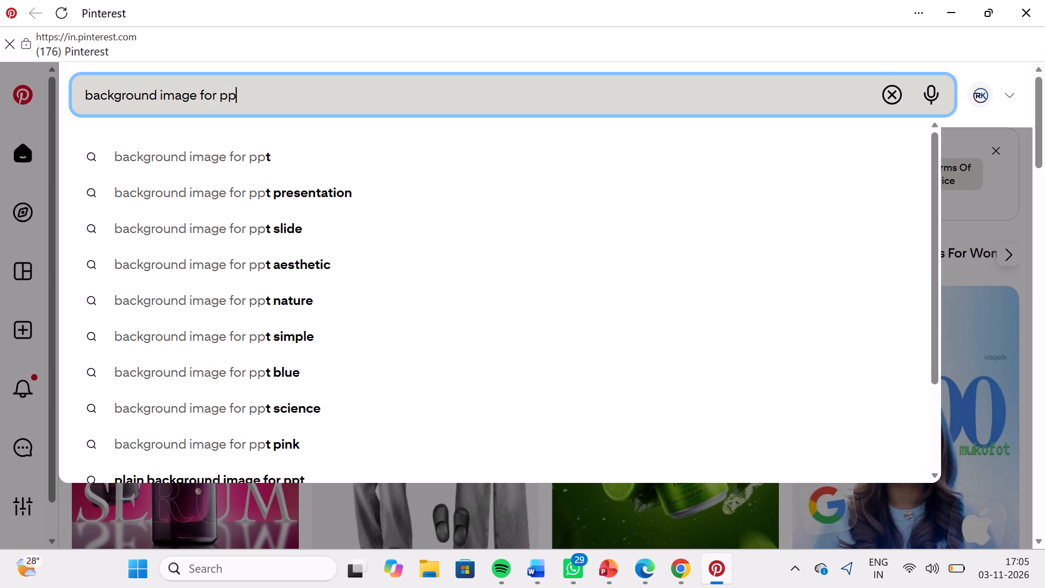
key("BackSpace")
key("t")
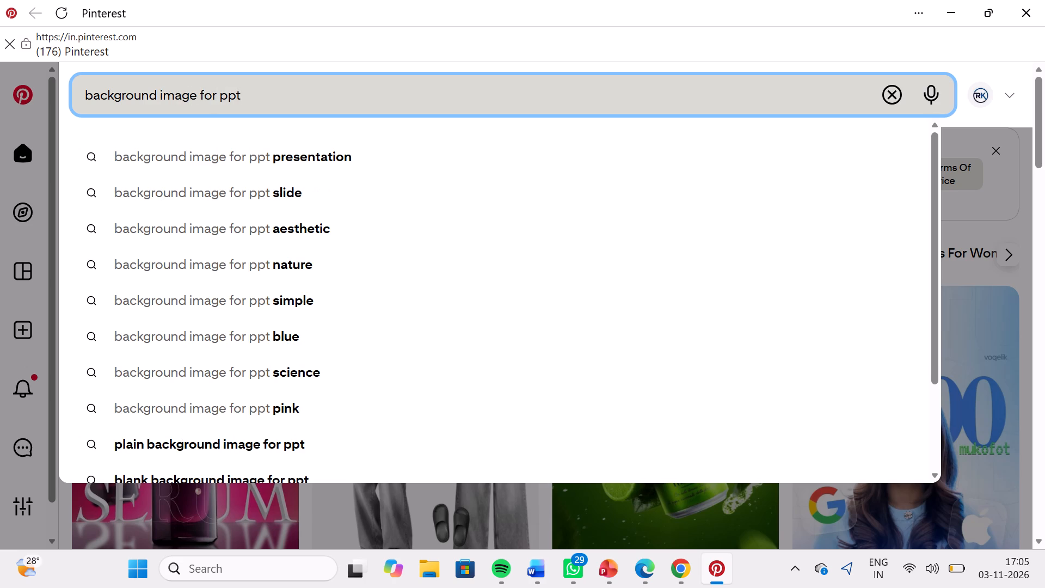
left_click(297, 190)
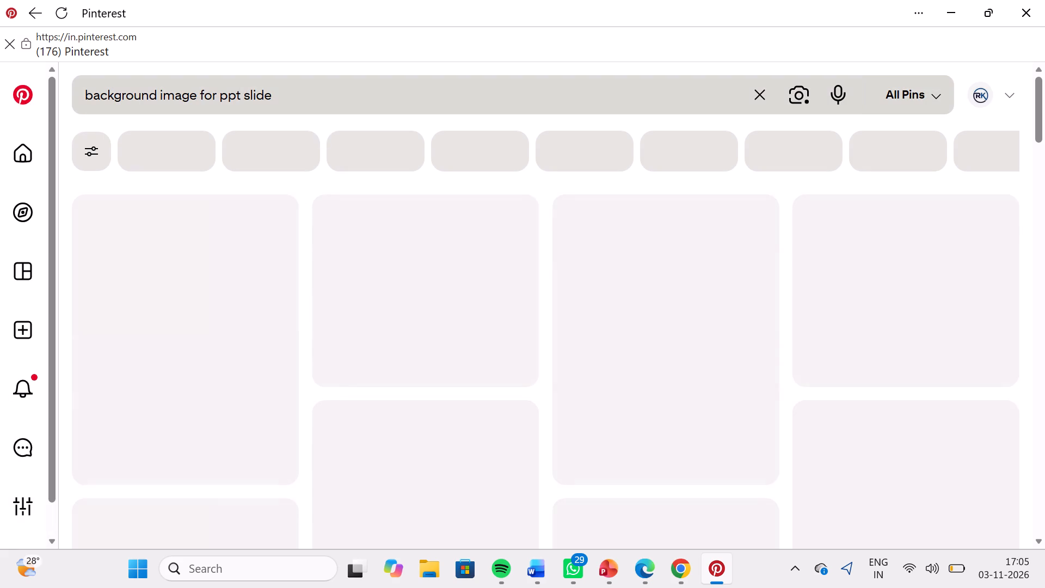
Change the Pinterest search to "background image for ppt nature".
left_click(330, 93)
key("BackSpace")
key("BackSpace")
key("BackSpace")
key("BackSpace")
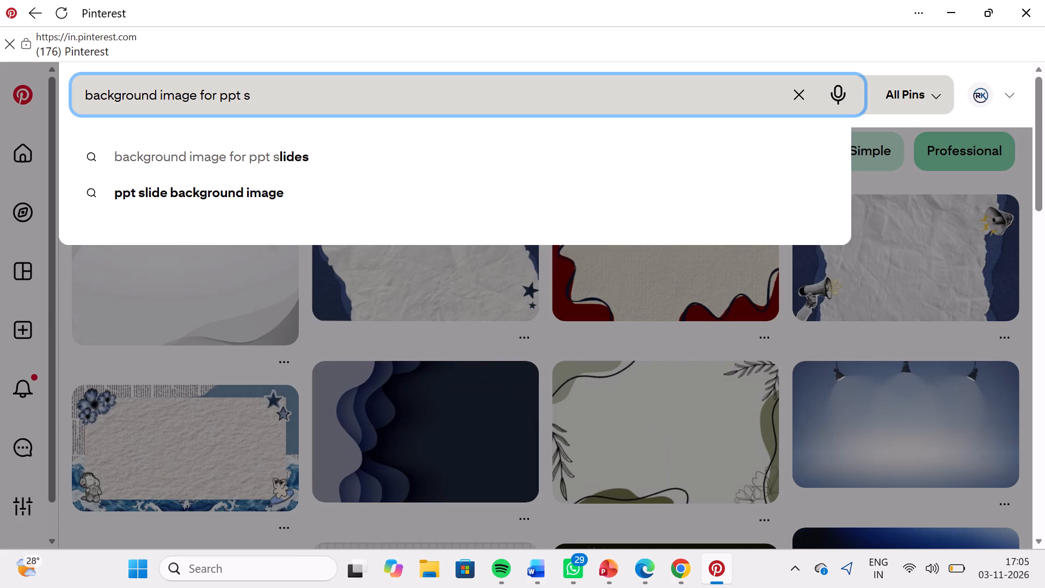
key("BackSpace")
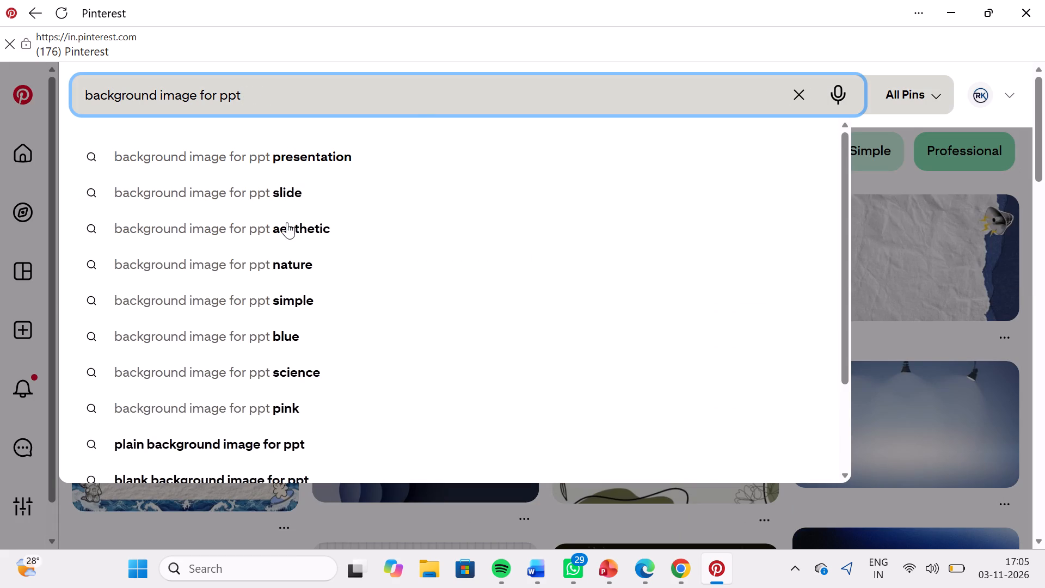
left_click(291, 266)
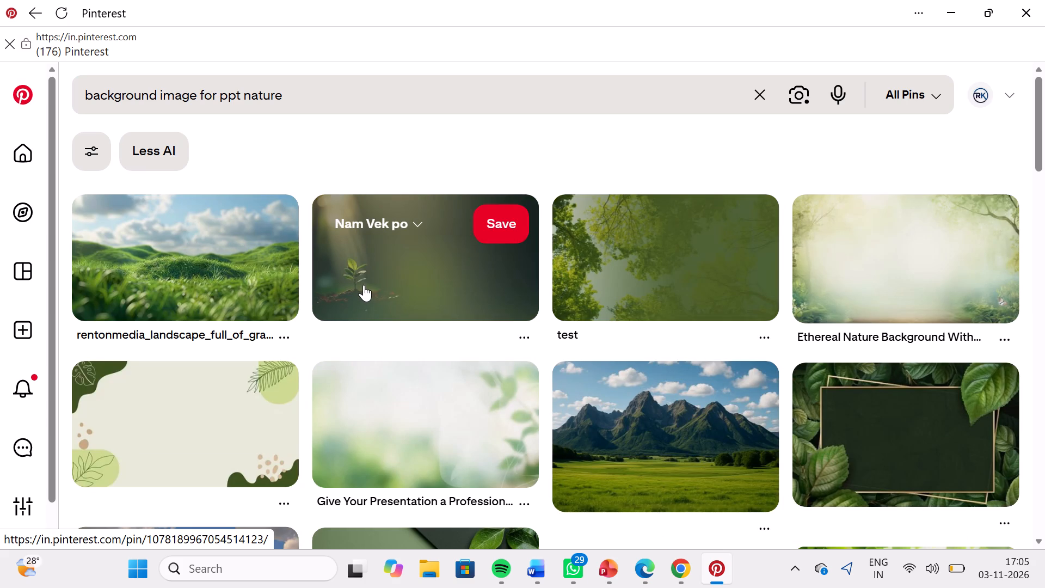
Find the "Early Stages Of Plant Growth Background" seedling picture among the nature results and download its image.
scroll(515, 329, "down", 2)
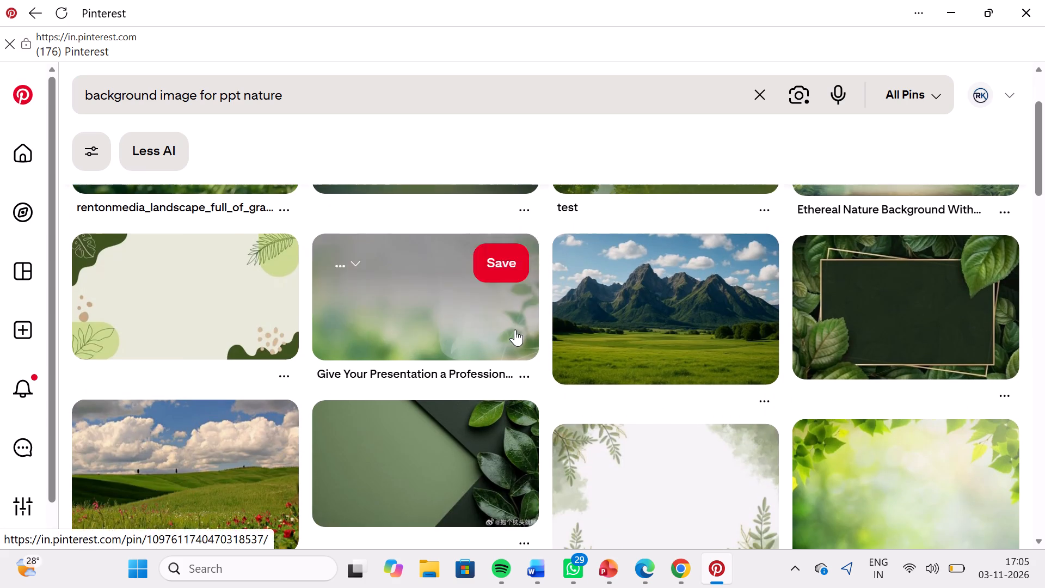
scroll(515, 329, "down", 3)
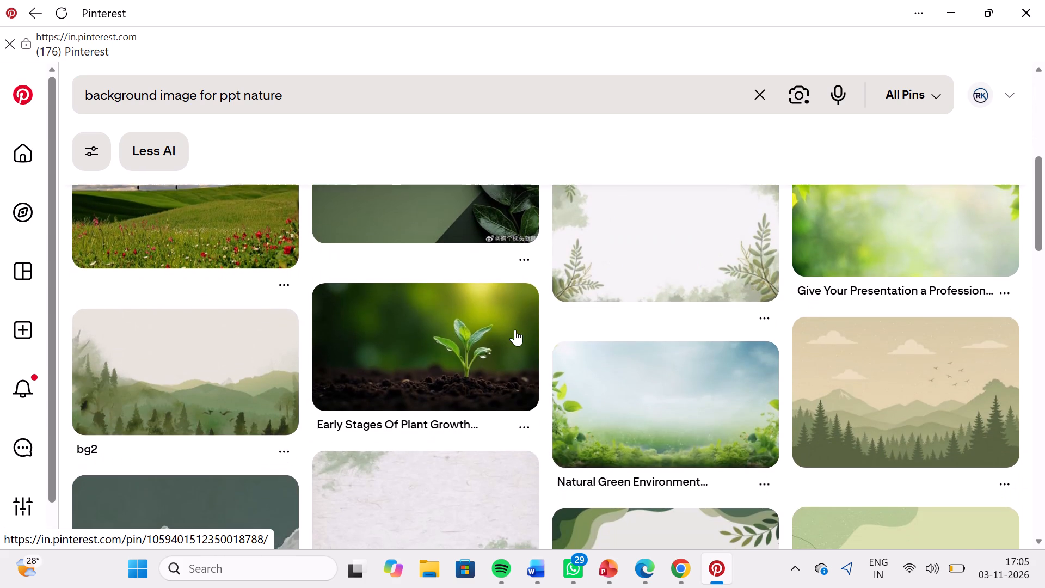
scroll(515, 329, "down", 1)
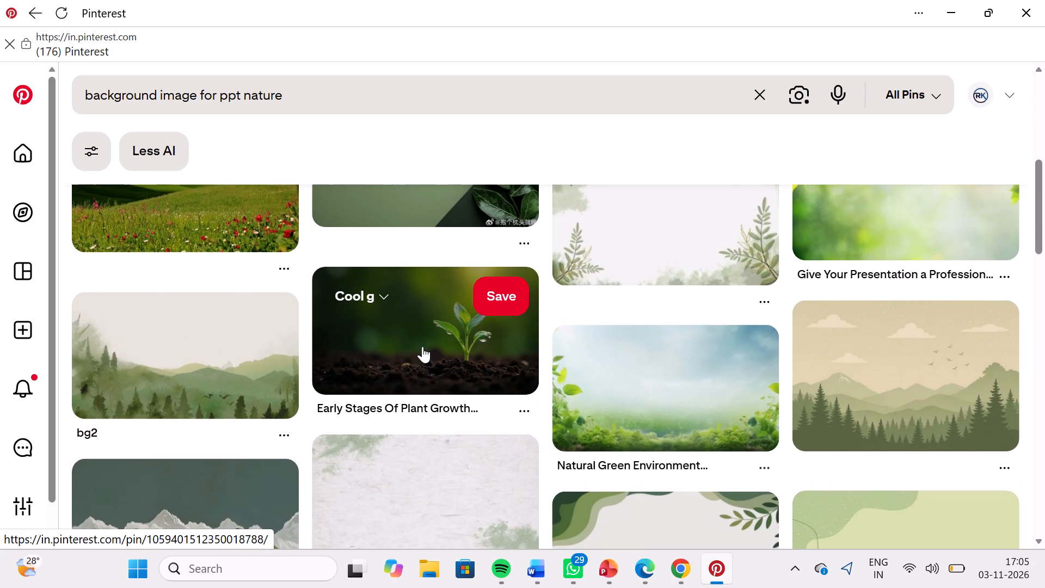
left_click(422, 346)
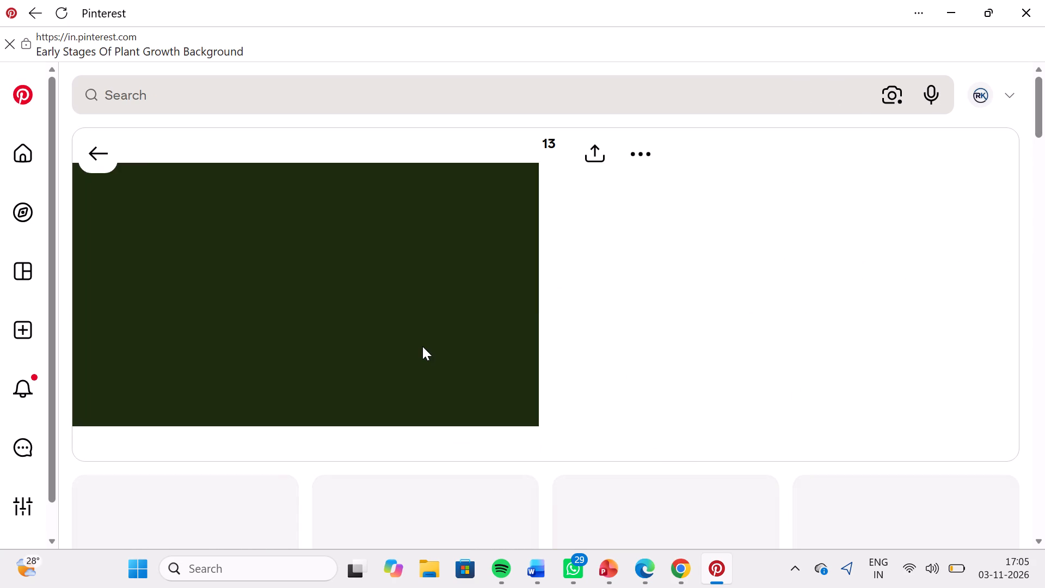
left_click(715, 152)
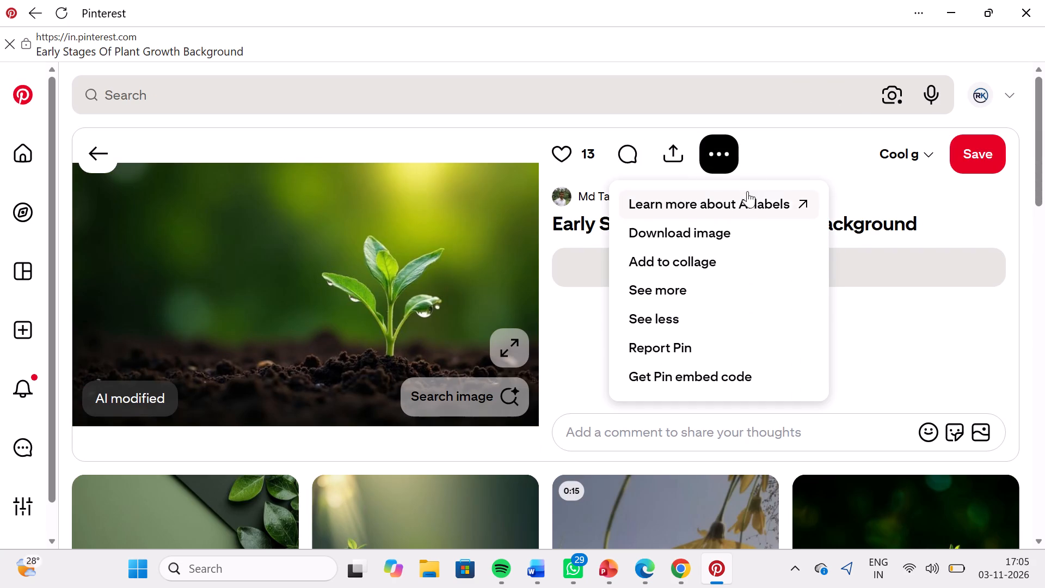
left_click(689, 234)
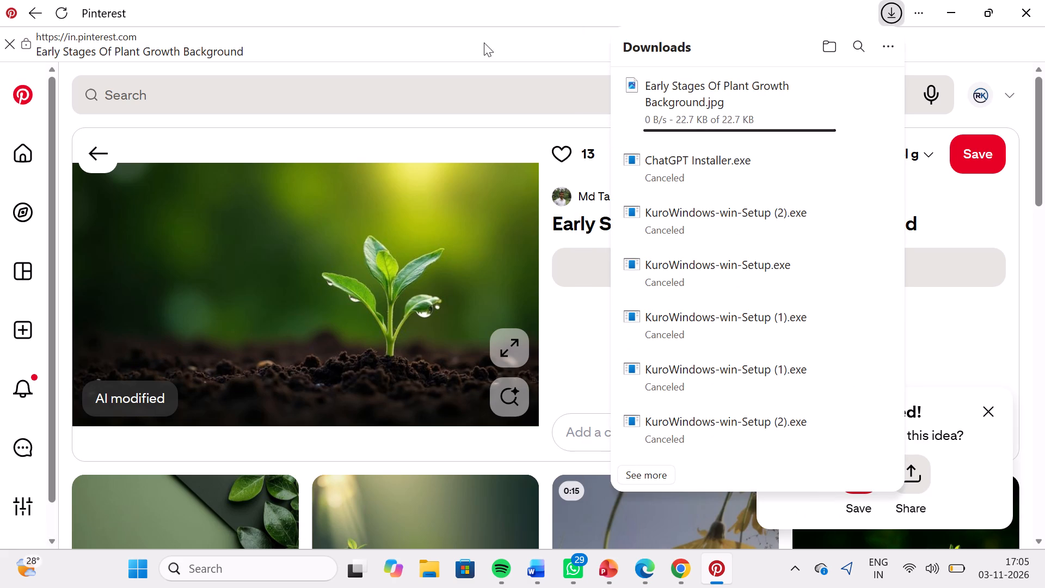
left_click(460, 45)
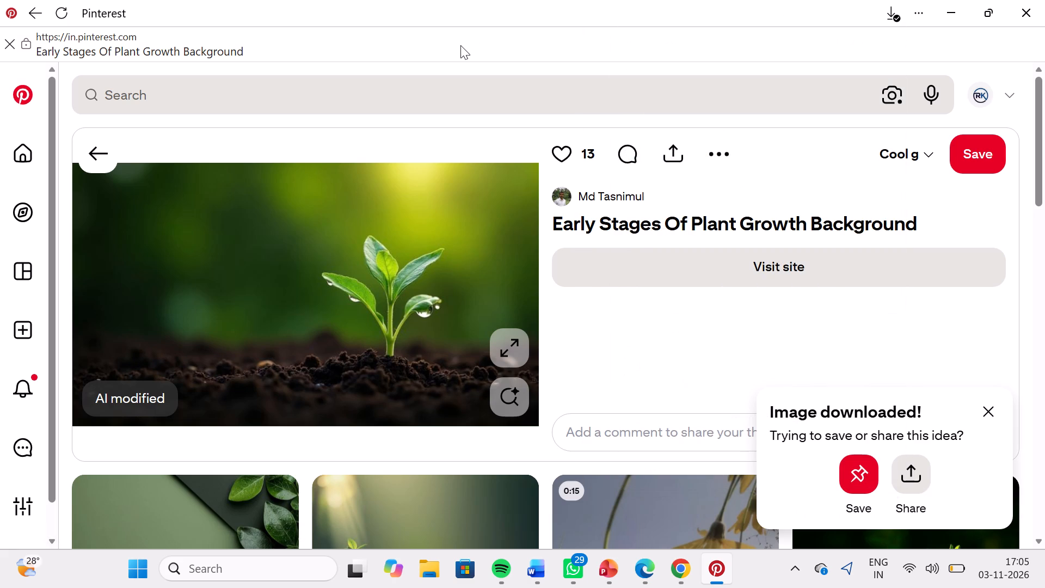
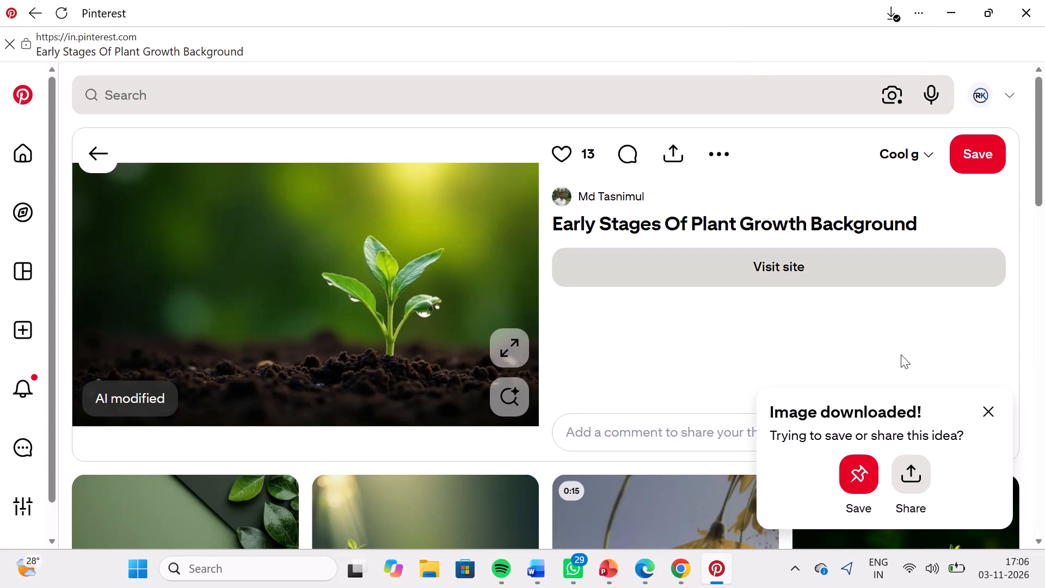
Dismiss the download notice and look over the related nature pictures below the seedling image.
left_click(991, 407)
scroll(780, 316, "down", 2)
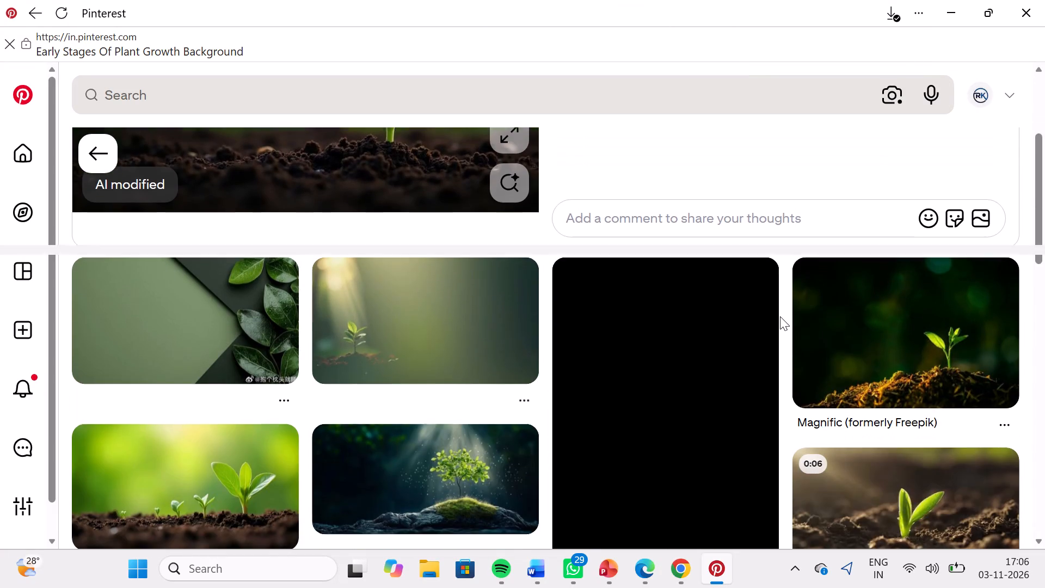
scroll(780, 316, "up", 3)
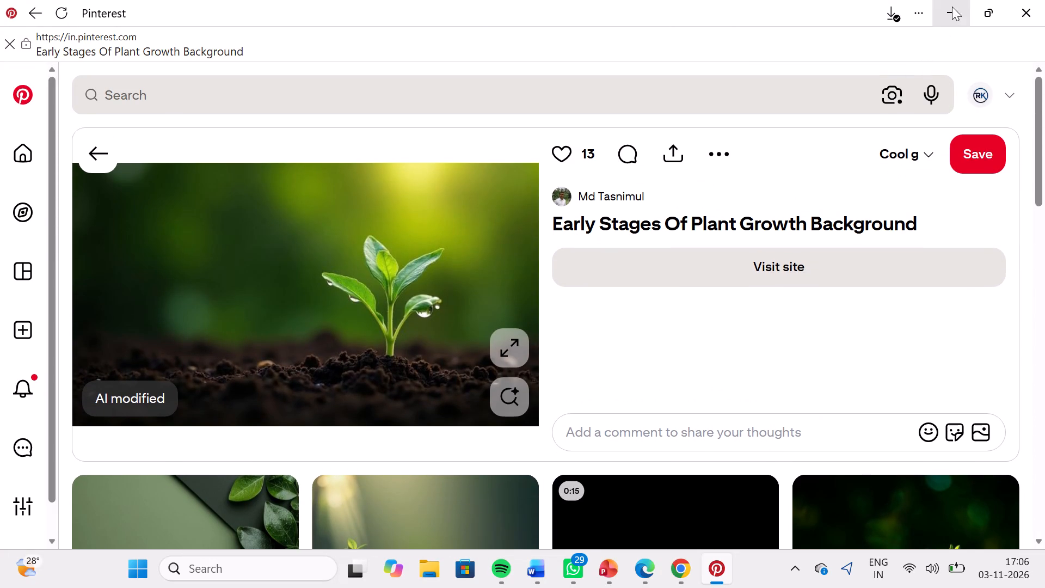
scroll(671, 299, "down", 3)
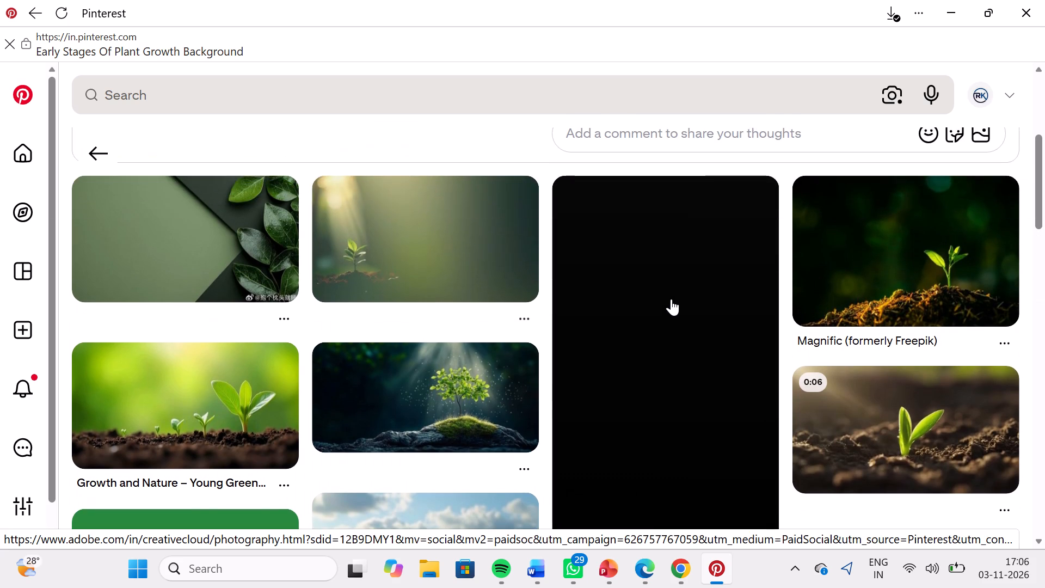
scroll(671, 299, "down", 2)
scroll(671, 299, "up", 2)
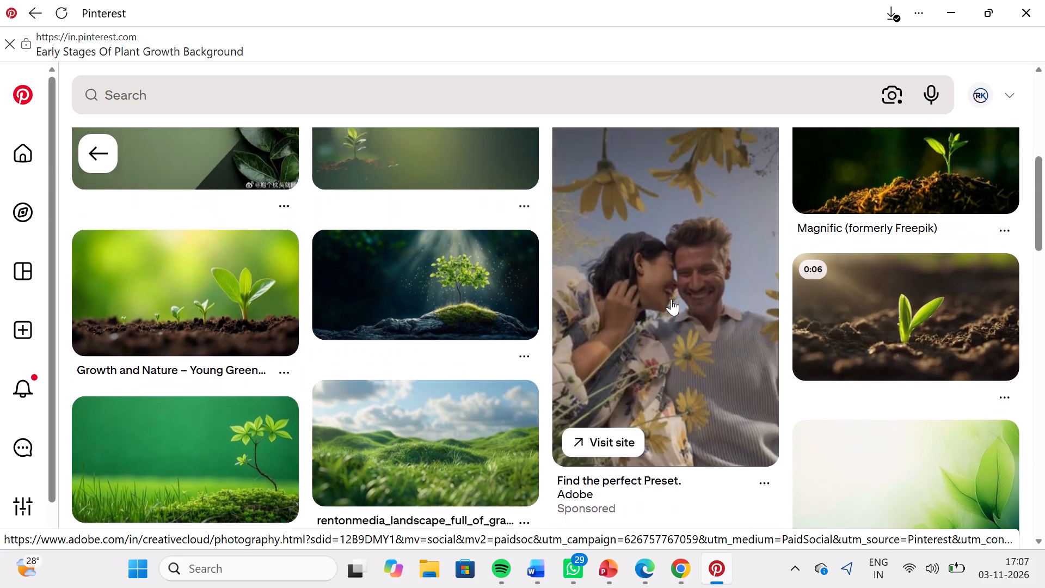
scroll(671, 299, "up", 3)
left_click(952, 8)
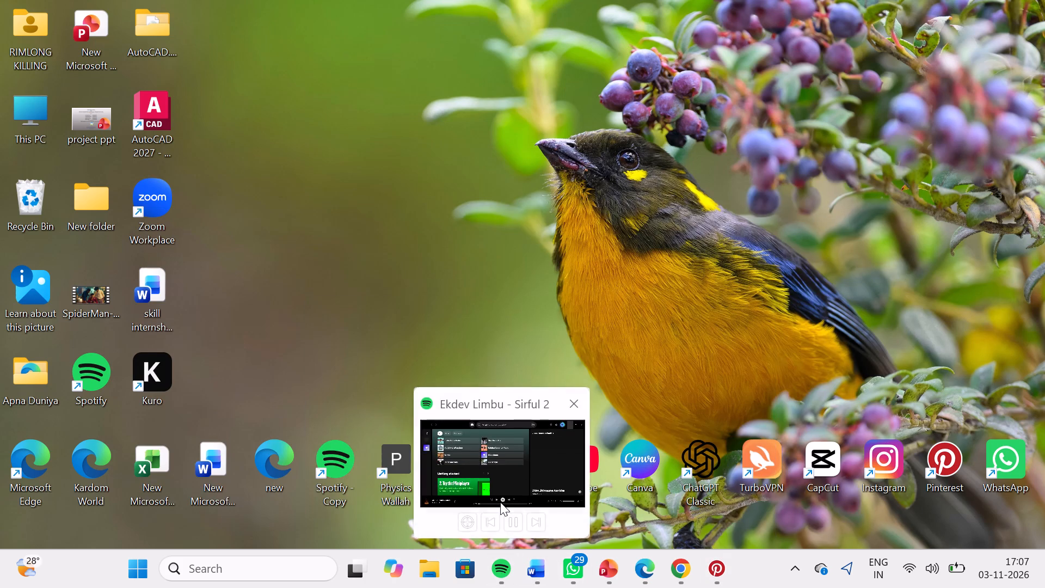
Switch to Spotify and pause the song "Sirful 2".
left_click(500, 502)
left_click(519, 508)
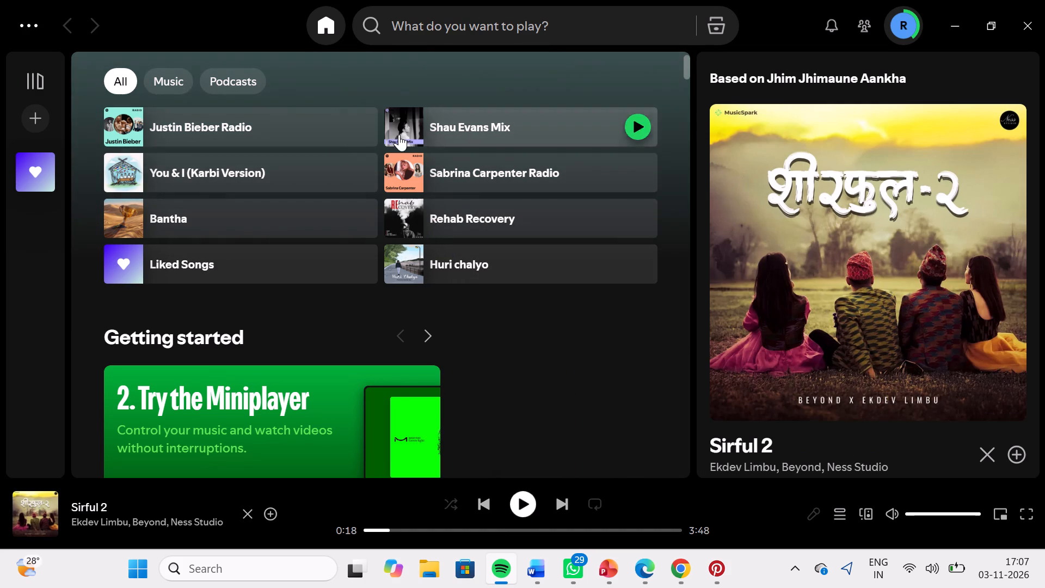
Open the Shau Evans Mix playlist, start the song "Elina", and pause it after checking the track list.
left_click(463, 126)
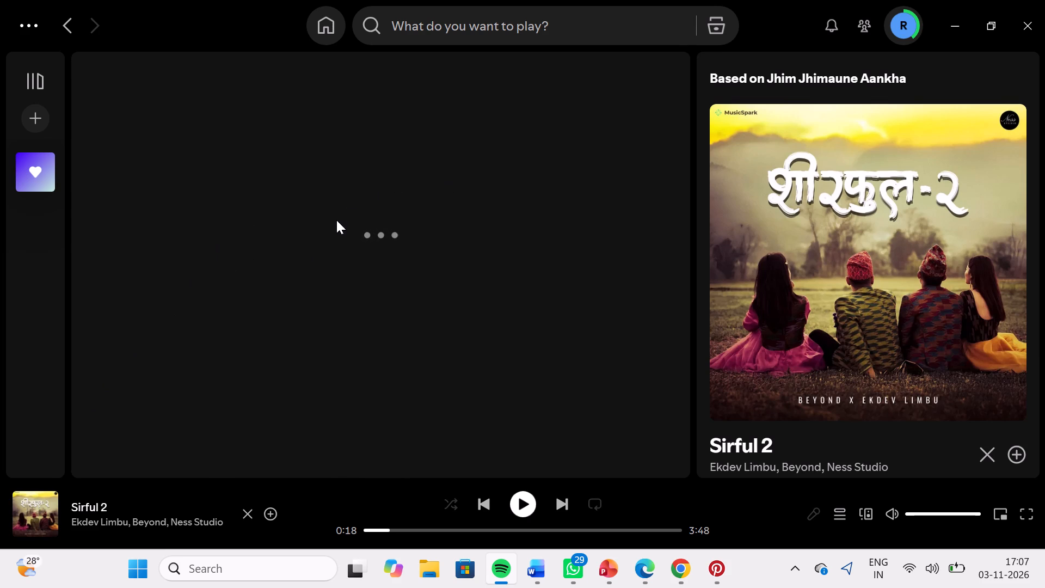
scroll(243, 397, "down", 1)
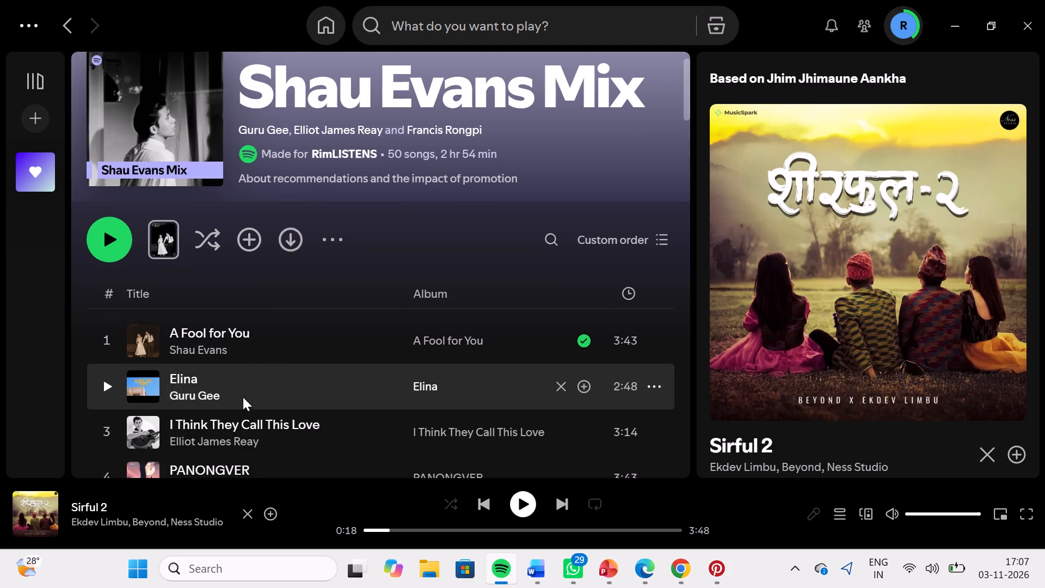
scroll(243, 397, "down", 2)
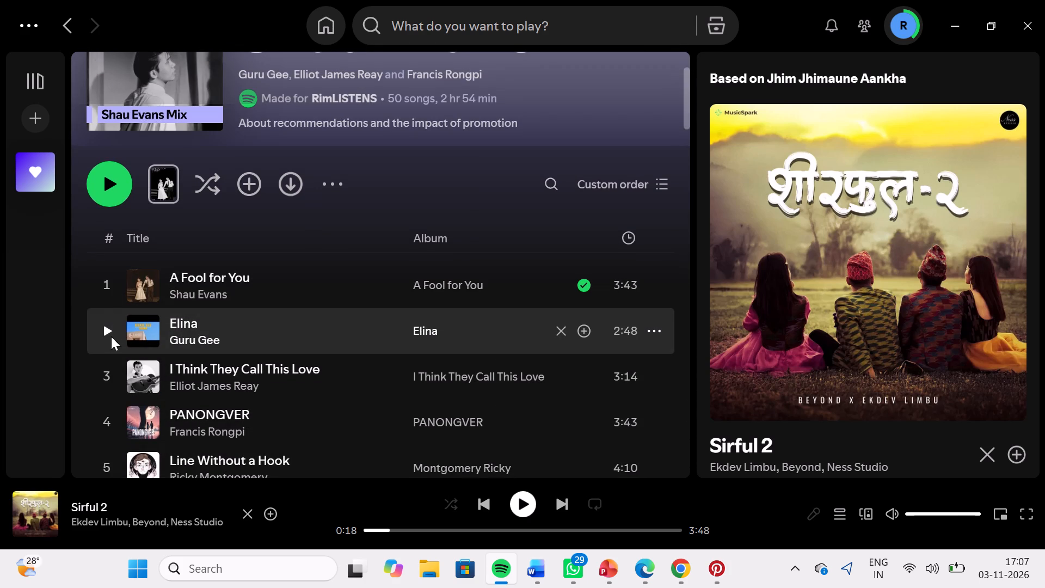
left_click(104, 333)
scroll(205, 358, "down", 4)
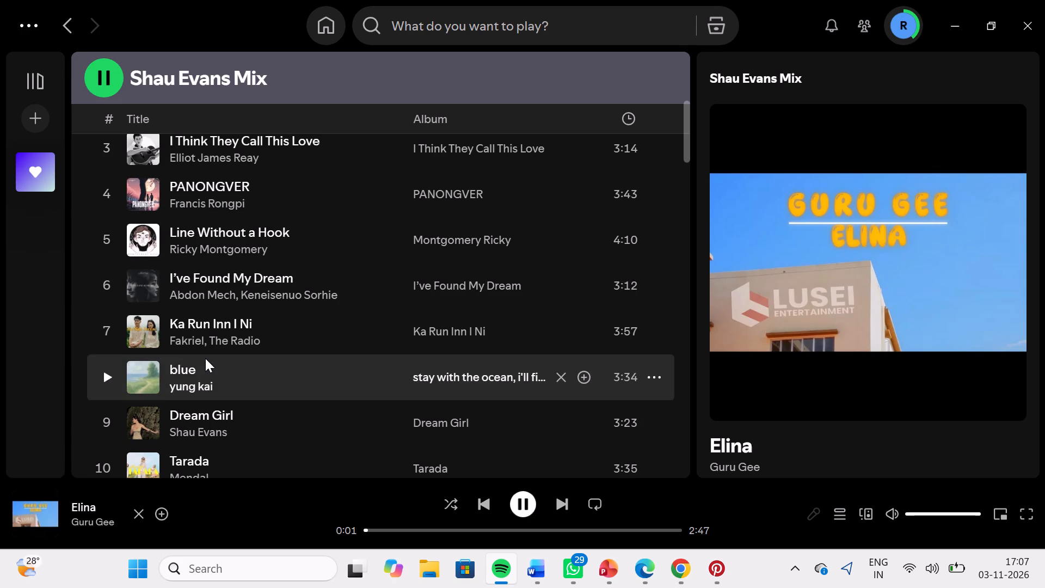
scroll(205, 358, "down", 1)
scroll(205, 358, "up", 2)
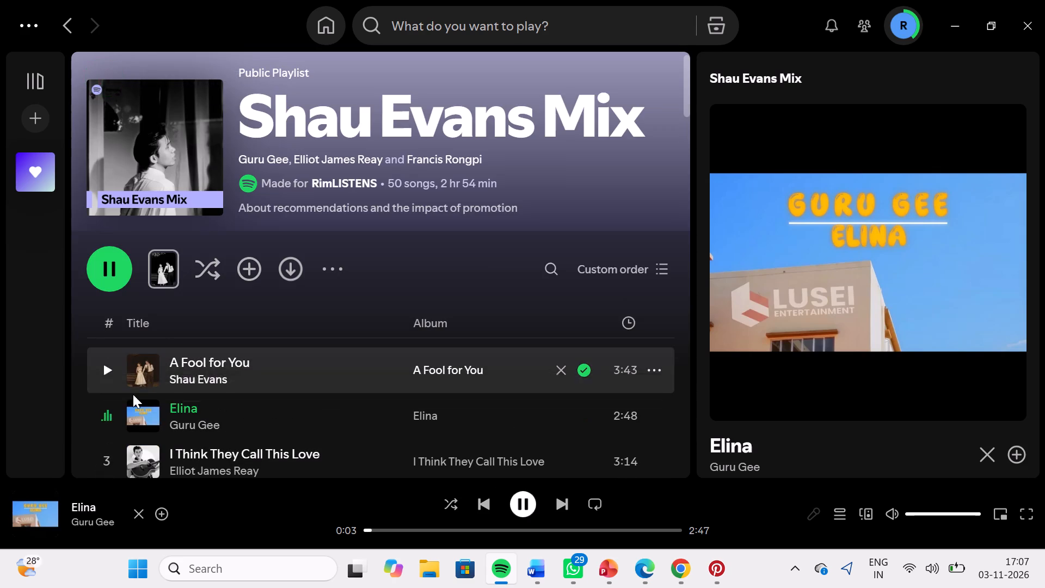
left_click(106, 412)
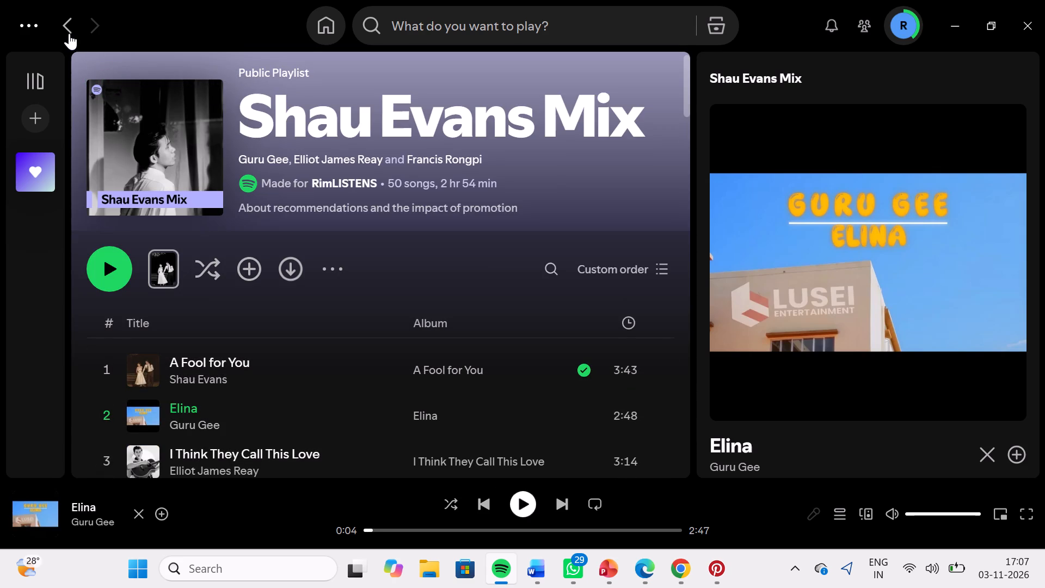
Look through the songs in the Justin Bieber Radio playlist and return to the Spotify home page.
left_click(65, 30)
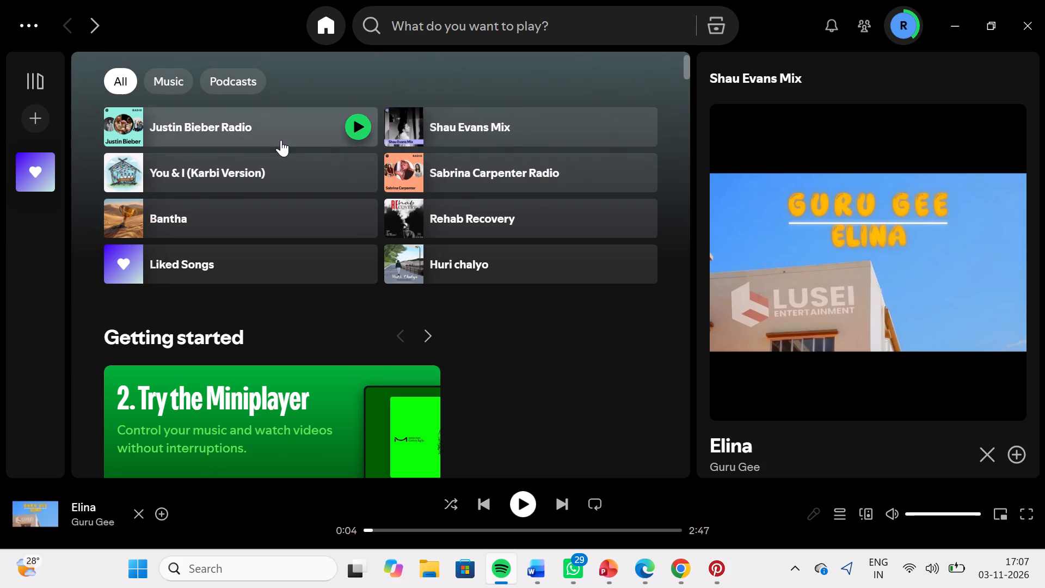
left_click(242, 127)
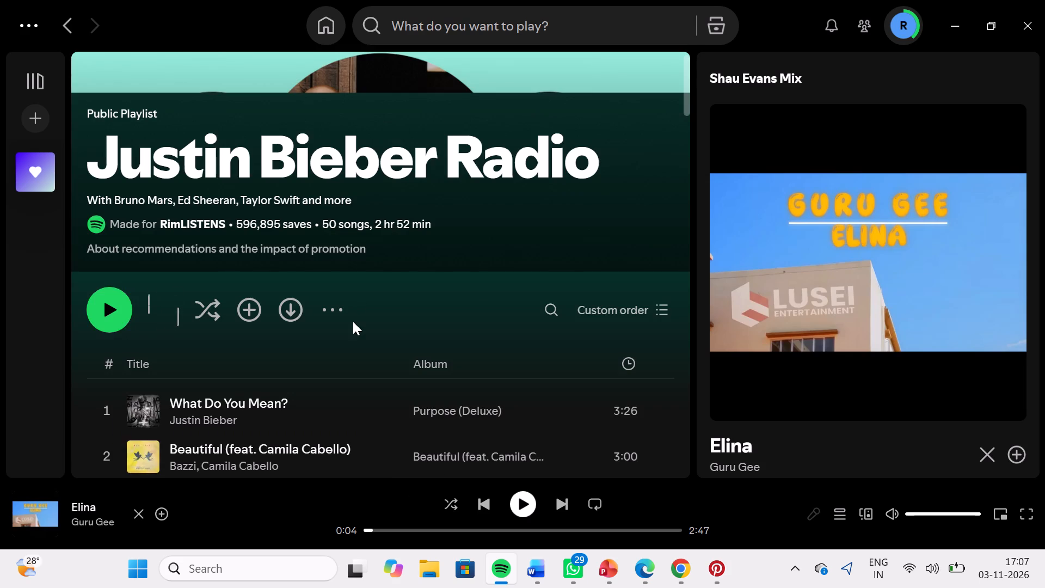
scroll(353, 321, "down", 2)
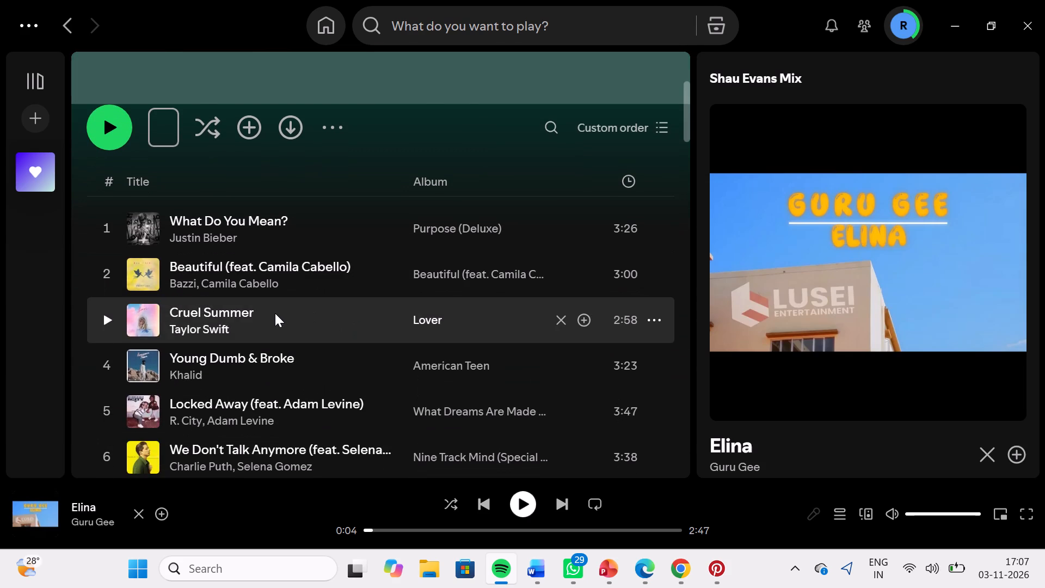
scroll(275, 313, "down", 3)
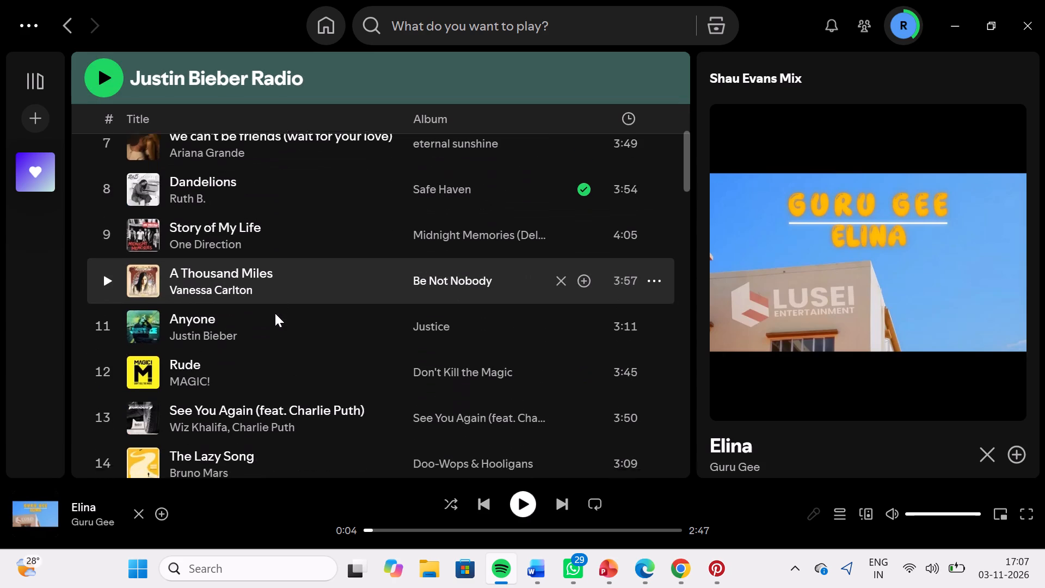
scroll(275, 313, "down", 4)
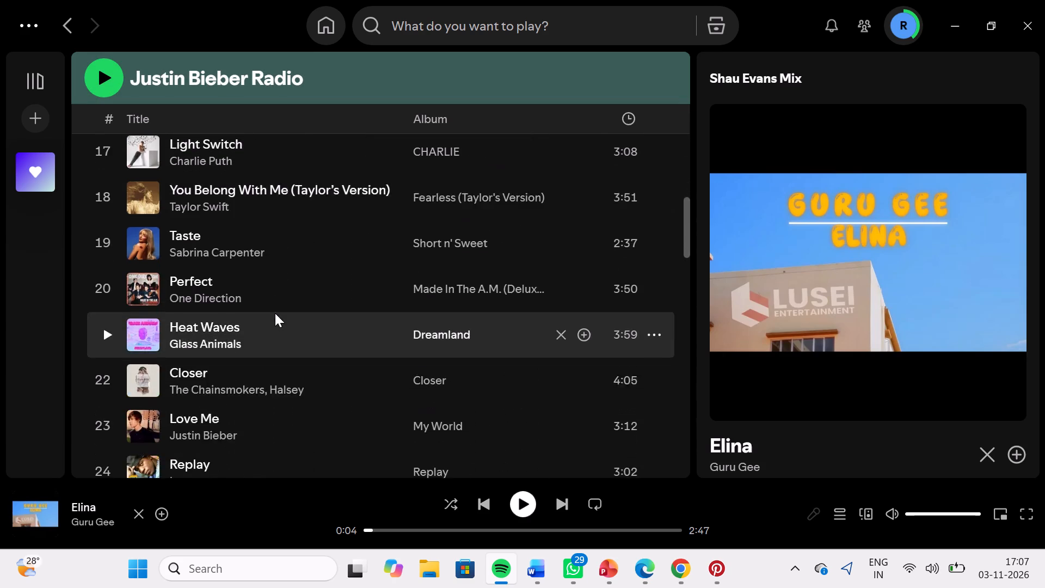
scroll(275, 313, "down", 1)
scroll(275, 313, "up", 10)
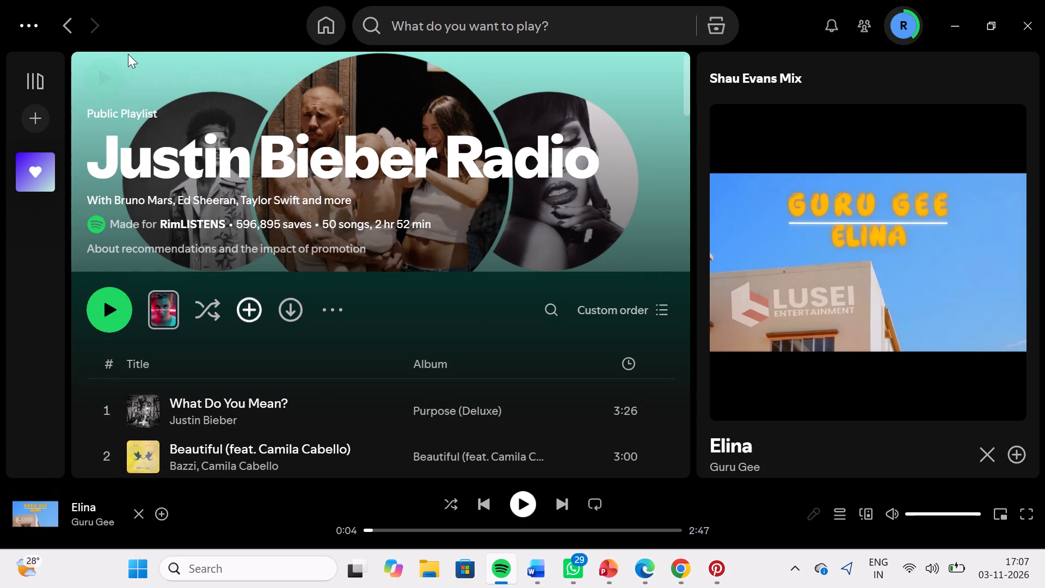
left_click(66, 24)
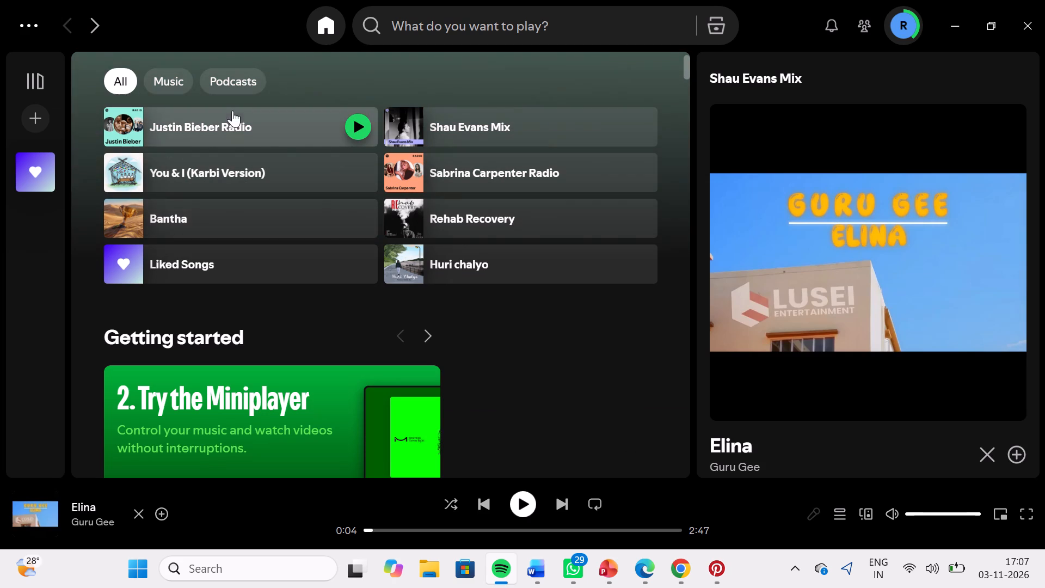
left_click(232, 125)
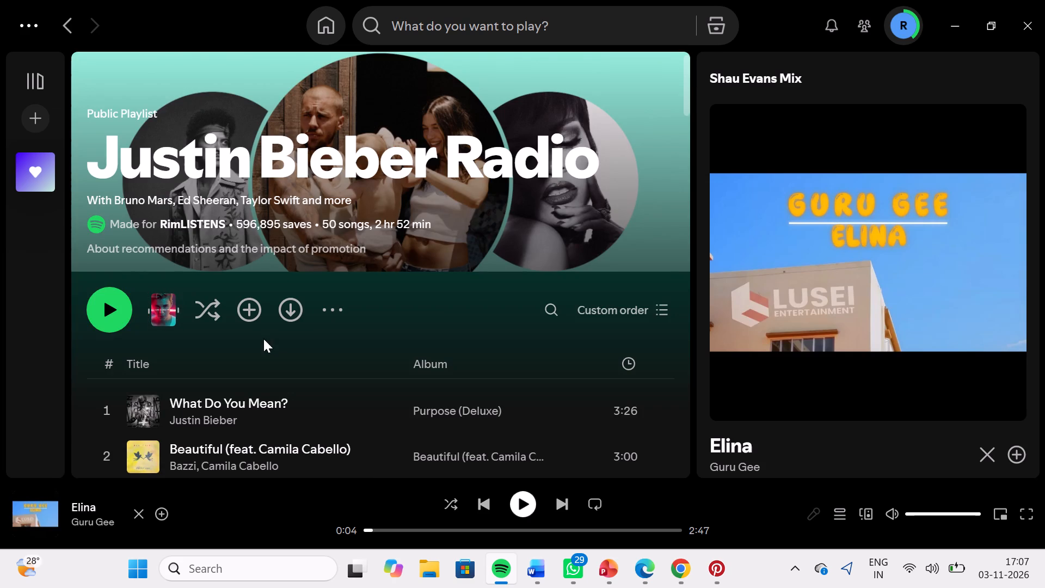
left_click(67, 26)
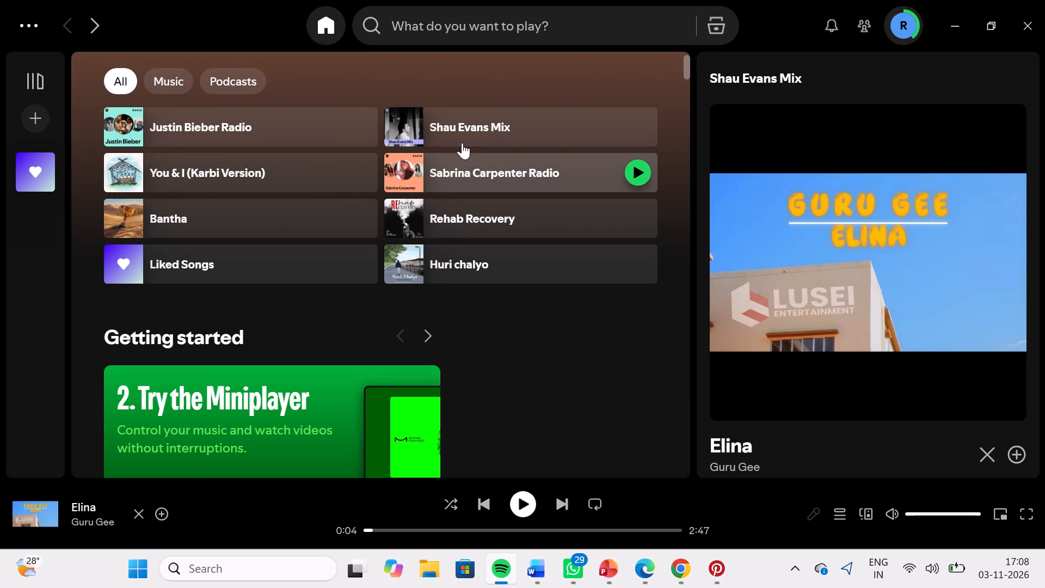
Reopen the Shau Evans Mix playlist, resume the song "Elina", and minimize Spotify.
left_click(462, 128)
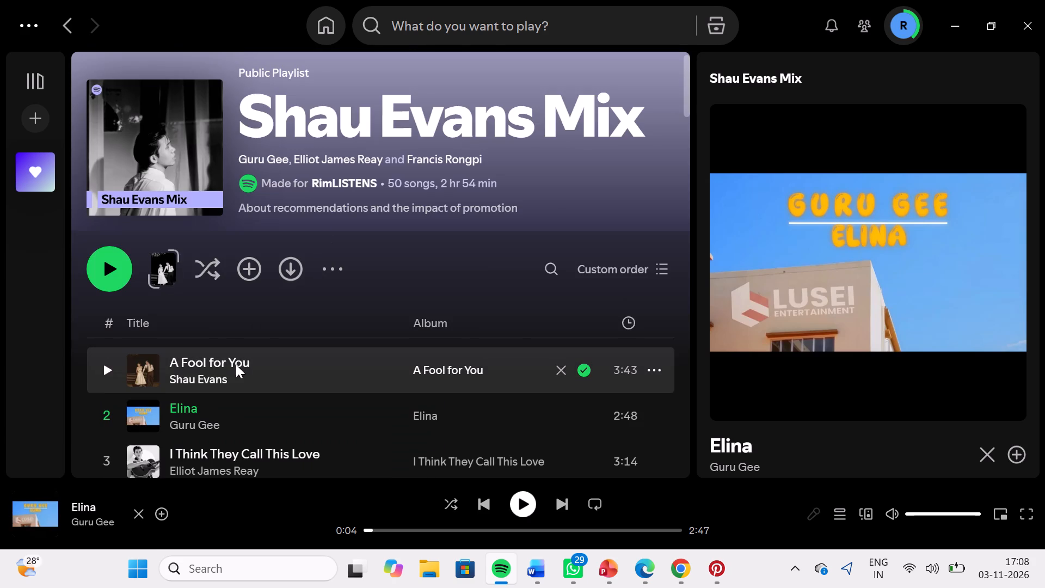
scroll(236, 364, "down", 2)
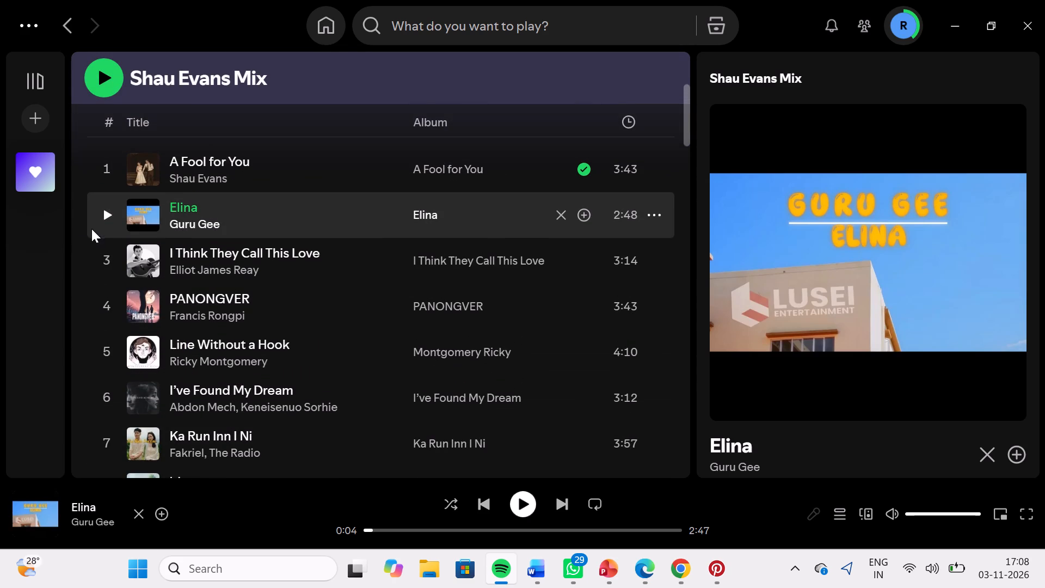
left_click(105, 213)
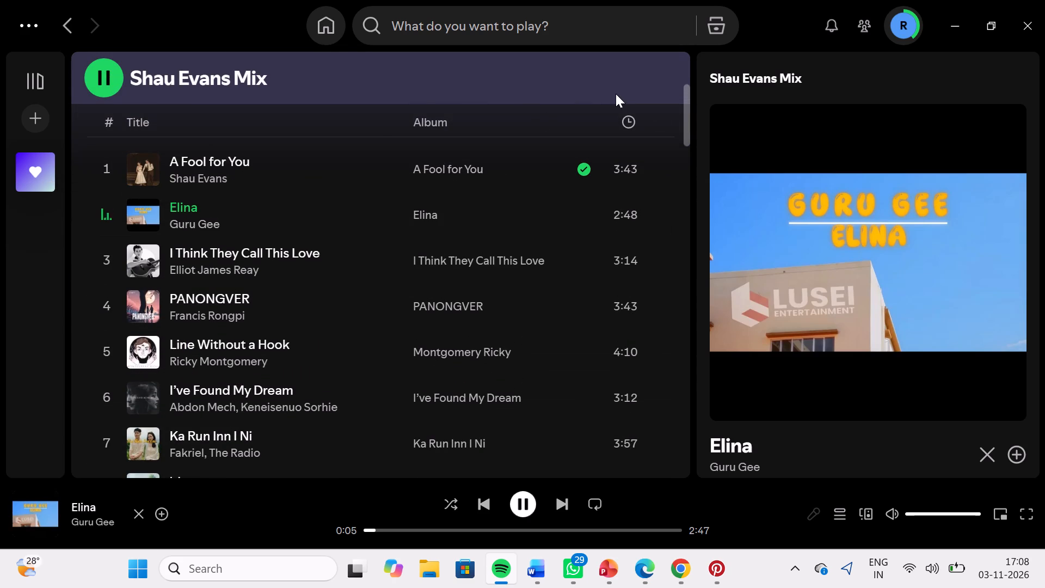
left_click(955, 27)
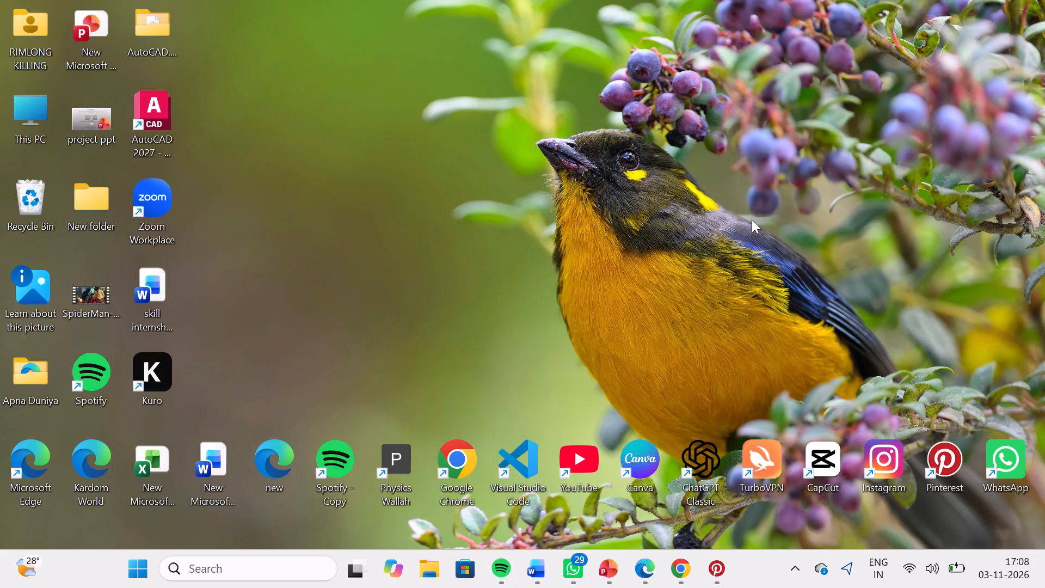
Switch to Pinterest and look through the related images below the "Early Stages Of Plant Growth Background" pin.
left_click(614, 570)
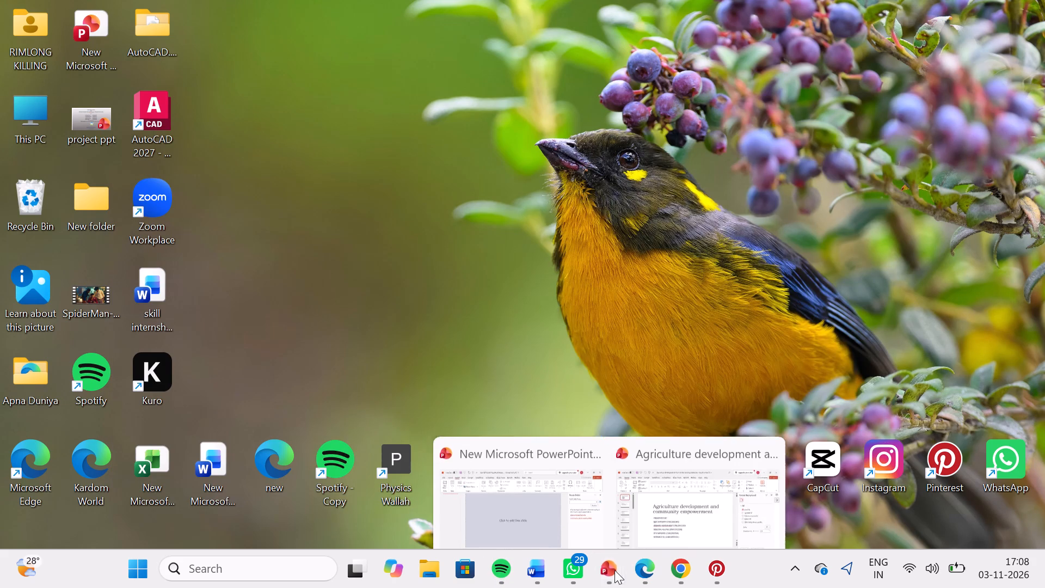
left_click(677, 365)
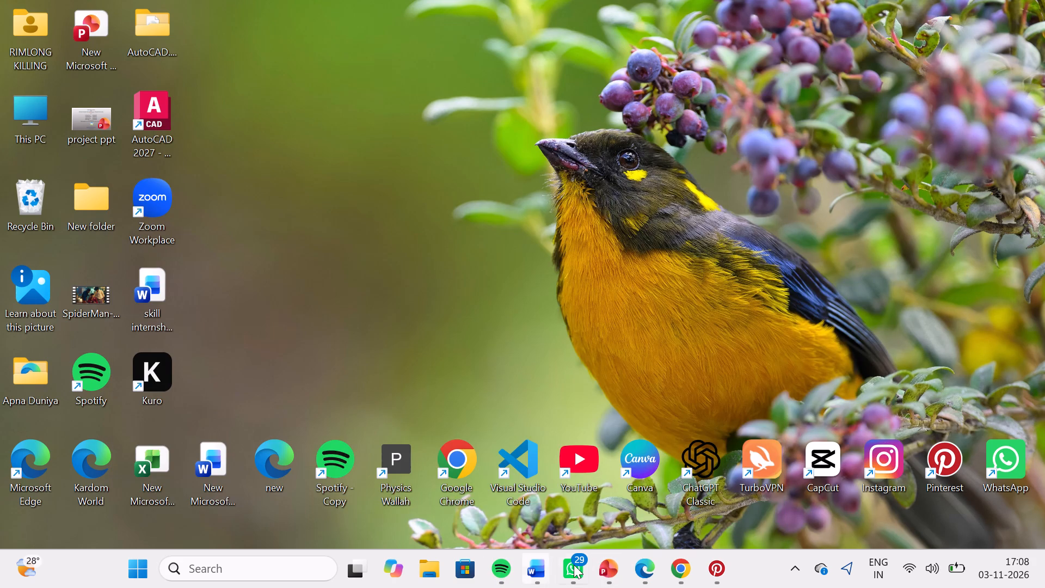
left_click(719, 568)
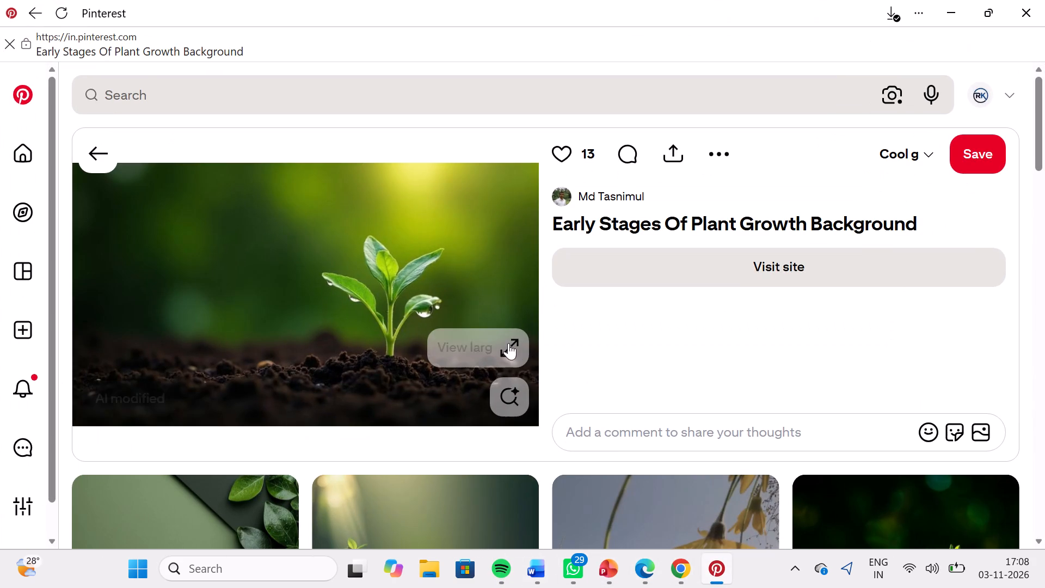
scroll(436, 328, "down", 4)
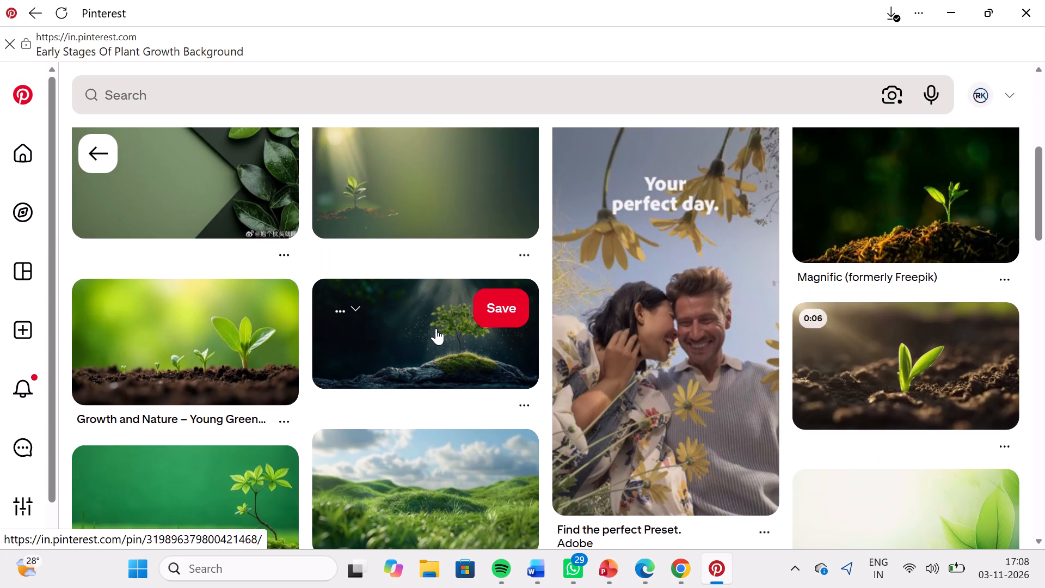
scroll(436, 328, "down", 6)
scroll(436, 328, "up", 5)
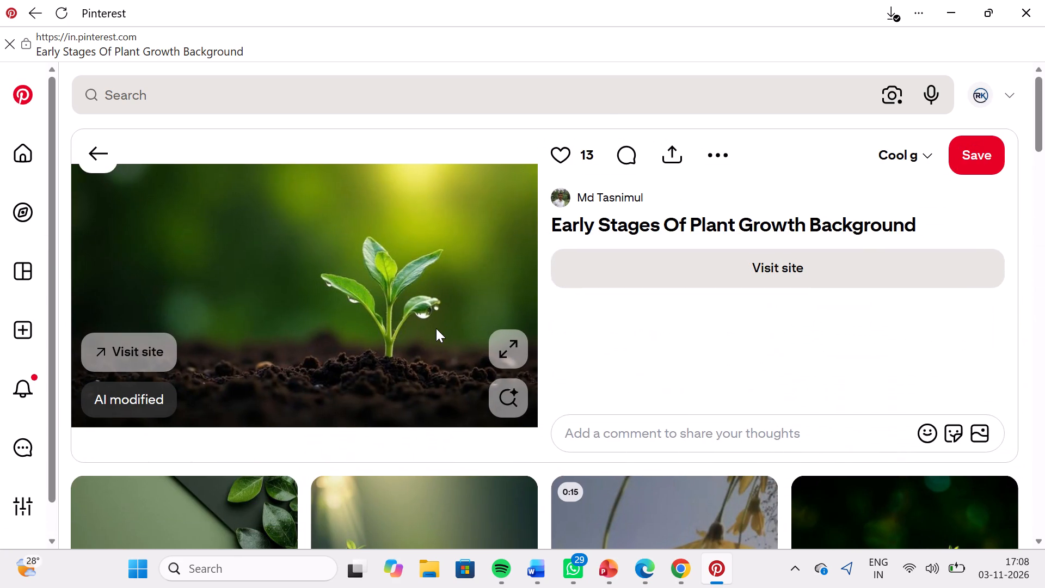
scroll(436, 328, "down", 4)
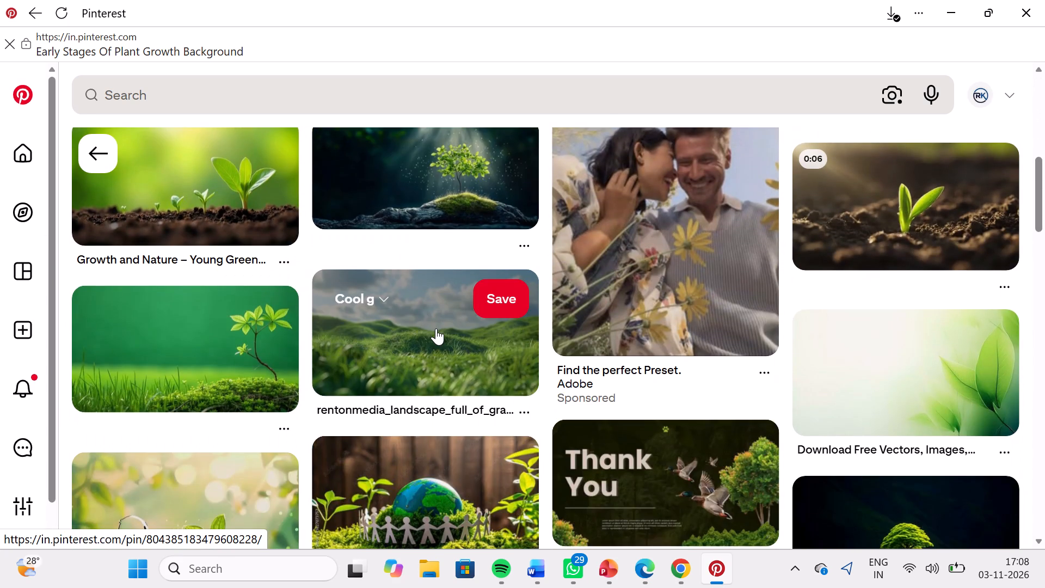
scroll(436, 328, "up", 4)
scroll(436, 328, "down", 2)
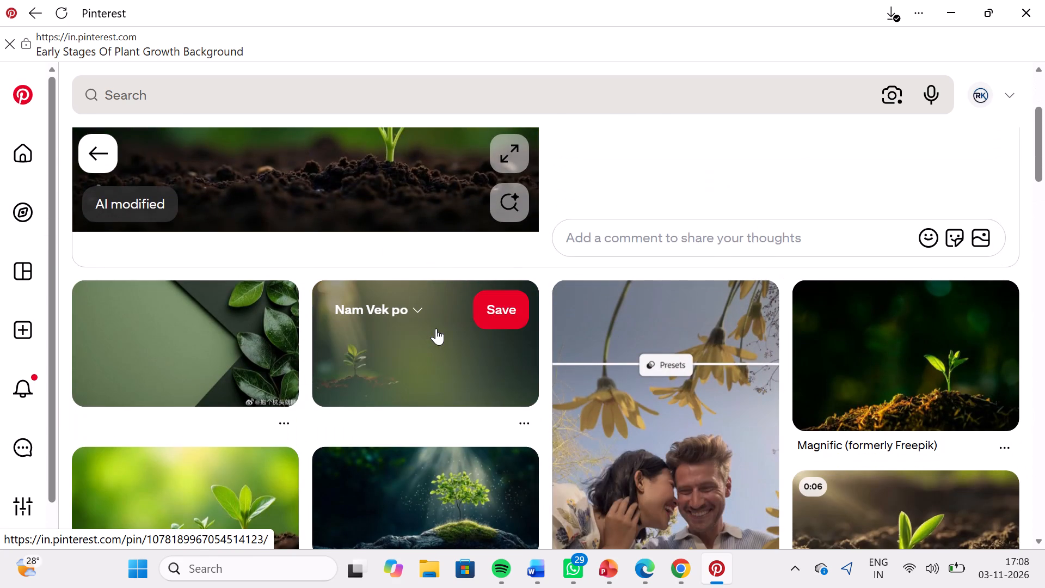
scroll(436, 328, "down", 3)
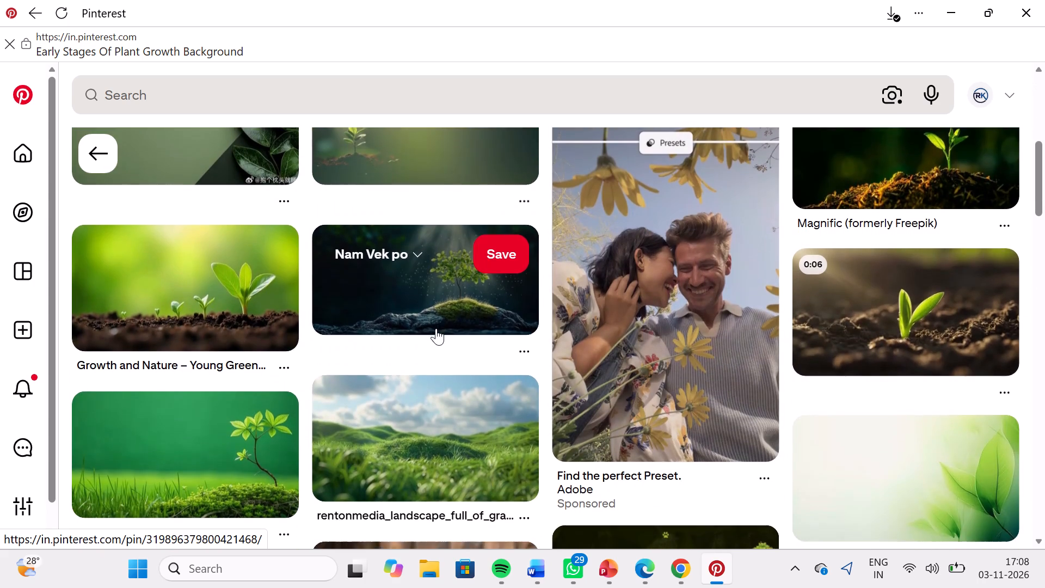
scroll(436, 328, "down", 4)
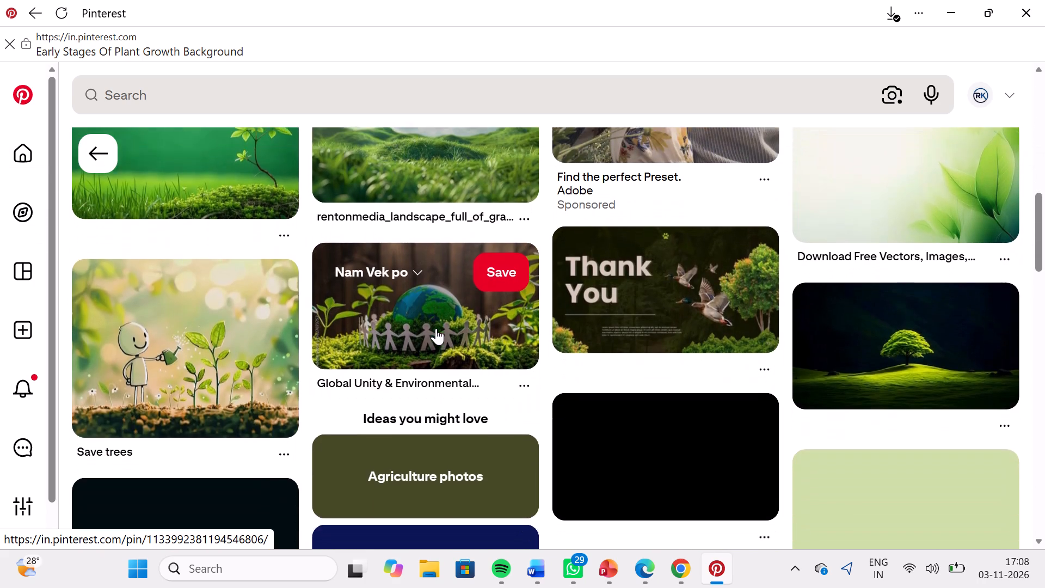
scroll(436, 328, "down", 3)
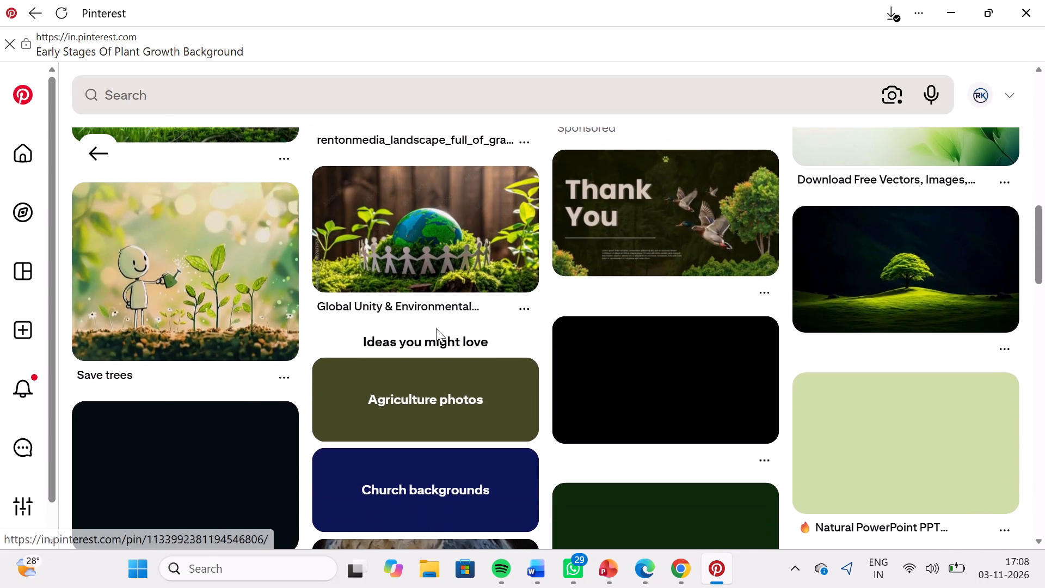
scroll(436, 328, "down", 3)
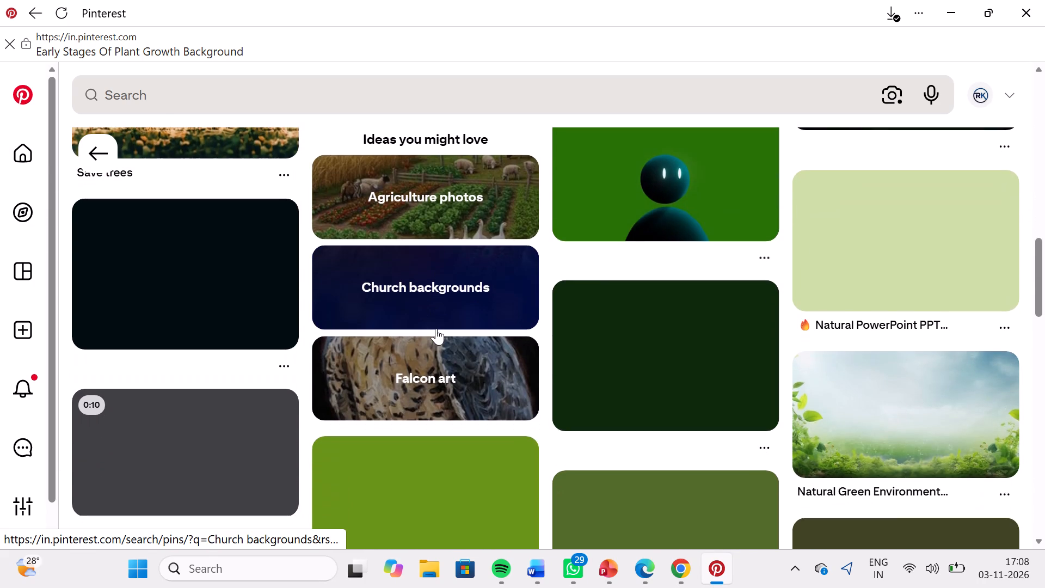
scroll(436, 328, "up", 5)
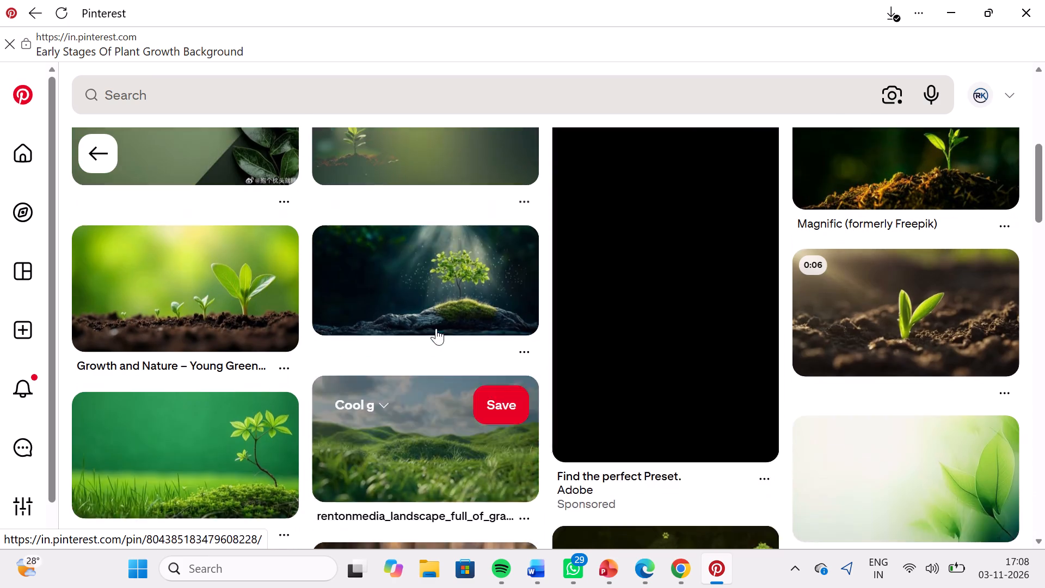
Return to the "background image for ppt nature" results and look through them for a suitable slide background.
left_click(89, 158)
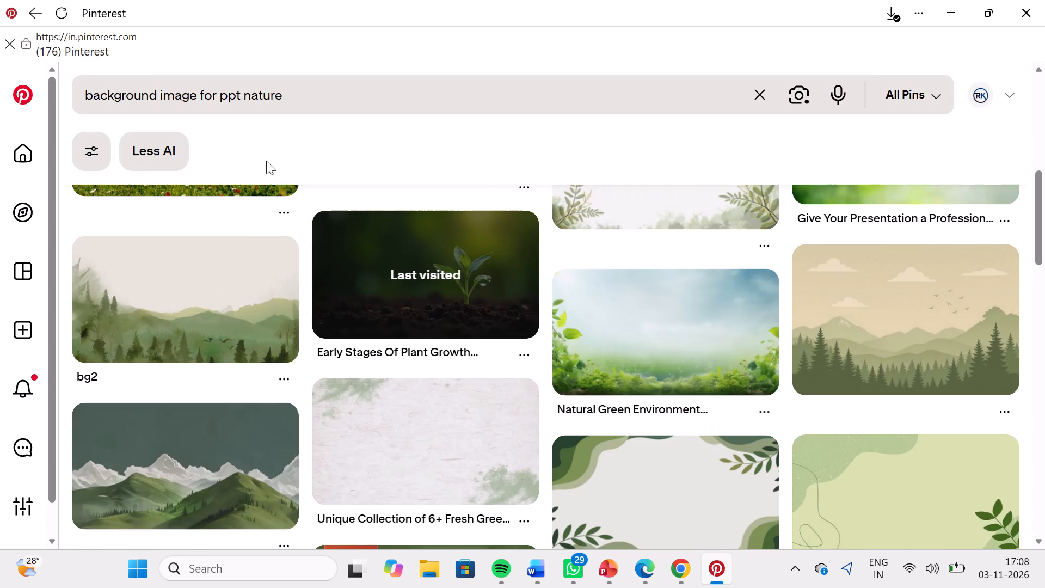
scroll(494, 264, "up", 4)
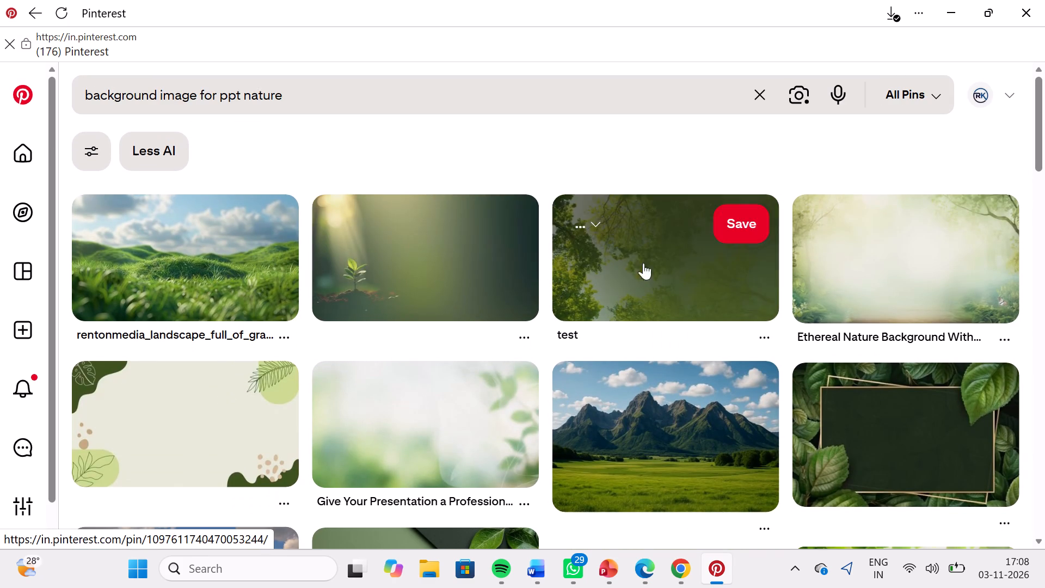
scroll(782, 397, "down", 6)
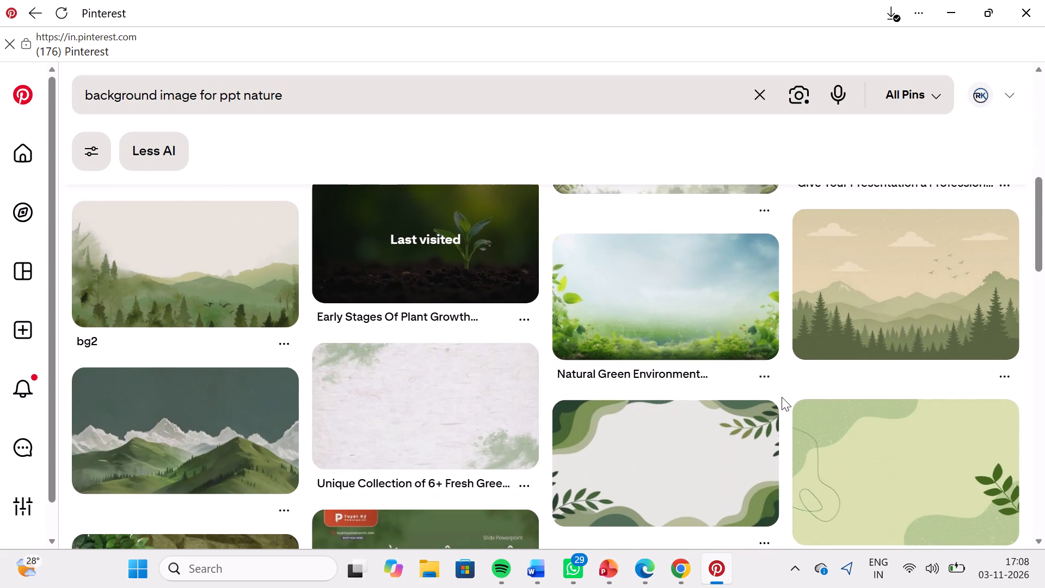
scroll(782, 397, "down", 3)
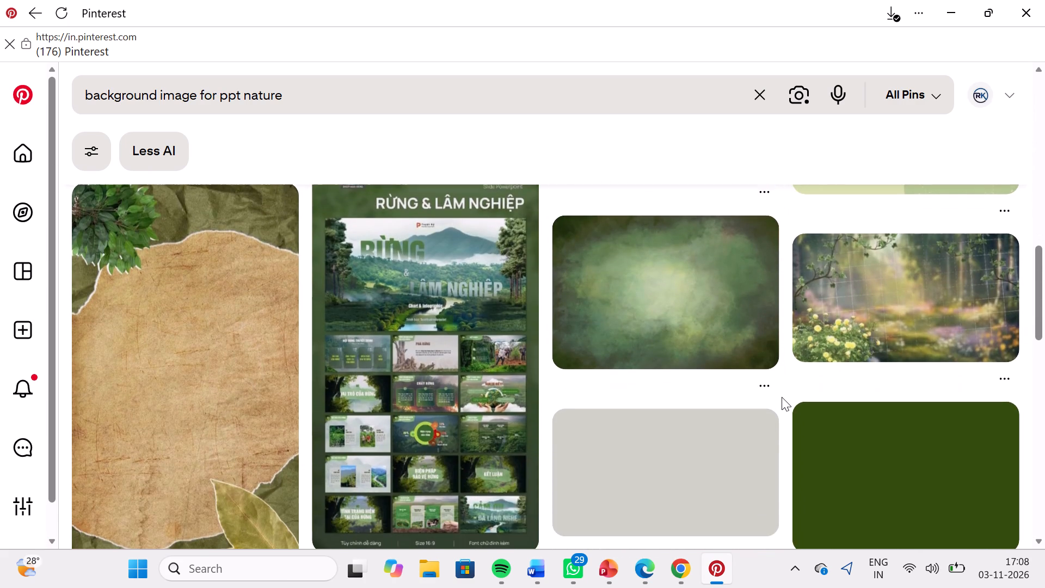
scroll(782, 397, "down", 3)
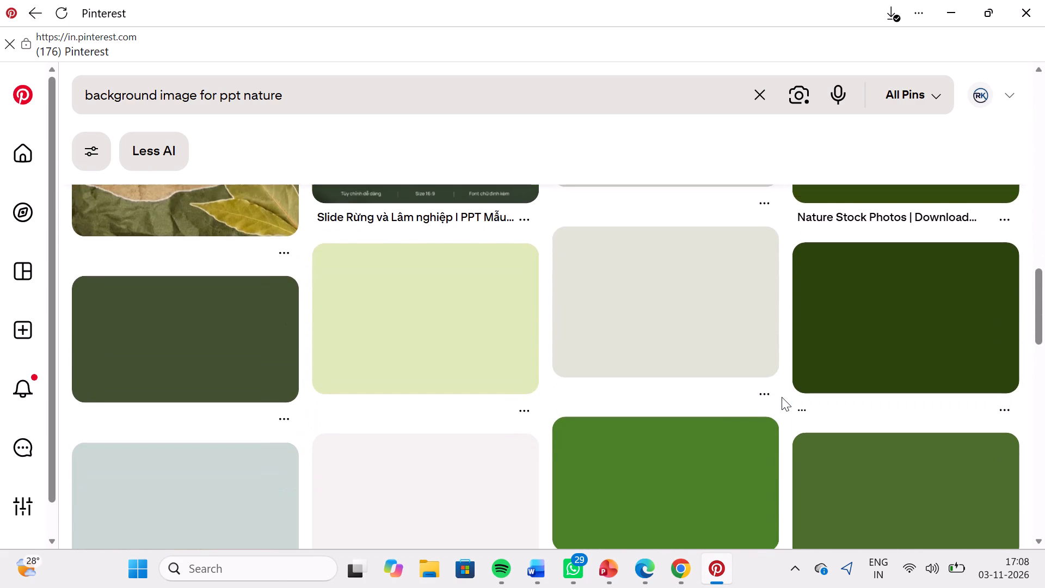
scroll(782, 397, "down", 2)
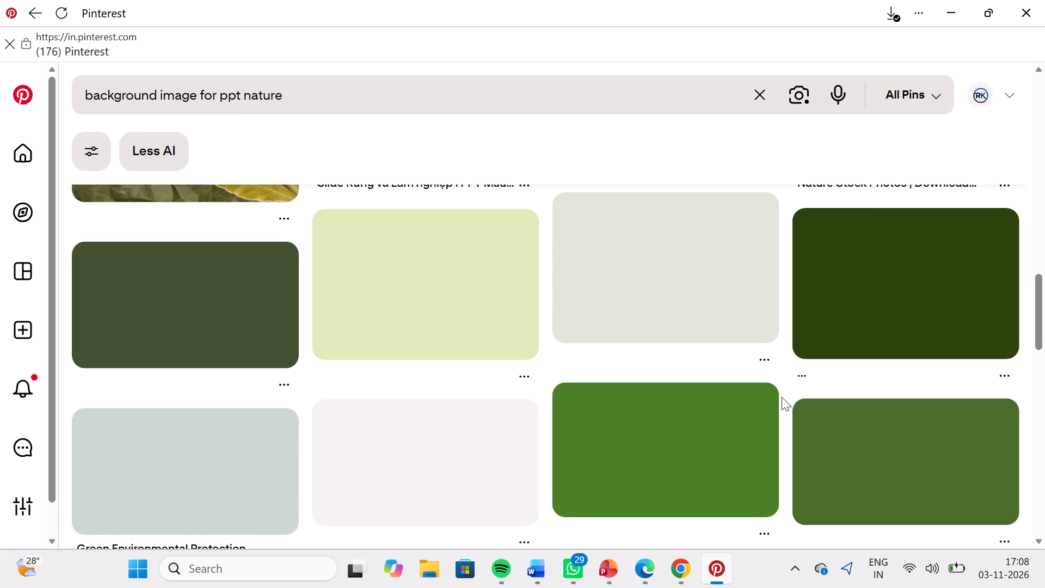
scroll(719, 320, "up", 3)
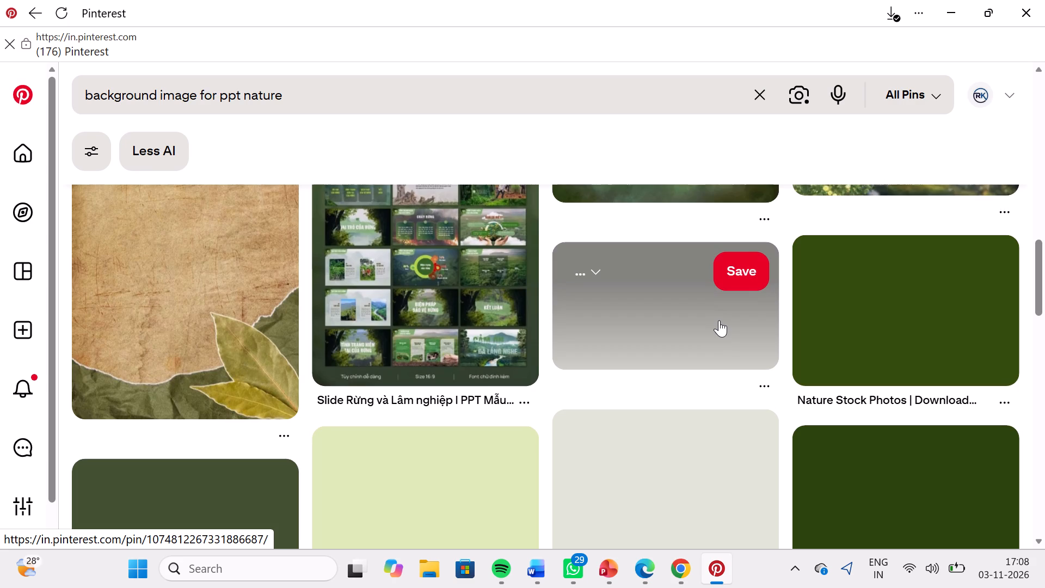
scroll(719, 320, "up", 10)
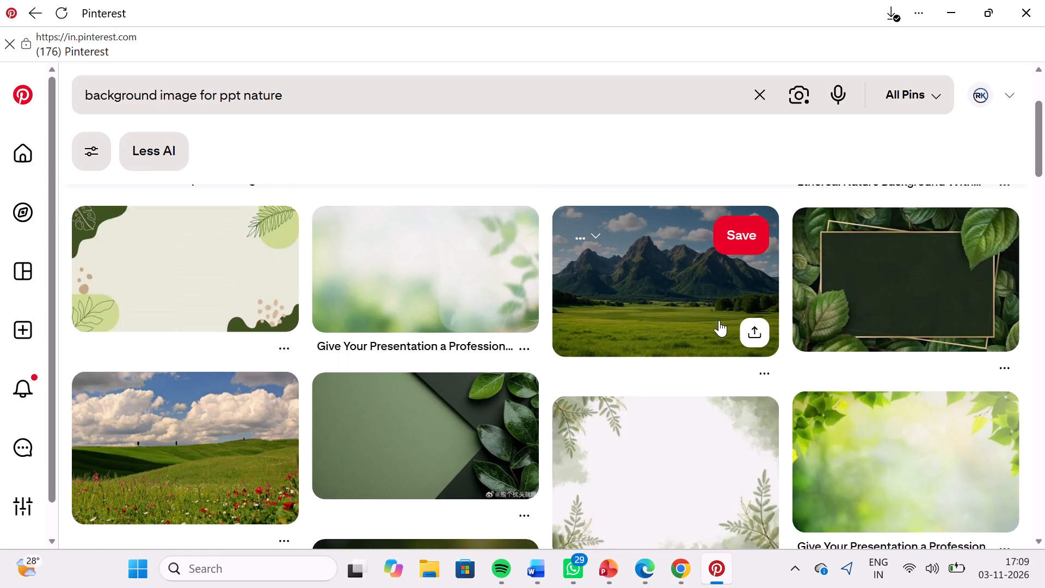
scroll(719, 320, "down", 2)
scroll(719, 320, "up", 1)
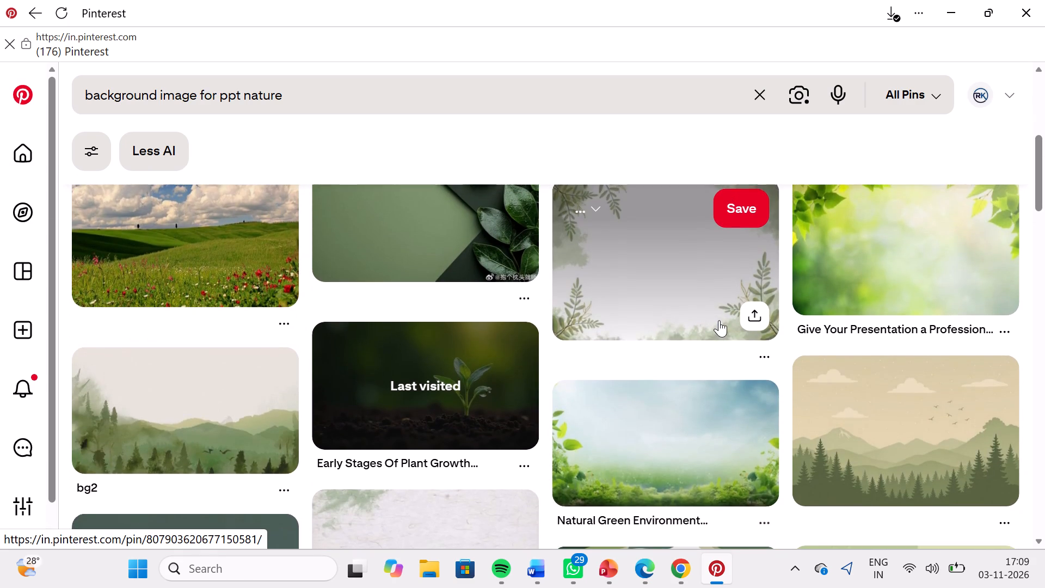
scroll(719, 320, "up", 3)
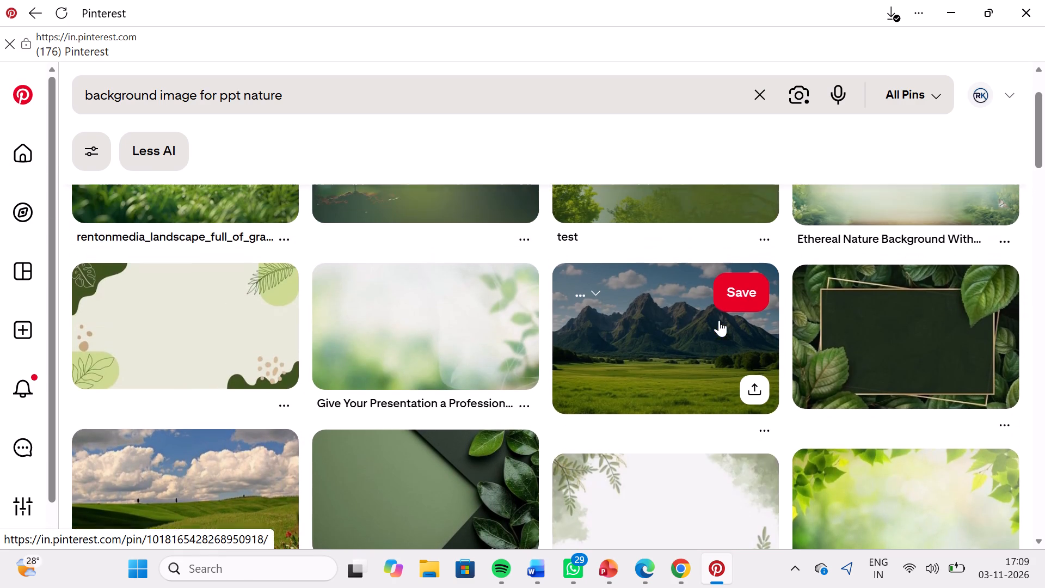
scroll(719, 320, "up", 1)
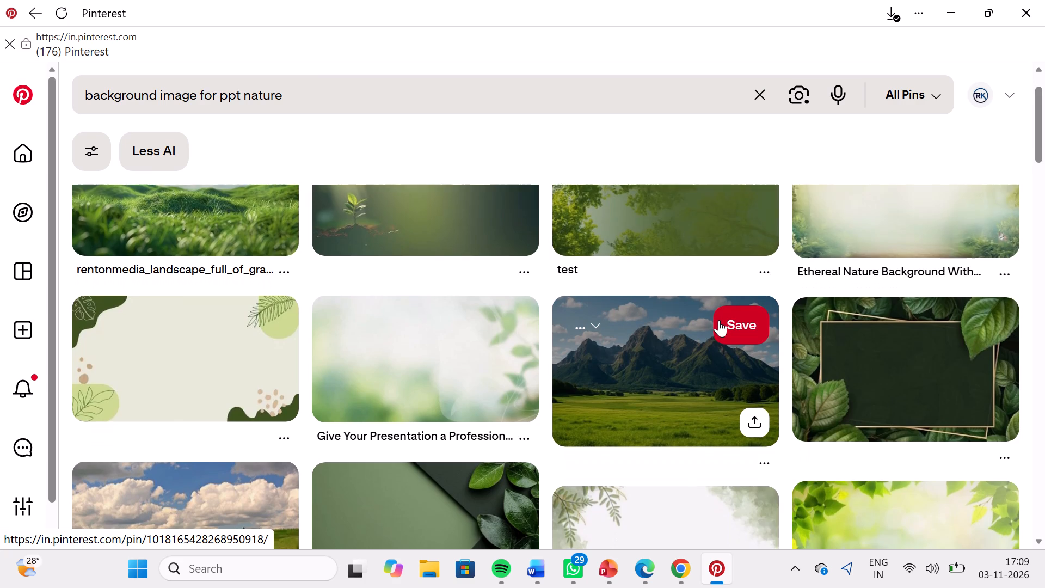
scroll(719, 320, "down", 4)
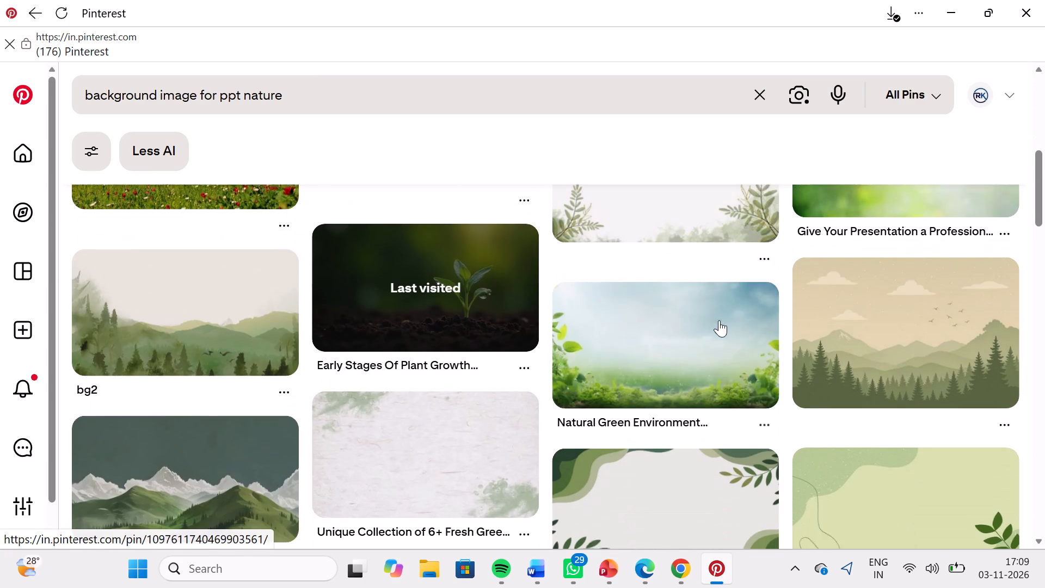
scroll(719, 320, "down", 1)
Reopen the "Early Stages Of Plant Growth Background" pin and examine its related images for an alternative background.
left_click(439, 289)
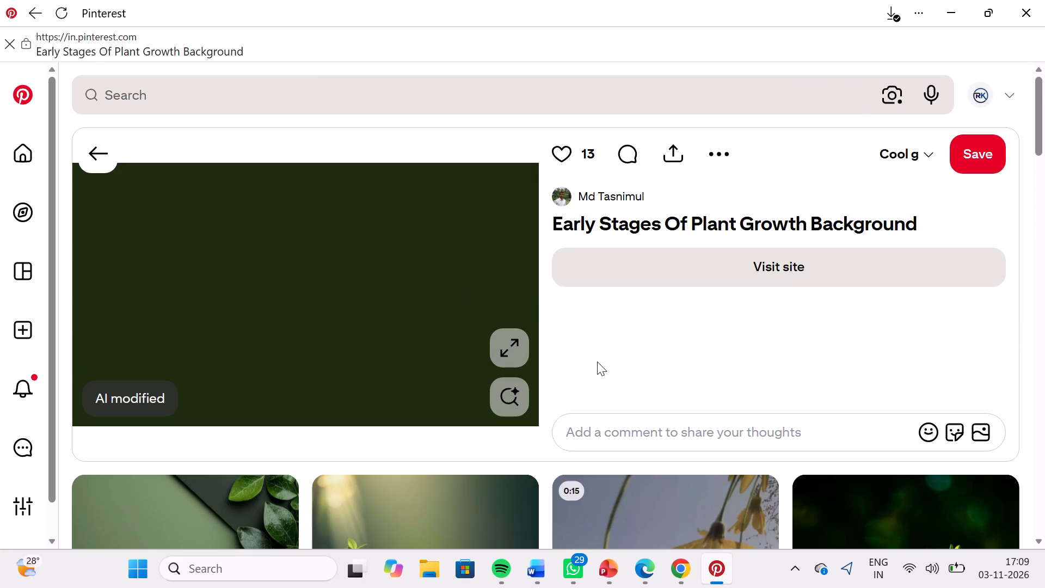
scroll(436, 376, "down", 1)
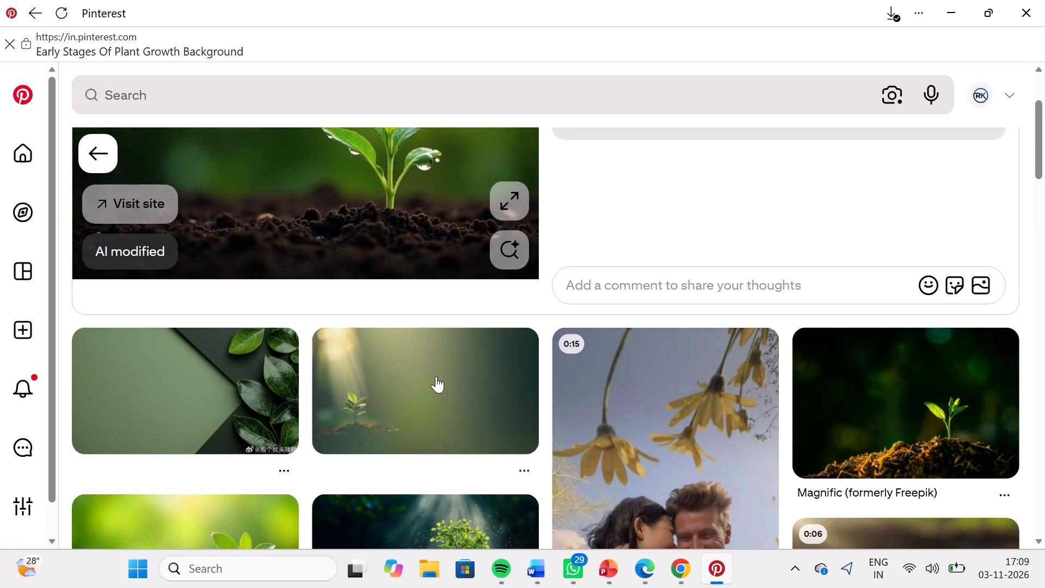
scroll(436, 376, "down", 4)
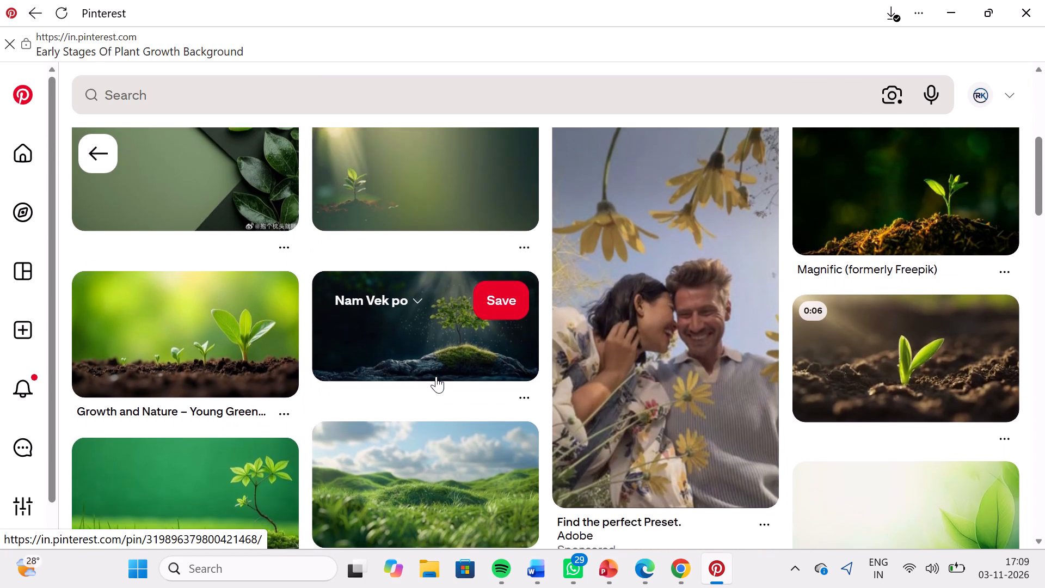
scroll(436, 376, "down", 2)
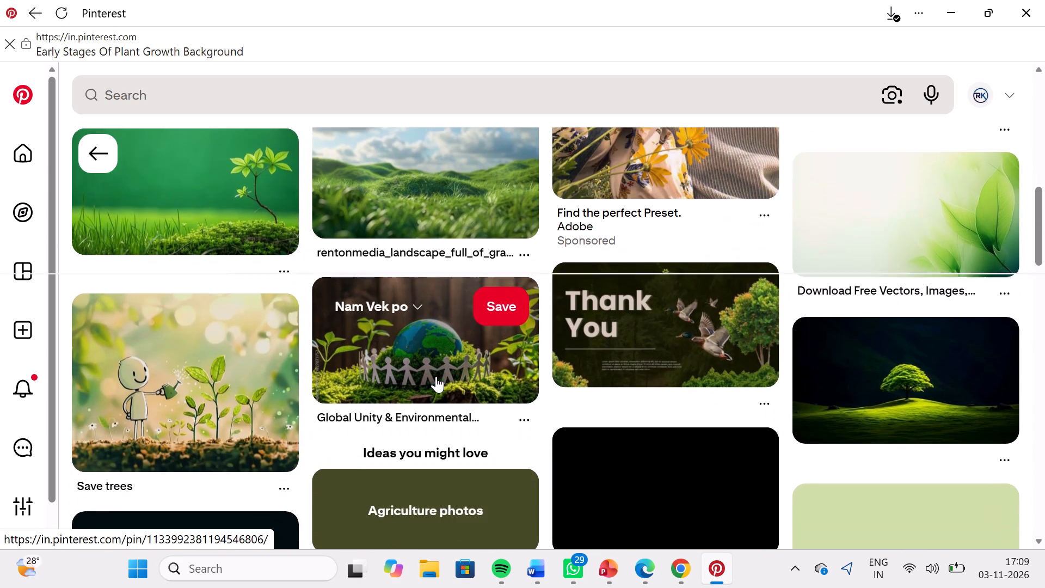
scroll(436, 376, "down", 3)
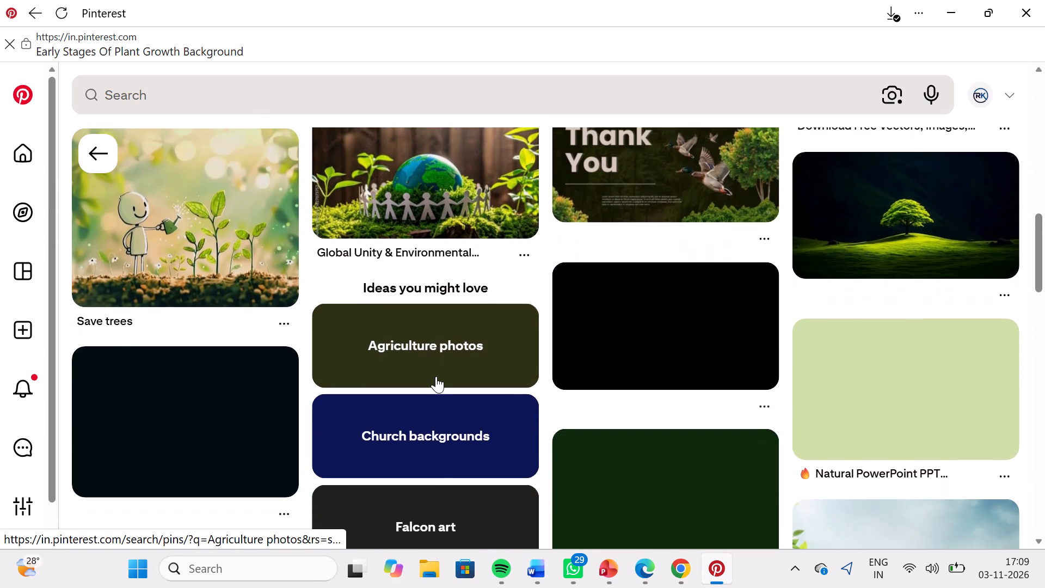
scroll(436, 376, "down", 3)
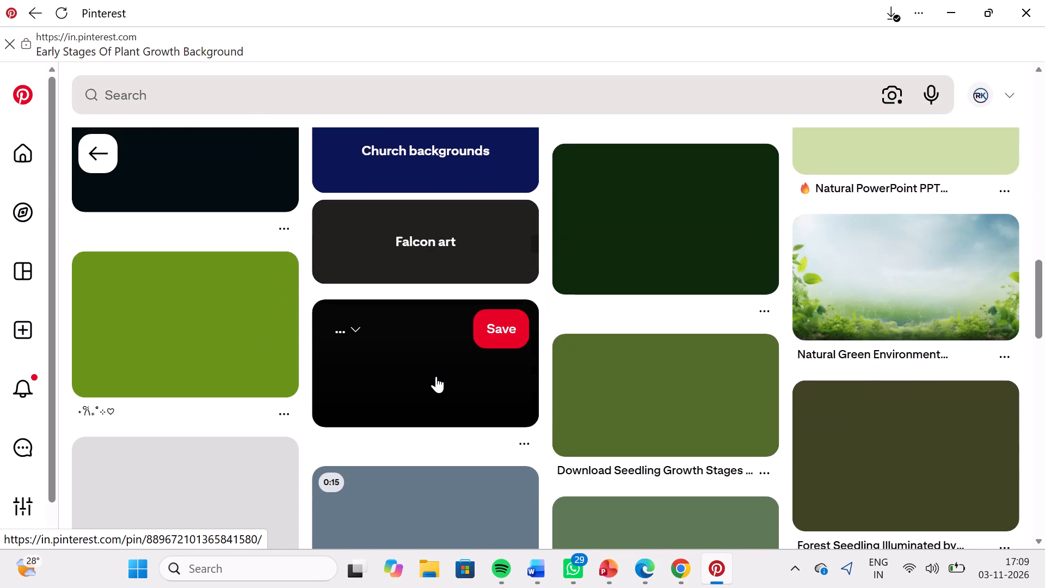
scroll(436, 376, "down", 1)
scroll(436, 376, "up", 9)
scroll(436, 376, "down", 1)
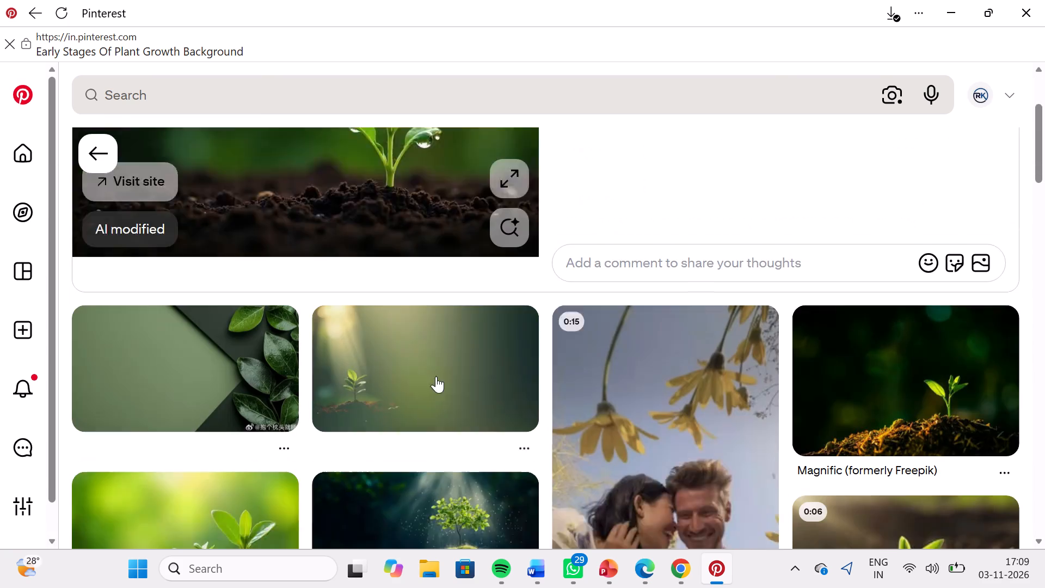
scroll(436, 376, "down", 2)
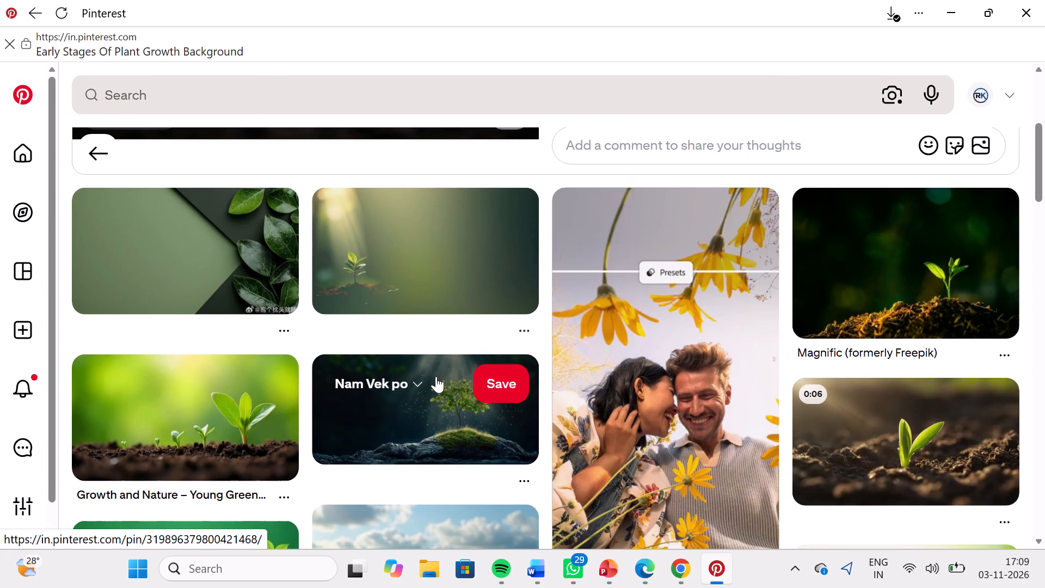
Open the related pin of a small seedling under sunbeams on a plain dark green background and download its image.
left_click(478, 253)
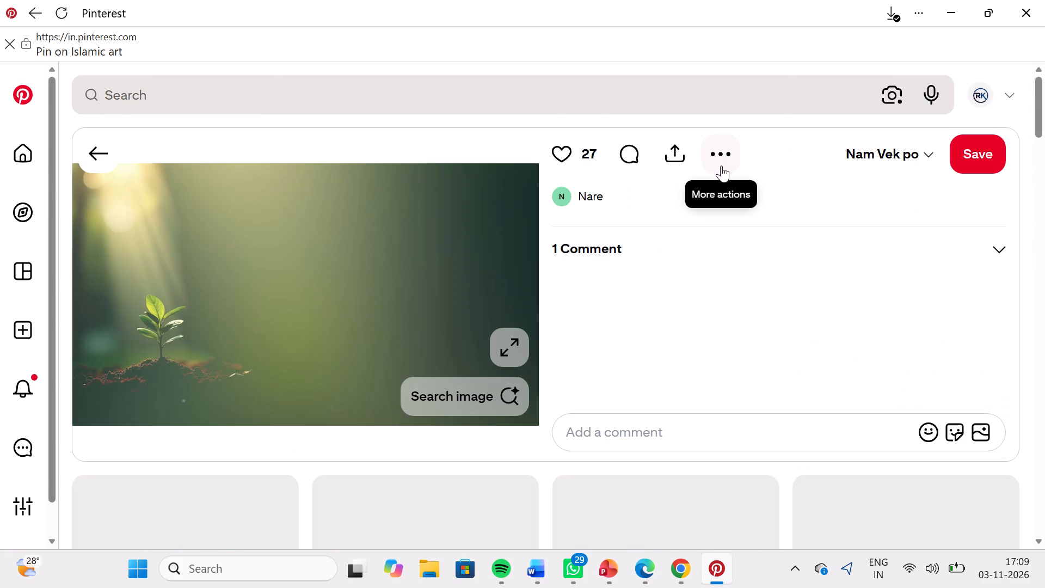
left_click(721, 152)
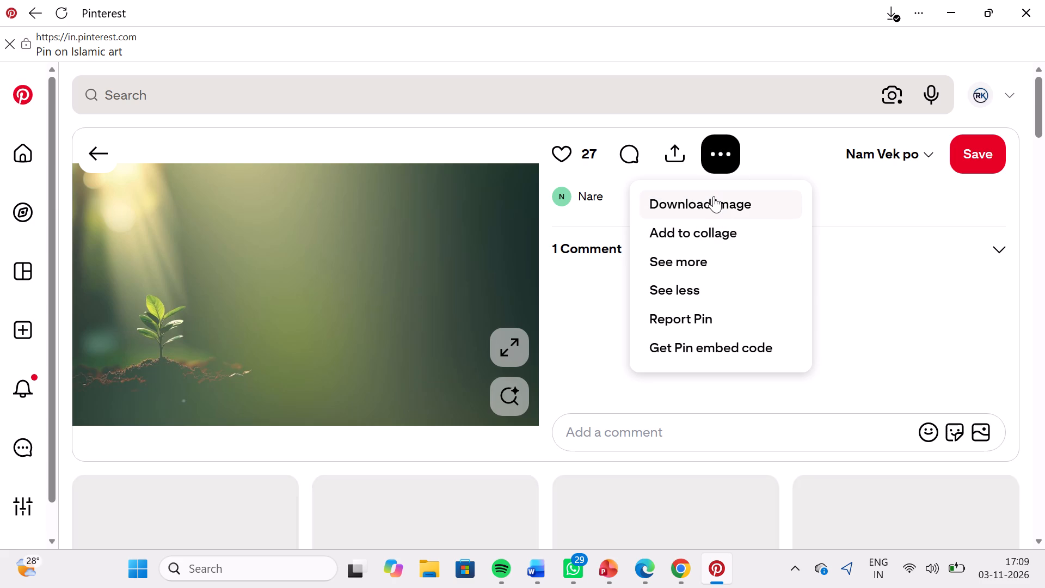
left_click(714, 196)
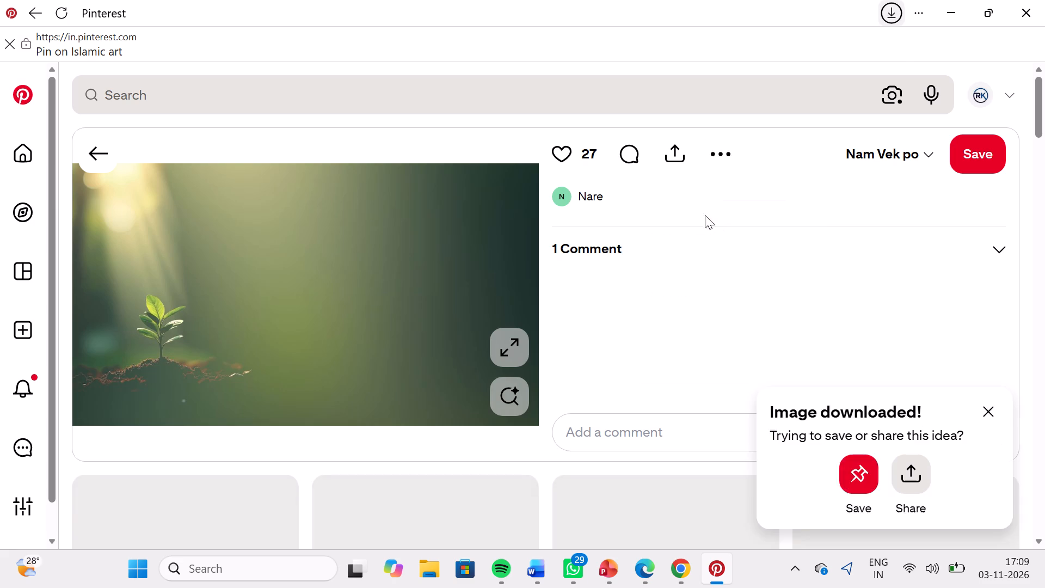
left_click(541, 109)
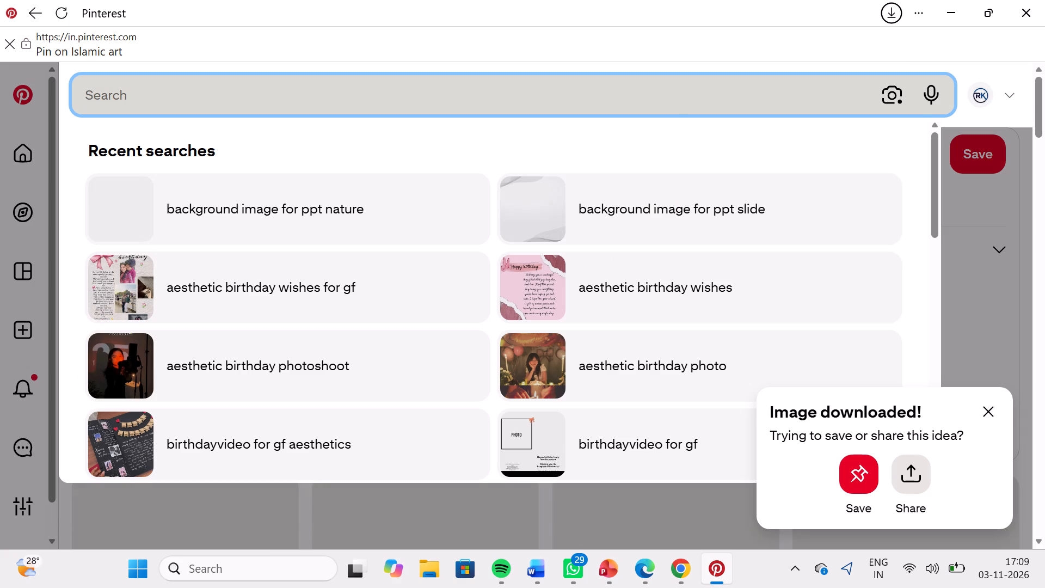
Rerun the recent Pinterest search for "background image for ppt nature".
left_click(656, 95)
left_click(378, 217)
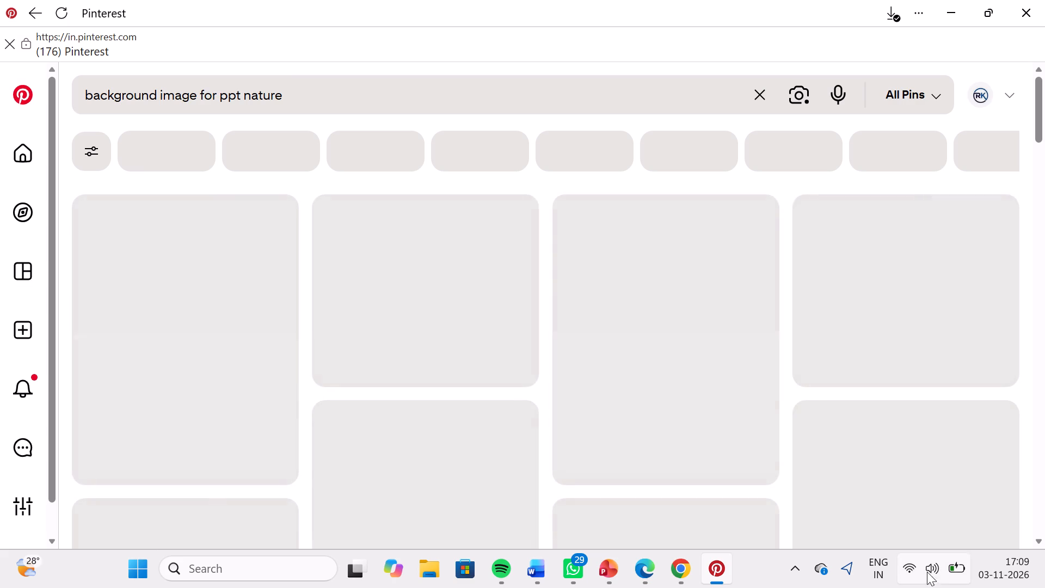
Switch the computer's Wi-Fi connection from realme C55 to the available Airtel network, keeping automatic connection enabled.
left_click(909, 568)
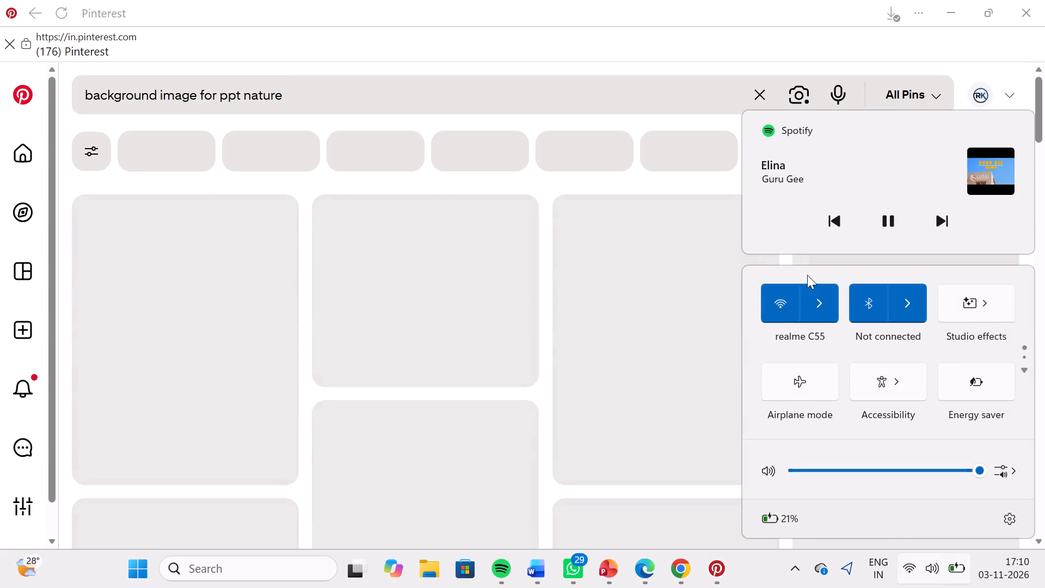
left_click(826, 316)
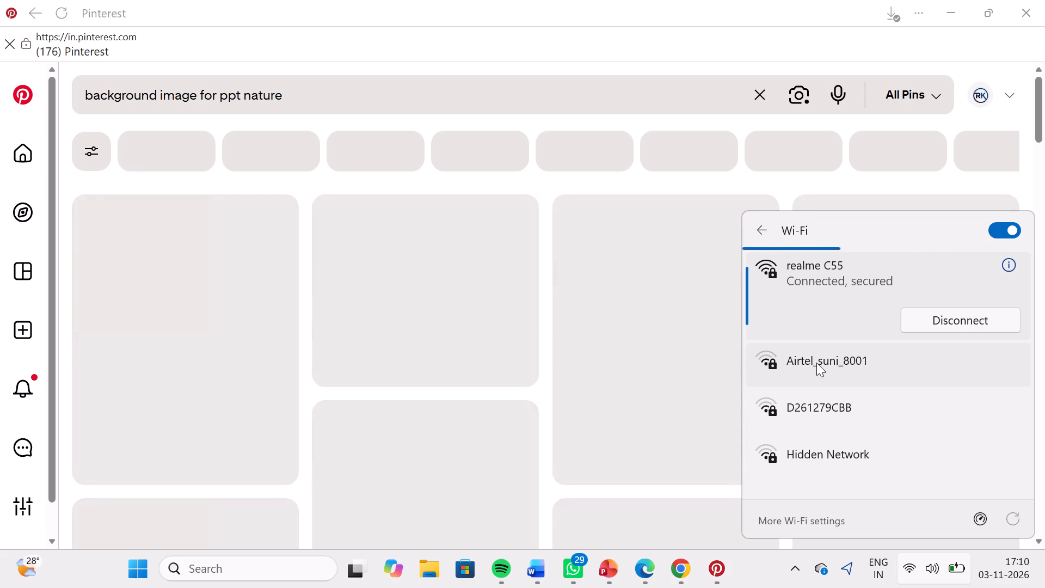
left_click(815, 362)
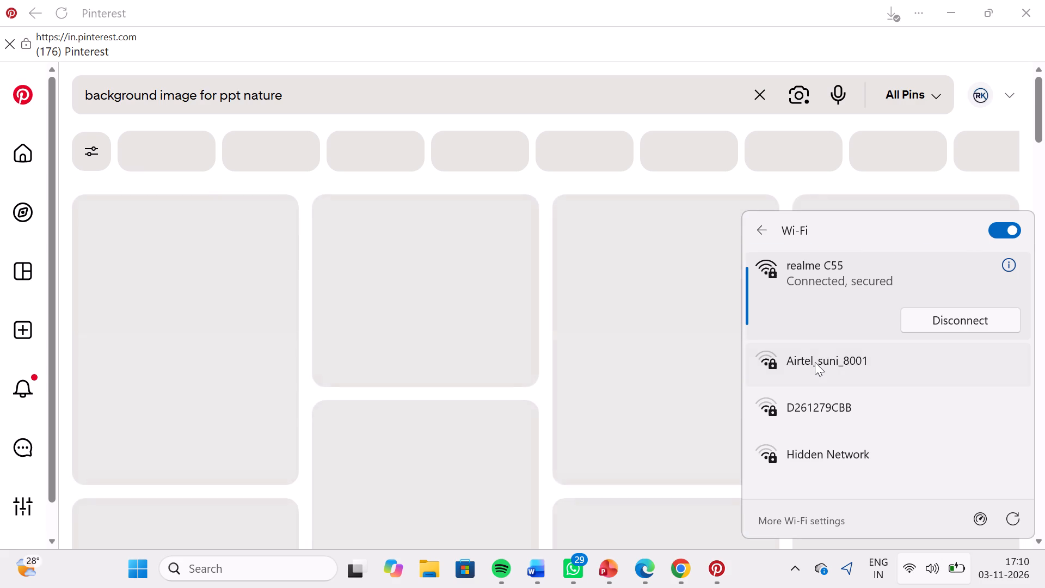
left_click(928, 379)
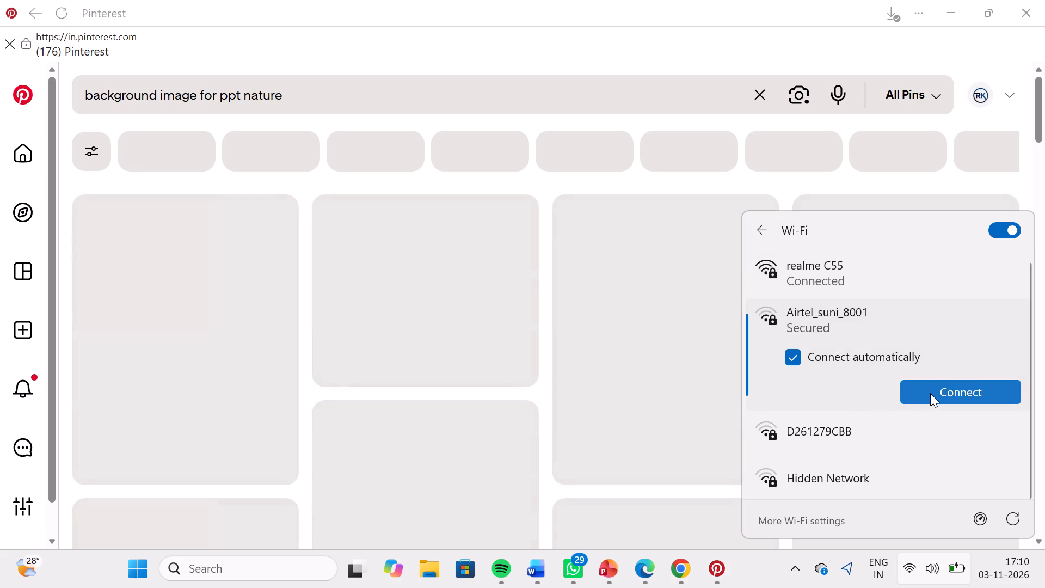
left_click(930, 394)
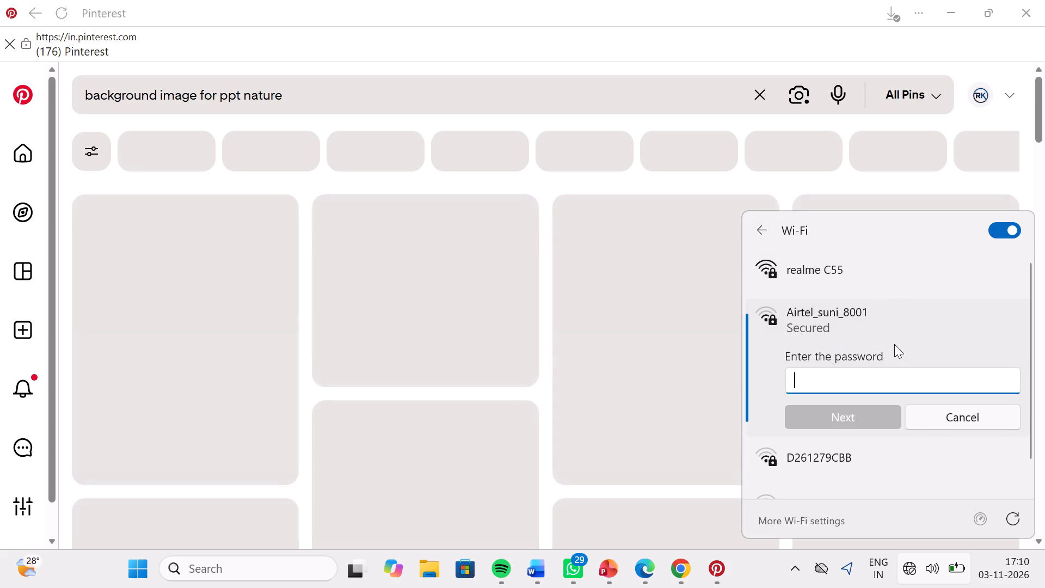
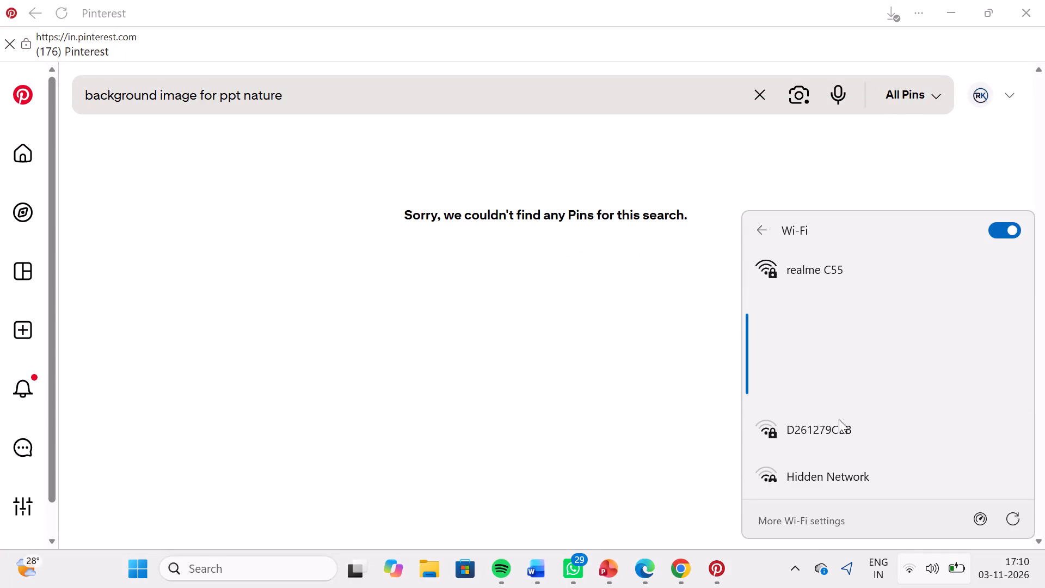
Leave the Wi-Fi network list and rerun the Pinterest search for "background image for ppt nature".
left_click(764, 226)
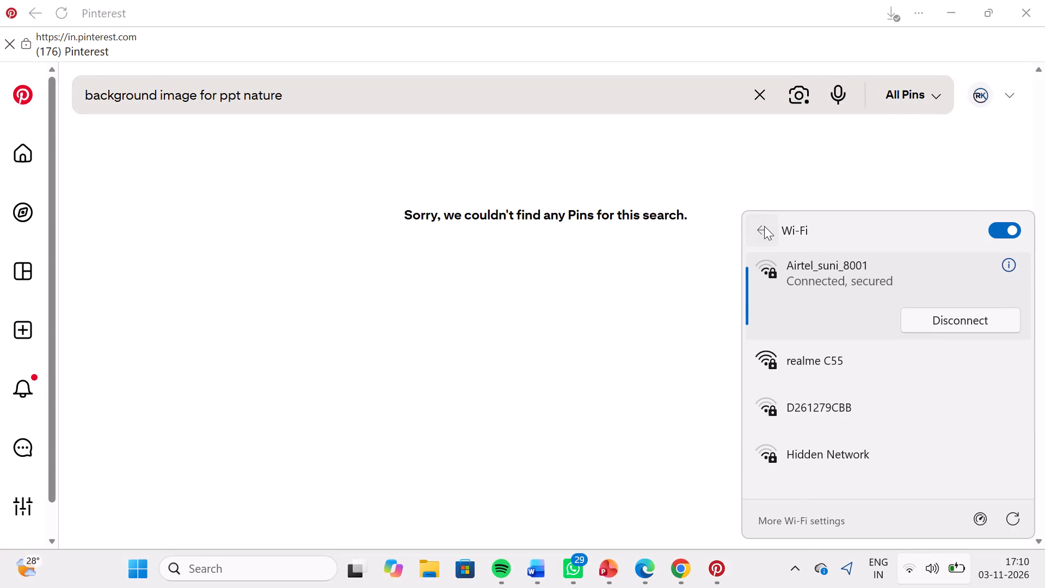
left_click(675, 202)
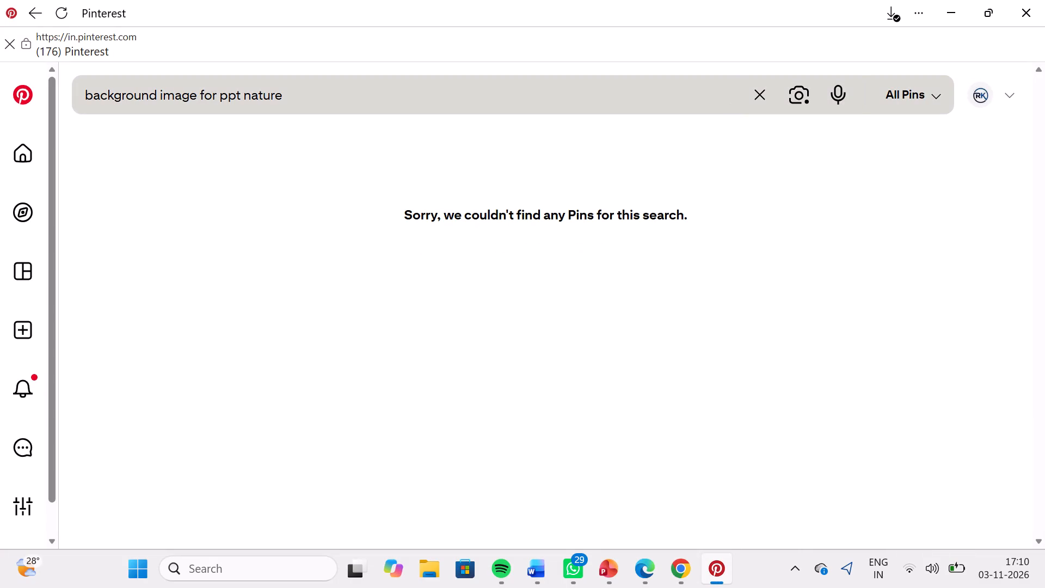
left_click(697, 95)
key("Return")
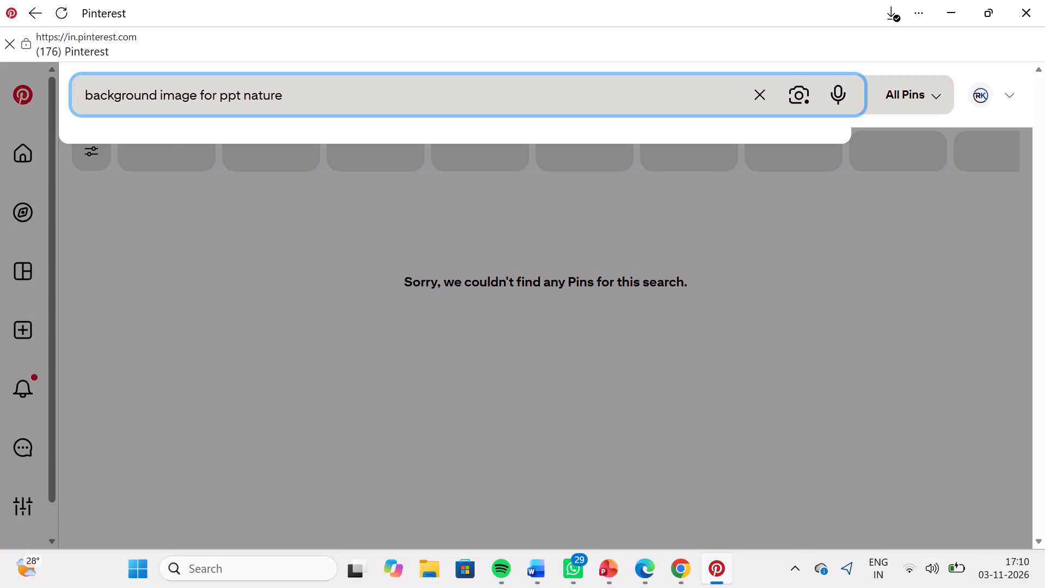
left_click(499, 189)
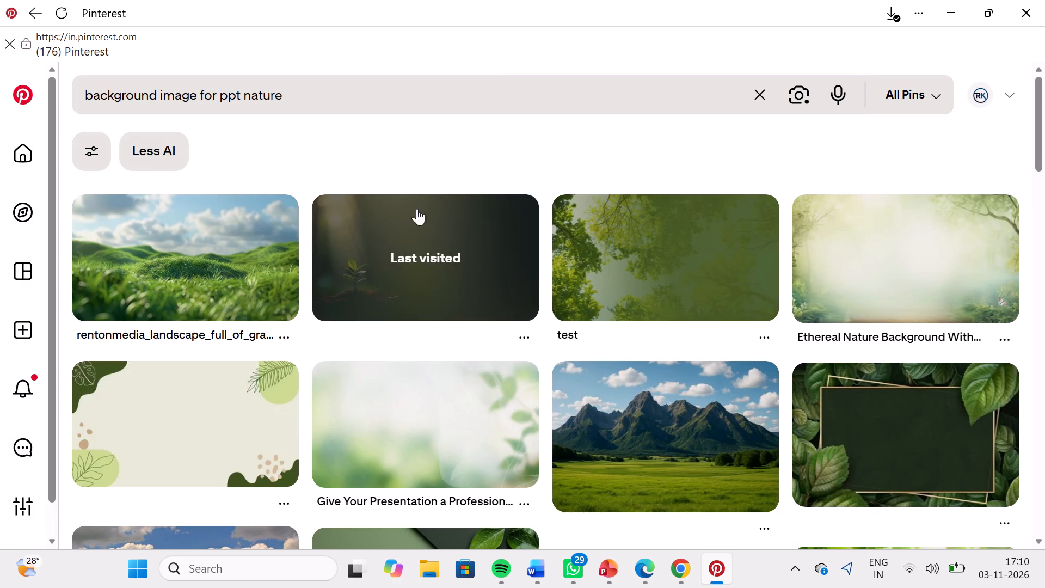
Open the last visited pin of a seedling under sunbeams and look through its related images for another nature background.
left_click(397, 247)
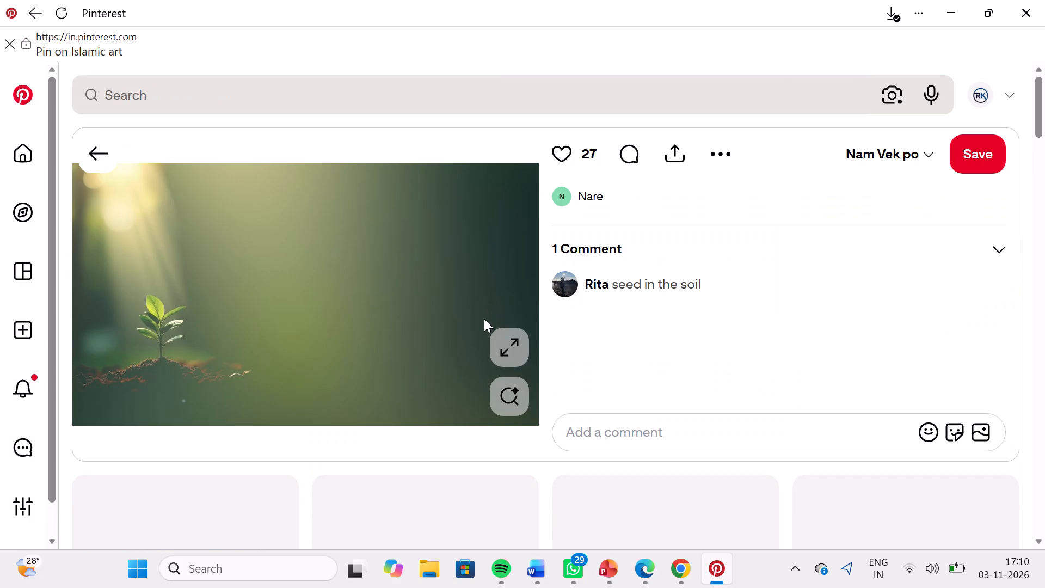
scroll(484, 318, "down", 4)
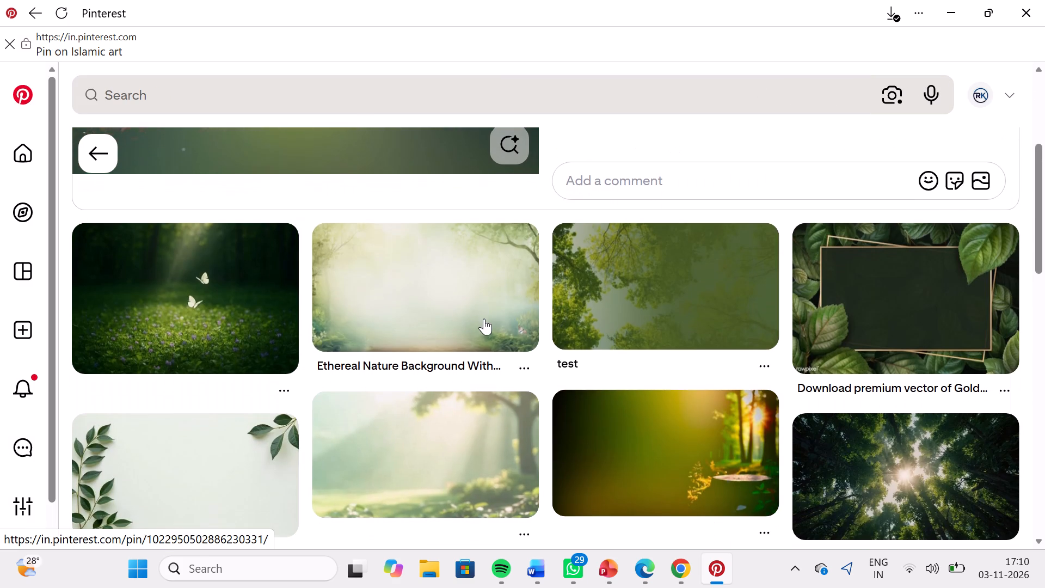
scroll(484, 318, "down", 3)
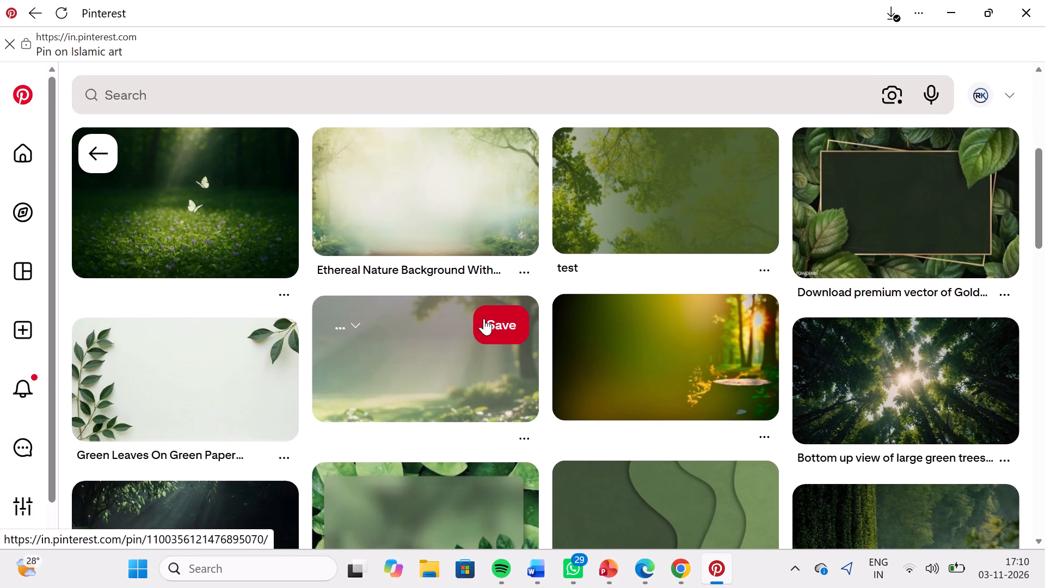
scroll(484, 318, "down", 2)
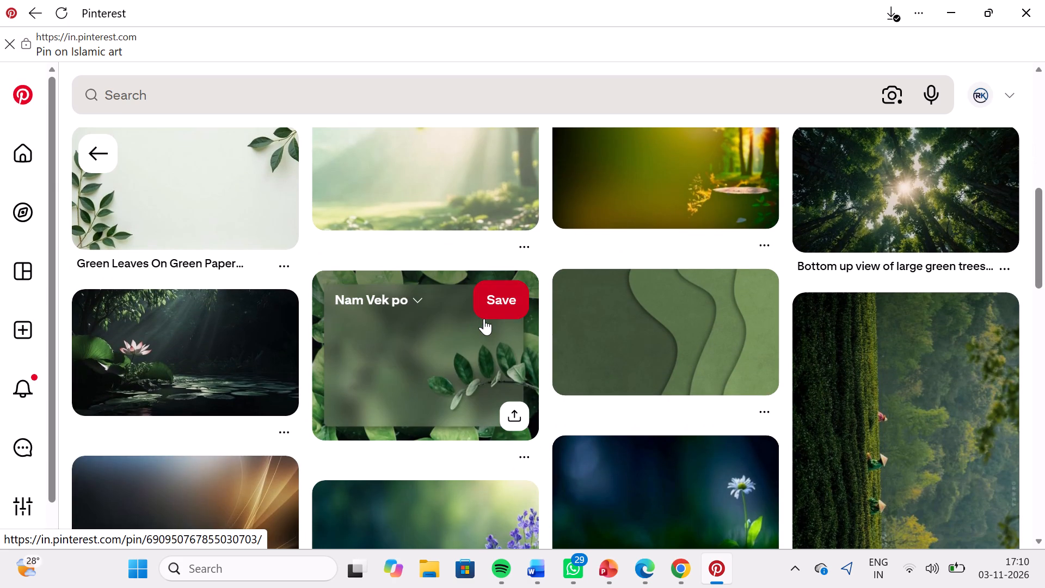
Open the related pin of the sideways tea-field photo with workers in conical hats and download its image.
scroll(484, 318, "down", 2)
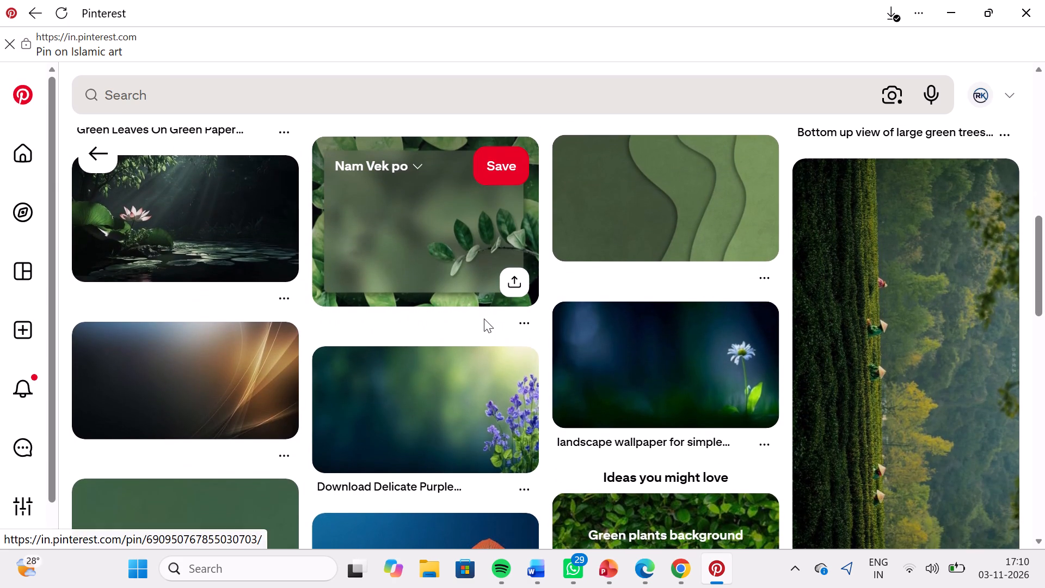
scroll(484, 318, "down", 2)
scroll(484, 318, "up", 1)
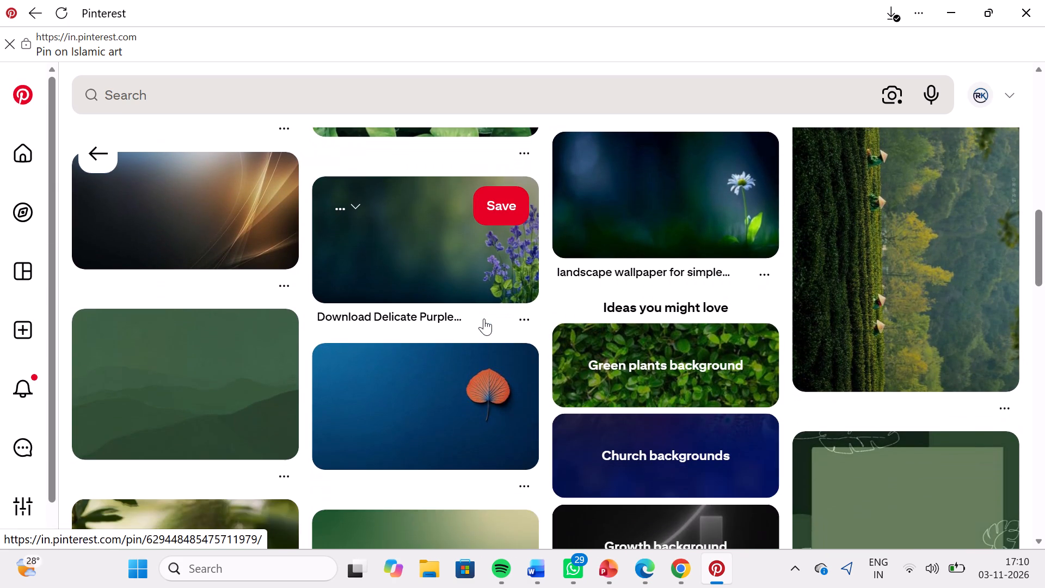
scroll(484, 318, "up", 2)
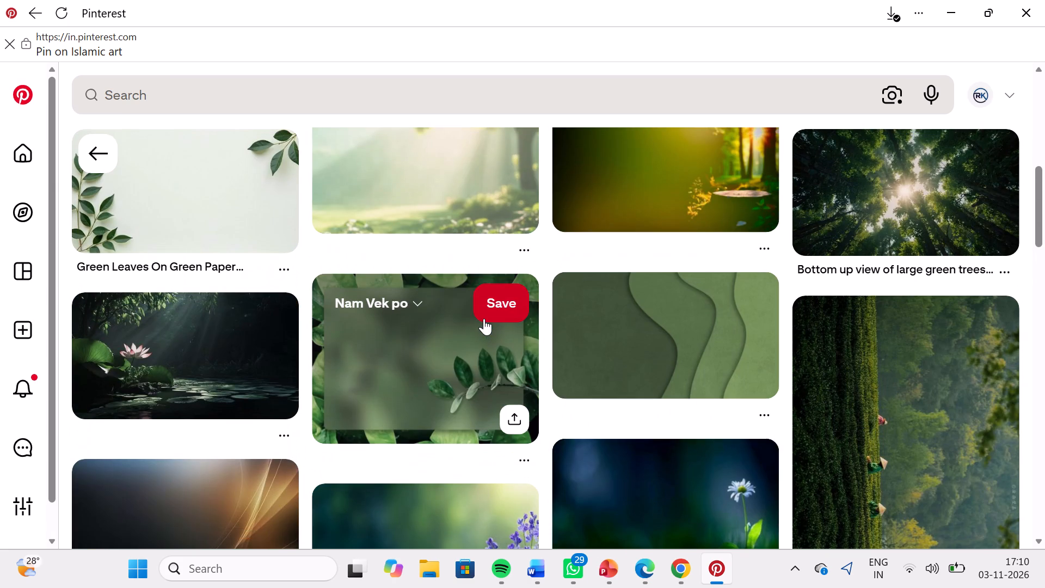
scroll(484, 318, "down", 2)
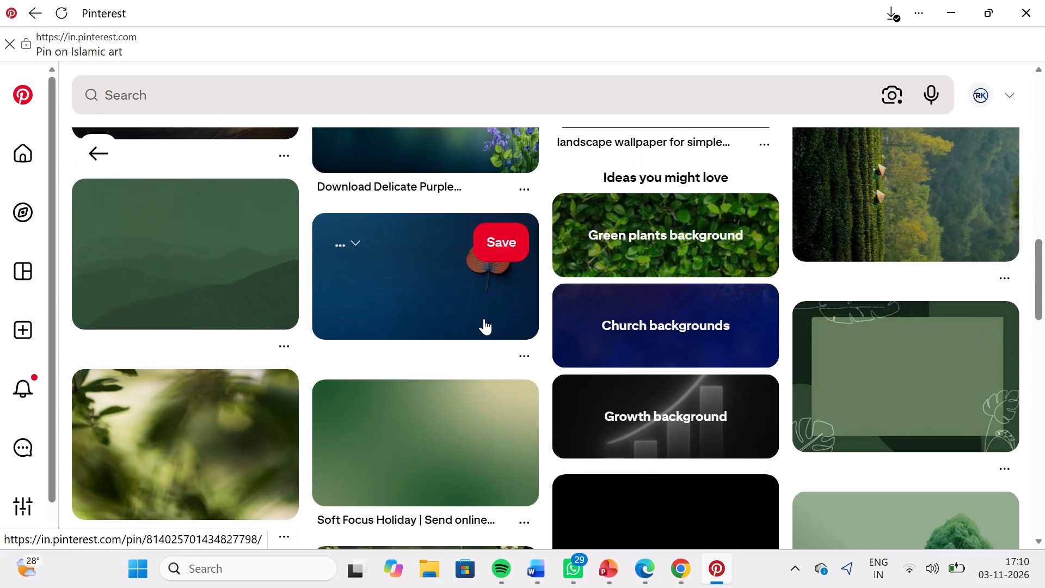
scroll(484, 318, "down", 1)
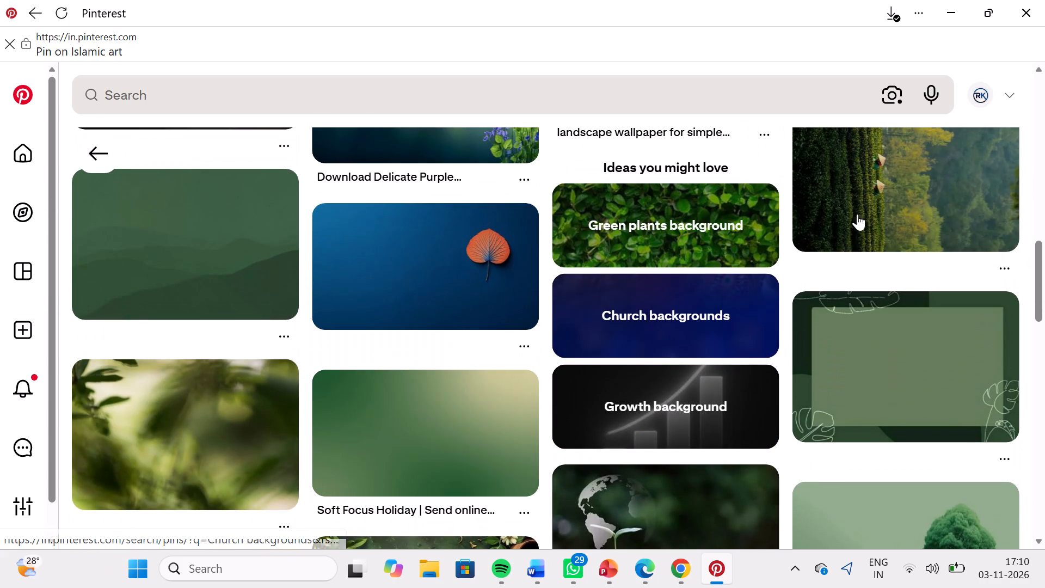
left_click(861, 194)
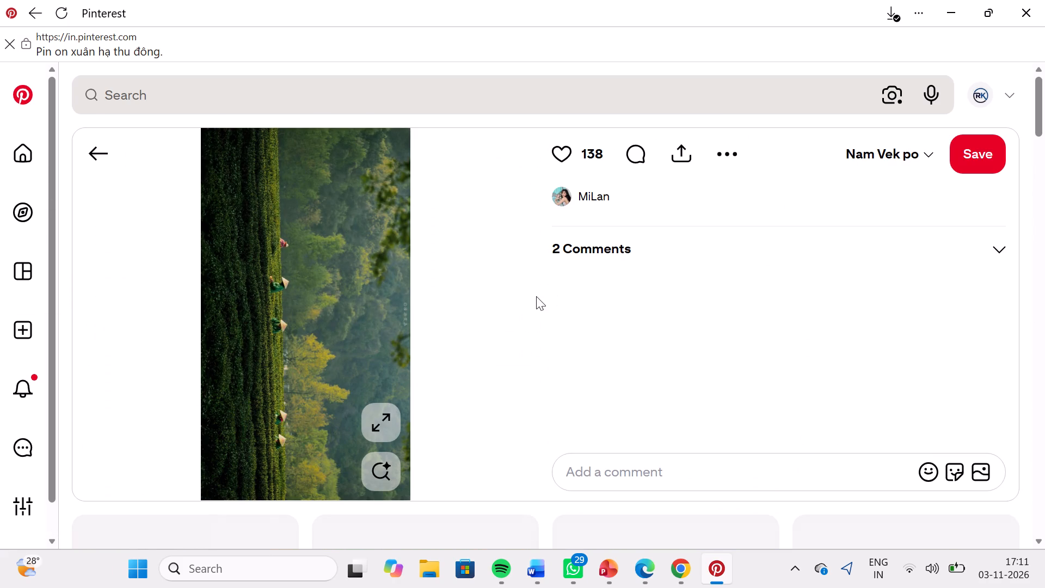
left_click(722, 157)
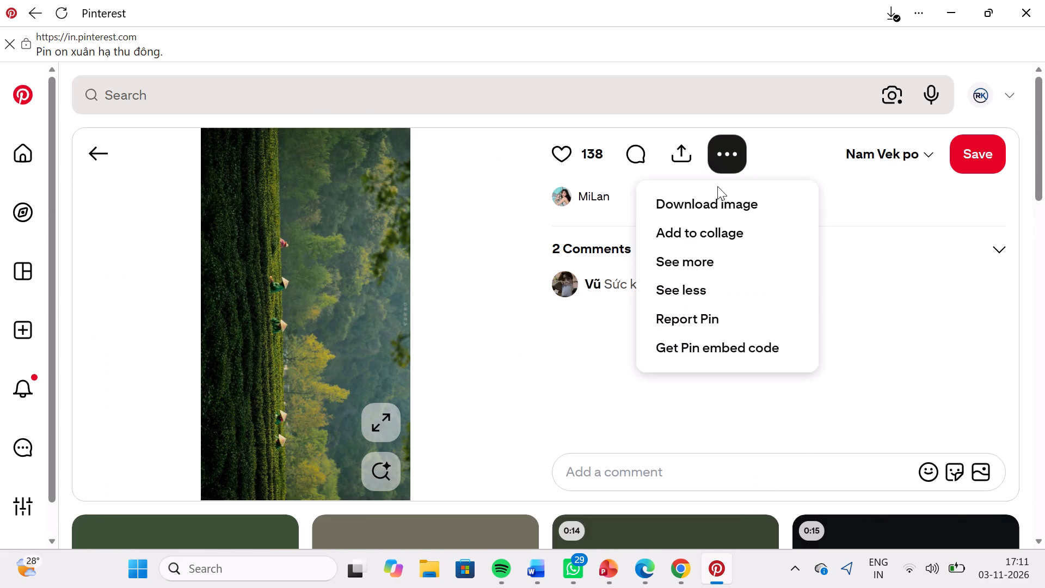
left_click(711, 205)
Open the related landscape-oriented pin of tea pickers in front of a forested hillside and download its image.
scroll(521, 363, "down", 1)
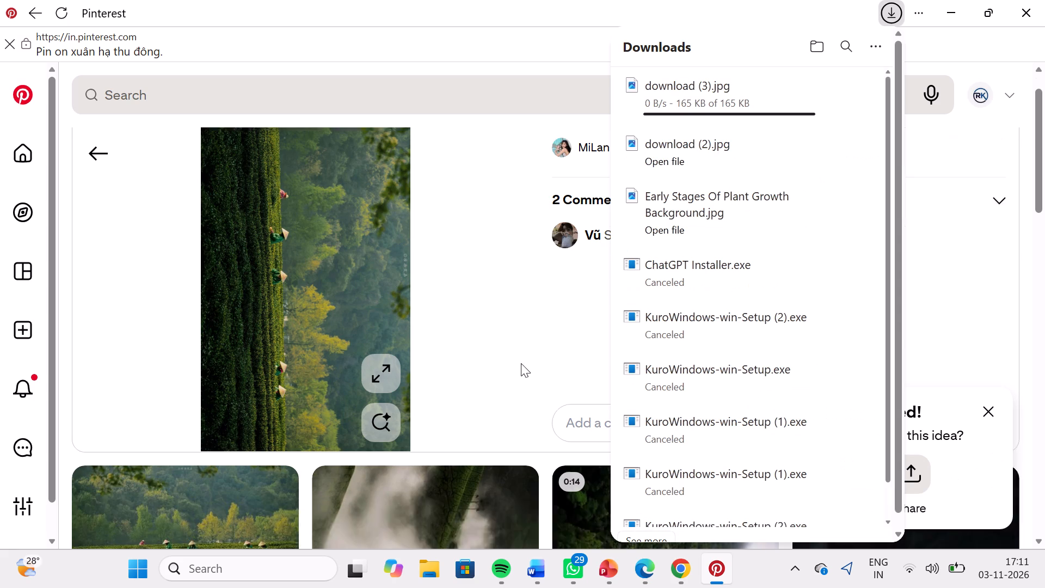
scroll(521, 363, "down", 1)
left_click(496, 132)
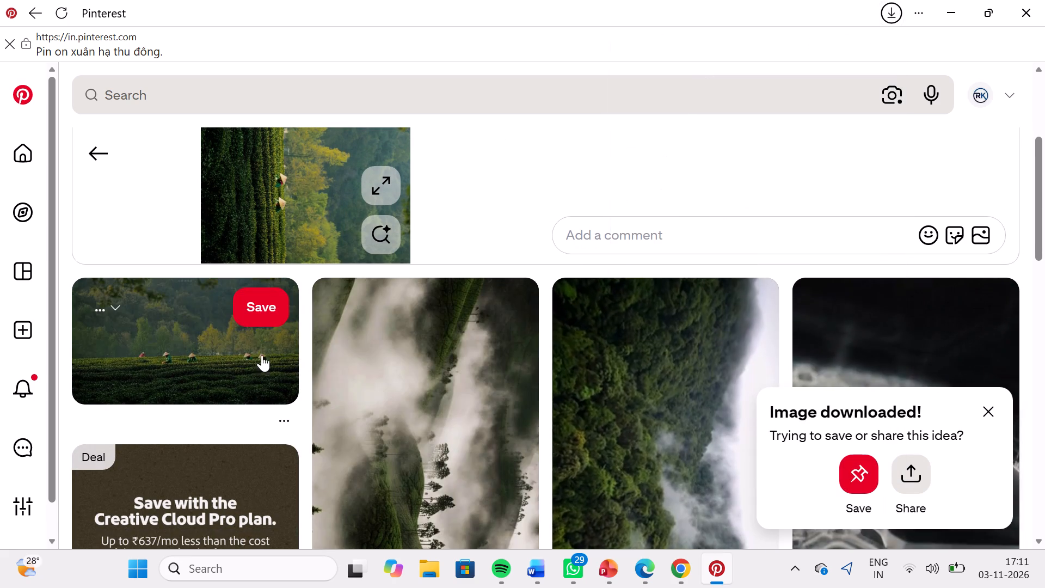
left_click(244, 358)
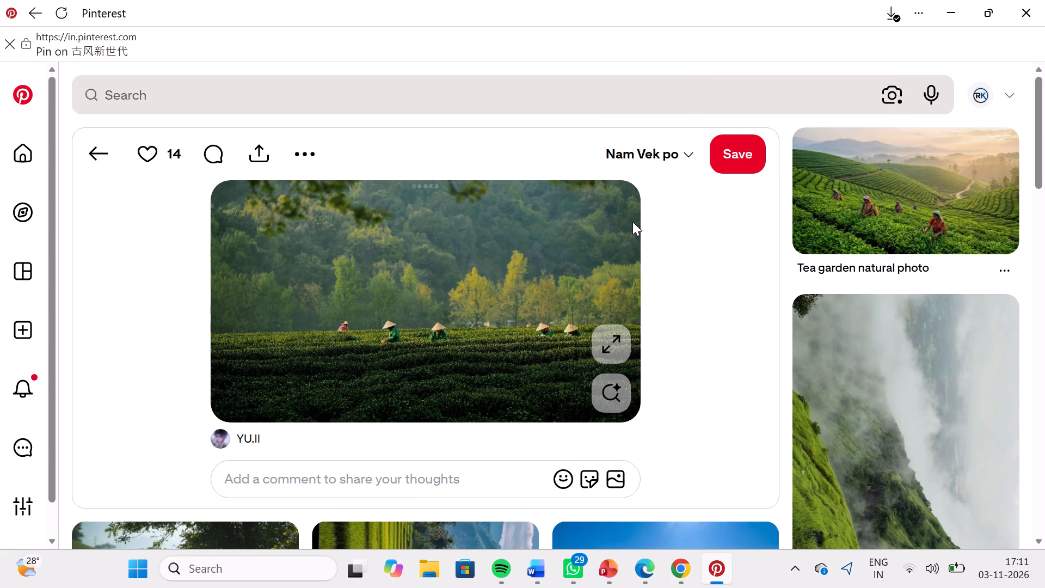
left_click(301, 154)
left_click(294, 198)
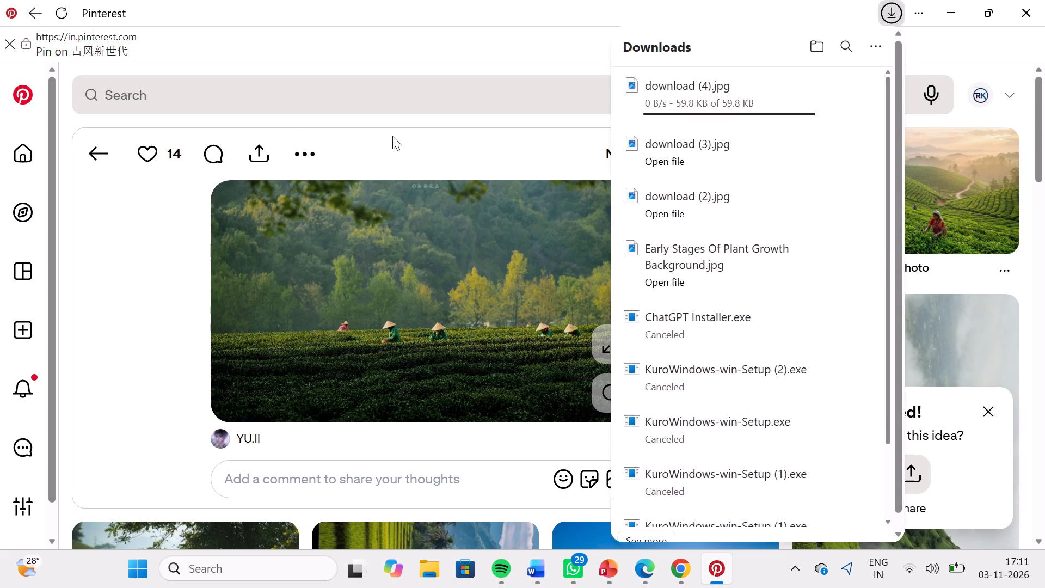
left_click(392, 136)
Look through the related images around the landscape tea-picker pin for further farming or nature backgrounds.
scroll(517, 216, "down", 3)
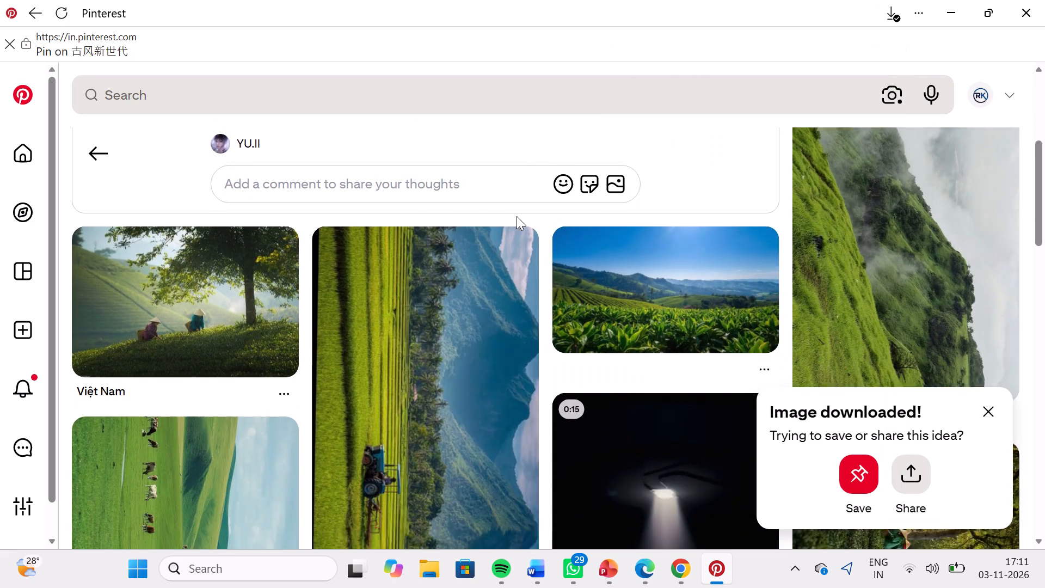
scroll(517, 216, "down", 4)
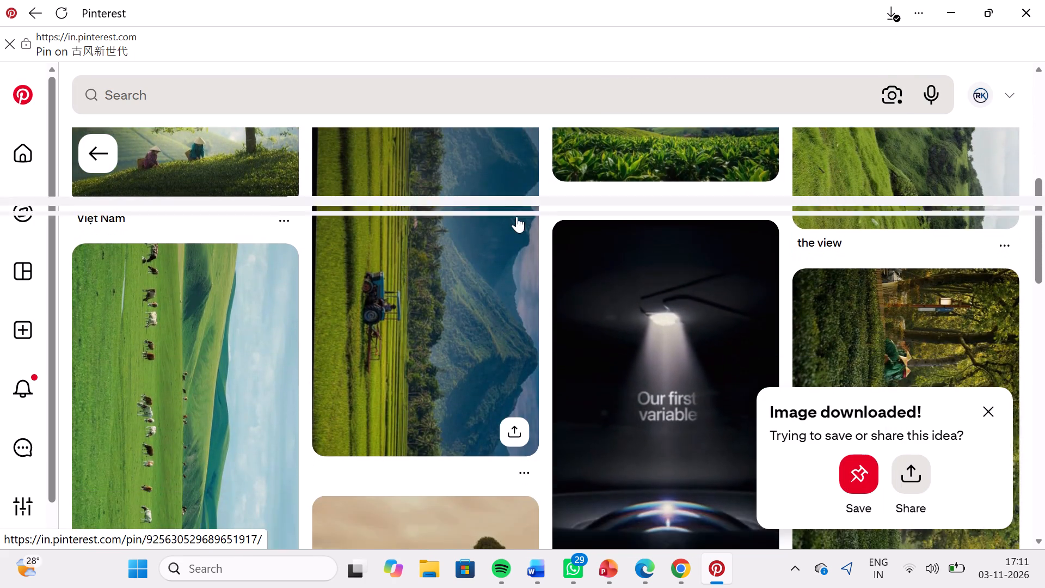
scroll(517, 216, "down", 2)
scroll(517, 216, "up", 1)
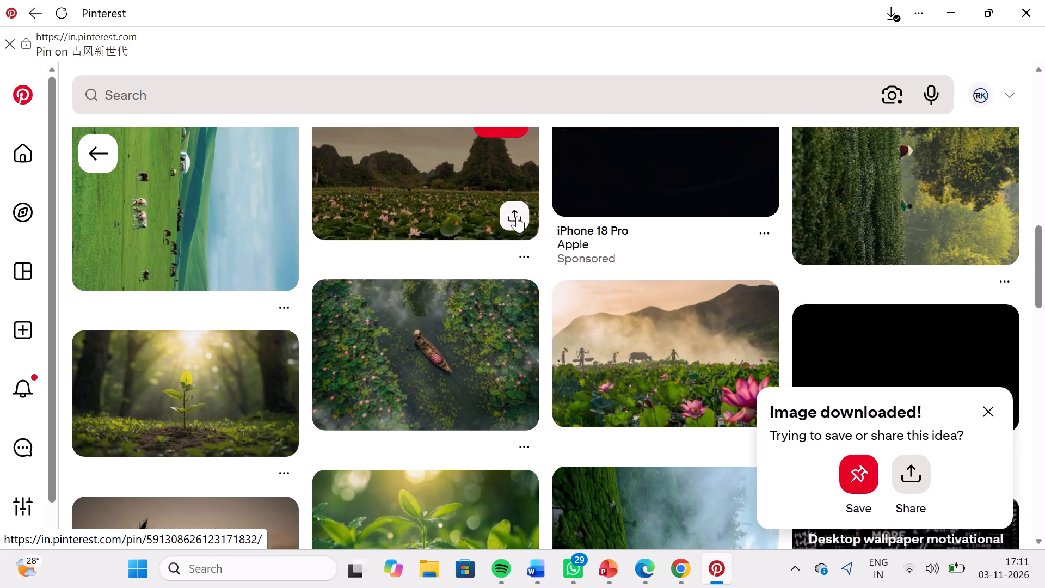
scroll(517, 216, "up", 3)
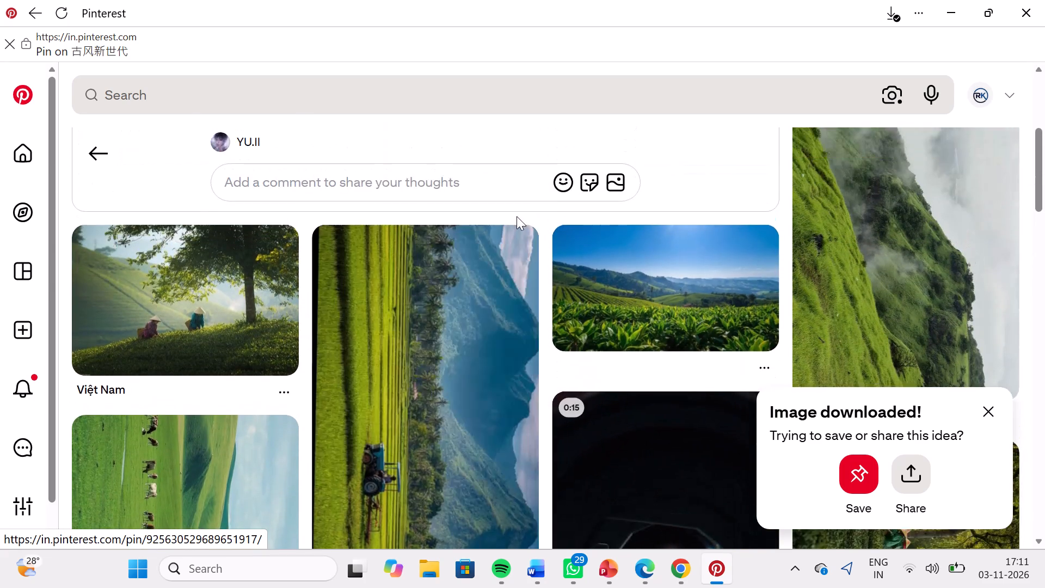
scroll(517, 216, "up", 4)
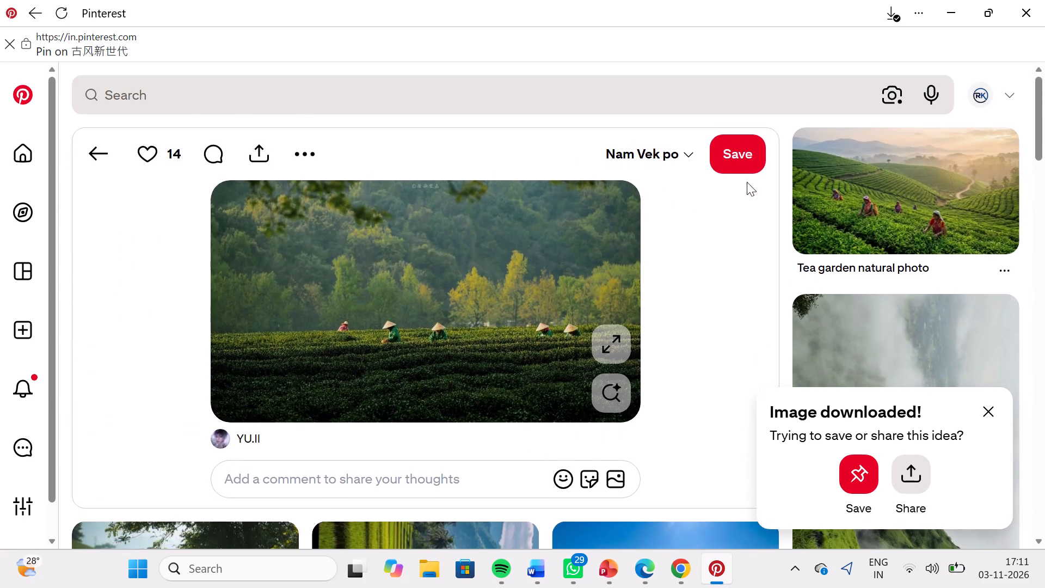
scroll(779, 185, "up", 1)
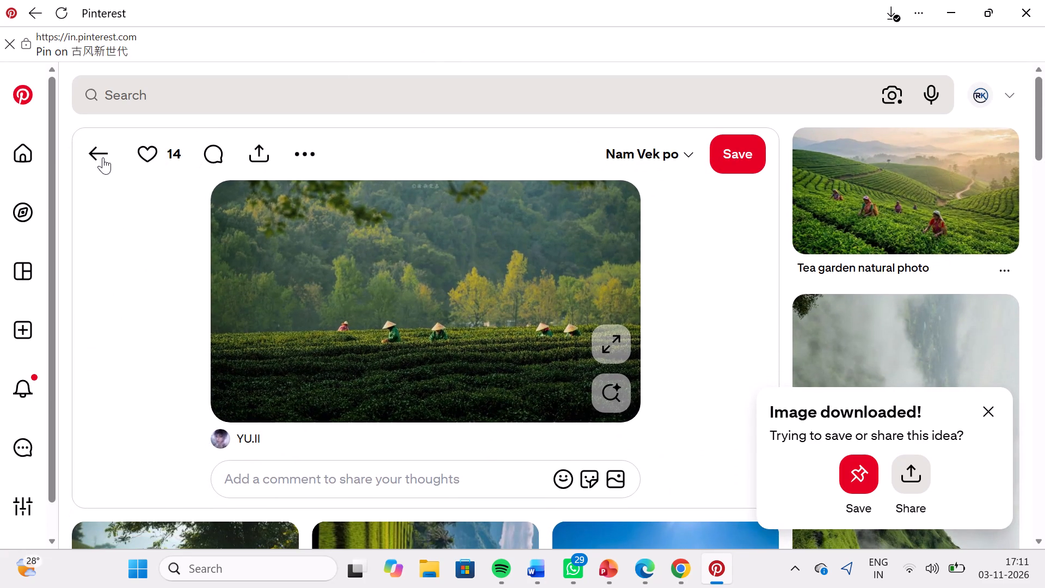
Return to the pin of the small seedling under sunbeams and examine its related images for another background.
left_click(99, 157)
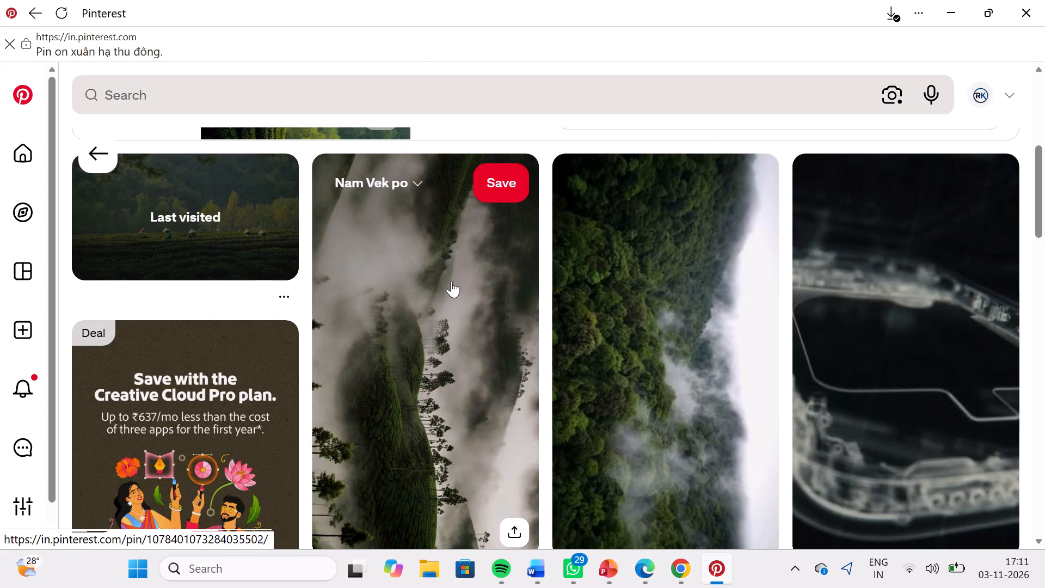
scroll(453, 278, "up", 3)
left_click(104, 148)
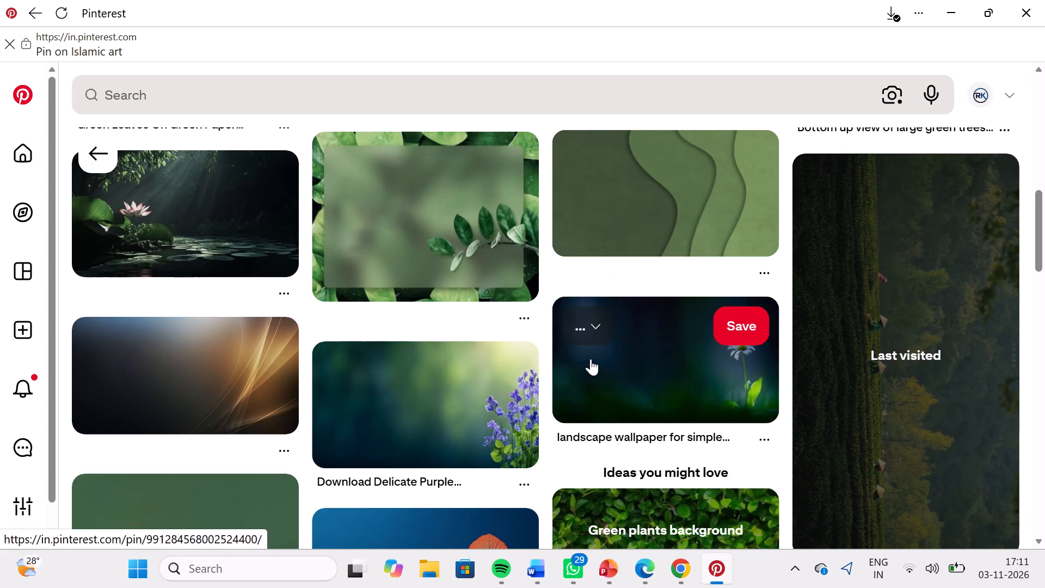
scroll(591, 359, "down", 4)
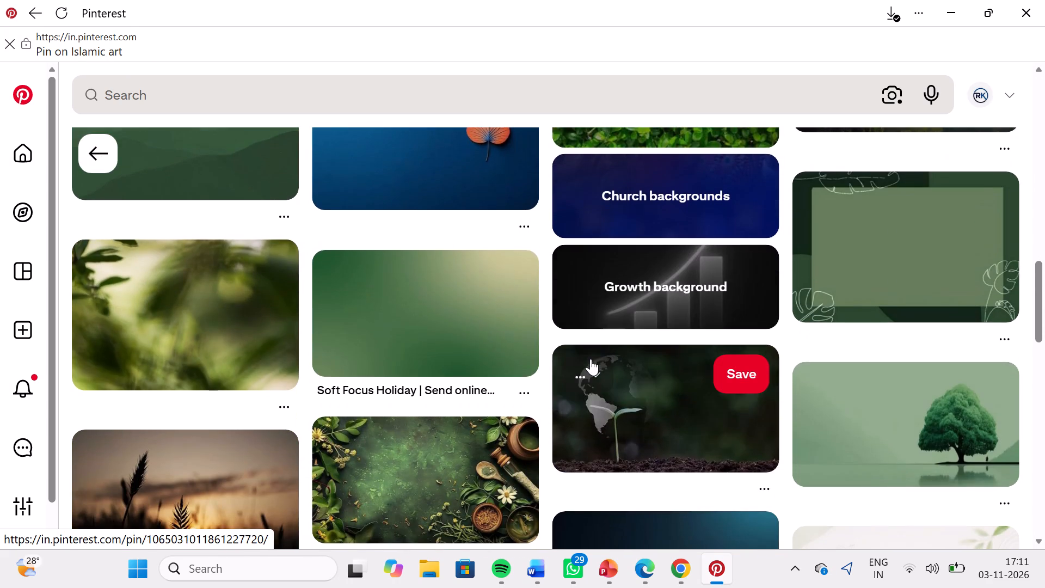
scroll(591, 359, "down", 2)
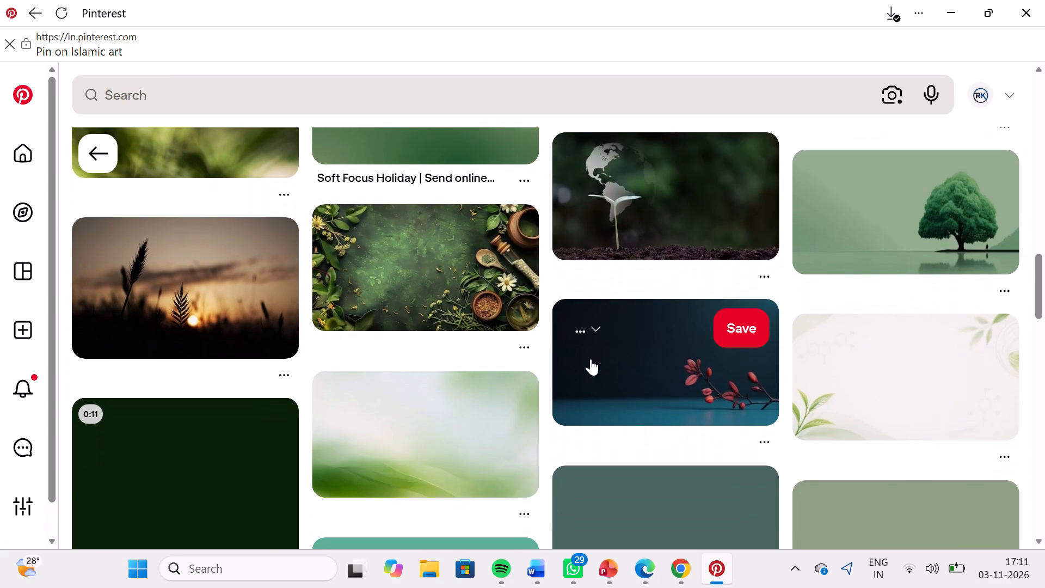
scroll(591, 359, "down", 3)
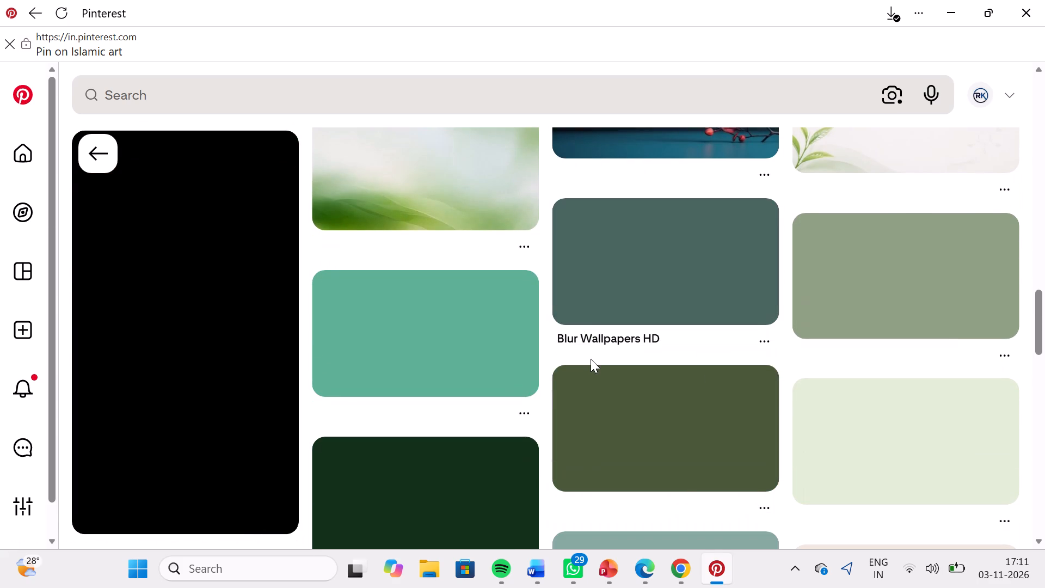
scroll(591, 359, "up", 8)
scroll(591, 359, "down", 1)
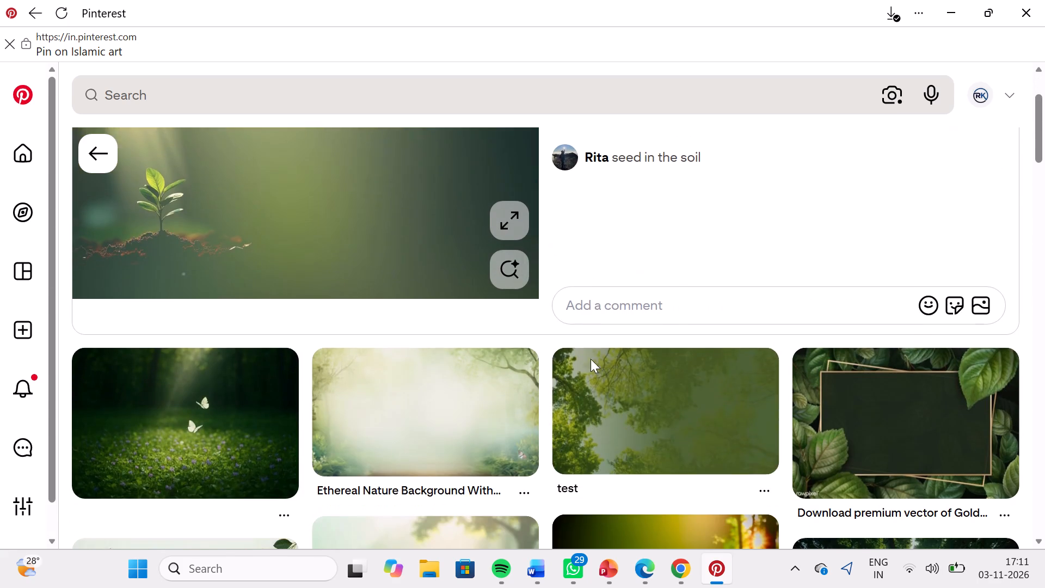
scroll(591, 359, "down", 4)
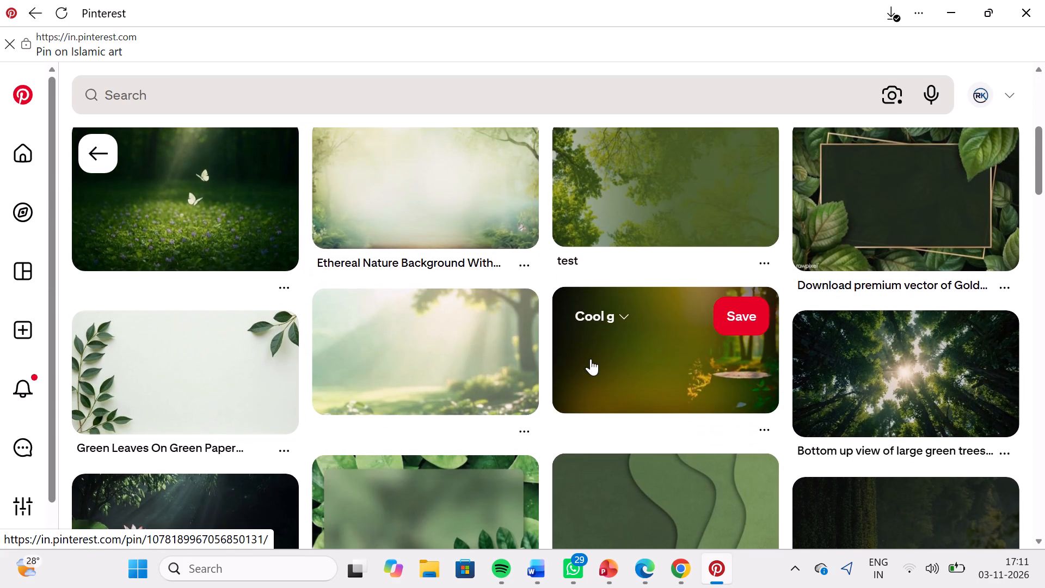
Open the related pin of two white butterflies over a dark green flowering meadow and download its image.
scroll(591, 359, "up", 1)
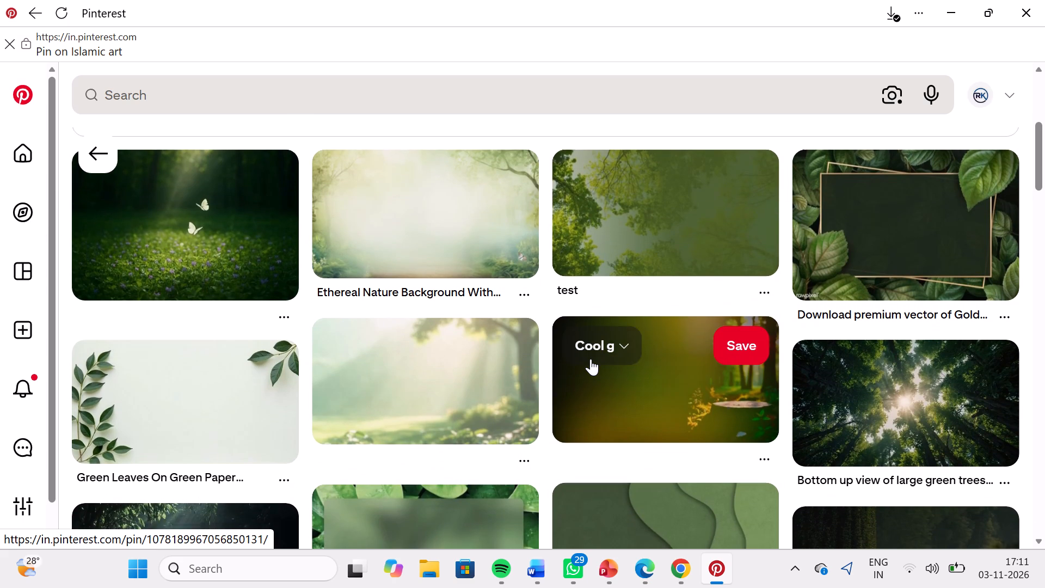
scroll(591, 359, "up", 1)
left_click(224, 261)
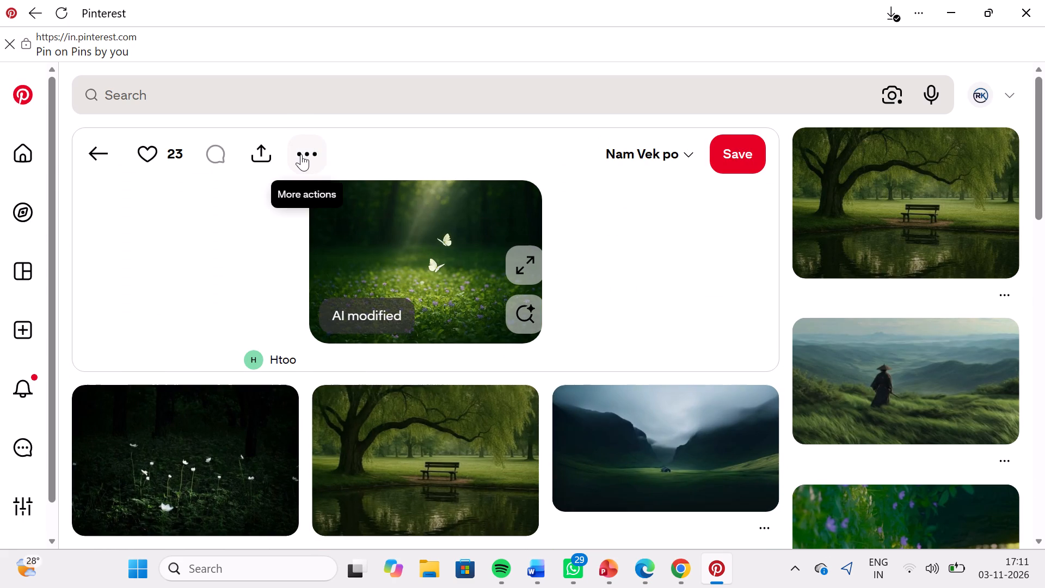
left_click(304, 153)
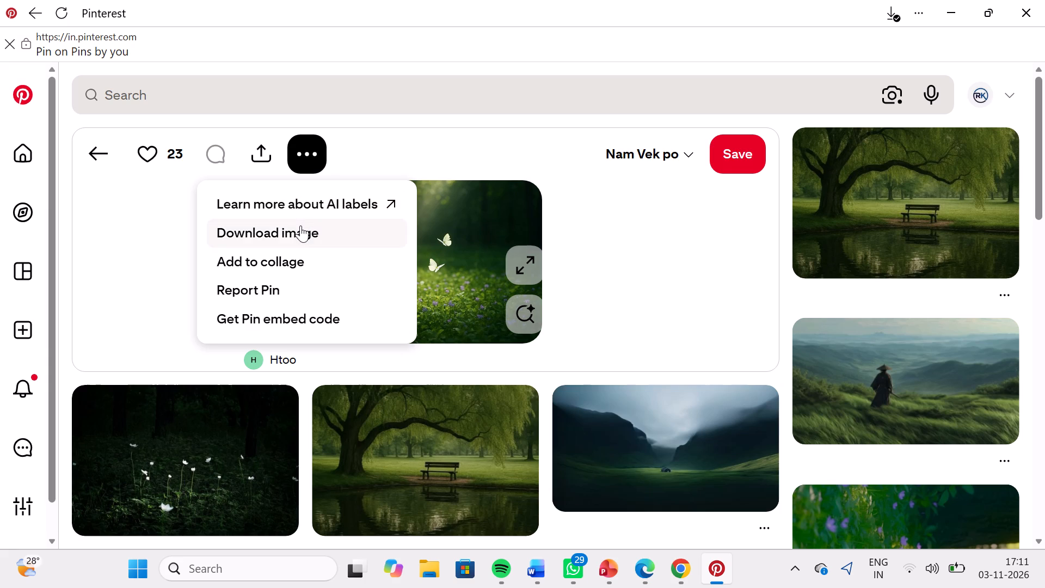
left_click(300, 225)
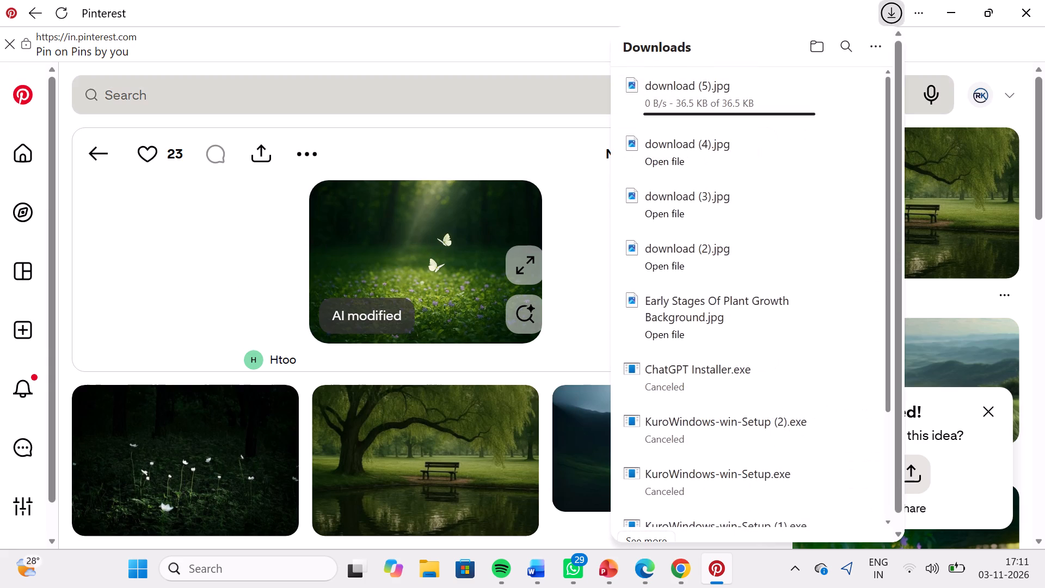
left_click(480, 108)
Repeat the recent search "background image for ppt nature" and look through the results for a suitable slide background.
left_click(522, 34)
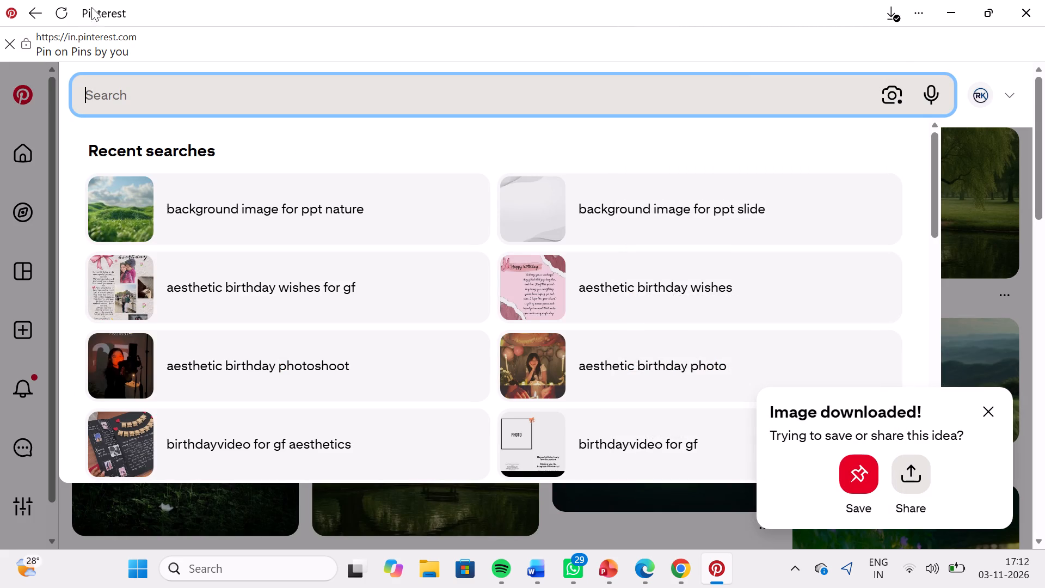
left_click(35, 14)
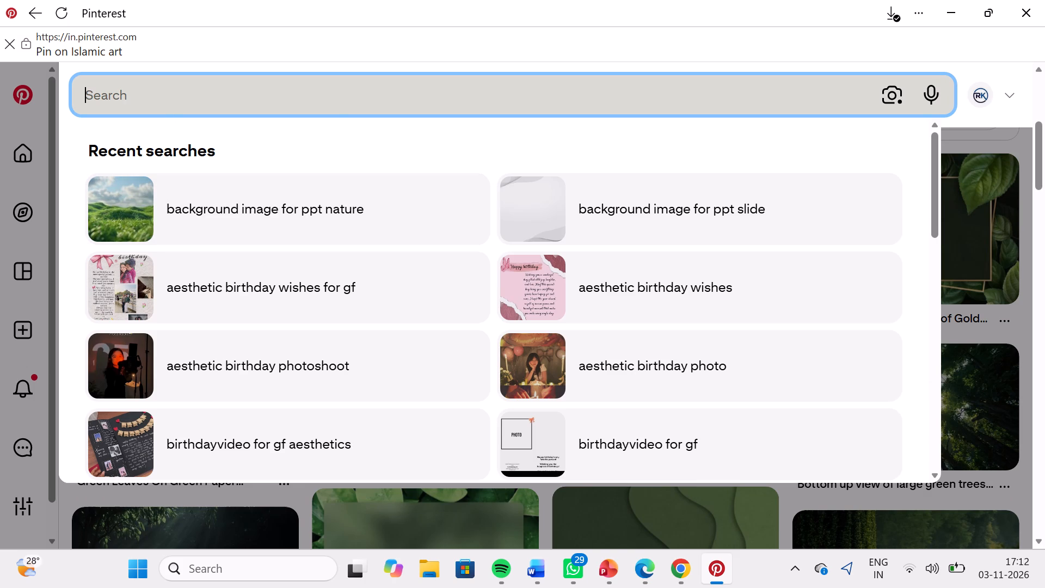
left_click(328, 190)
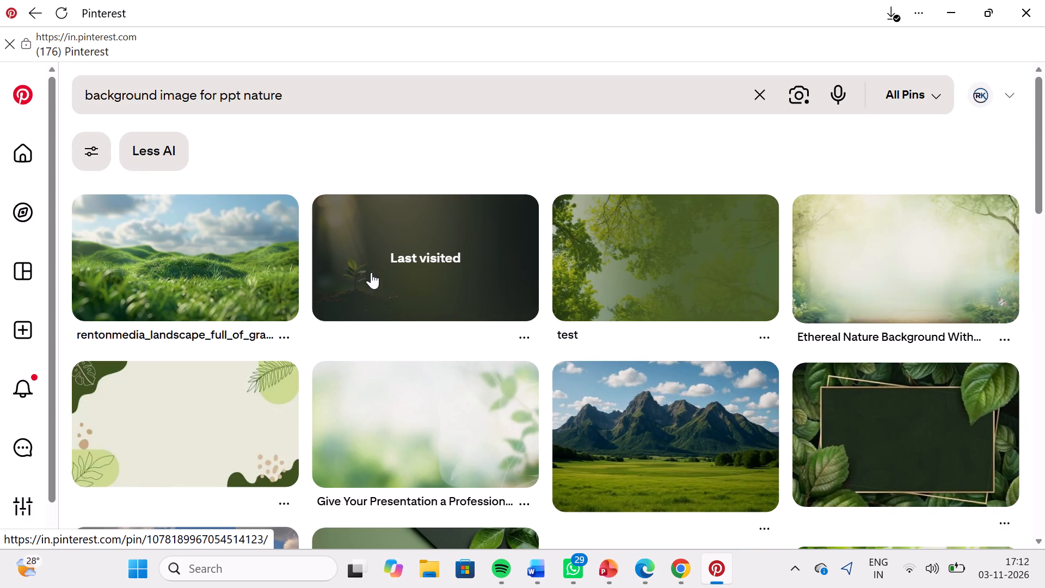
scroll(596, 335, "down", 4)
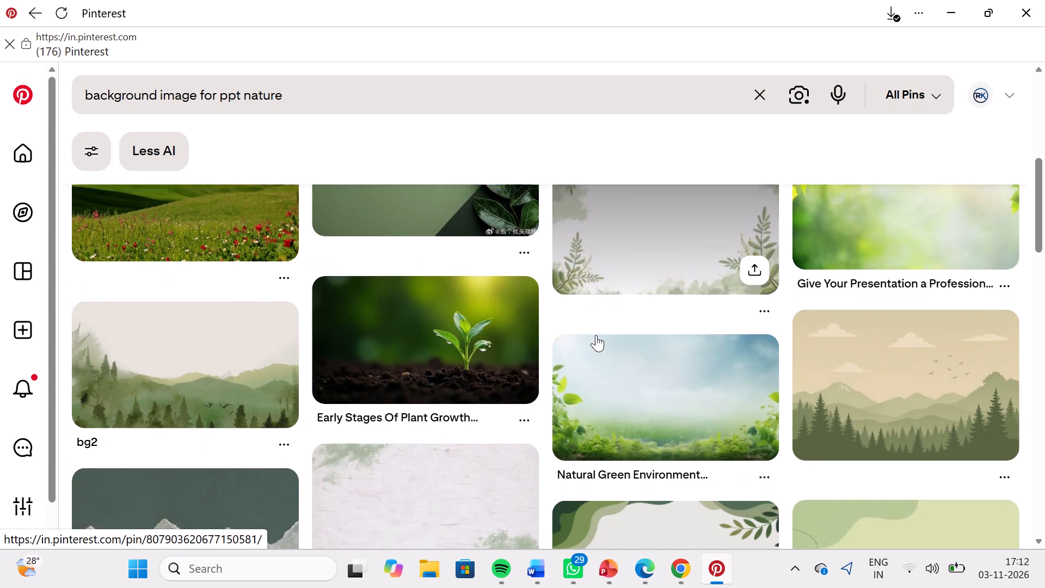
scroll(596, 335, "down", 4)
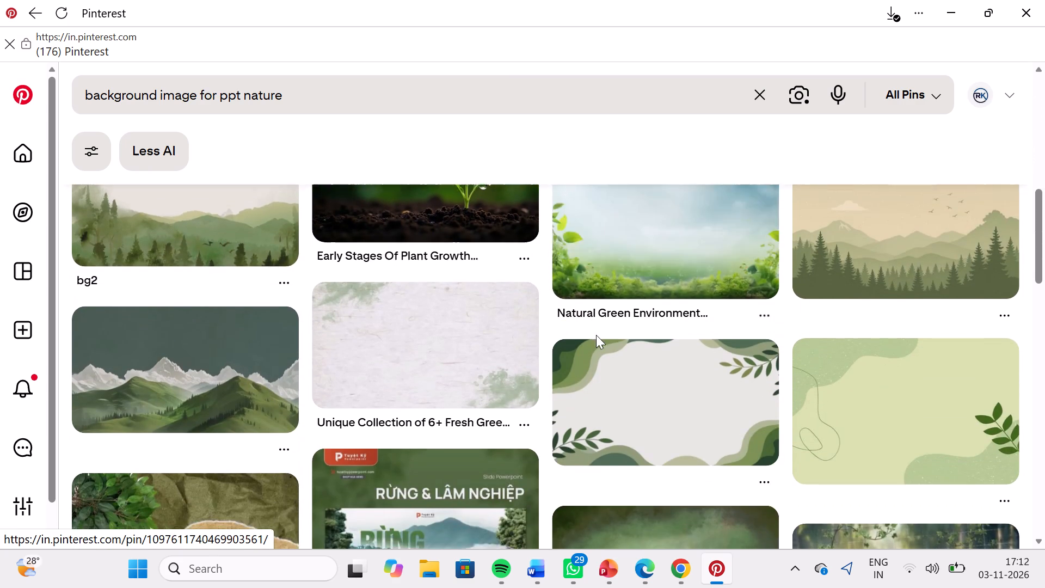
scroll(596, 335, "down", 2)
scroll(596, 335, "up", 3)
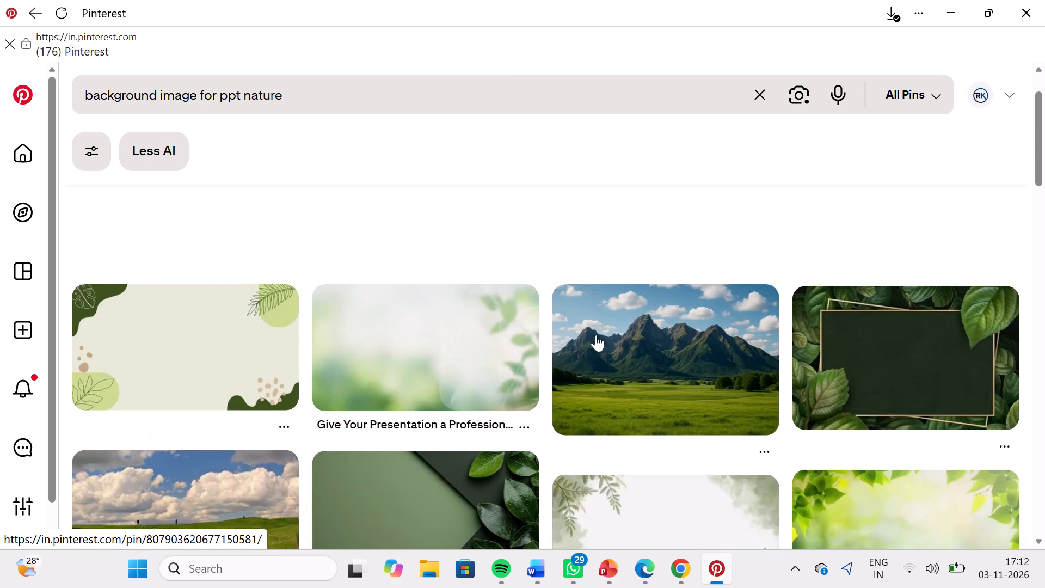
scroll(596, 335, "down", 2)
scroll(596, 335, "up", 1)
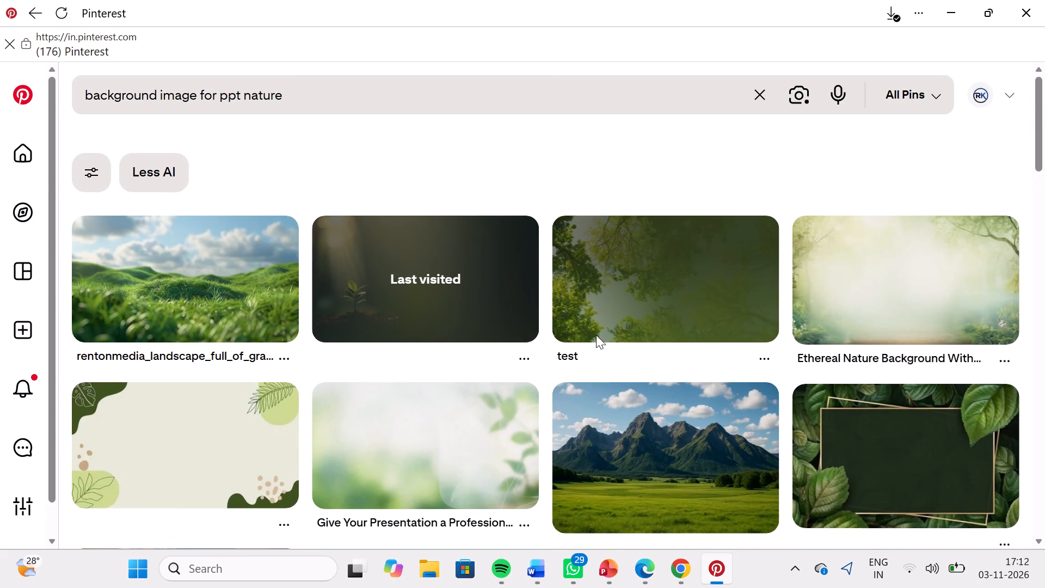
Open the pin of grassy green hills under a cloudy sky and examine its related images for a slide background.
scroll(596, 335, "up", 1)
left_click(205, 267)
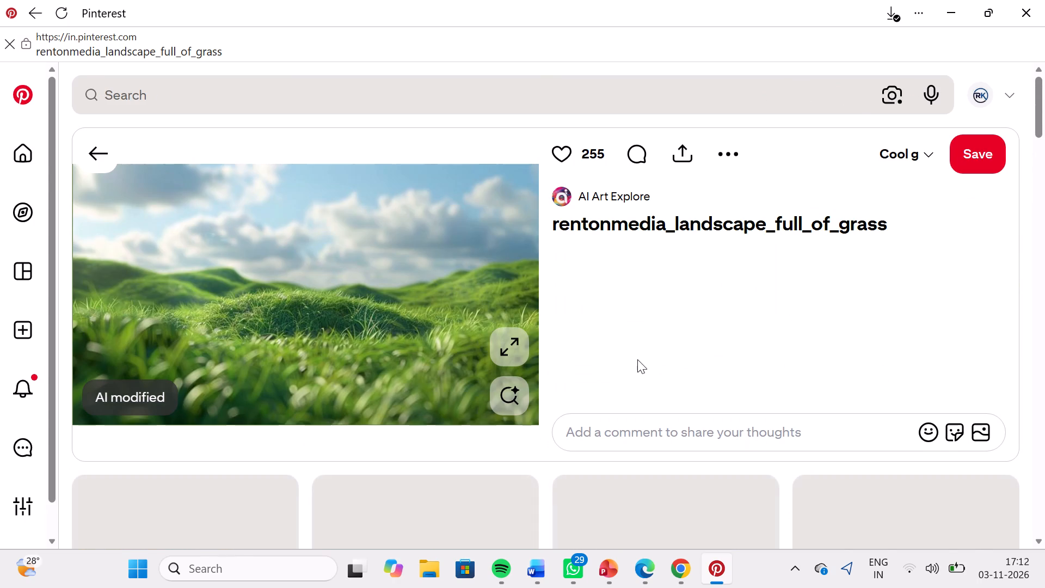
scroll(637, 359, "down", 2)
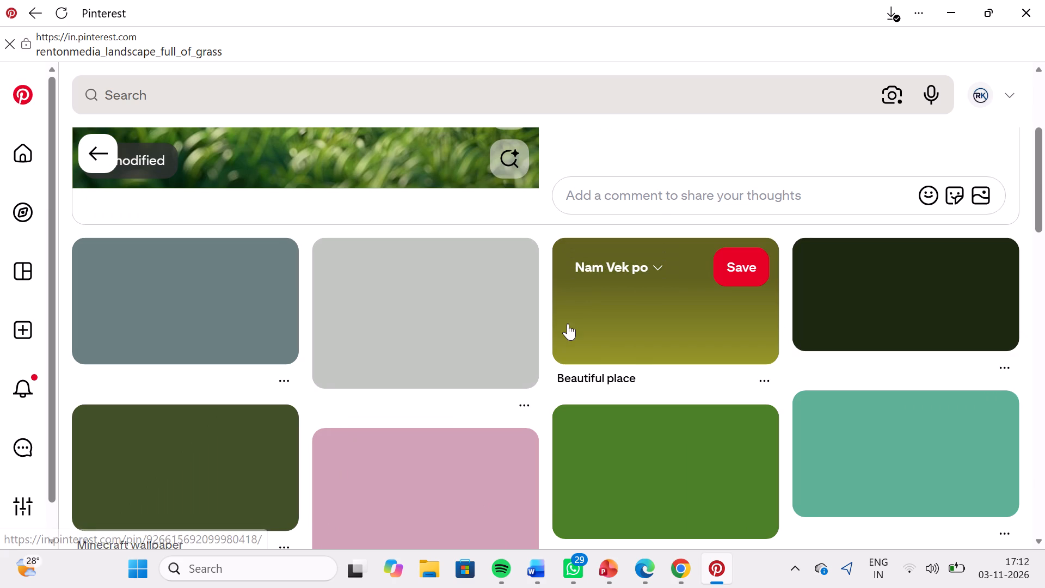
scroll(568, 323, "up", 1)
scroll(568, 323, "down", 1)
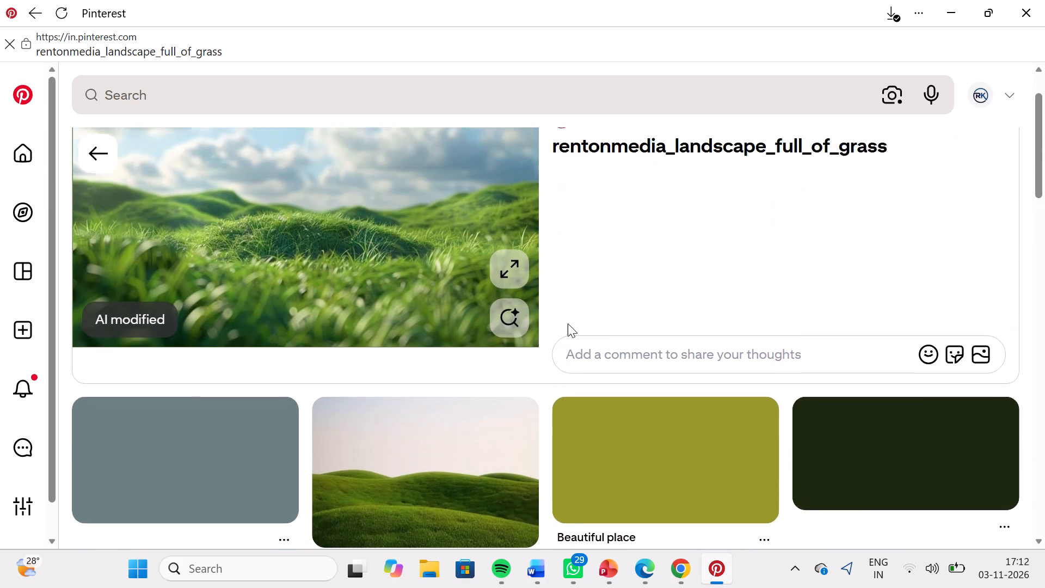
scroll(568, 323, "down", 3)
scroll(568, 323, "up", 1)
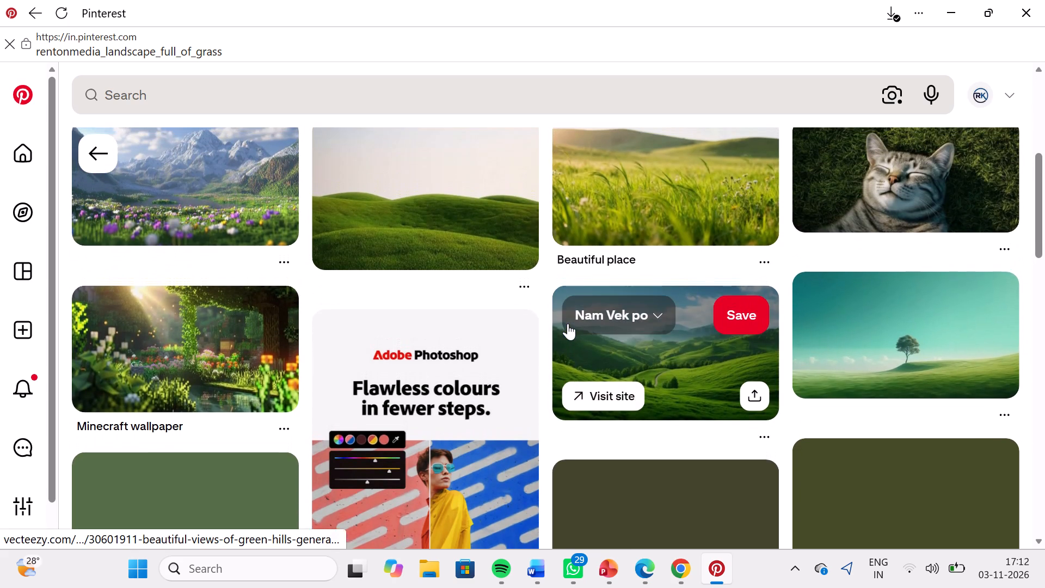
scroll(568, 323, "up", 1)
scroll(568, 323, "down", 1)
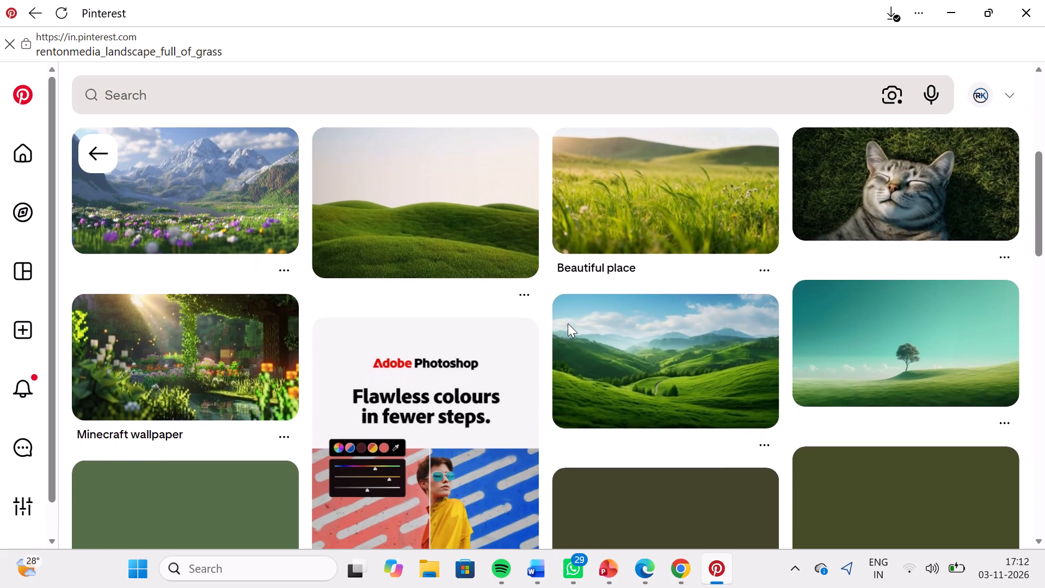
scroll(568, 323, "down", 4)
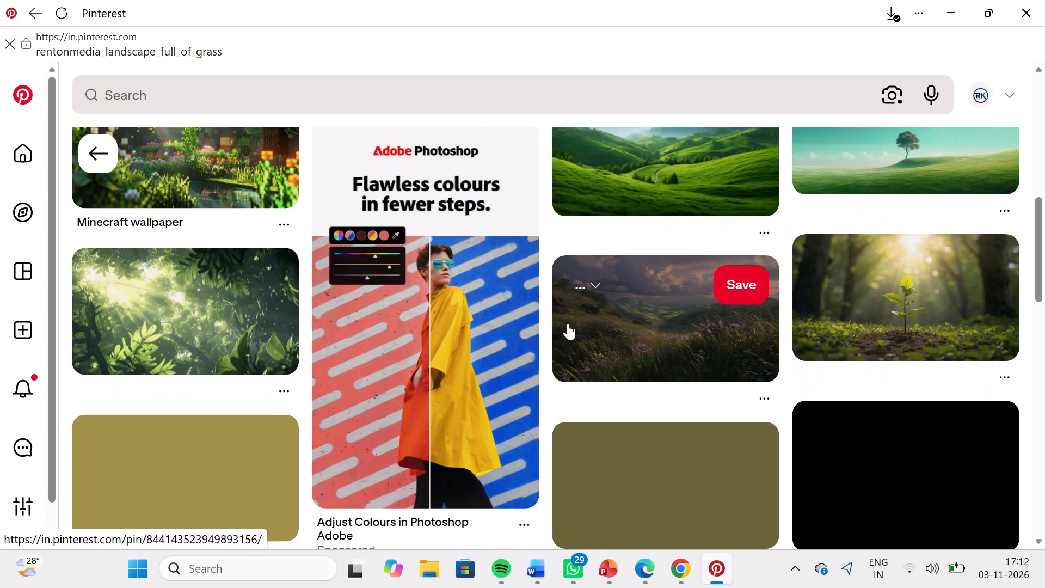
scroll(568, 323, "down", 2)
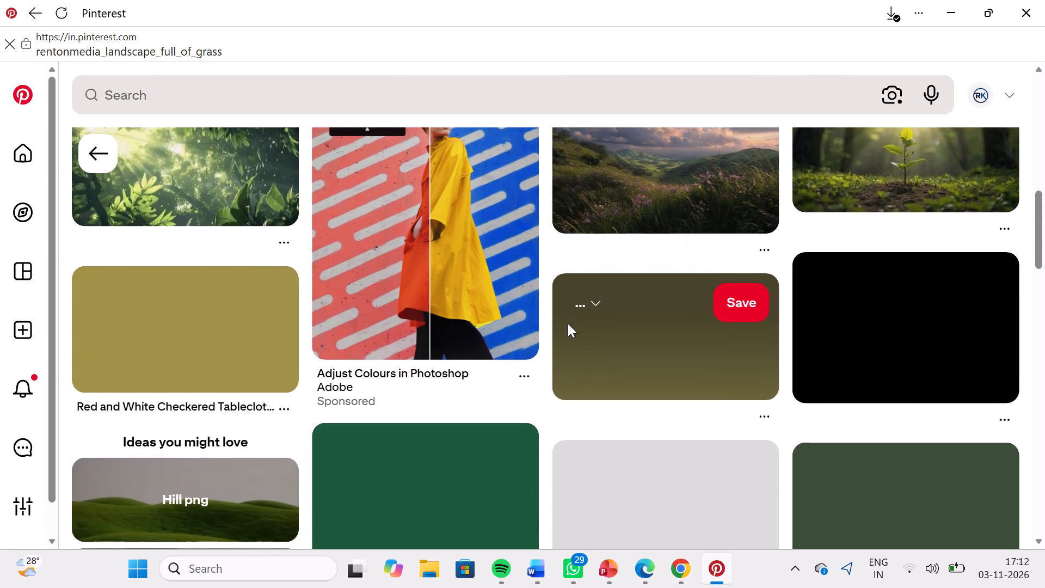
scroll(568, 323, "down", 2)
scroll(568, 323, "up", 1)
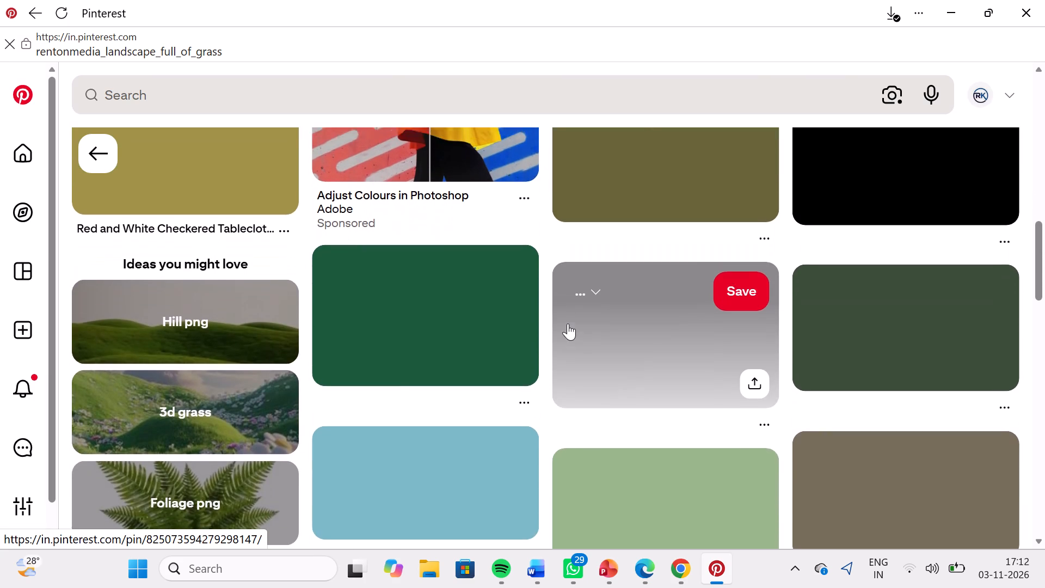
scroll(568, 323, "up", 2)
scroll(500, 268, "up", 3)
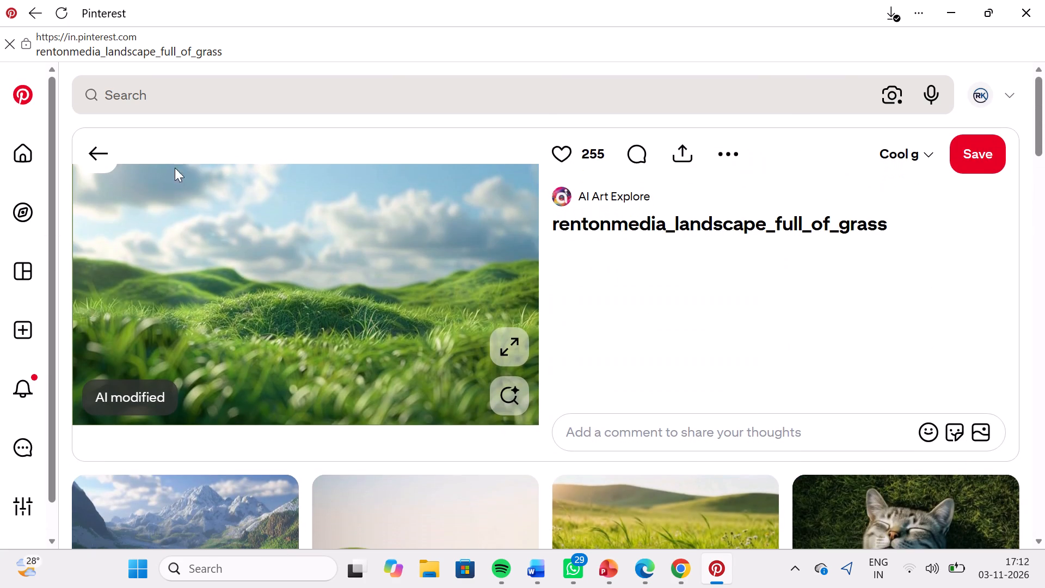
left_click(96, 155)
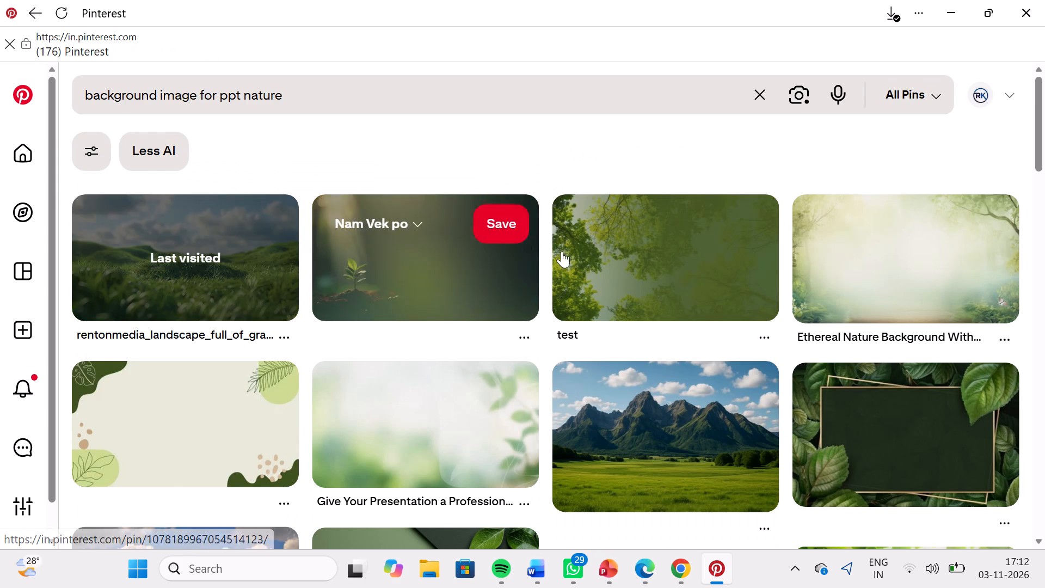
Reopen the small seedling under sunbeams pin and look through its related images for another background.
scroll(628, 385, "down", 1)
left_click(355, 215)
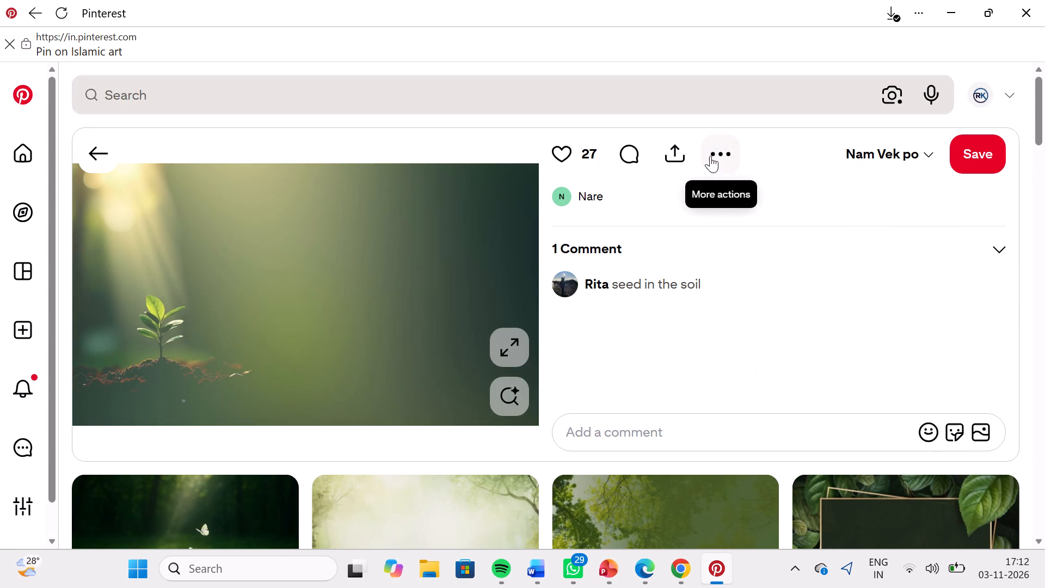
scroll(599, 308, "down", 3)
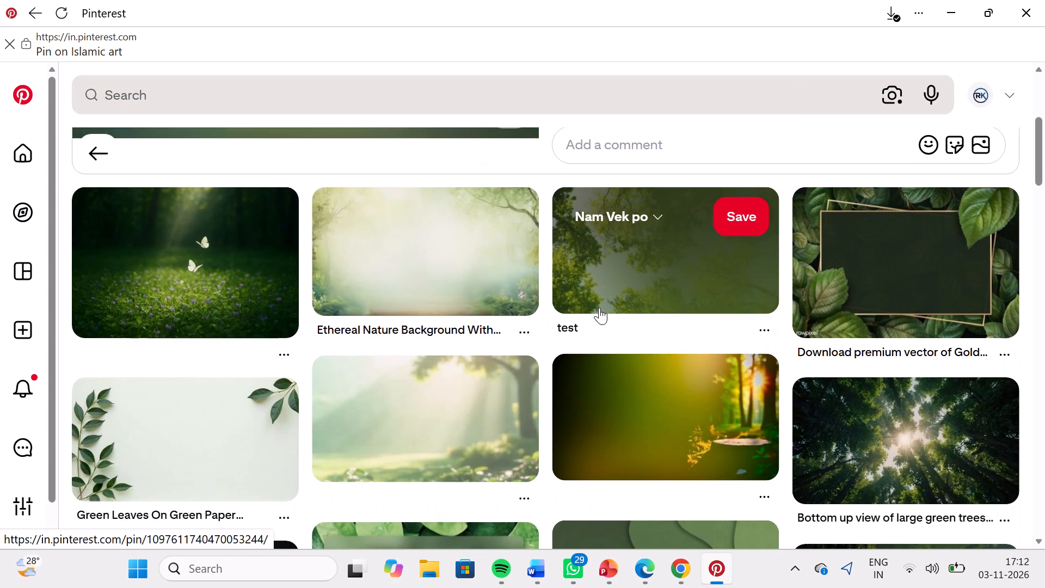
scroll(599, 308, "down", 3)
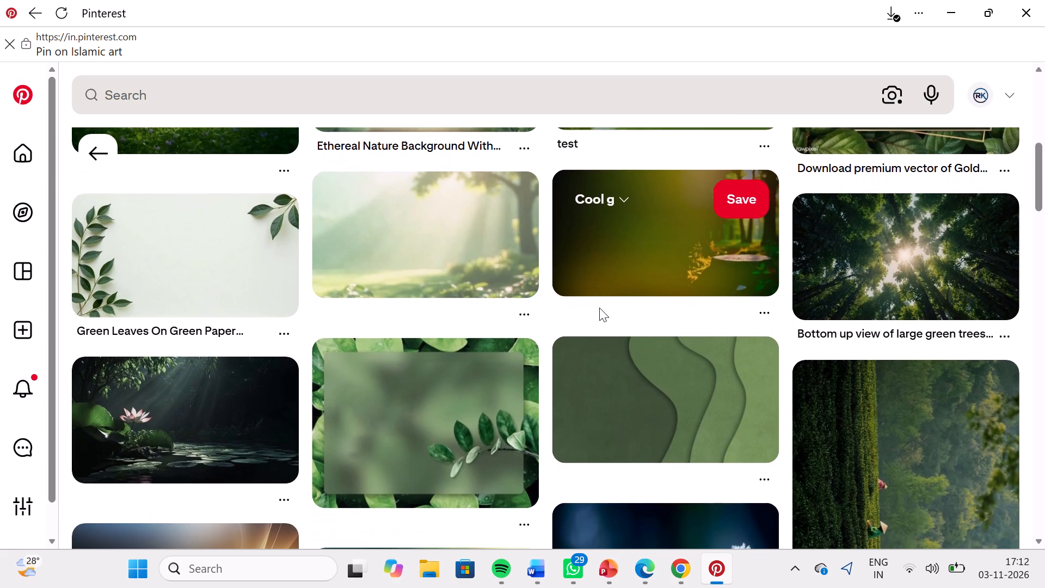
scroll(599, 308, "down", 2)
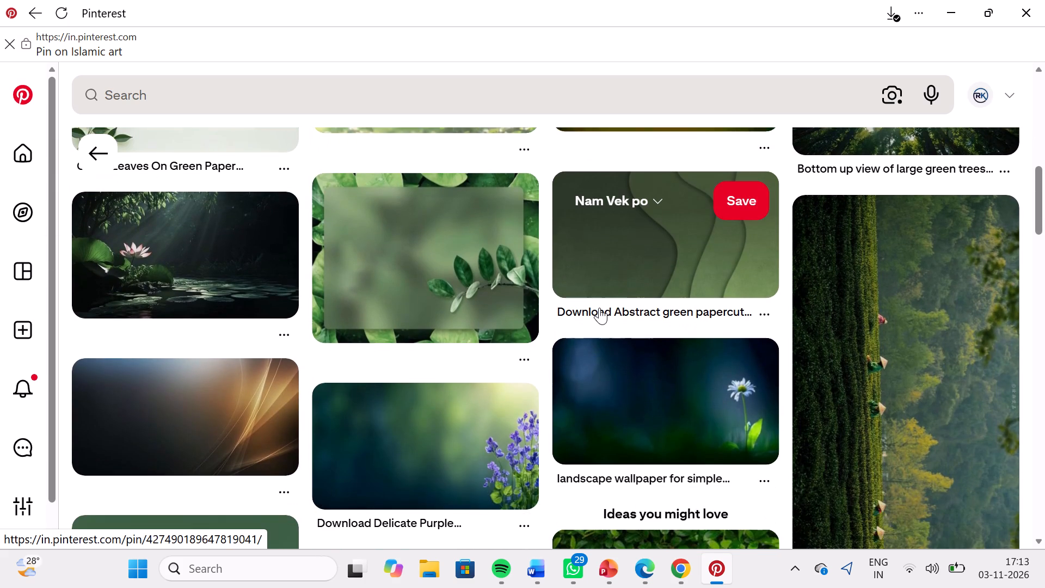
scroll(599, 308, "down", 2)
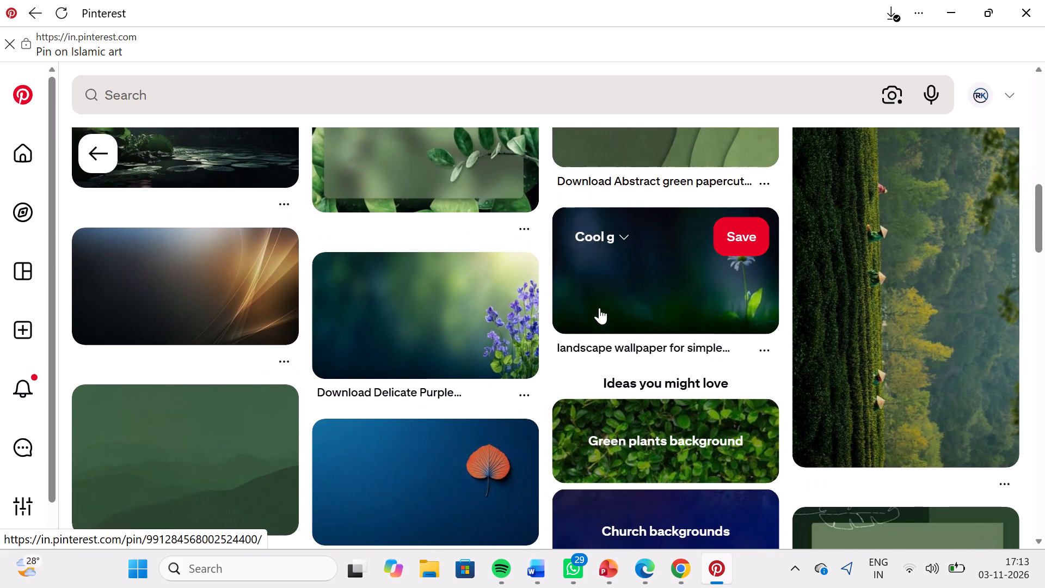
Open the related pin of a blurred green panel framed by leaves and download its image.
left_click(455, 236)
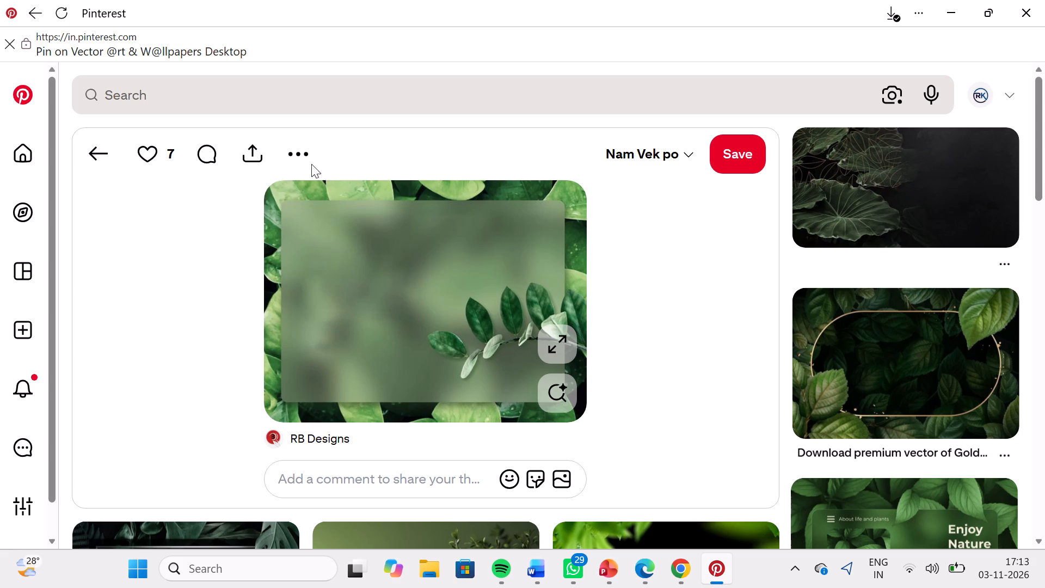
left_click(284, 147)
left_click(291, 207)
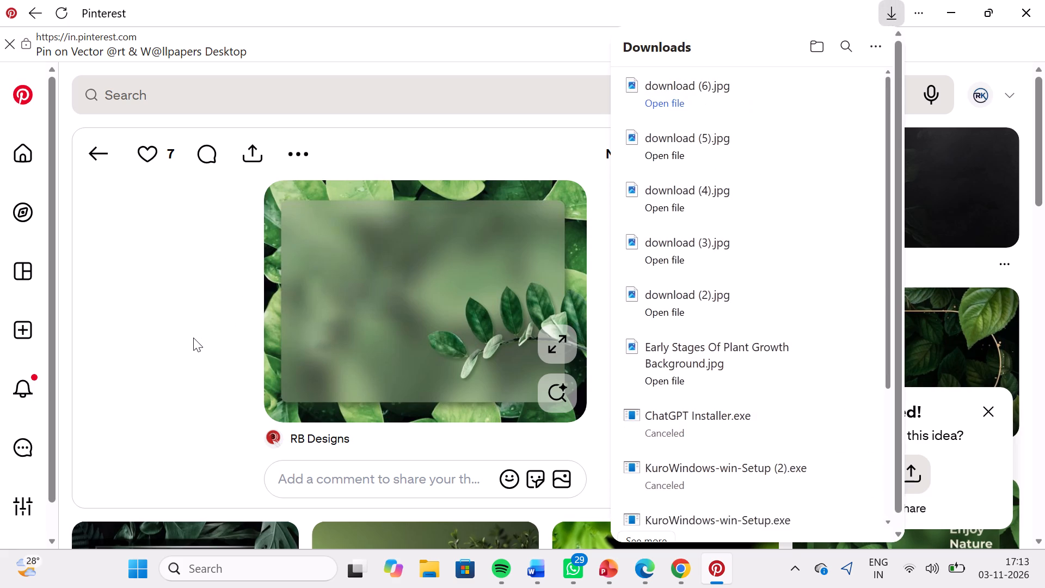
left_click(193, 338)
Look through the images related to the leaf-framed green panel for more nature backgrounds.
scroll(509, 297, "down", 2)
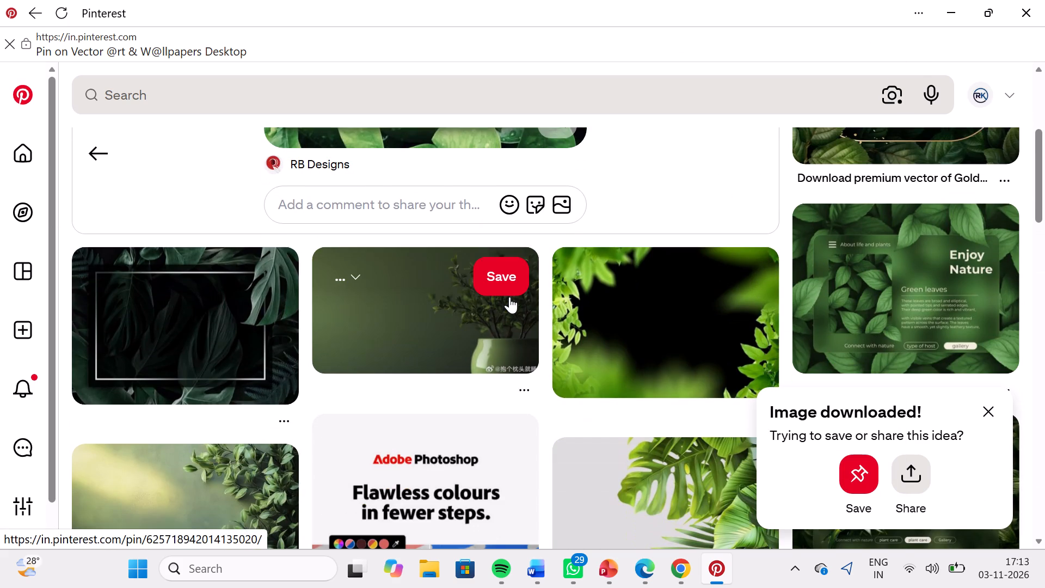
scroll(509, 297, "down", 2)
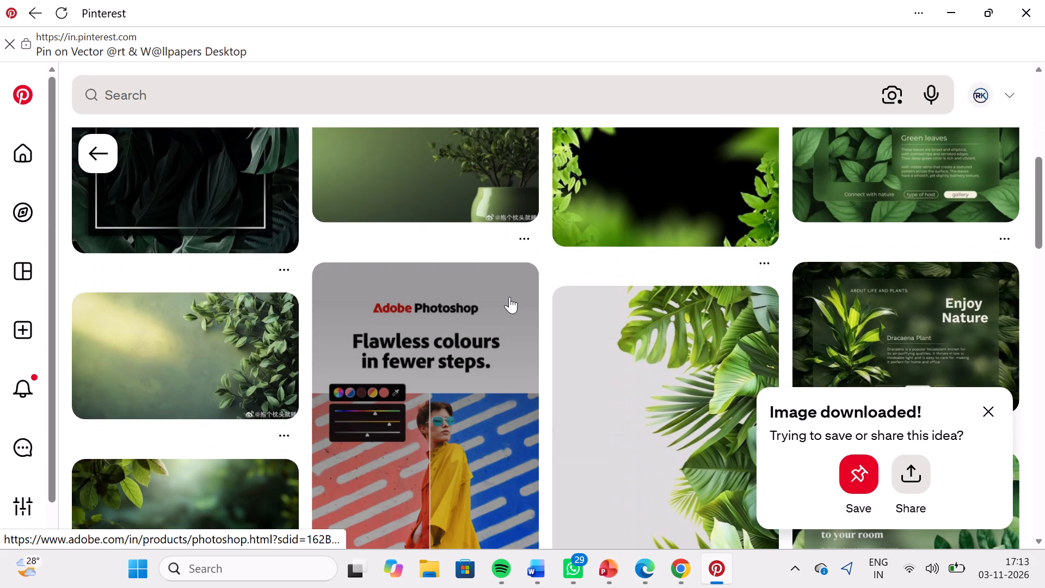
scroll(509, 297, "down", 2)
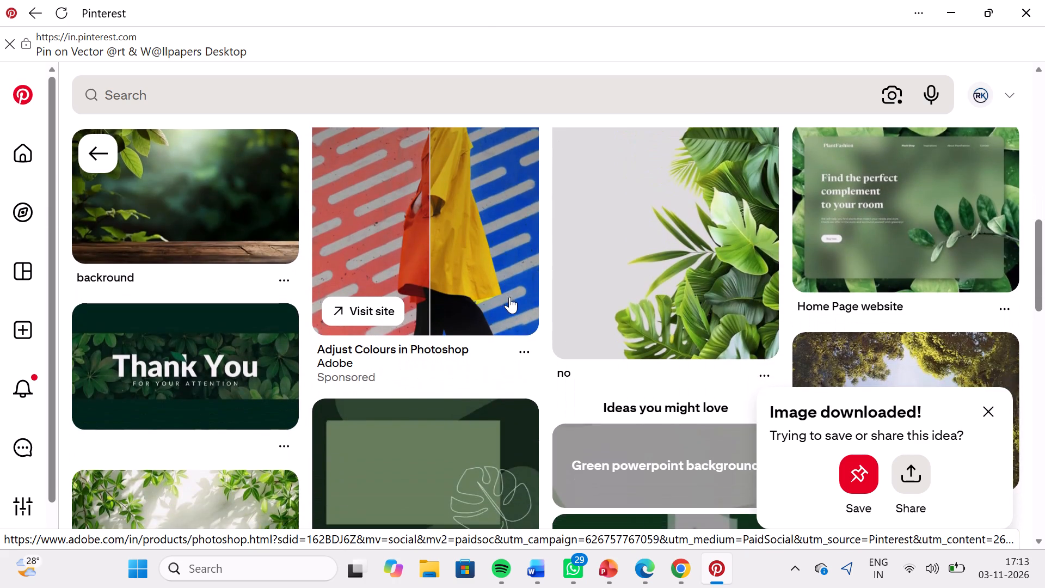
scroll(509, 297, "down", 4)
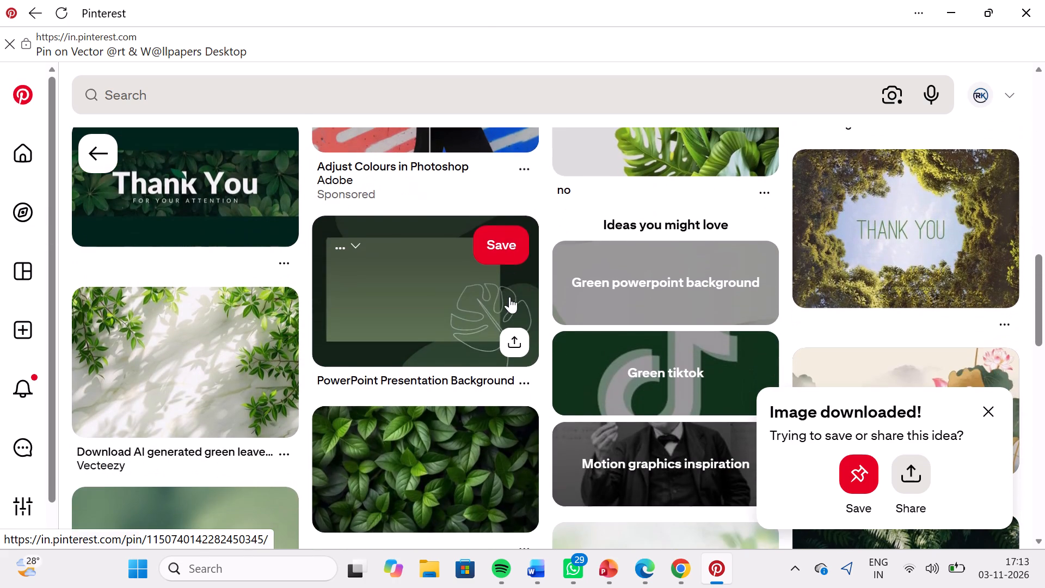
scroll(509, 297, "down", 3)
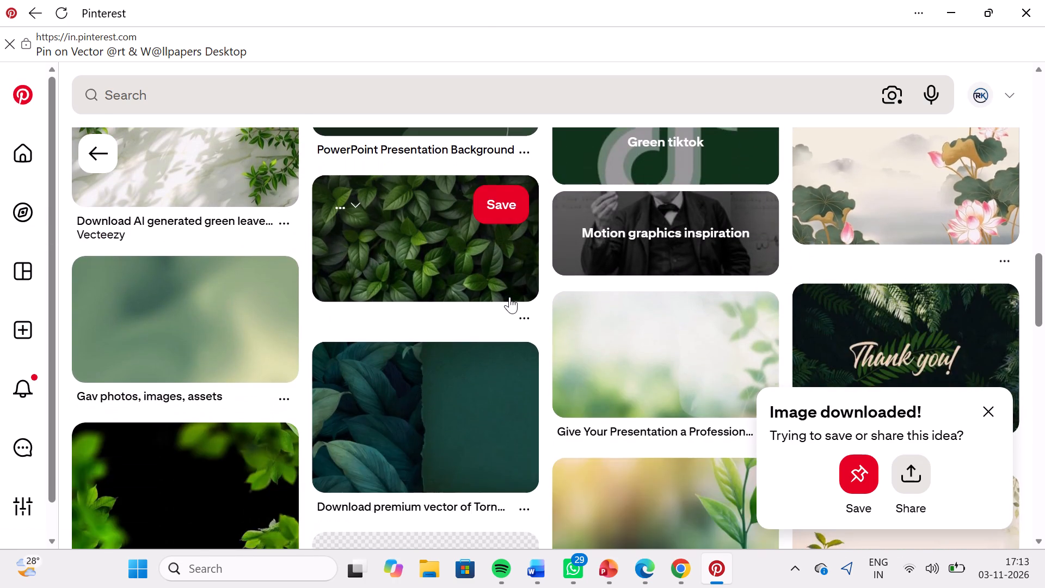
scroll(509, 297, "down", 2)
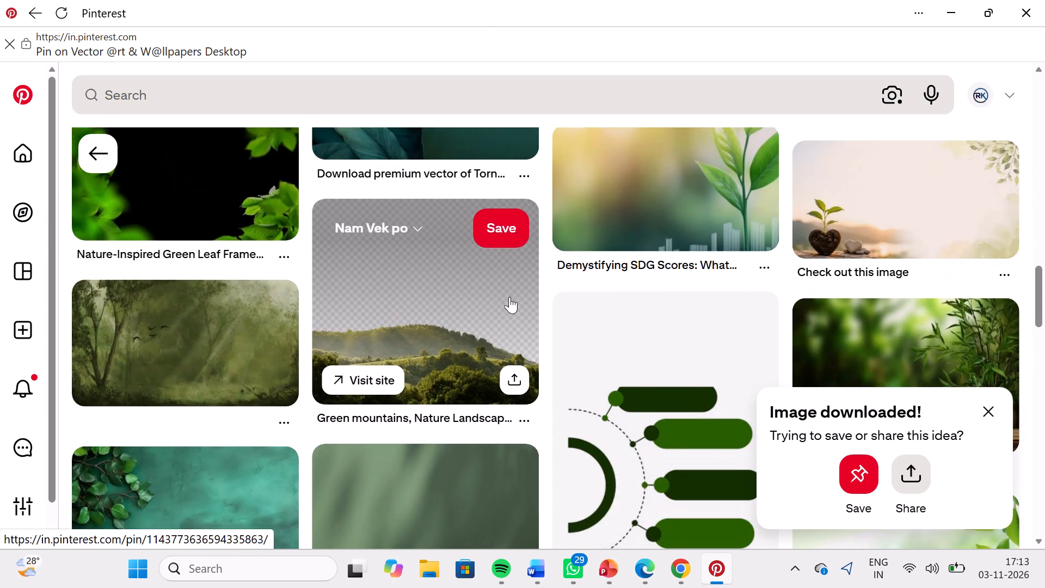
scroll(509, 297, "down", 4)
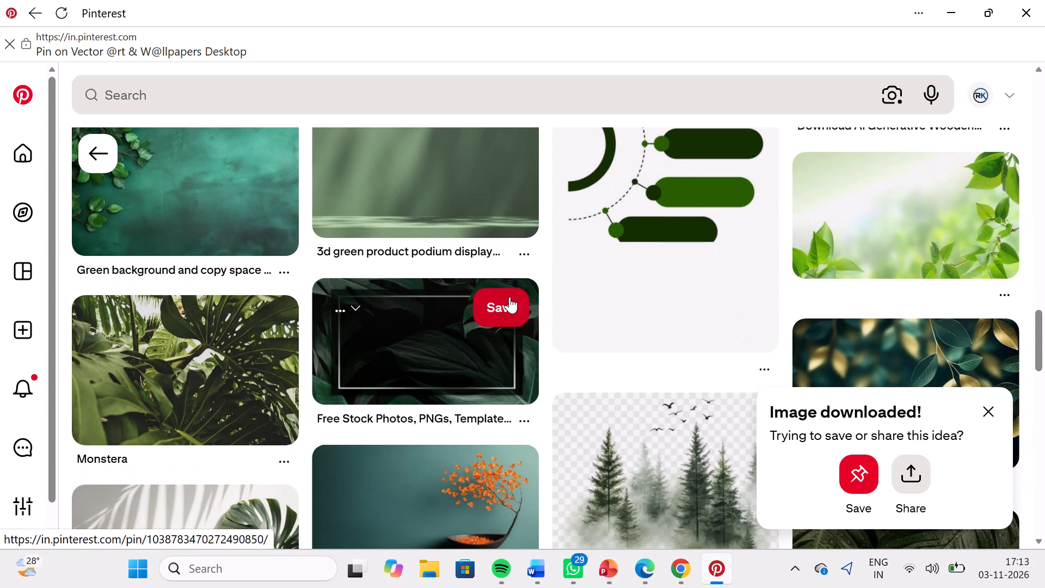
scroll(509, 297, "down", 1)
scroll(509, 297, "up", 4)
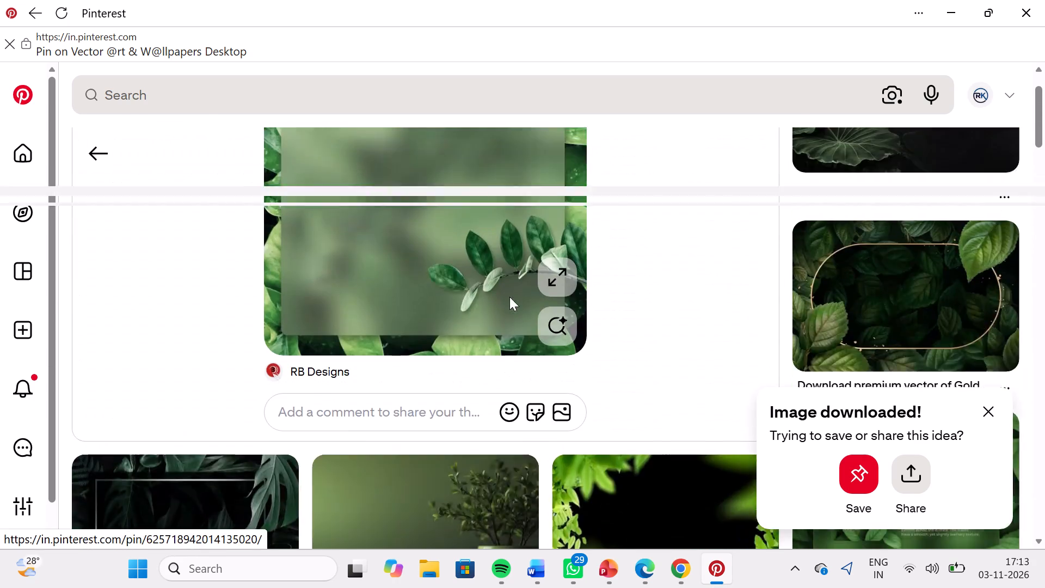
scroll(509, 297, "down", 4)
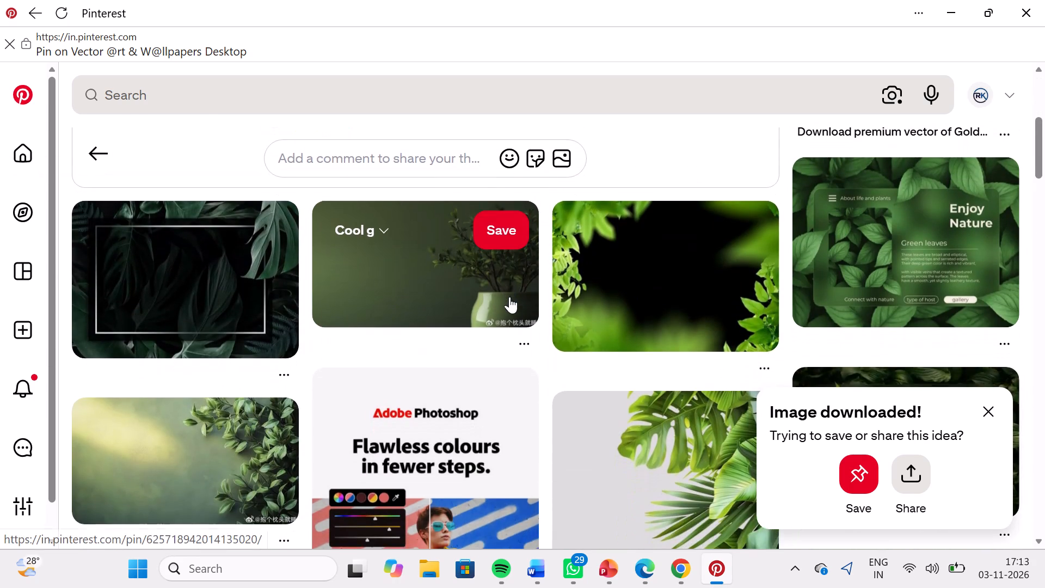
scroll(509, 297, "up", 1)
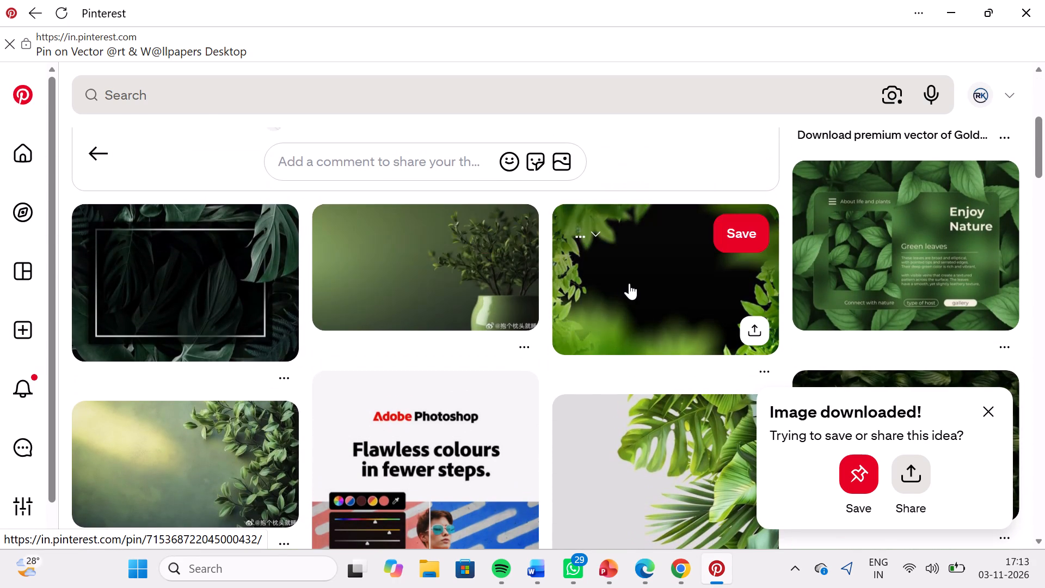
Open the related pin of dark tropical leaves with a thin white rectangular frame and download its image.
left_click(203, 284)
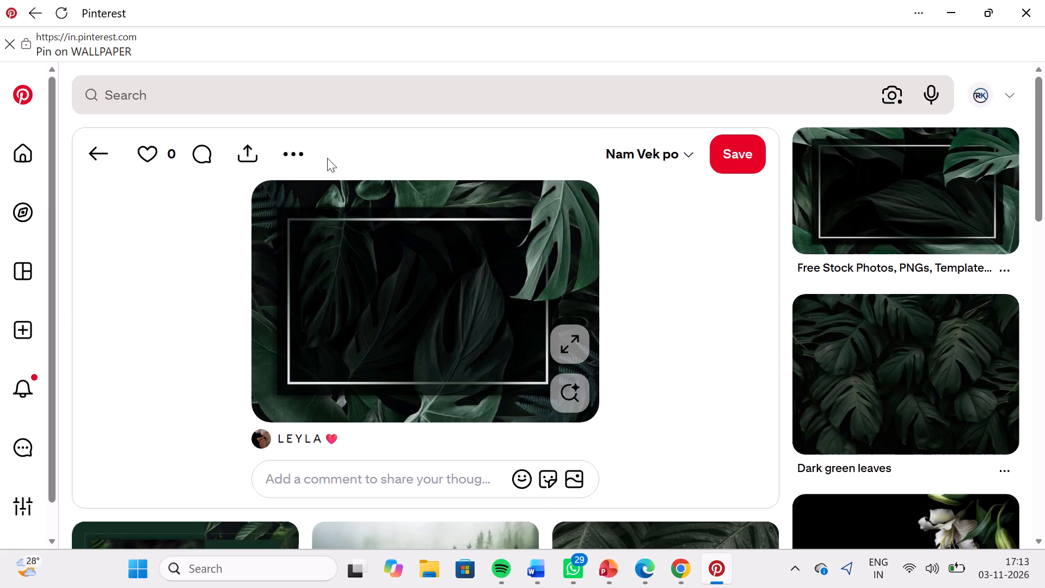
left_click(290, 154)
left_click(298, 203)
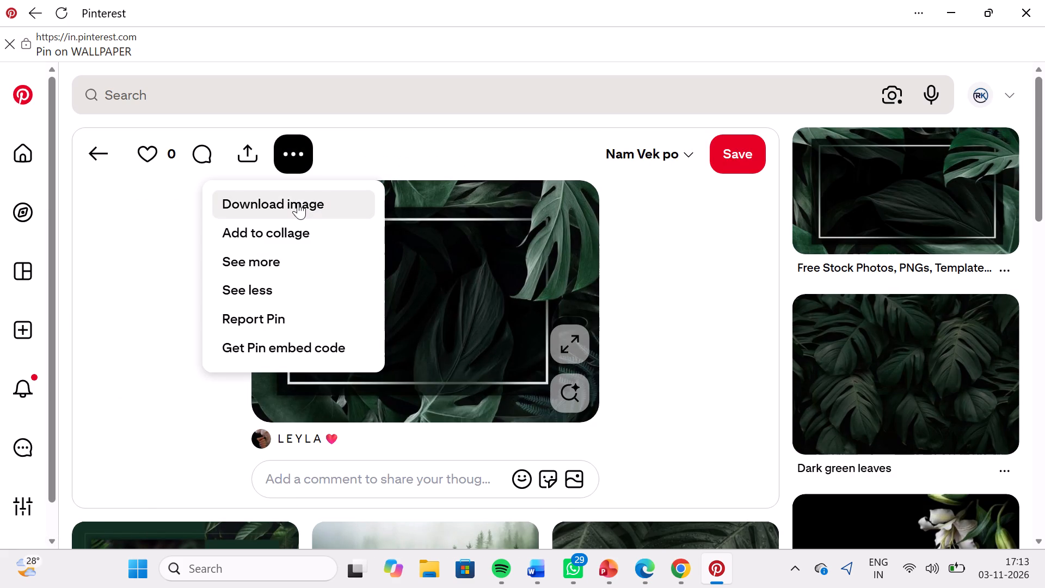
left_click(199, 274)
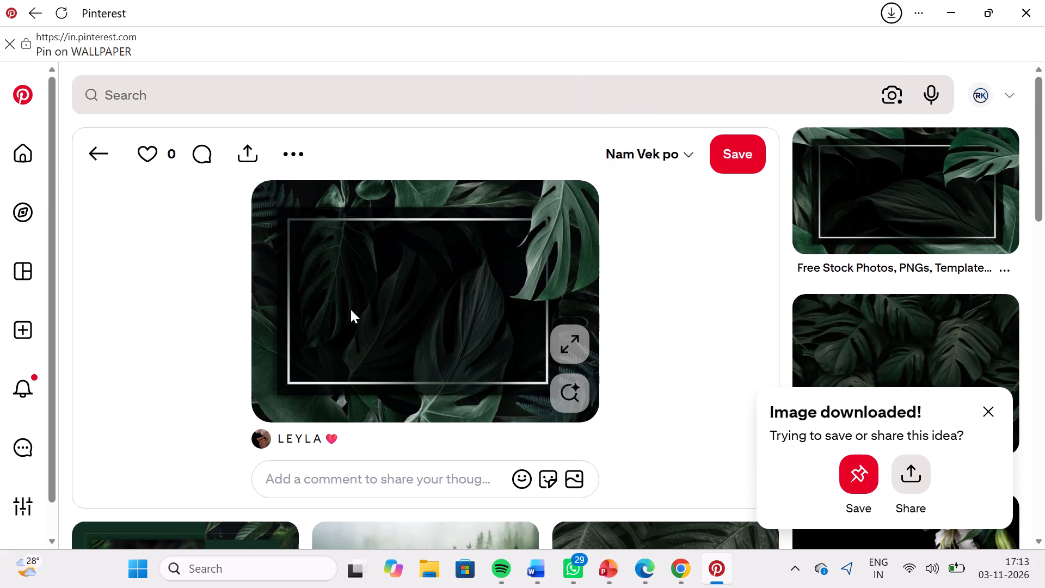
Look through the images related to the dark framed tropical leaves, then return to the leaf-framed green panel pin.
scroll(351, 309, "down", 5)
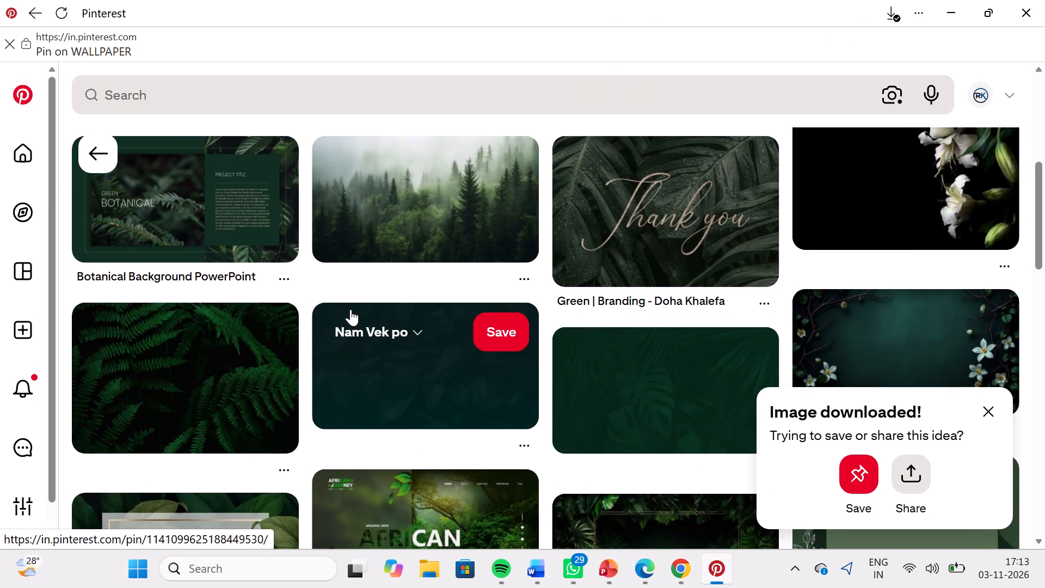
scroll(351, 309, "down", 2)
scroll(351, 309, "up", 1)
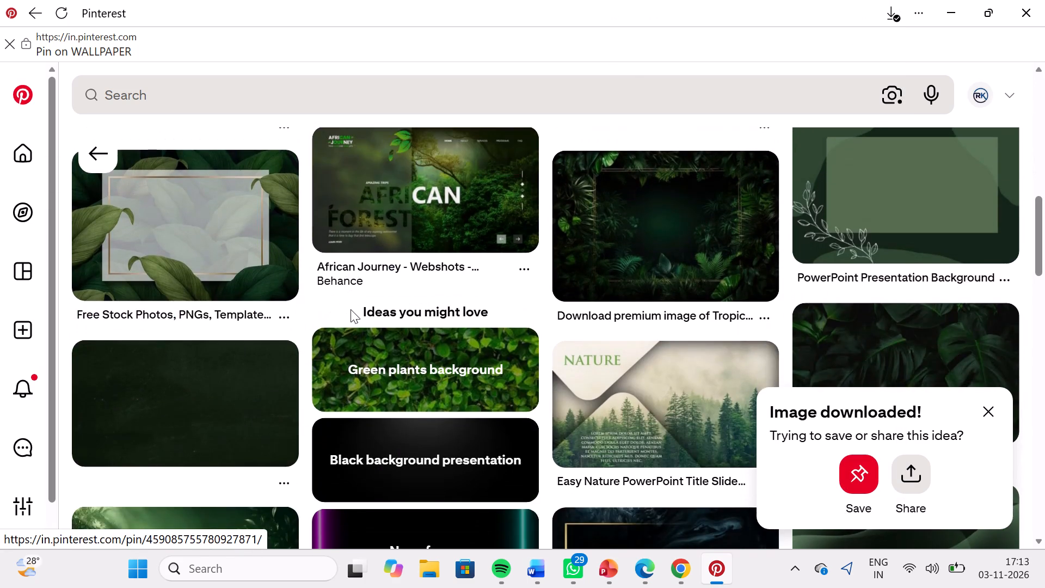
scroll(351, 309, "up", 1)
left_click(87, 147)
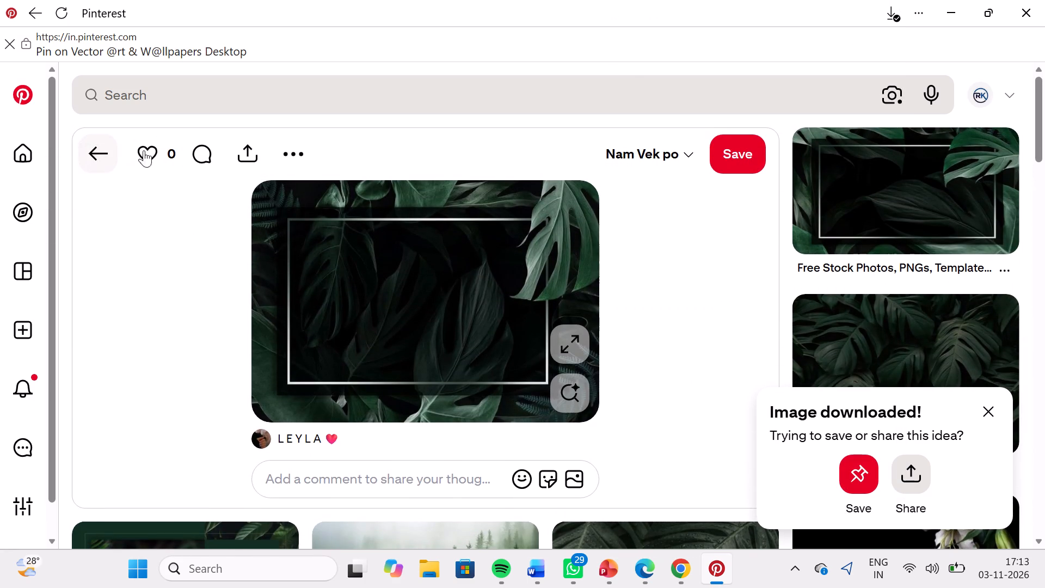
Reopen the pin of dark tropical leaves with a thin white frame and look through its related images for more nature backgrounds.
scroll(506, 272, "up", 1)
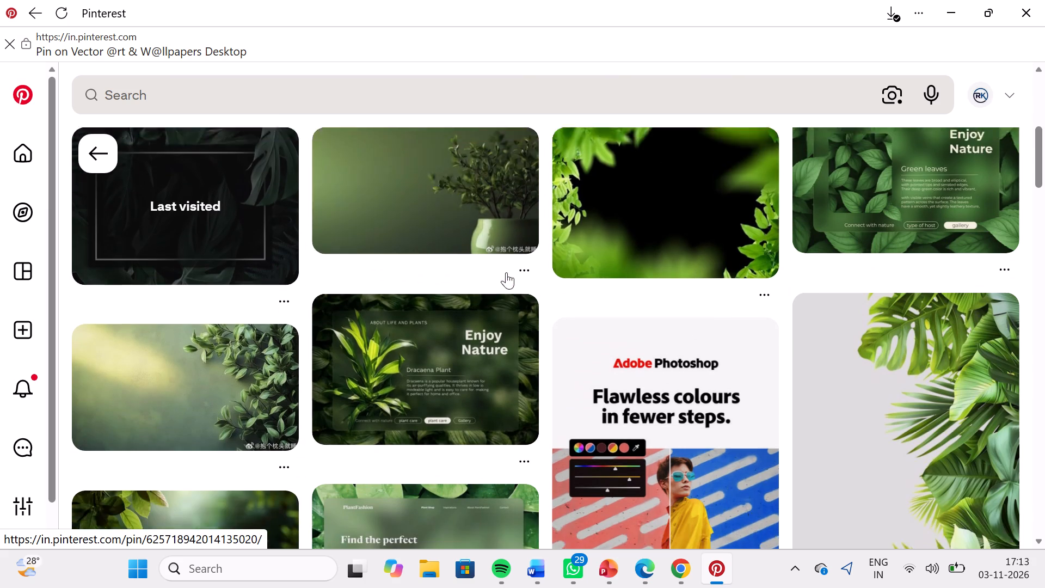
scroll(506, 272, "up", 2)
scroll(506, 272, "down", 2)
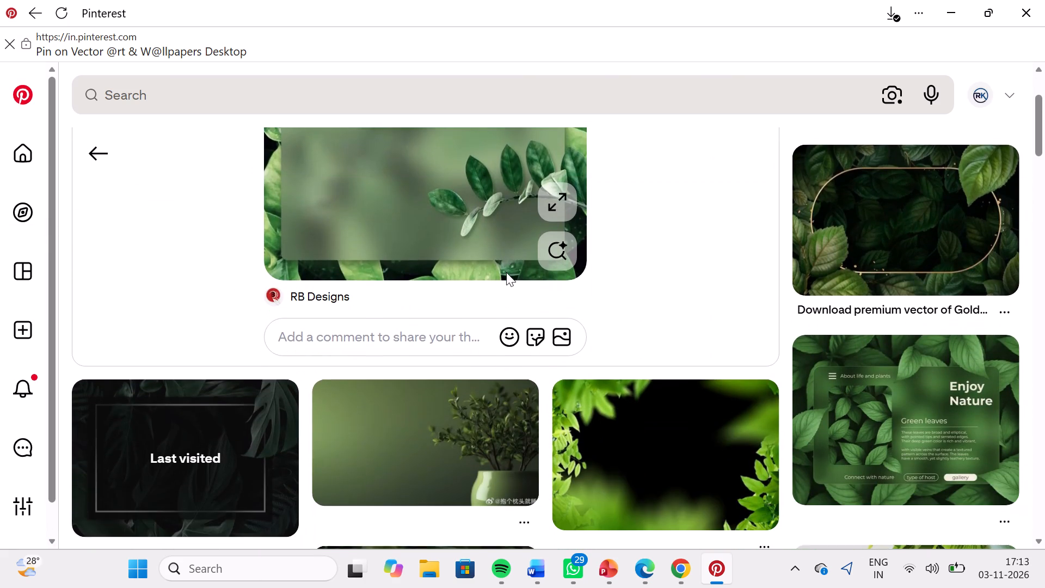
scroll(506, 272, "down", 1)
left_click(242, 336)
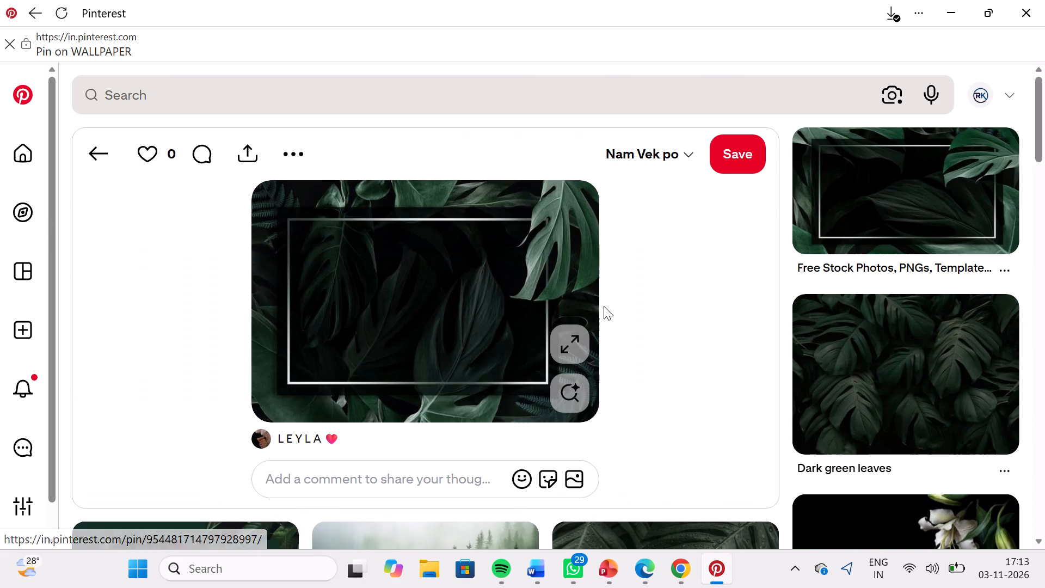
scroll(667, 321, "down", 3)
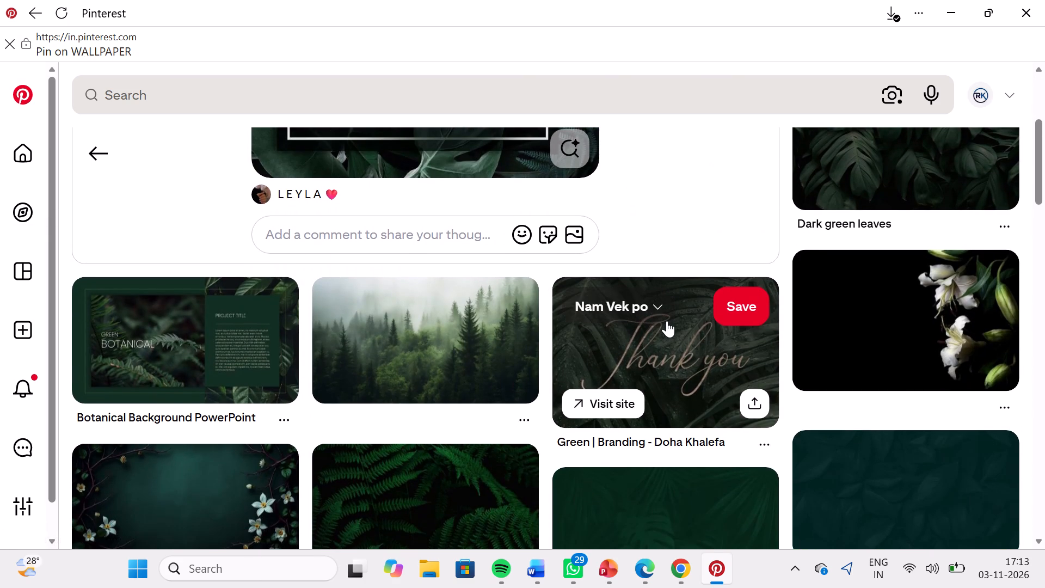
scroll(667, 321, "down", 2)
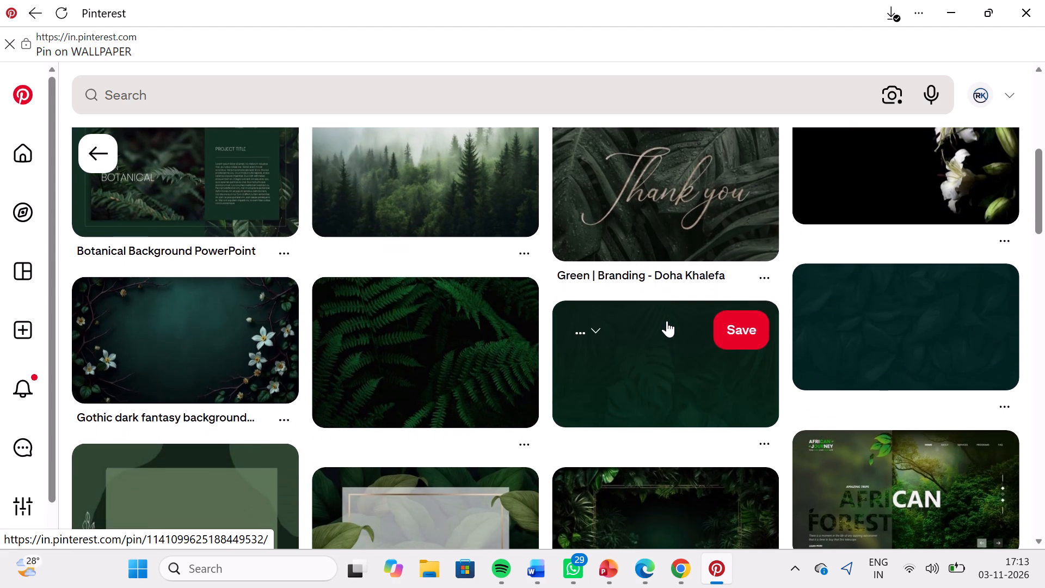
scroll(667, 321, "down", 4)
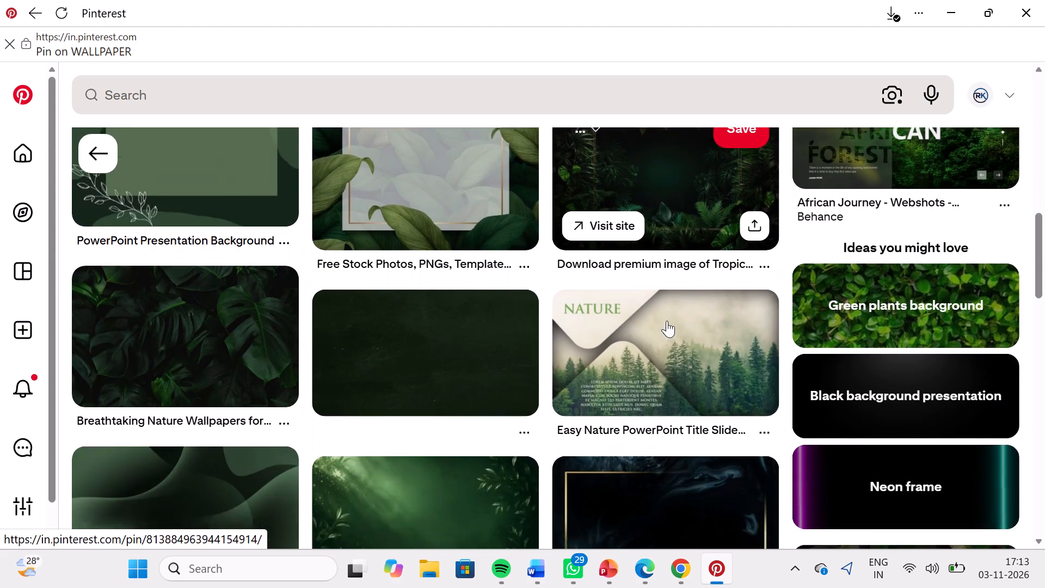
scroll(667, 321, "down", 3)
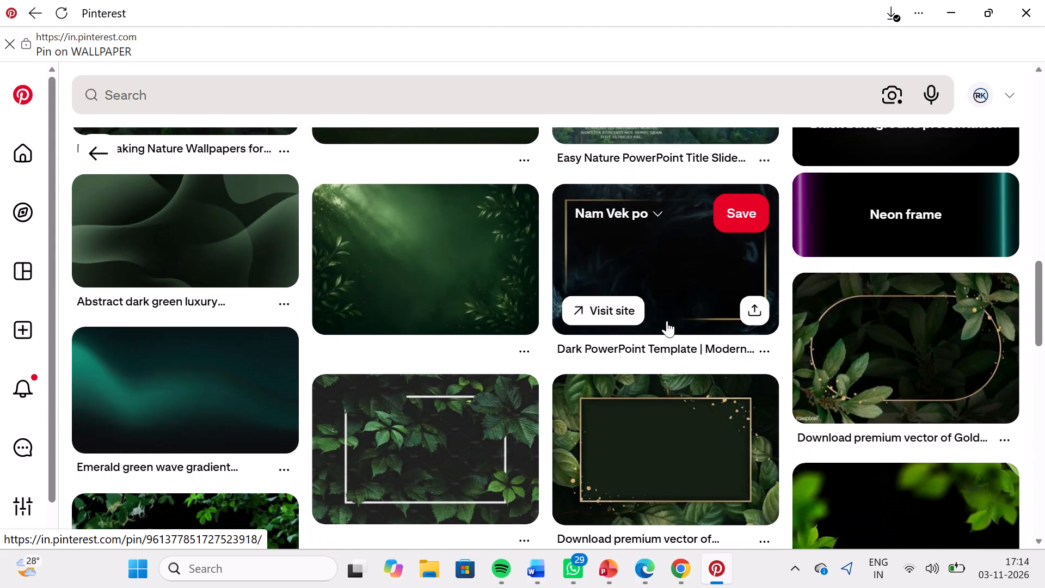
scroll(667, 321, "down", 2)
scroll(667, 321, "up", 2)
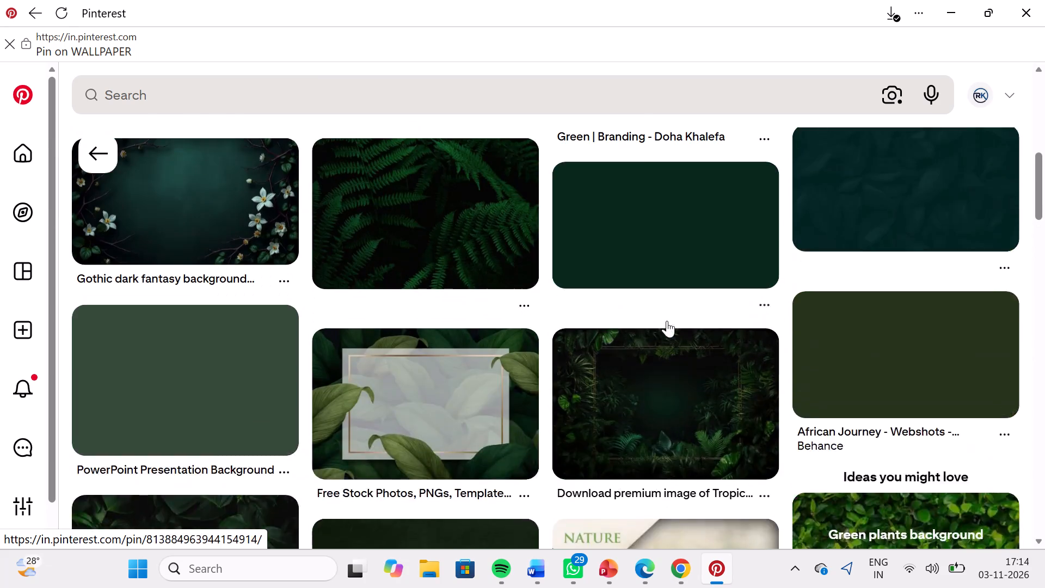
scroll(667, 321, "up", 1)
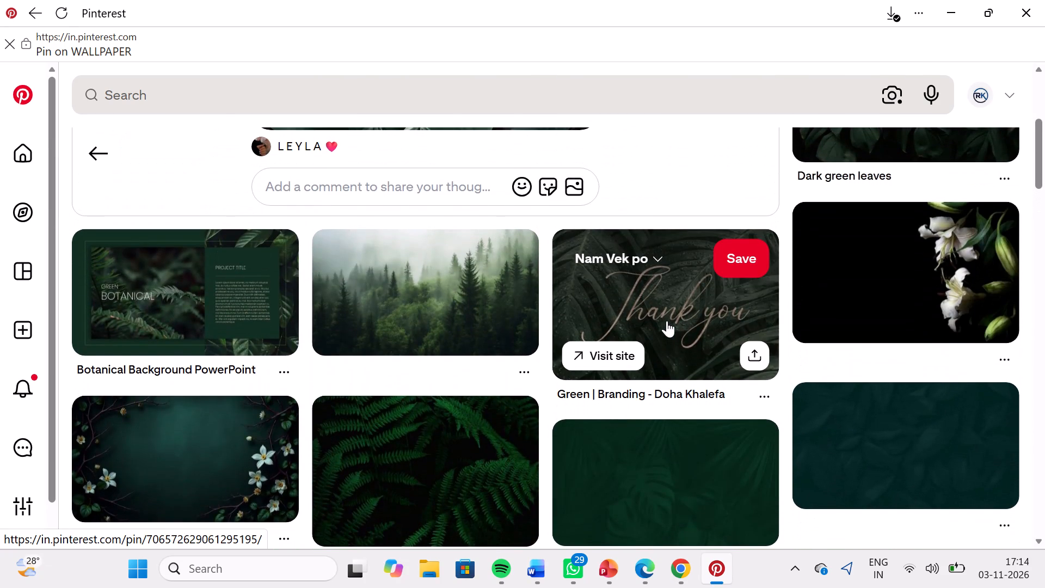
Open the related "Thank you" pin with script lettering on dark wet leaves and download its image.
left_click(667, 321)
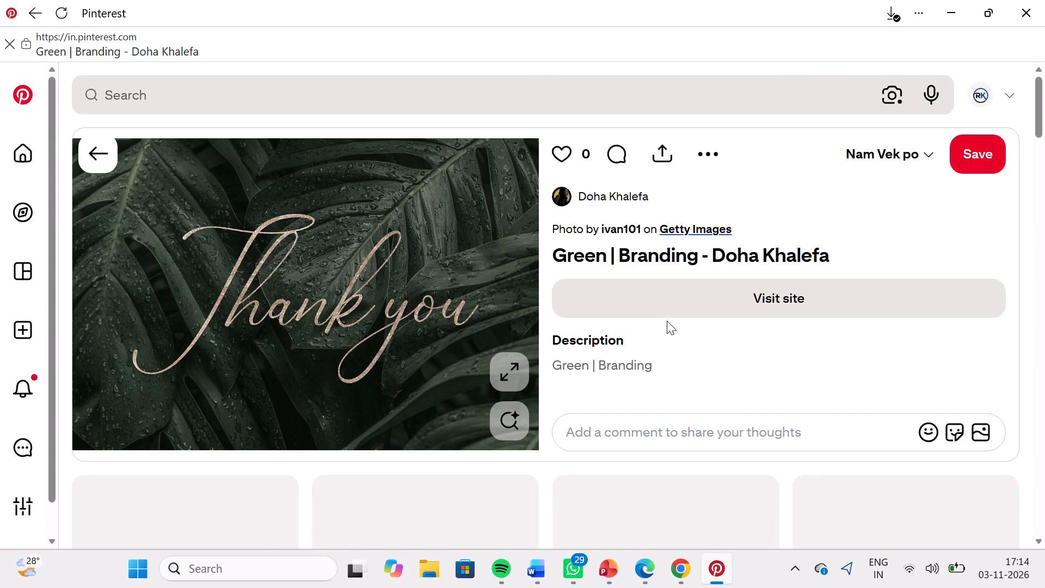
scroll(667, 321, "down", 3)
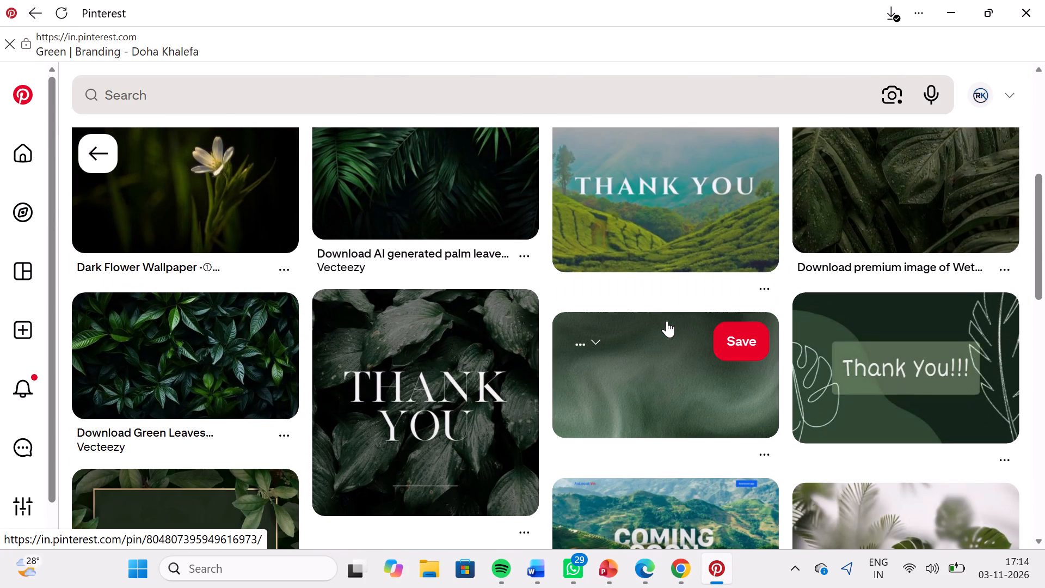
scroll(667, 321, "down", 2)
scroll(667, 321, "up", 1)
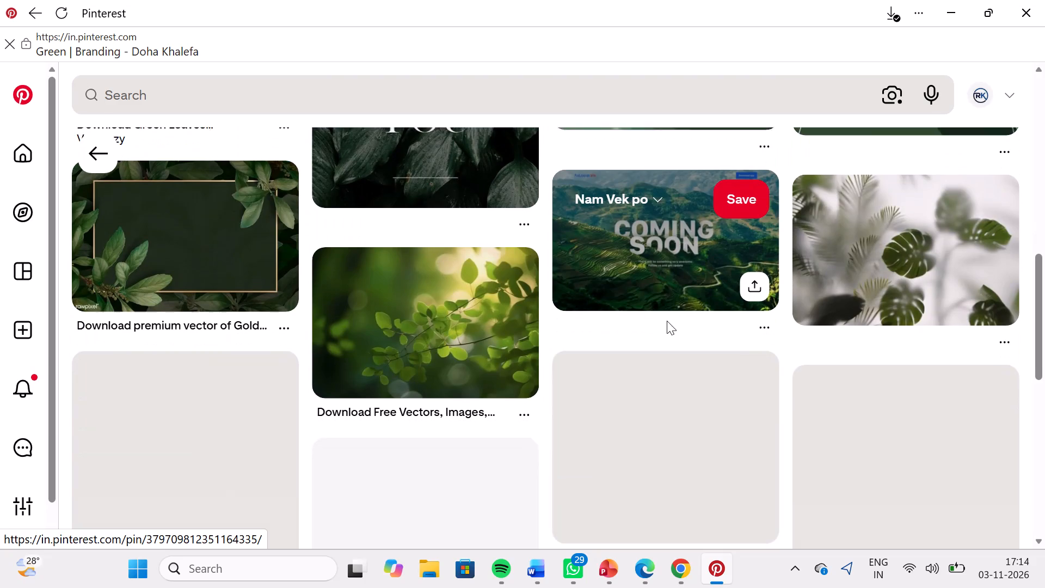
scroll(667, 321, "up", 4)
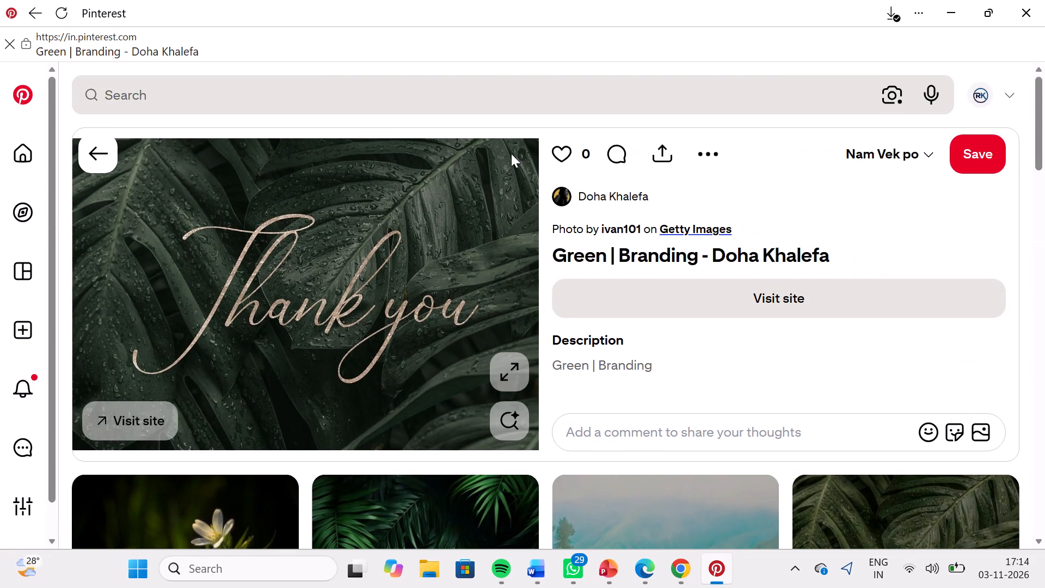
double_click(708, 153)
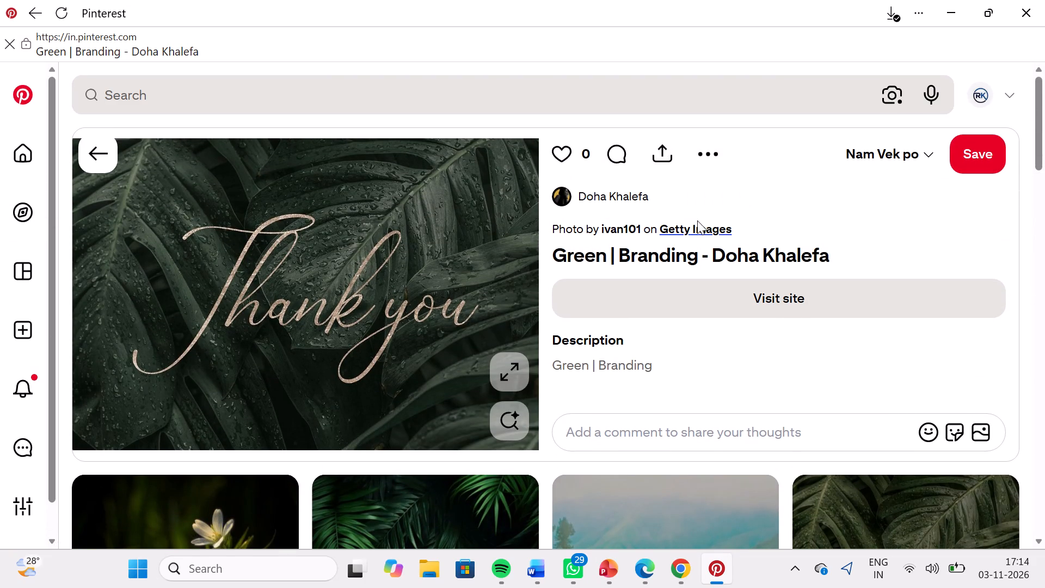
left_click(705, 155)
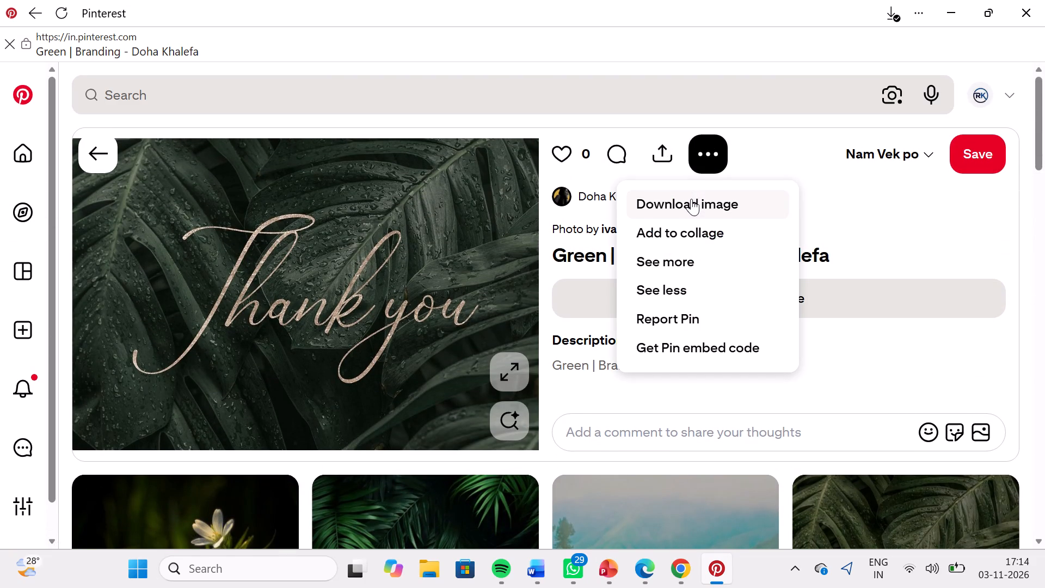
left_click(691, 199)
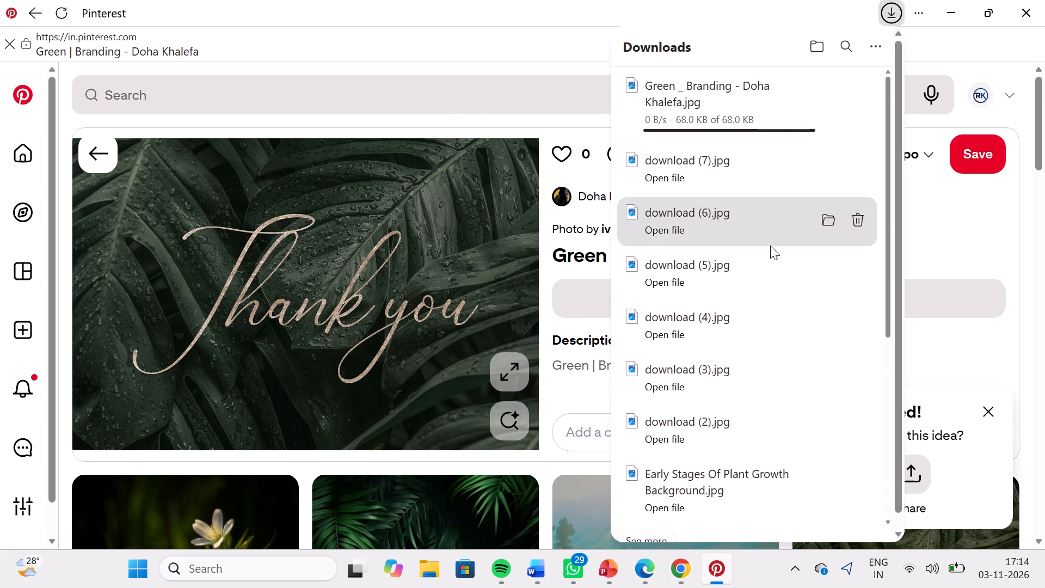
left_click(953, 238)
Look through the images related to the "Thank you" leaves pin for more green backgrounds.
scroll(698, 275, "down", 1)
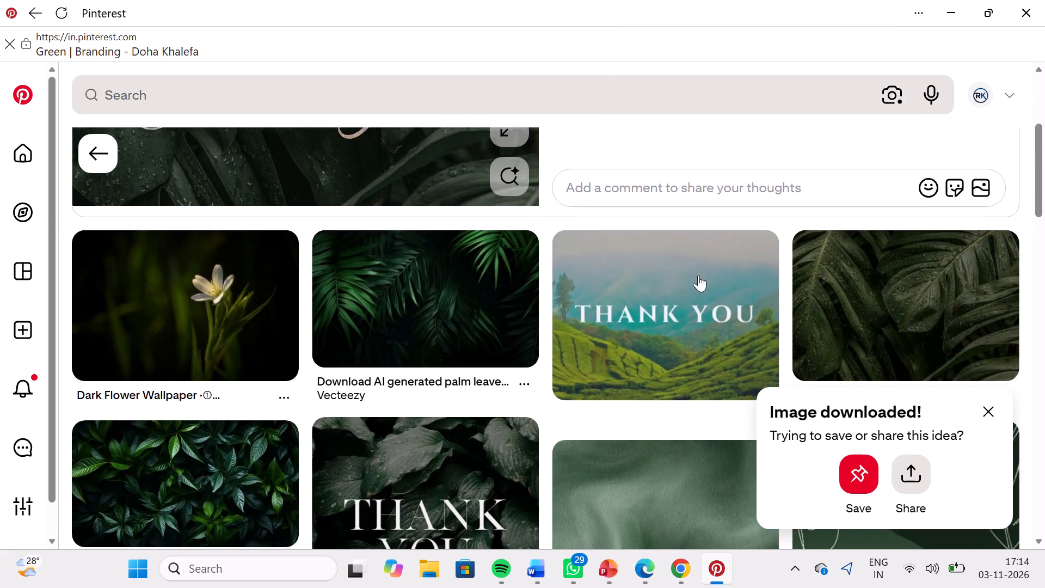
scroll(698, 275, "down", 5)
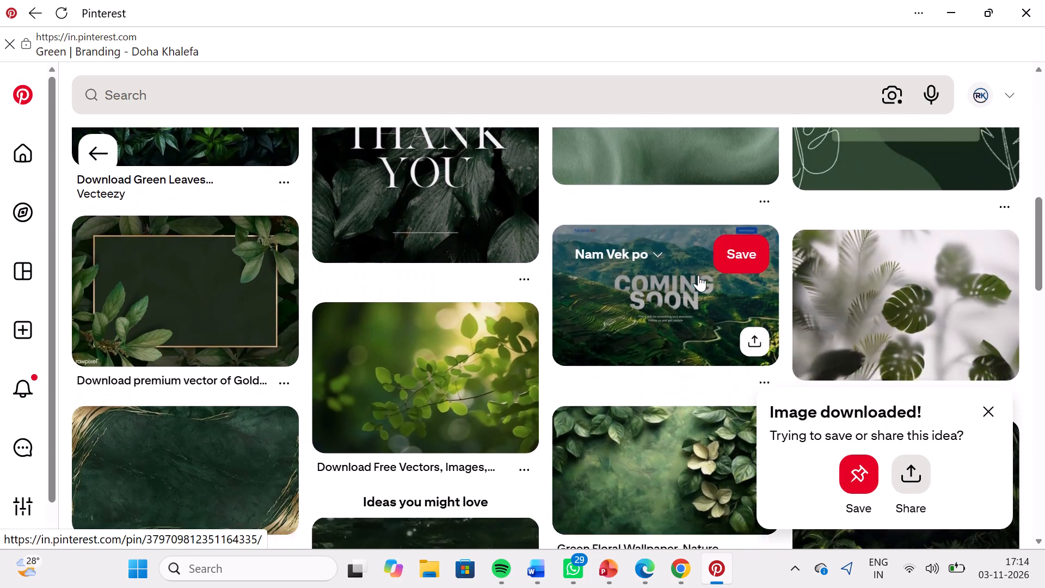
scroll(698, 275, "down", 5)
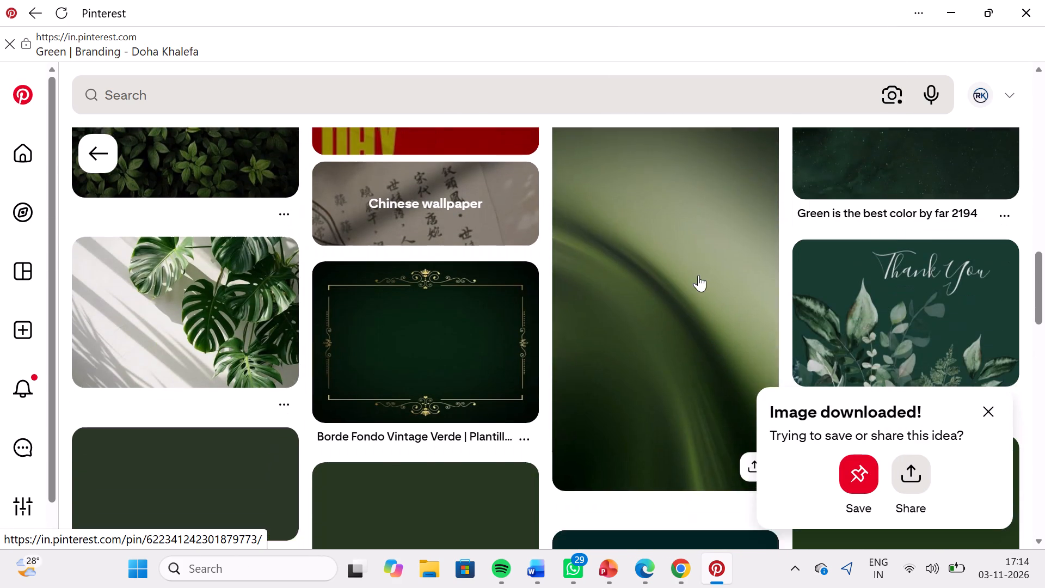
scroll(698, 275, "down", 4)
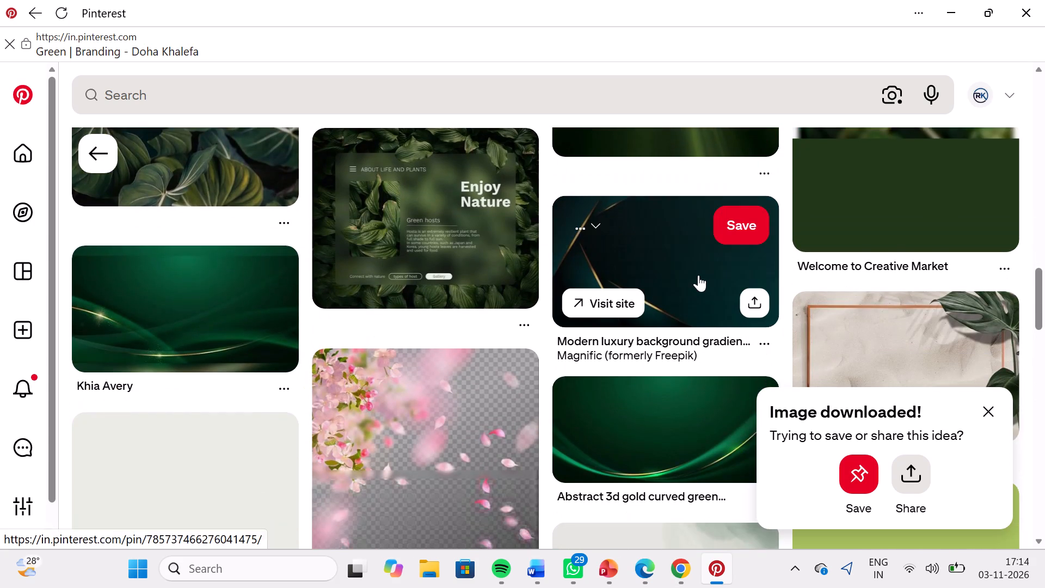
scroll(698, 275, "down", 2)
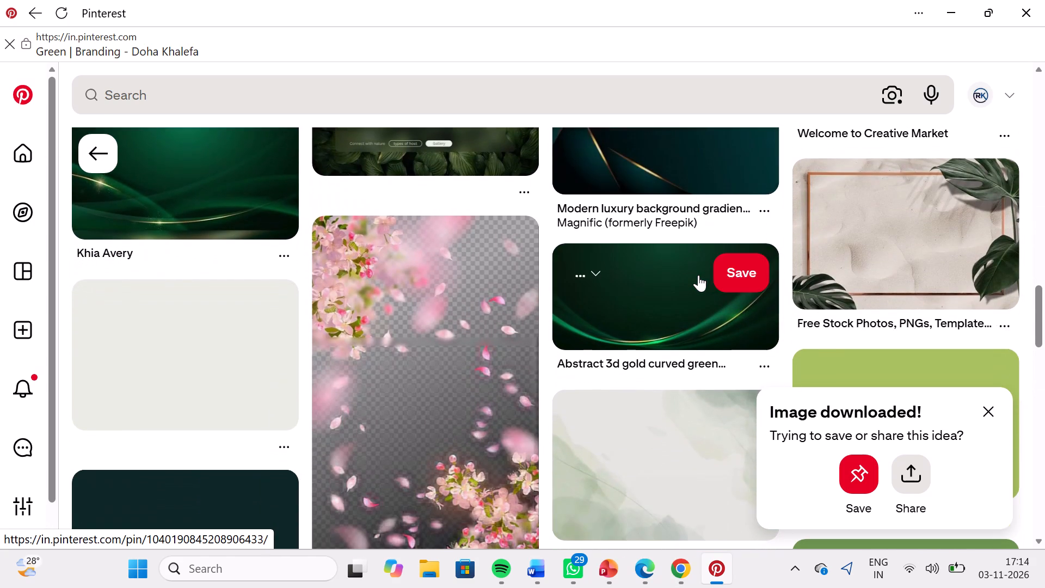
scroll(698, 275, "down", 1)
scroll(698, 275, "up", 1)
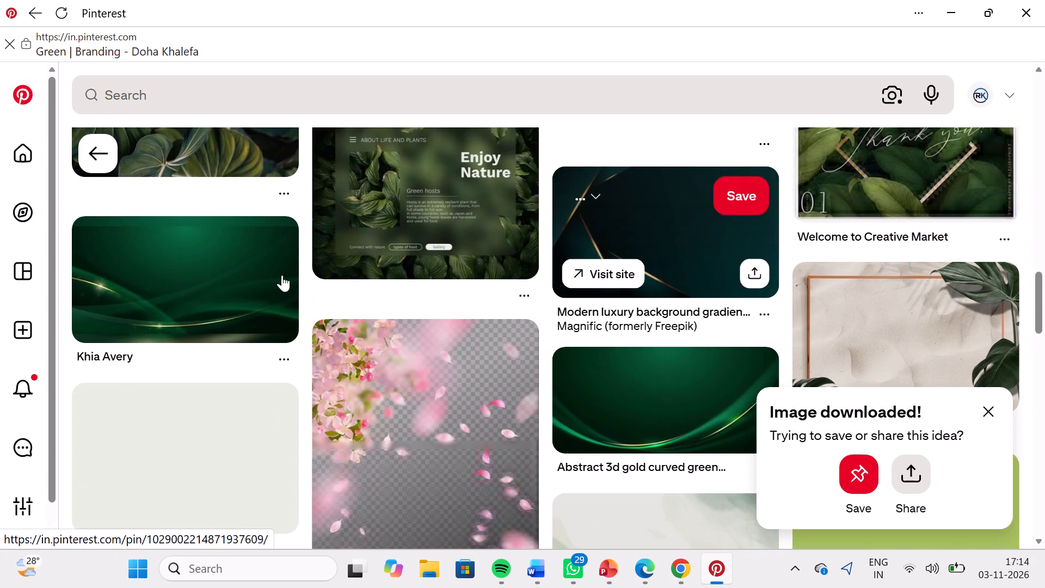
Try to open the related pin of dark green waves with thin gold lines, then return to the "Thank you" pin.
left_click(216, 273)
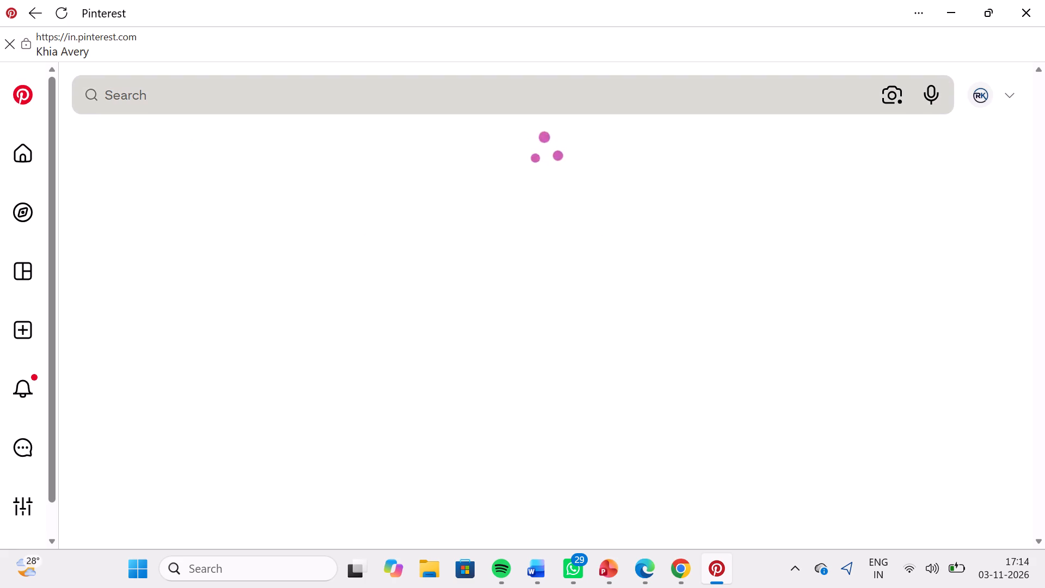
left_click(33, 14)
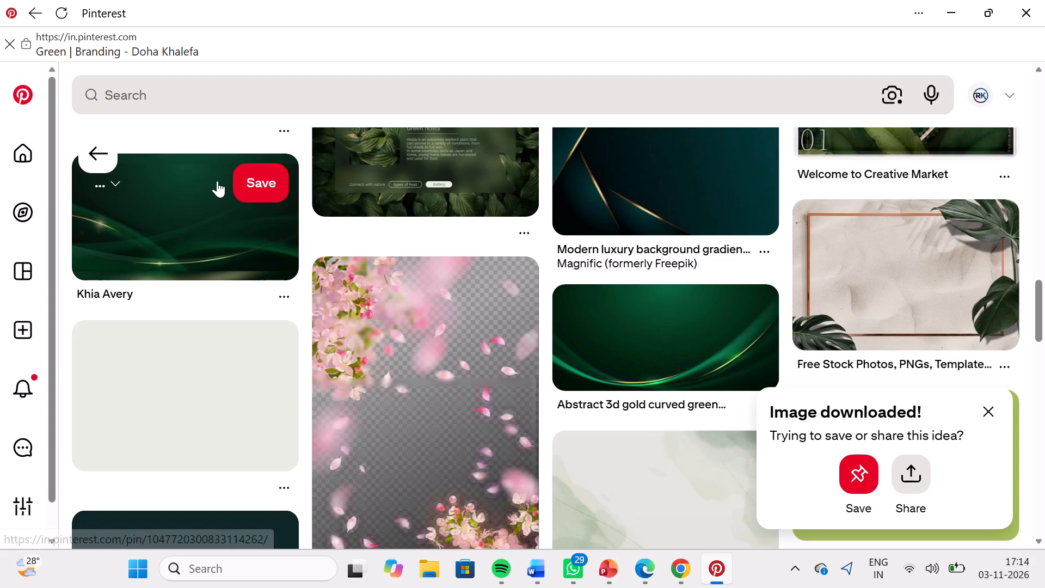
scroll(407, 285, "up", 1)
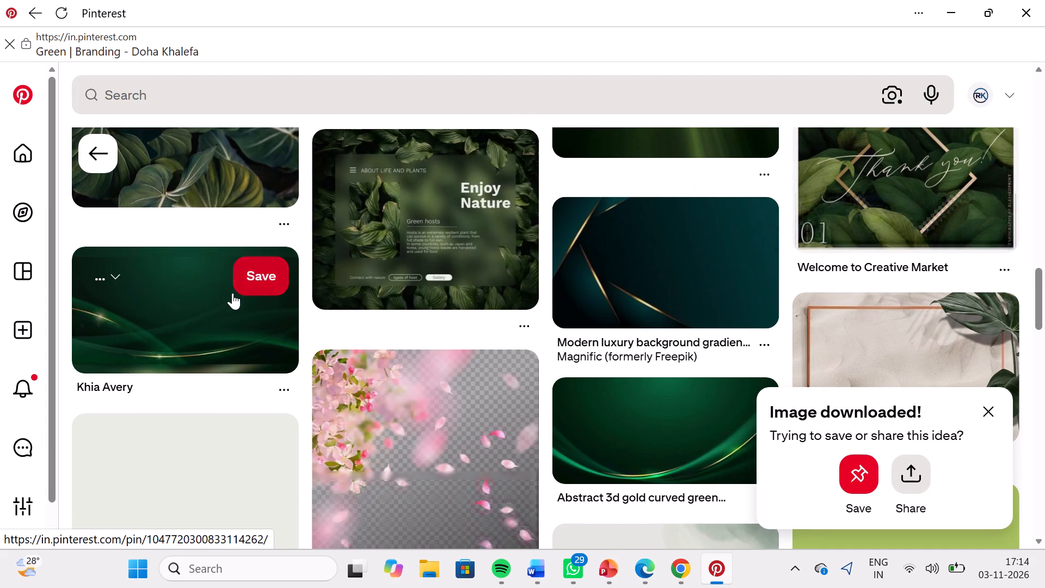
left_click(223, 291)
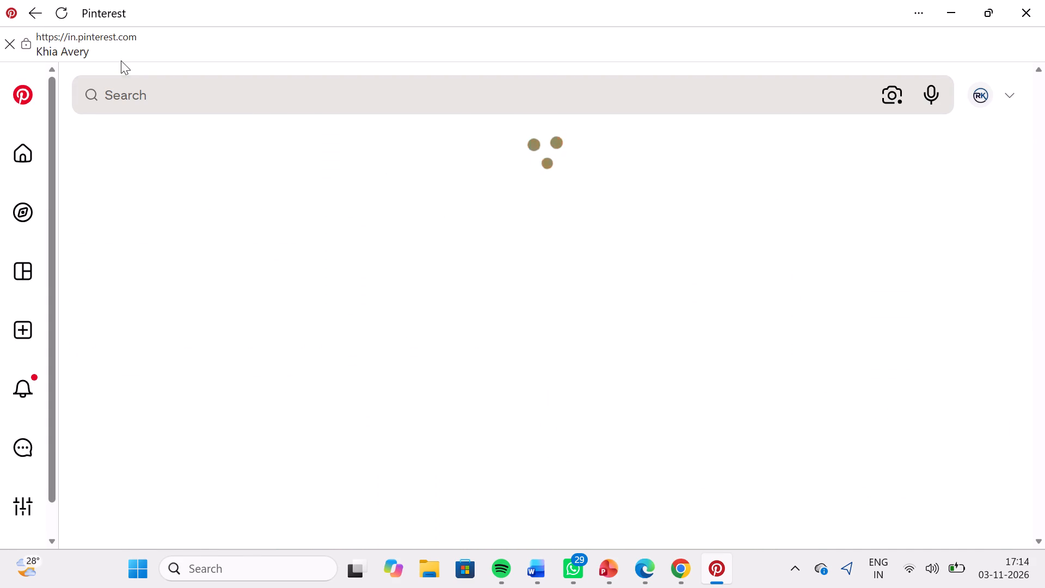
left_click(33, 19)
Go back through the dark framed tropical leaves pin to the leaf-framed green panel pin.
scroll(477, 276, "up", 4)
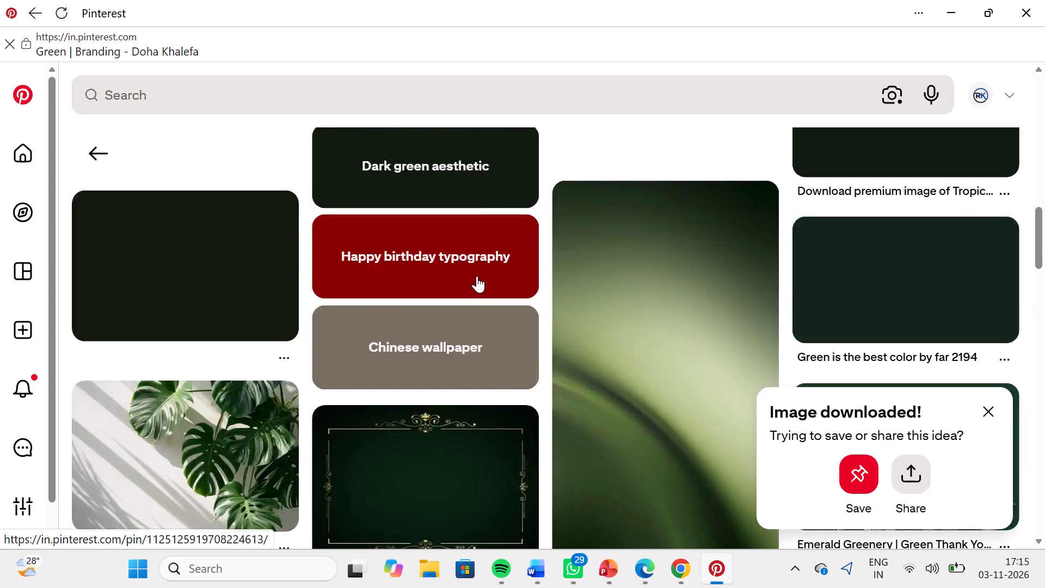
scroll(477, 276, "up", 4)
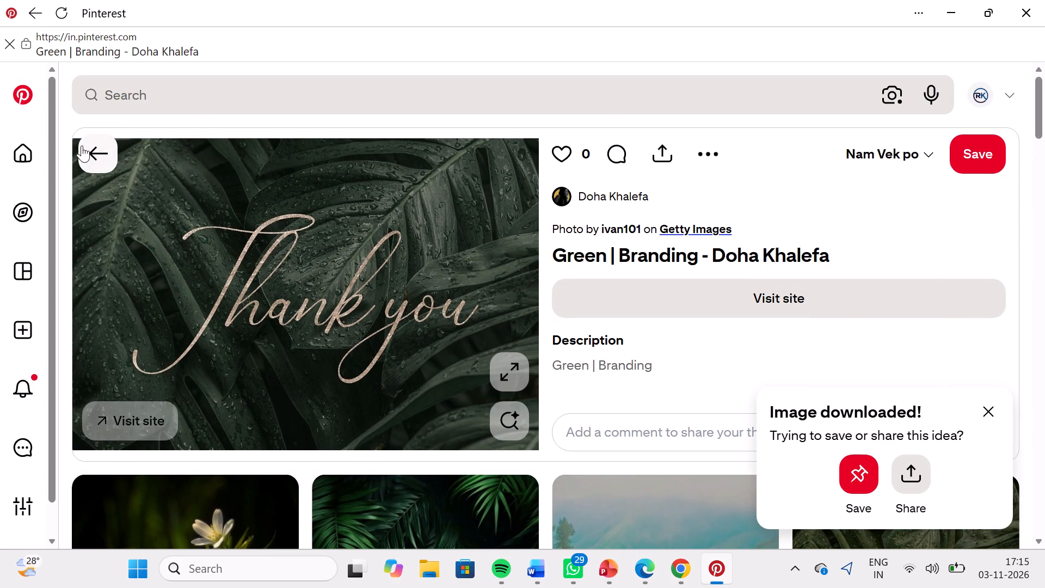
left_click(97, 157)
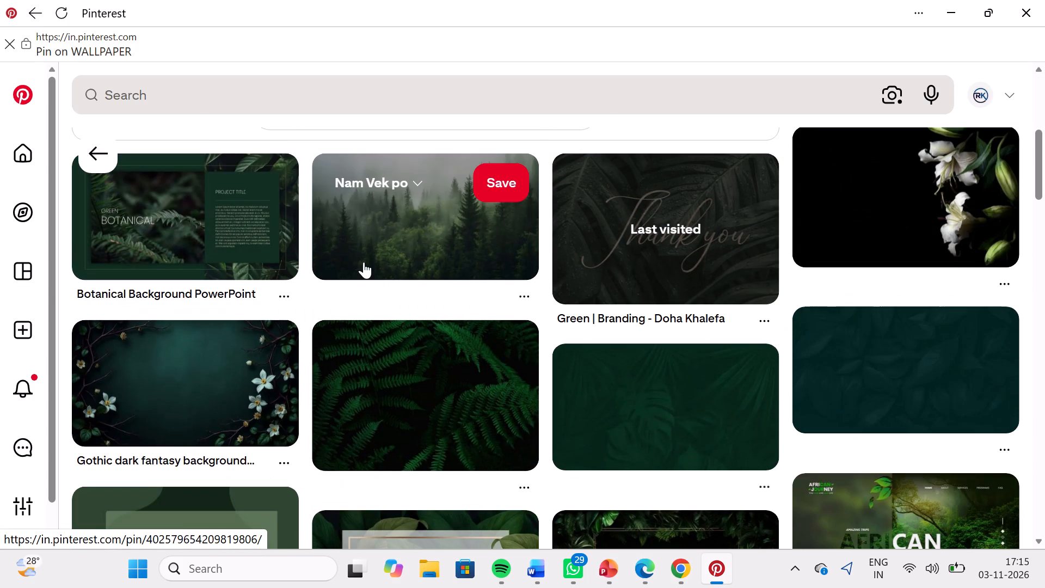
scroll(364, 262, "up", 5)
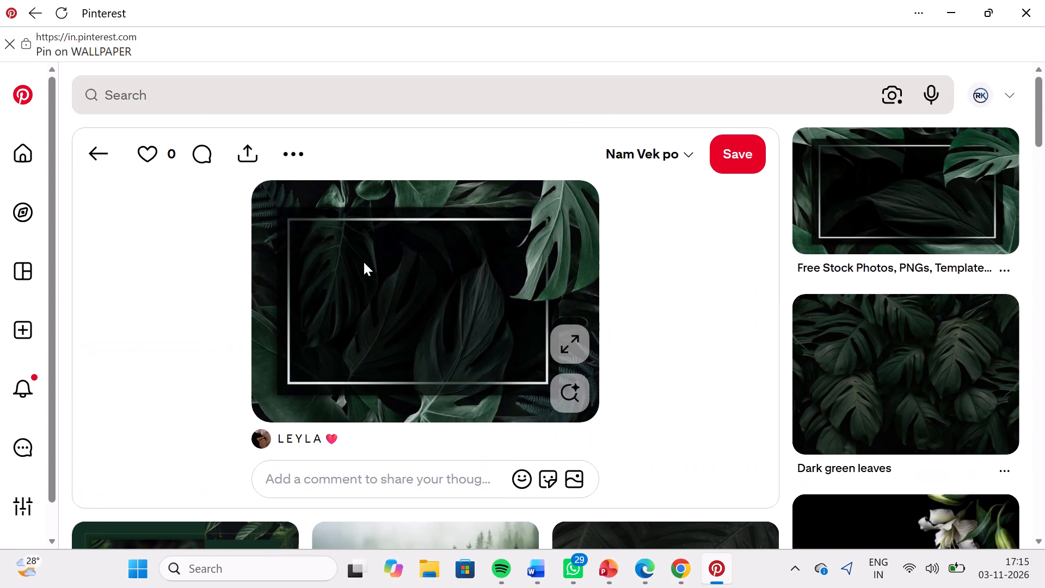
left_click(100, 150)
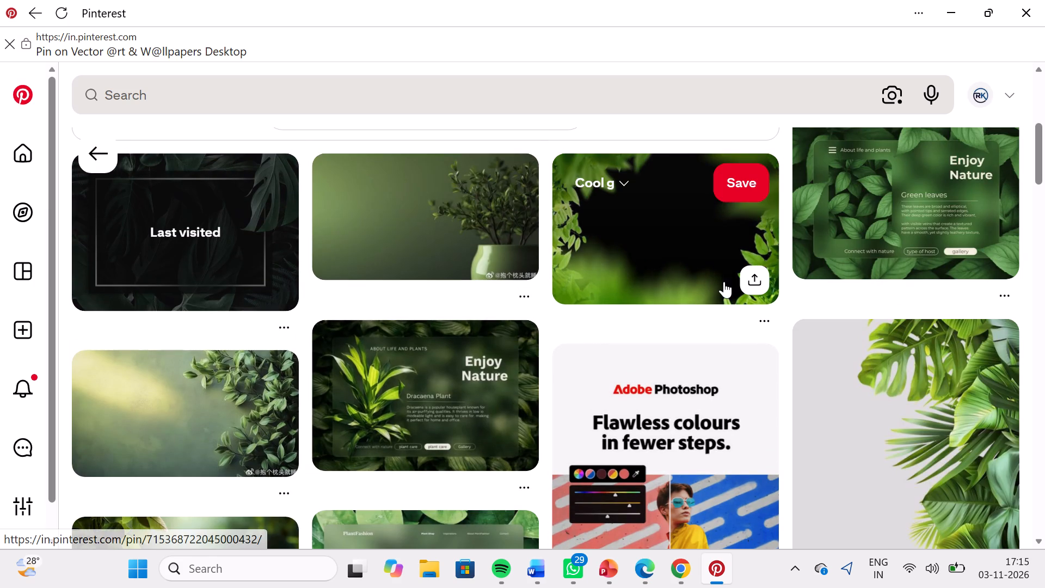
Look through the images related to the leaf-framed green panel pin for more nature backgrounds.
scroll(724, 281, "down", 5)
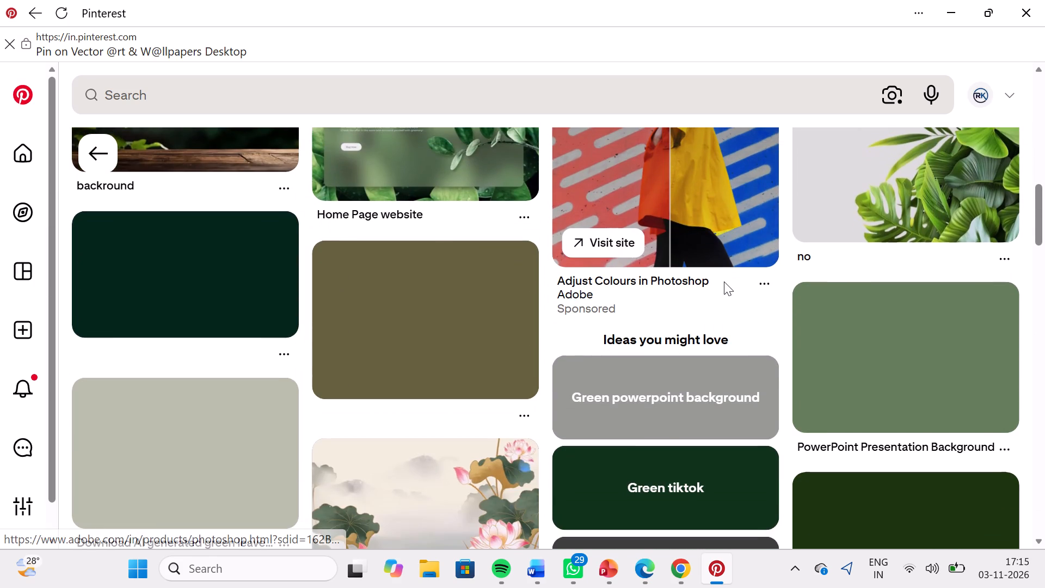
scroll(724, 281, "up", 5)
scroll(622, 237, "up", 3)
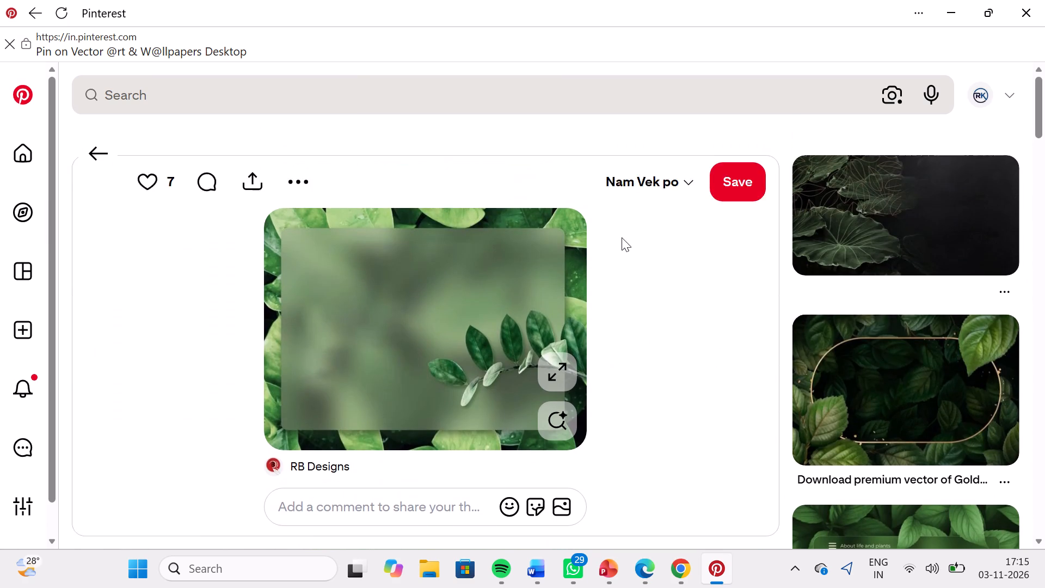
scroll(622, 237, "down", 6)
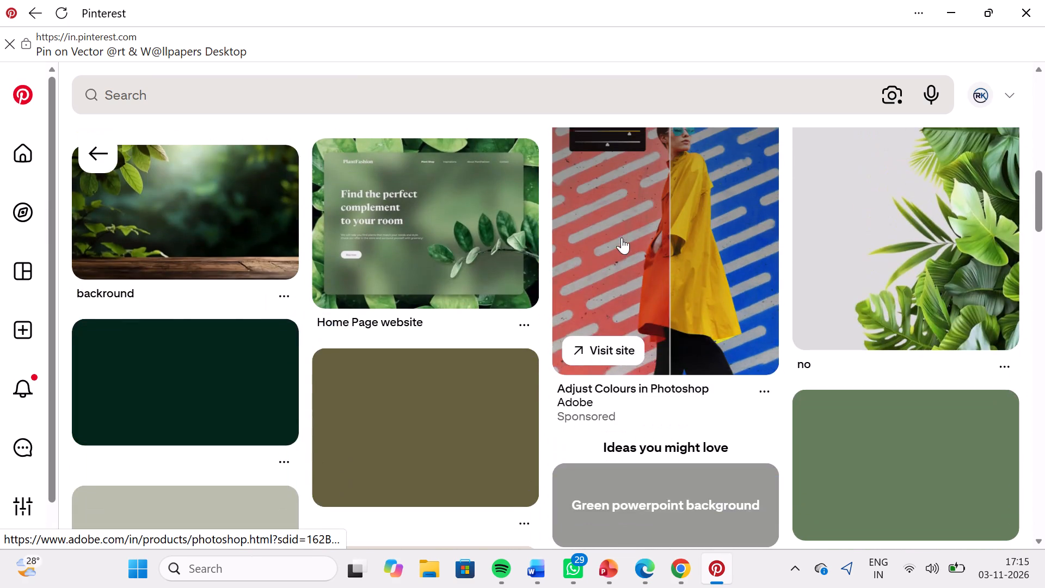
scroll(622, 237, "down", 1)
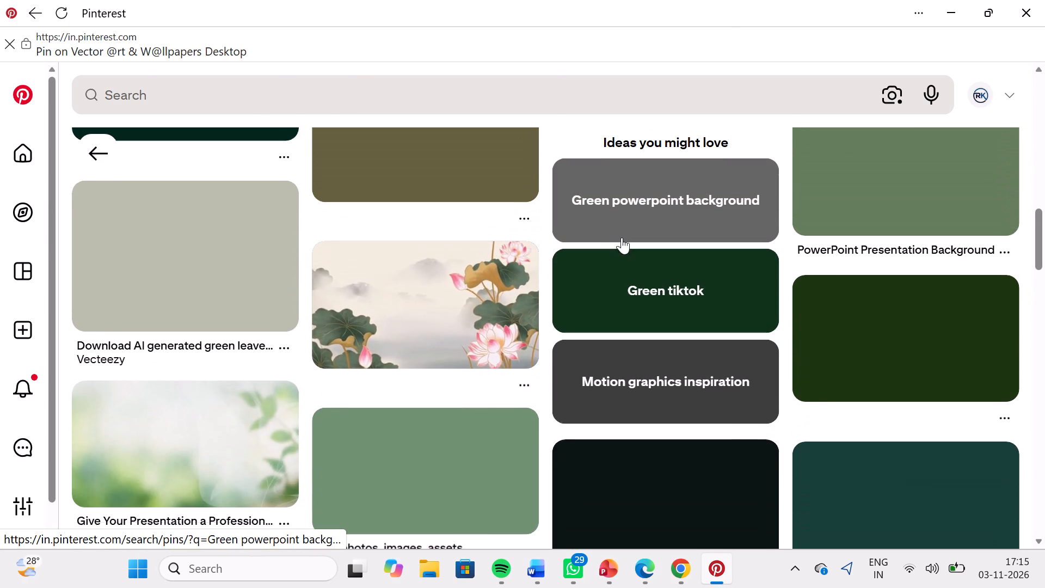
scroll(622, 237, "up", 3)
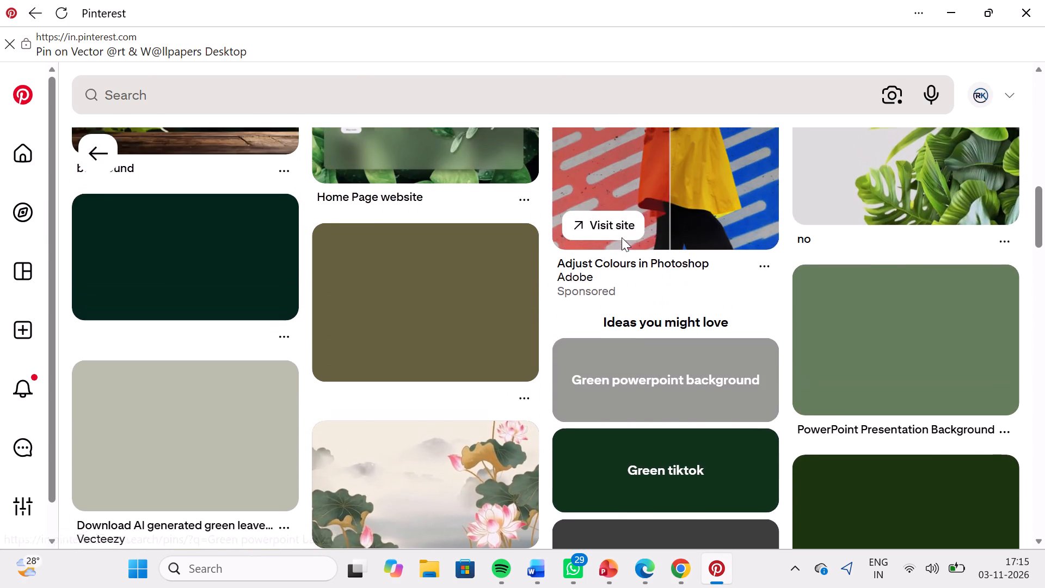
scroll(622, 237, "up", 1)
scroll(622, 237, "down", 1)
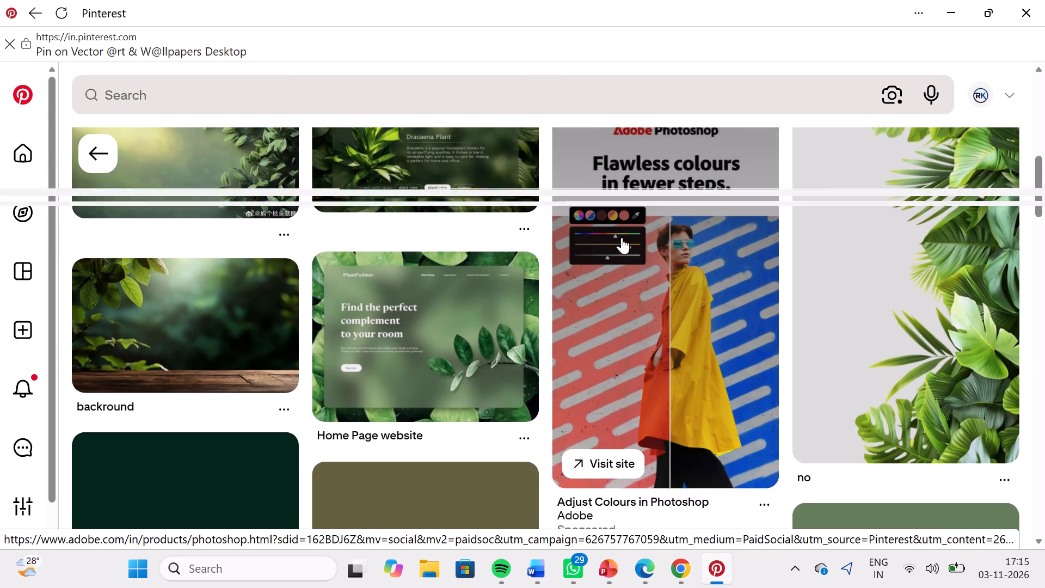
scroll(622, 237, "down", 3)
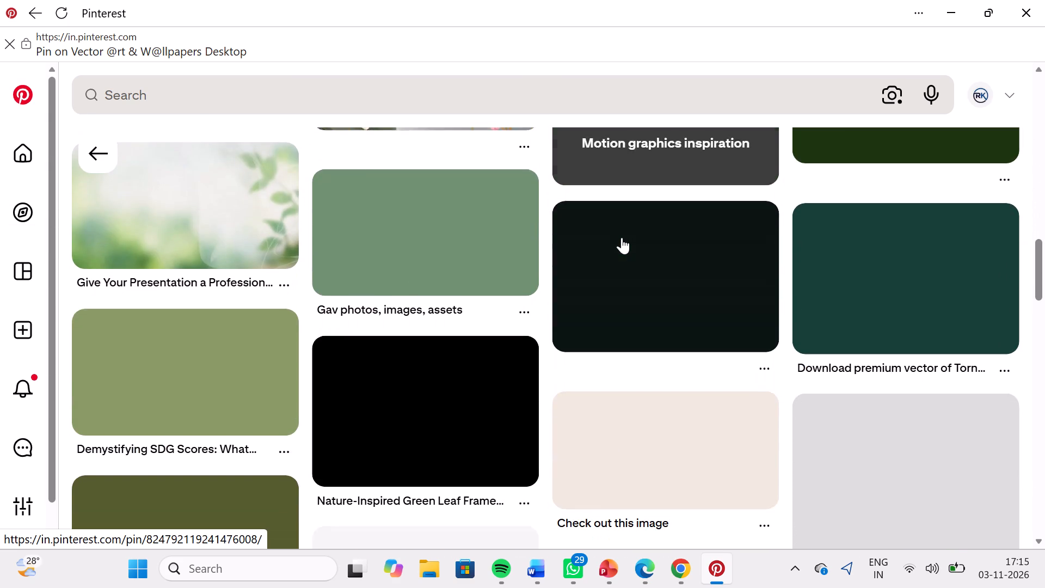
scroll(622, 237, "down", 2)
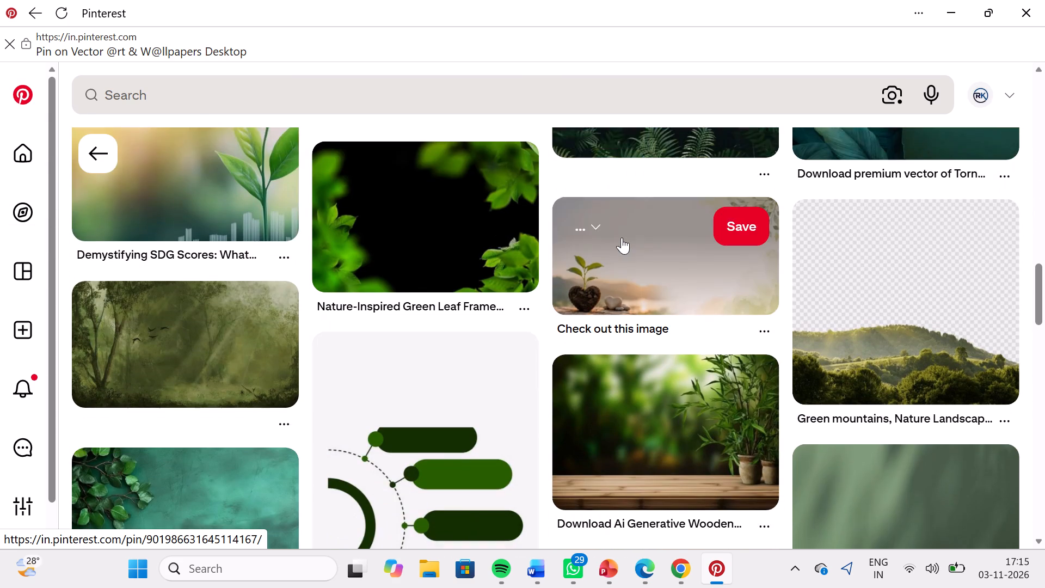
scroll(622, 237, "down", 2)
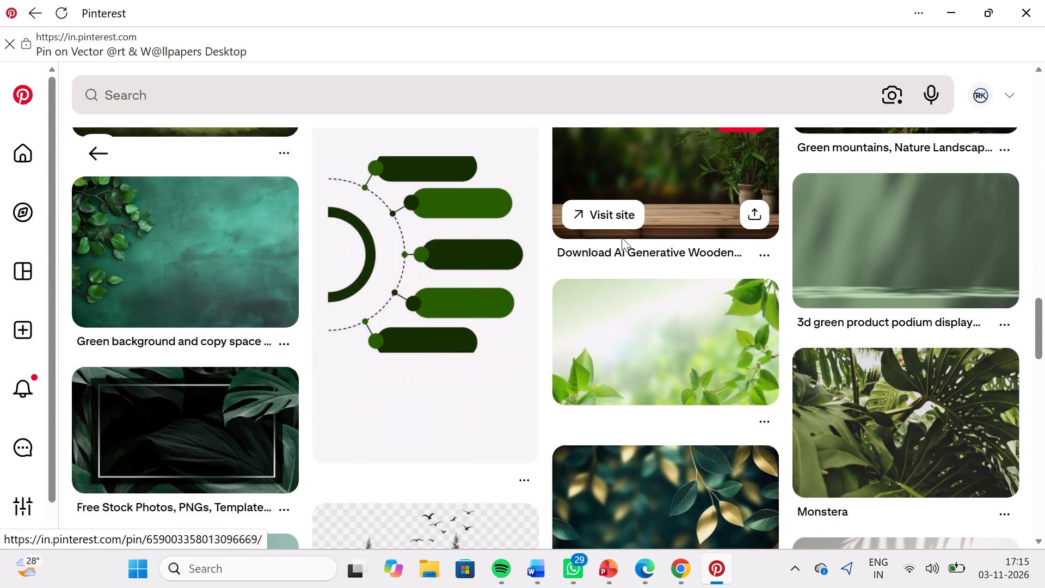
scroll(622, 237, "down", 2)
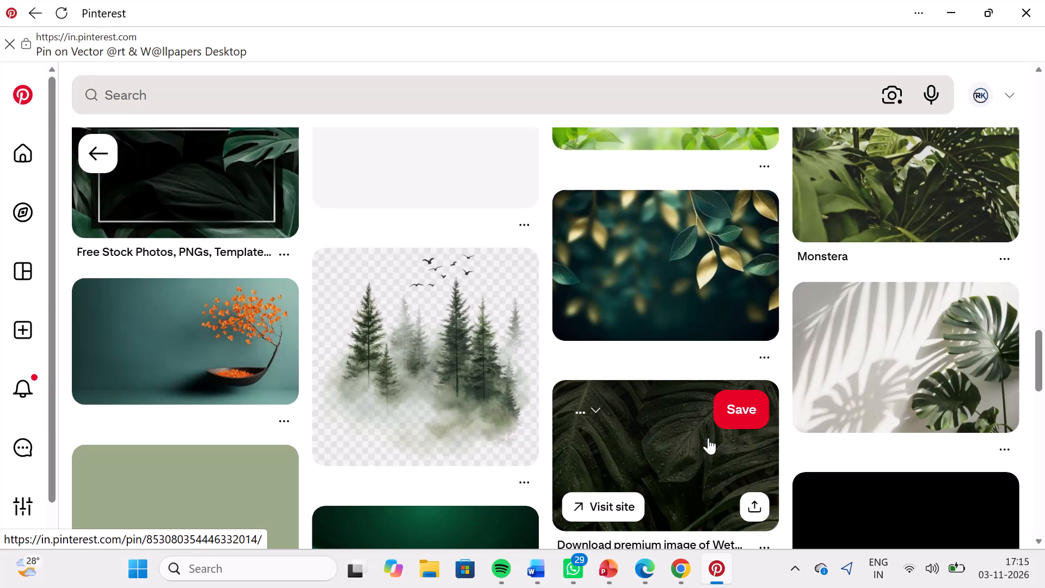
Open the related pin of dark wet monstera leaves.
scroll(708, 438, "down", 1)
left_click(684, 370)
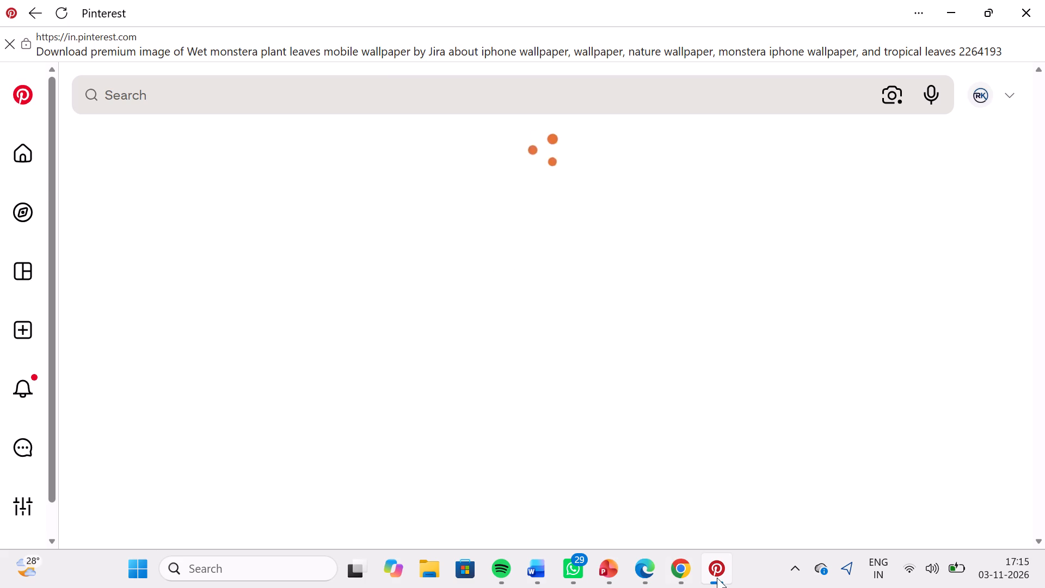
Switch to the agriculture presentation in PowerPoint and insert the picture "download (2)" from Downloads on slide 1.
left_click(610, 573)
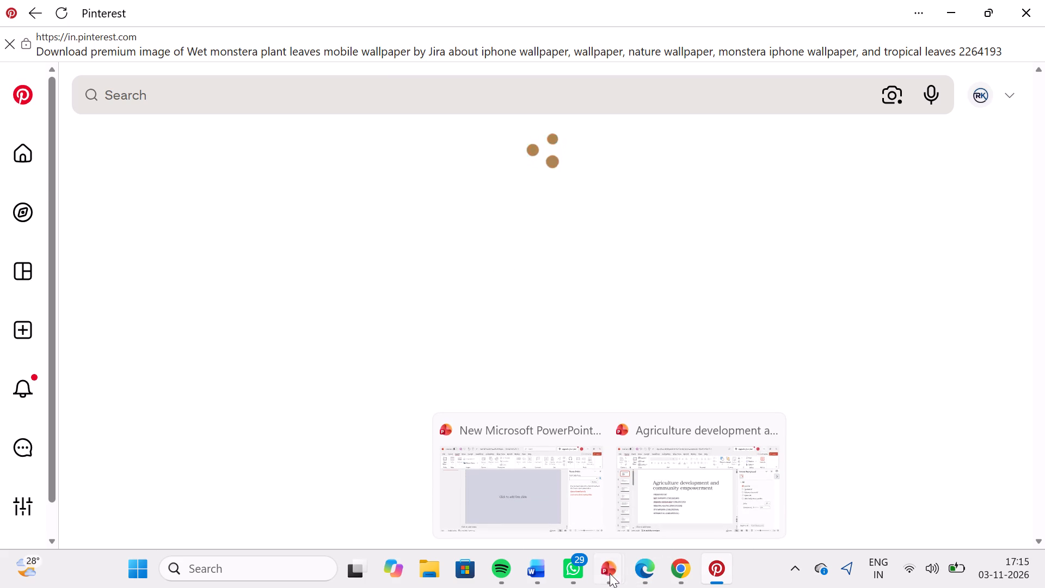
left_click(677, 482)
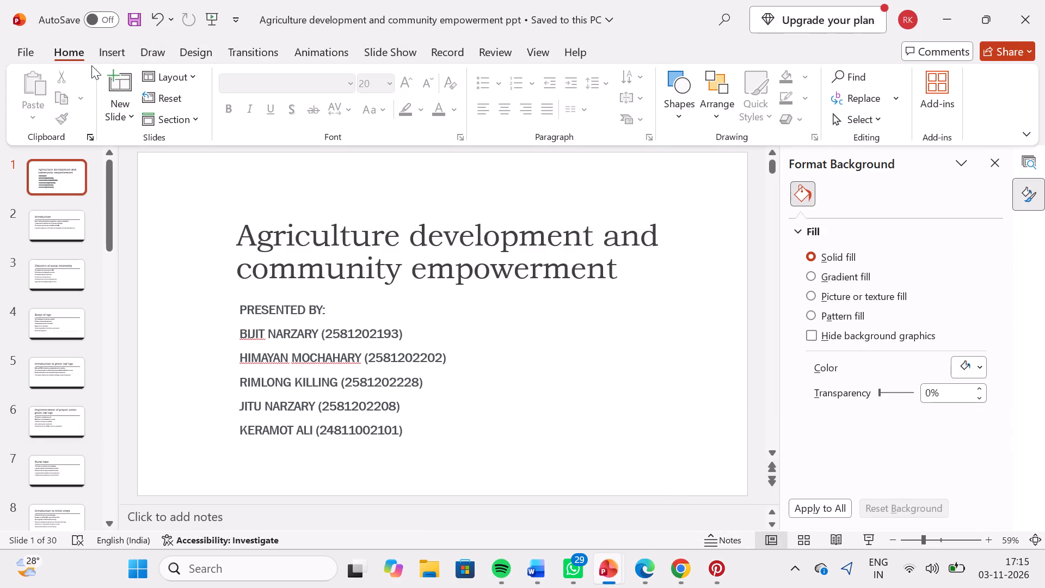
left_click(125, 47)
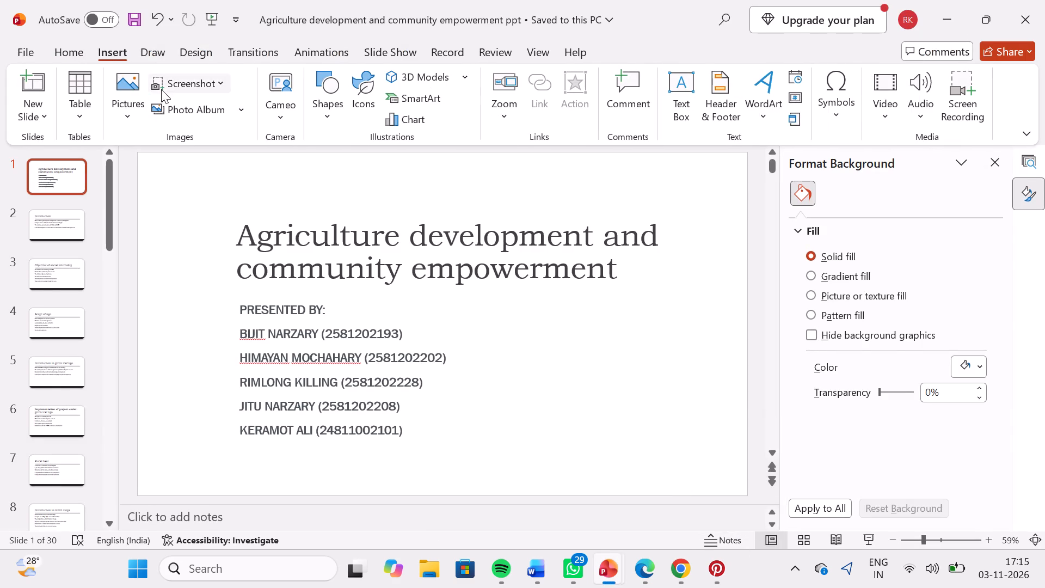
left_click(132, 91)
left_click(178, 167)
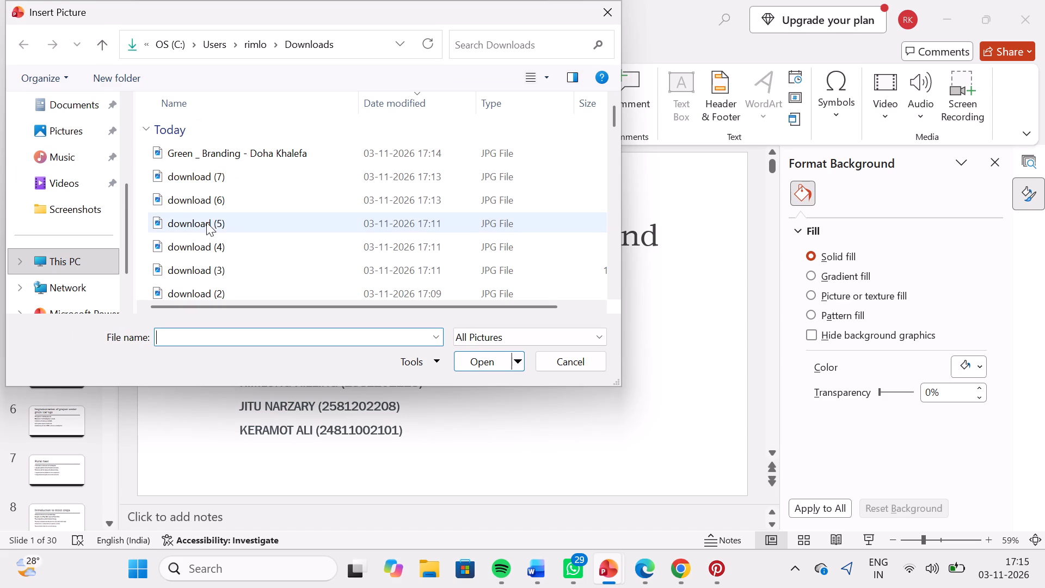
scroll(206, 223, "down", 1)
scroll(206, 223, "up", 1)
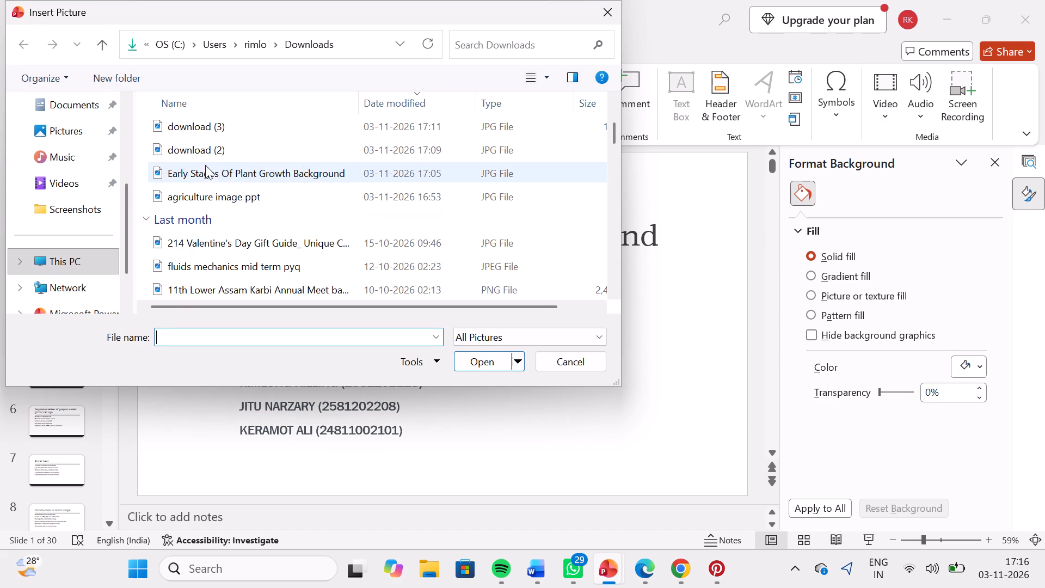
left_click(200, 149)
double_click(200, 149)
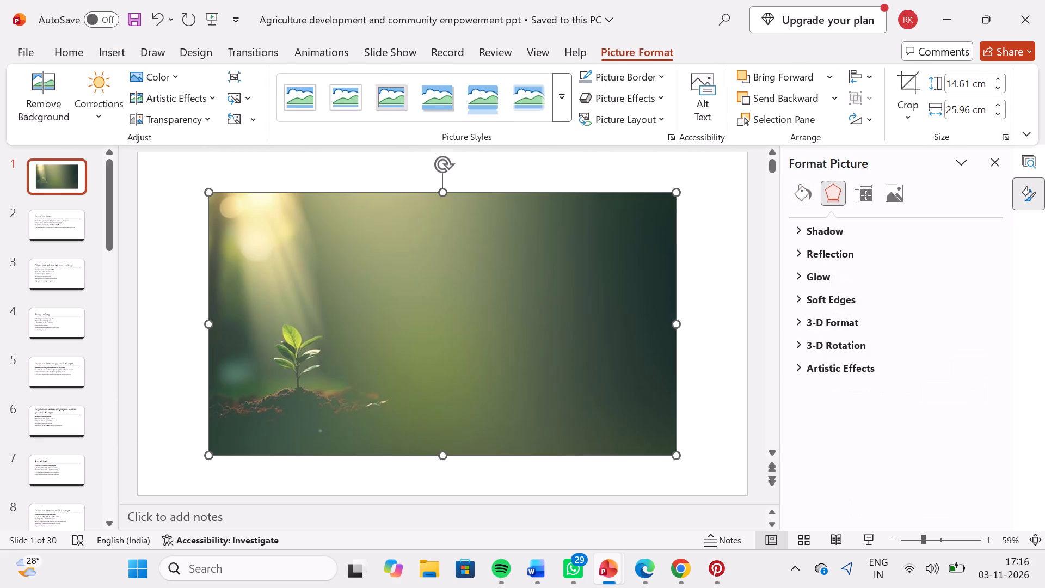
Reposition and enlarge the seedling picture to cover all of slide 1, 19.05 cm high by 33.87 cm wide.
left_click_drag(369, 268, 300, 228)
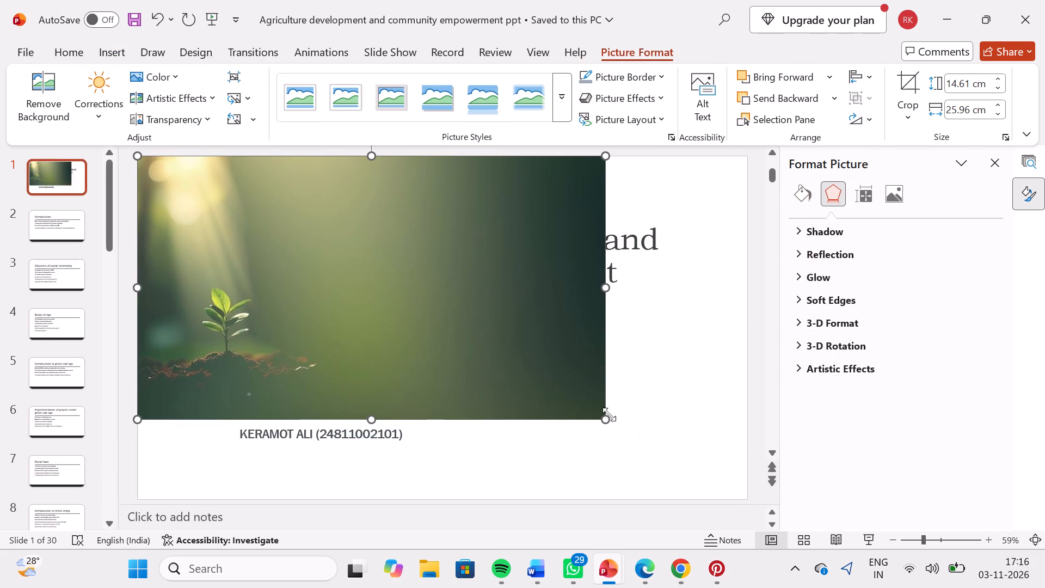
left_click_drag(606, 411, 651, 416)
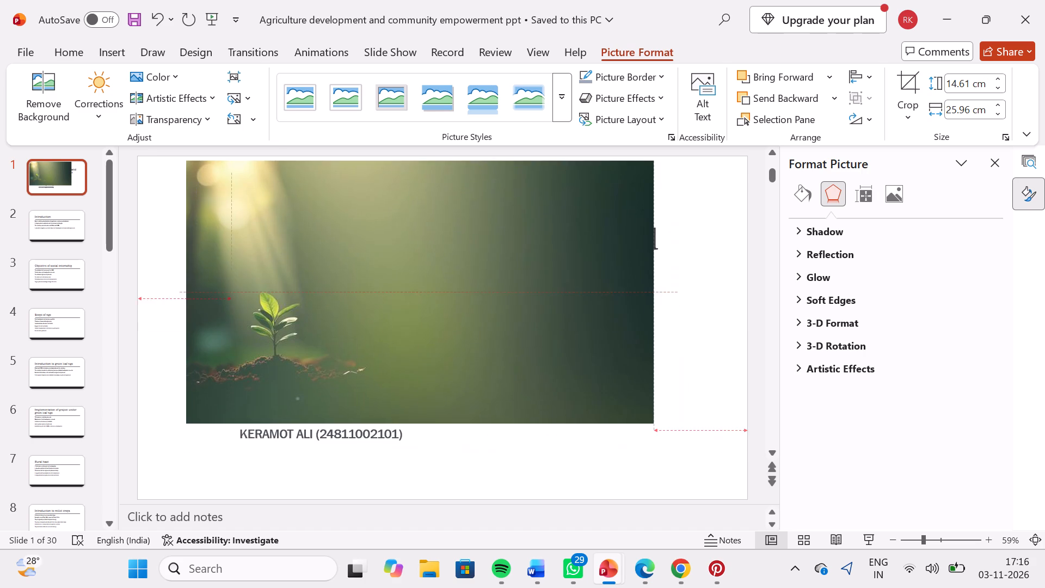
left_click_drag(651, 416, 709, 454)
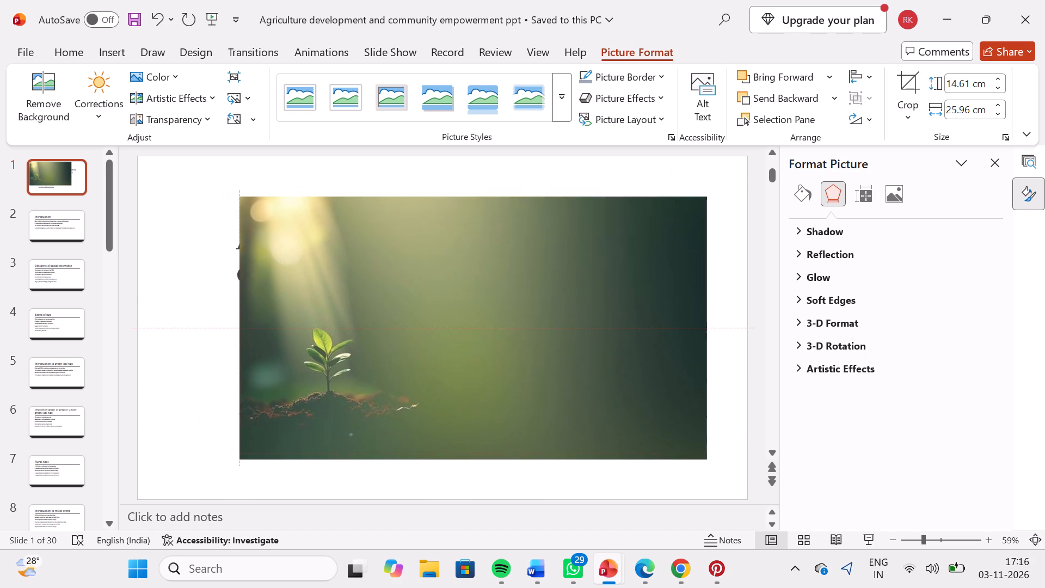
left_click_drag(709, 454, 743, 488)
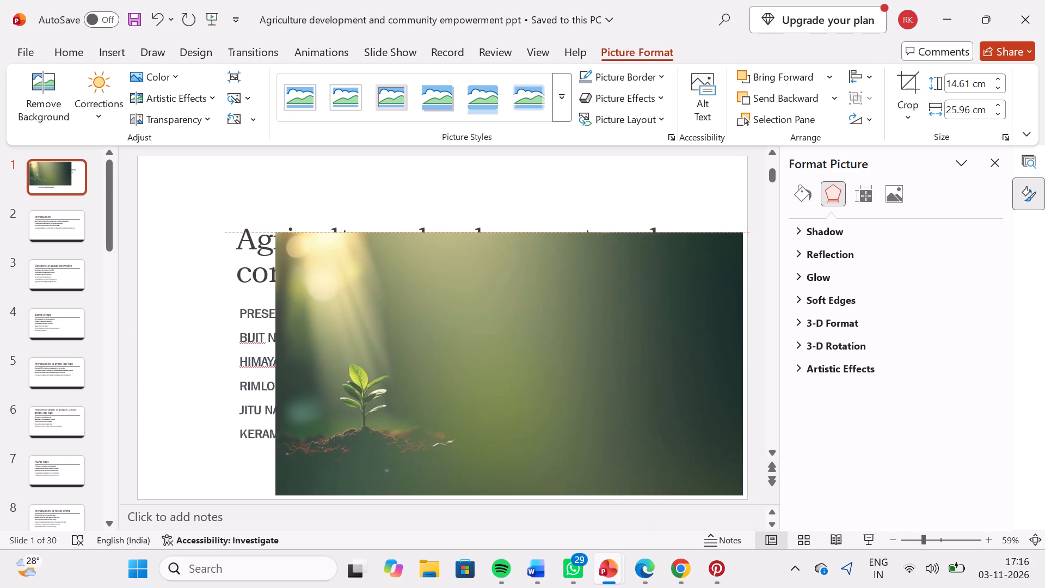
left_click_drag(743, 488, 746, 492)
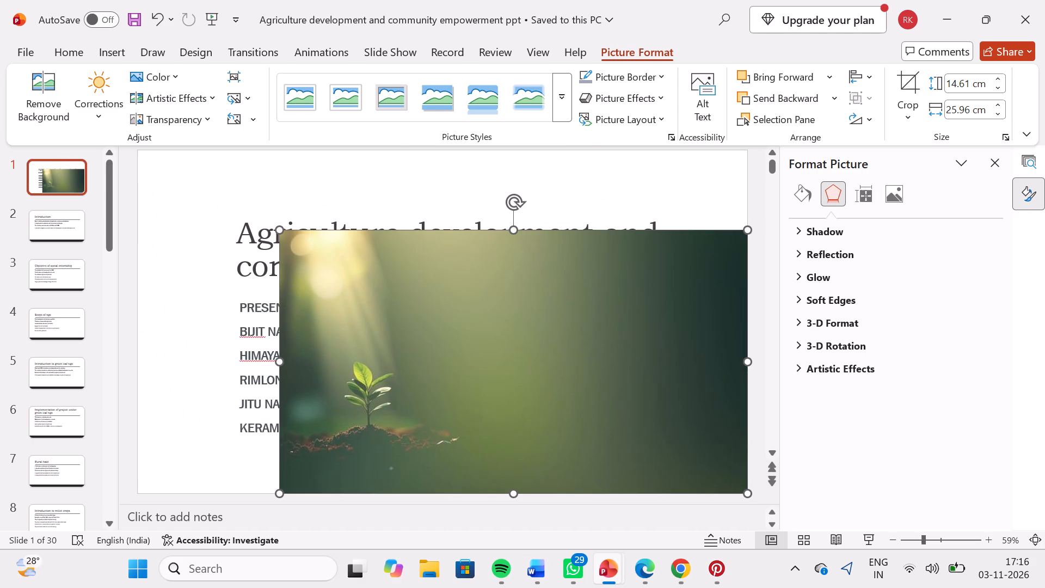
left_click_drag(275, 229, 144, 140)
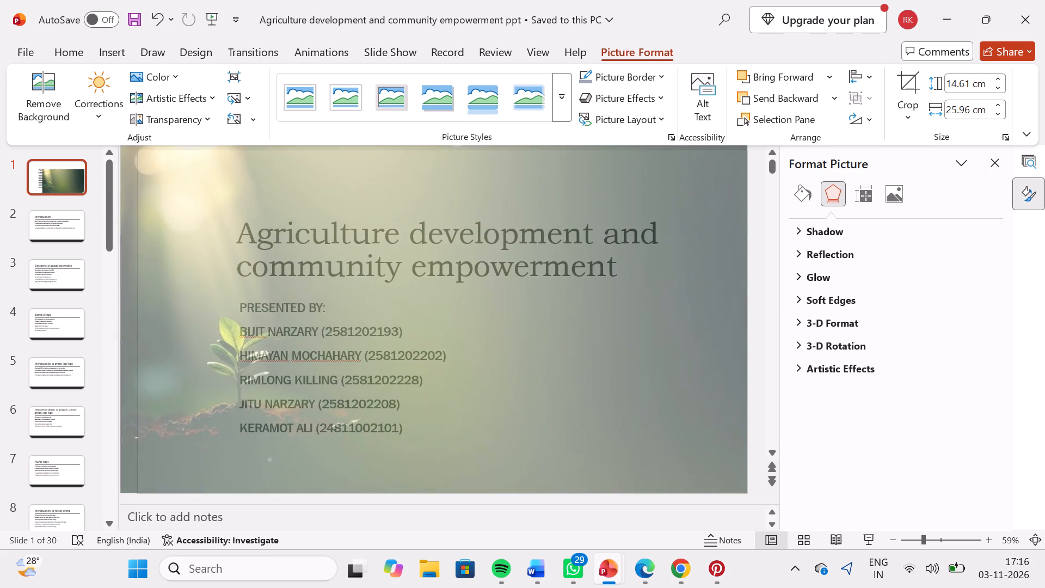
left_click_drag(144, 140, 167, 150)
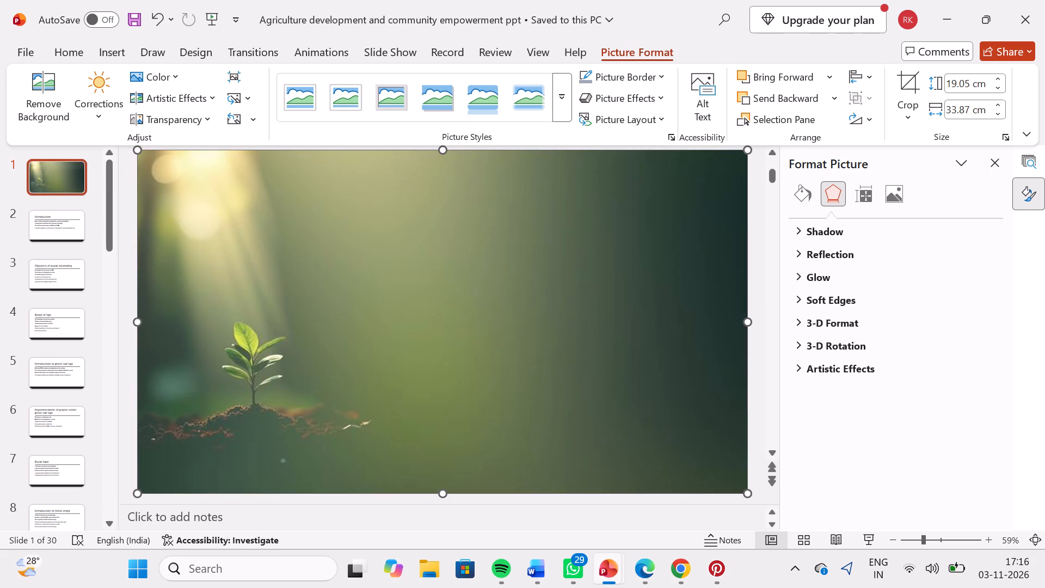
Set the transparency of the seedling picture on slide 1 to 76%.
left_click(194, 118)
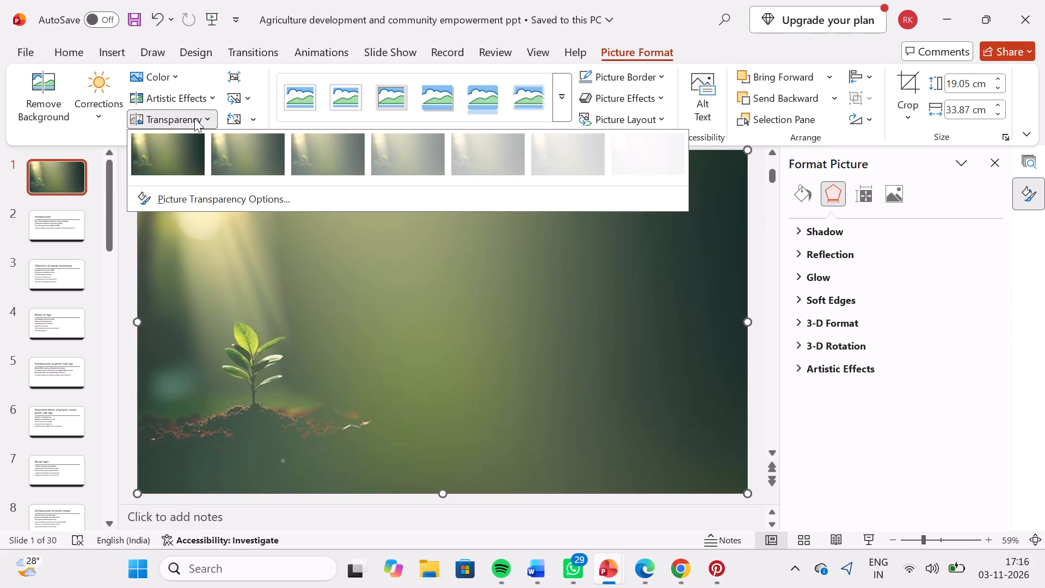
left_click(196, 200)
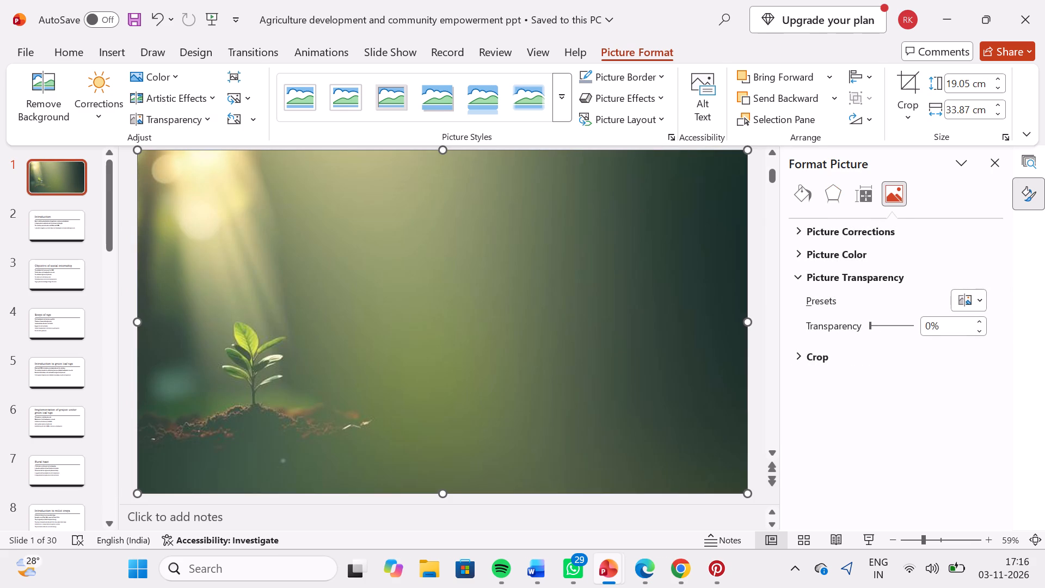
left_click(978, 318)
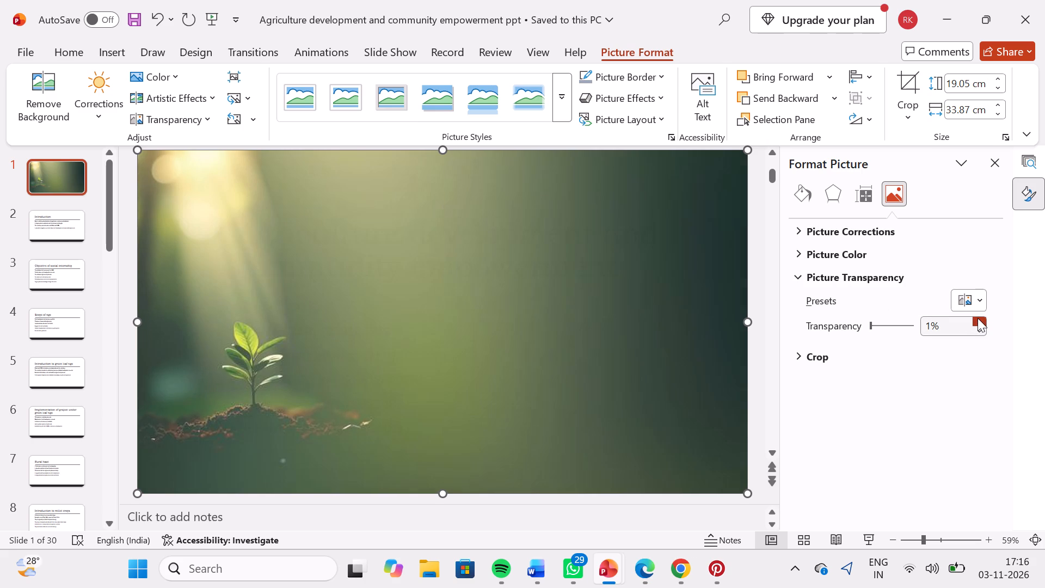
triple_click(978, 318)
triple_click(978, 318)
triple_click(978, 318)
triple_click(978, 318)
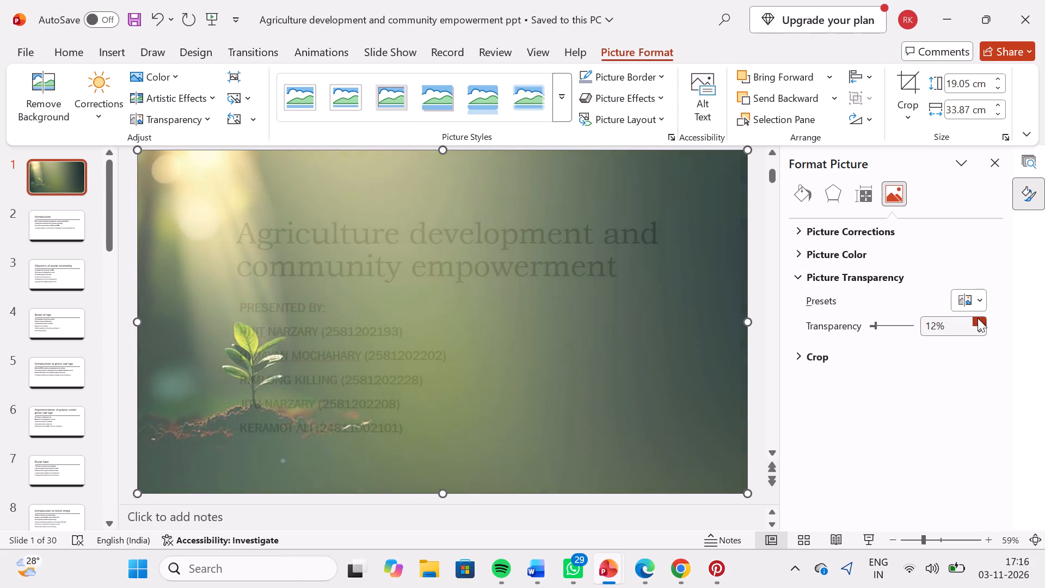
triple_click(978, 318)
triple_click(978, 318)
triple_click(978, 318)
triple_click(978, 318)
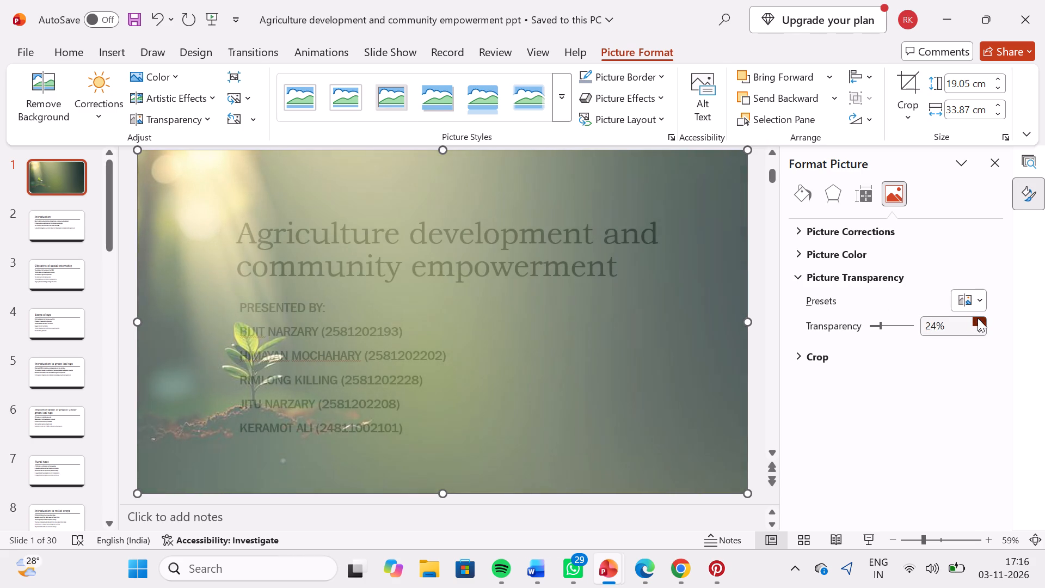
triple_click(978, 318)
triple_click(978, 318)
triple_click(978, 318)
triple_click(978, 318)
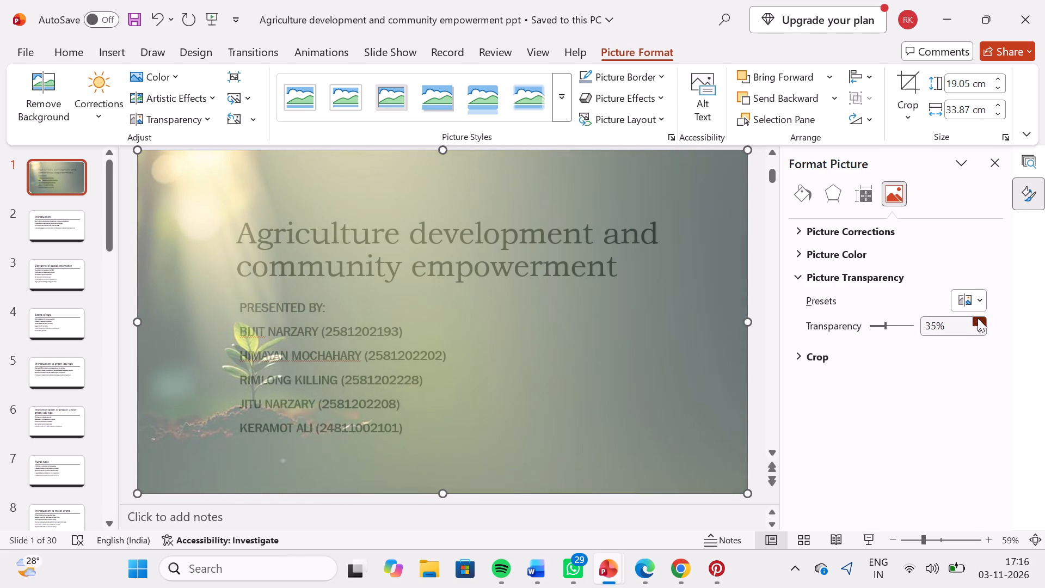
triple_click(978, 318)
triple_click(978, 318)
triple_click(978, 318)
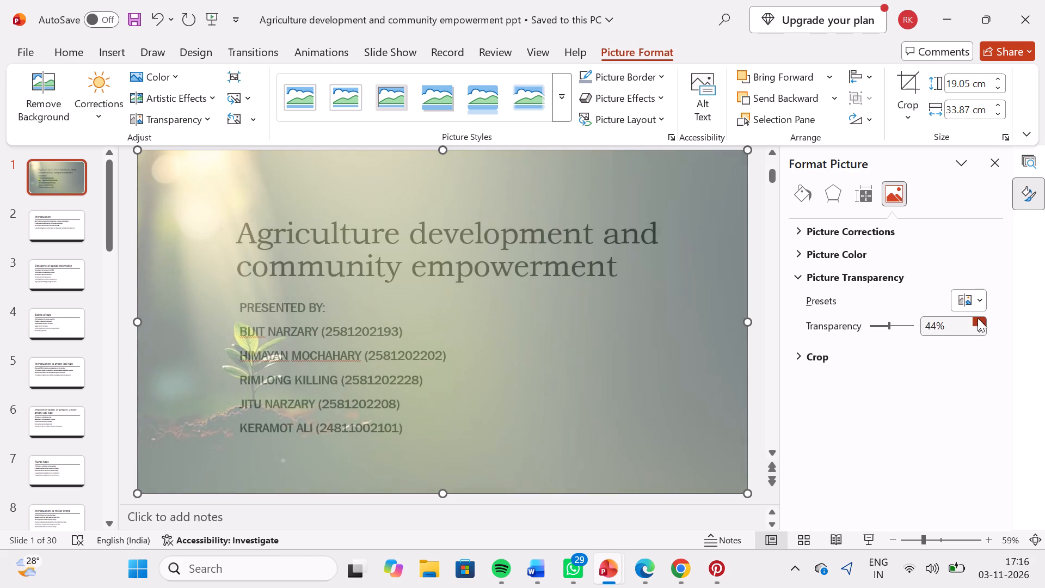
triple_click(978, 318)
triple_click(978, 318)
triple_click(978, 318)
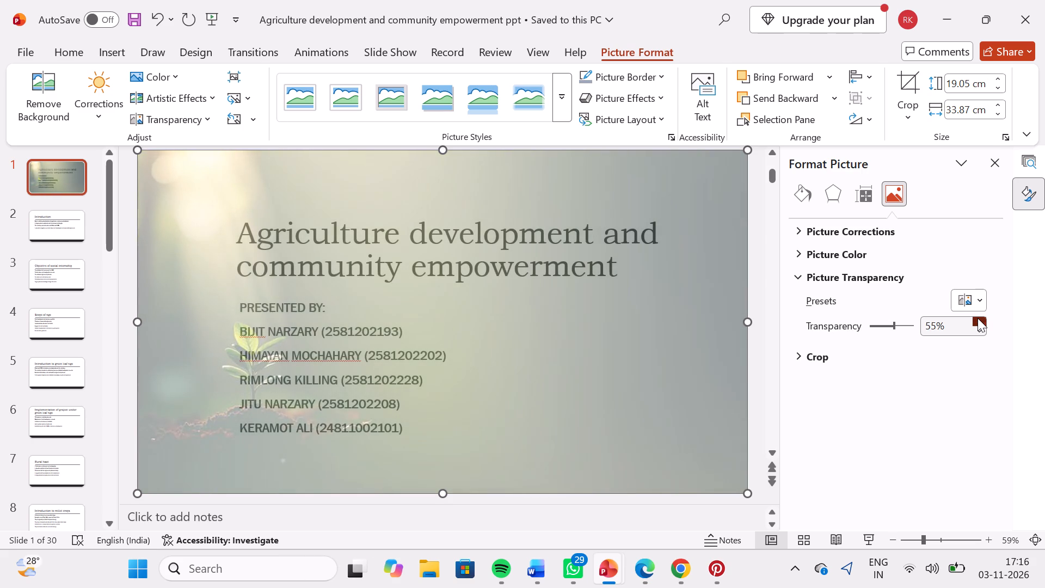
triple_click(978, 318)
triple_click(978, 318)
left_click(978, 318)
left_click(978, 318)
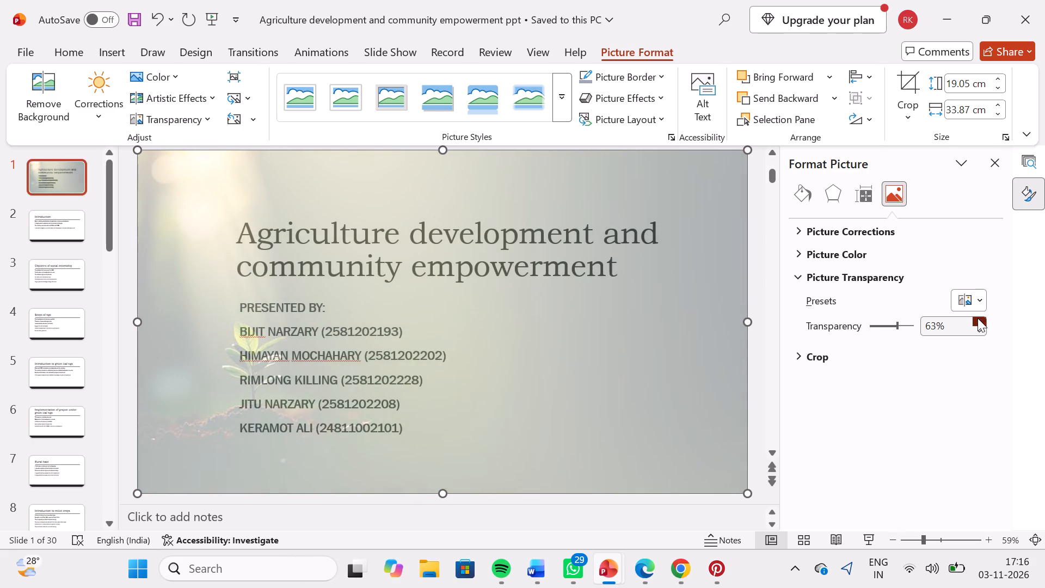
triple_click(978, 318)
triple_click(978, 318)
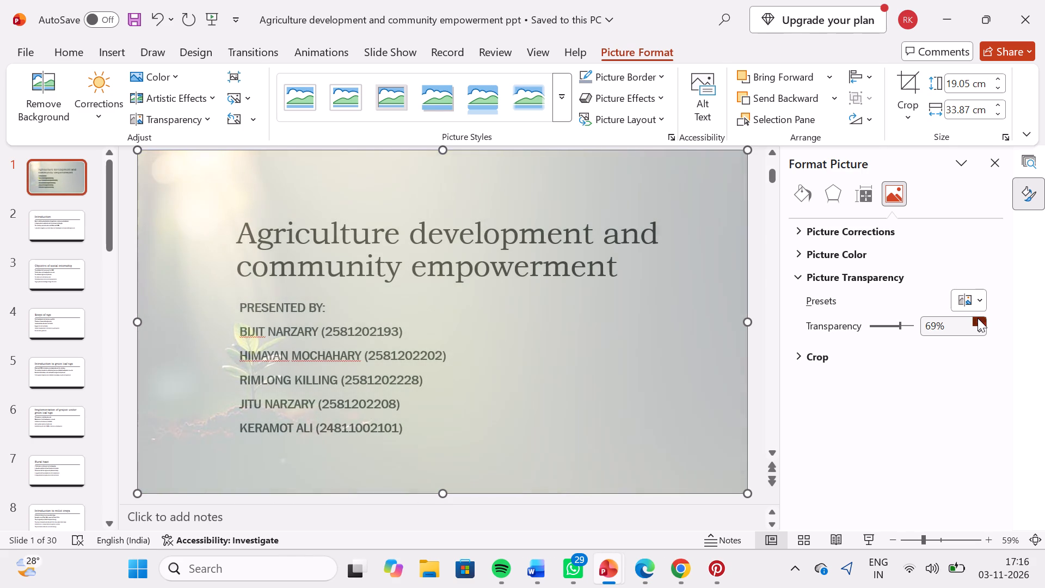
triple_click(978, 318)
triple_click(978, 318)
left_click(978, 318)
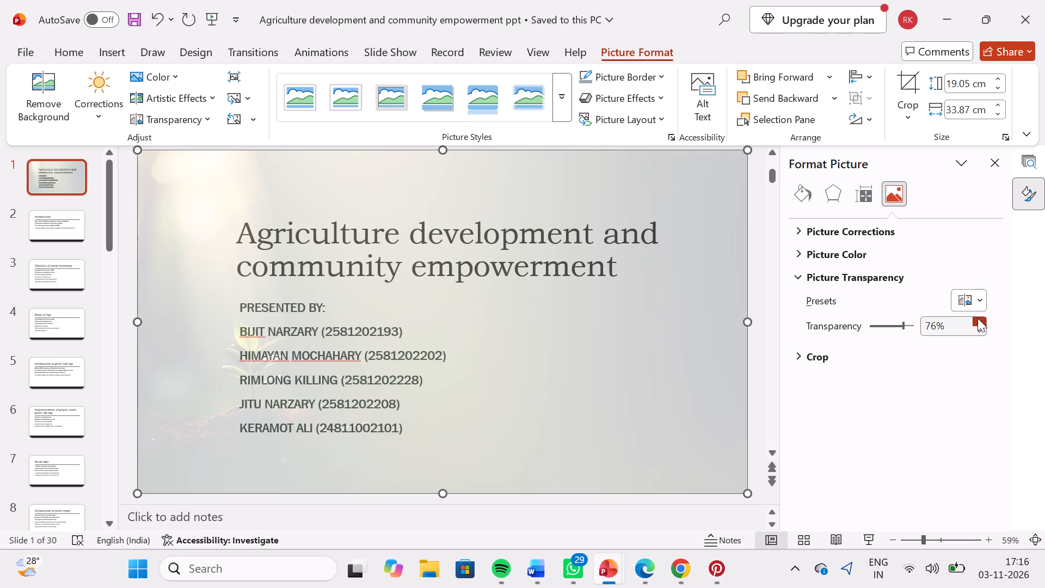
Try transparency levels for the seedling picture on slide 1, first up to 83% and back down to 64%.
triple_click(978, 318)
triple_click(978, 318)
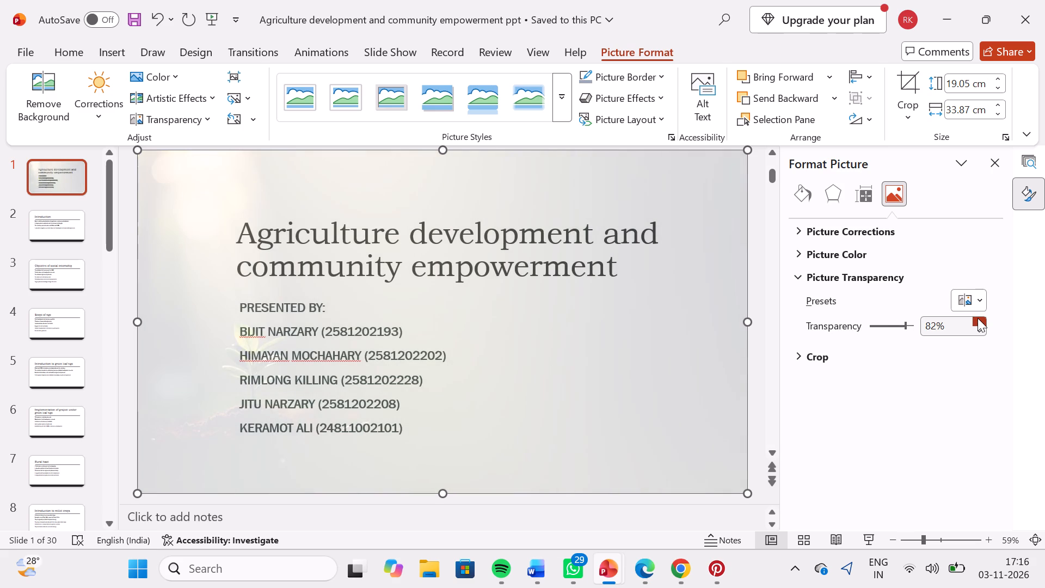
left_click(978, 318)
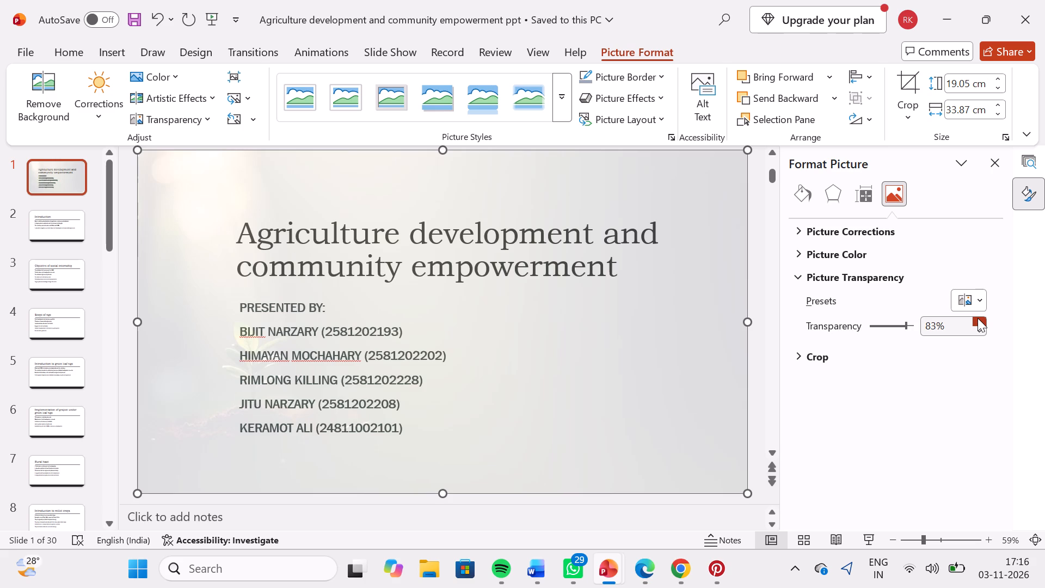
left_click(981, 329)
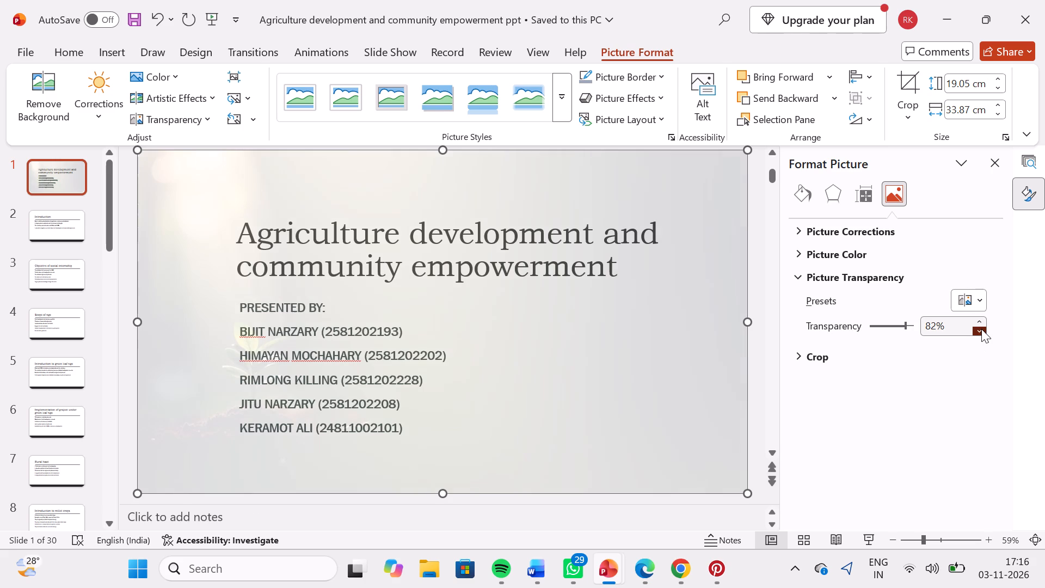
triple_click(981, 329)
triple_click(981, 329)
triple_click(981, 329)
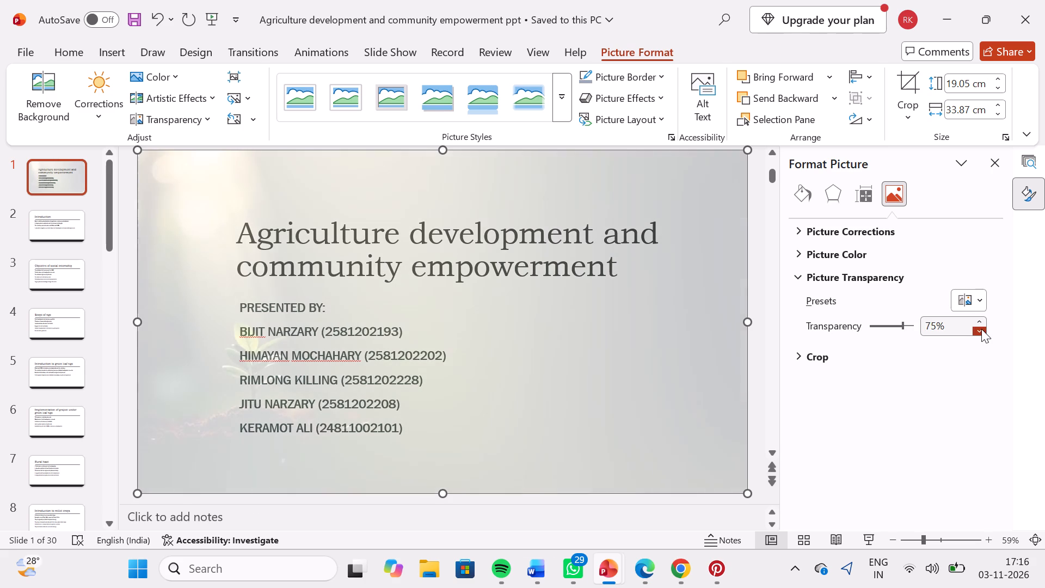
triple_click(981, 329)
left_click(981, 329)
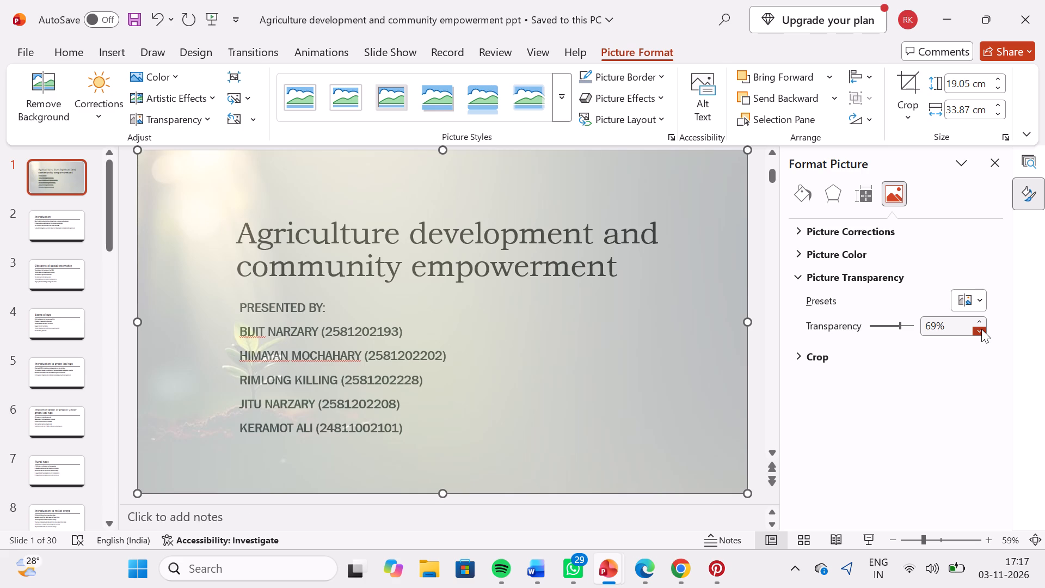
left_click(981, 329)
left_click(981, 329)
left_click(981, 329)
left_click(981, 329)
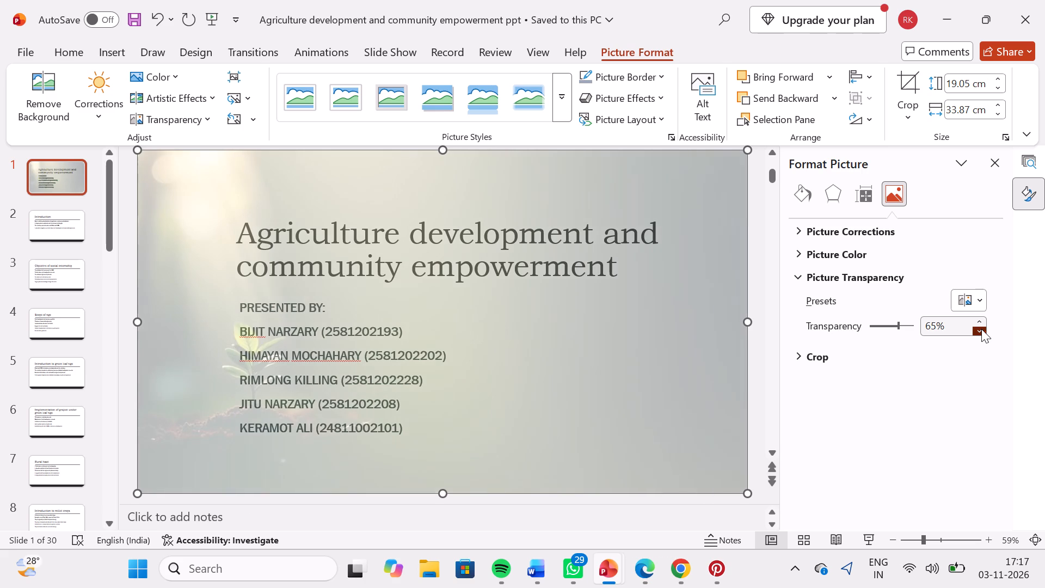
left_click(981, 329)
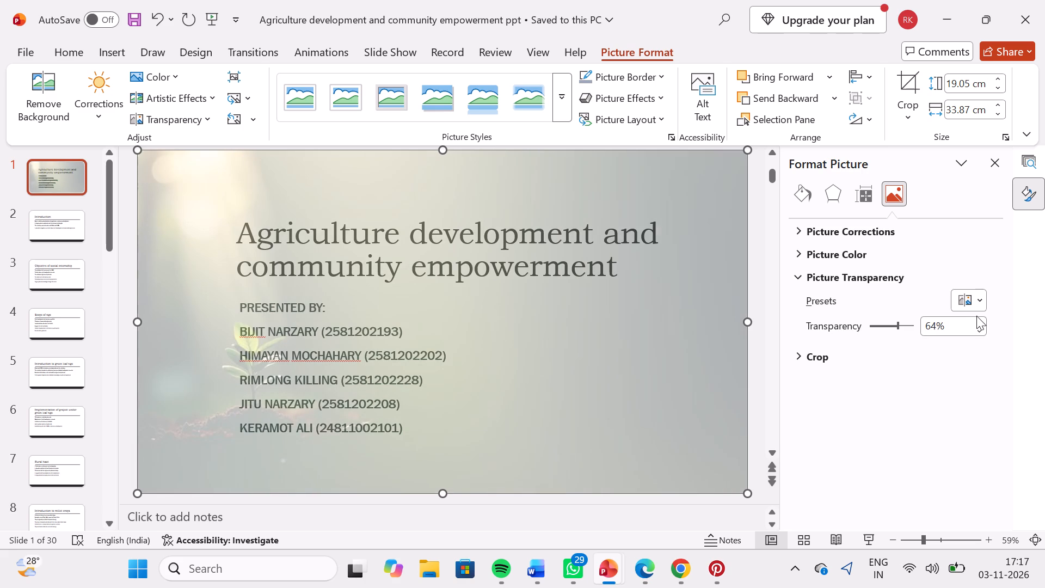
Set the transparency of the seedling picture on slide 1 to 75%.
left_click(978, 319)
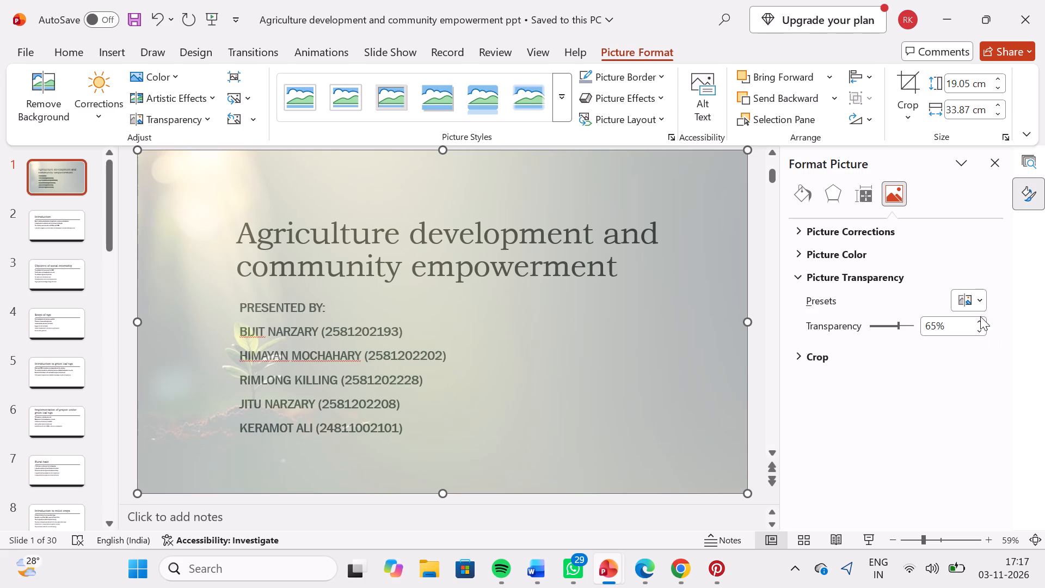
left_click(980, 316)
triple_click(980, 316)
left_click(980, 316)
left_click_drag(980, 316, 980, 324)
triple_click(979, 322)
triple_click(979, 322)
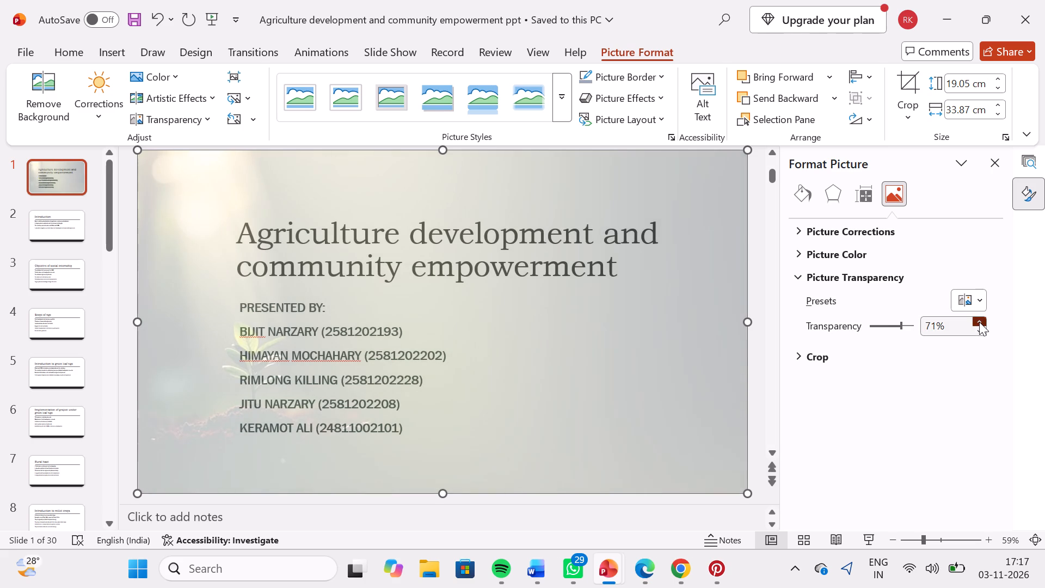
triple_click(979, 322)
triple_click(979, 322)
left_click(979, 322)
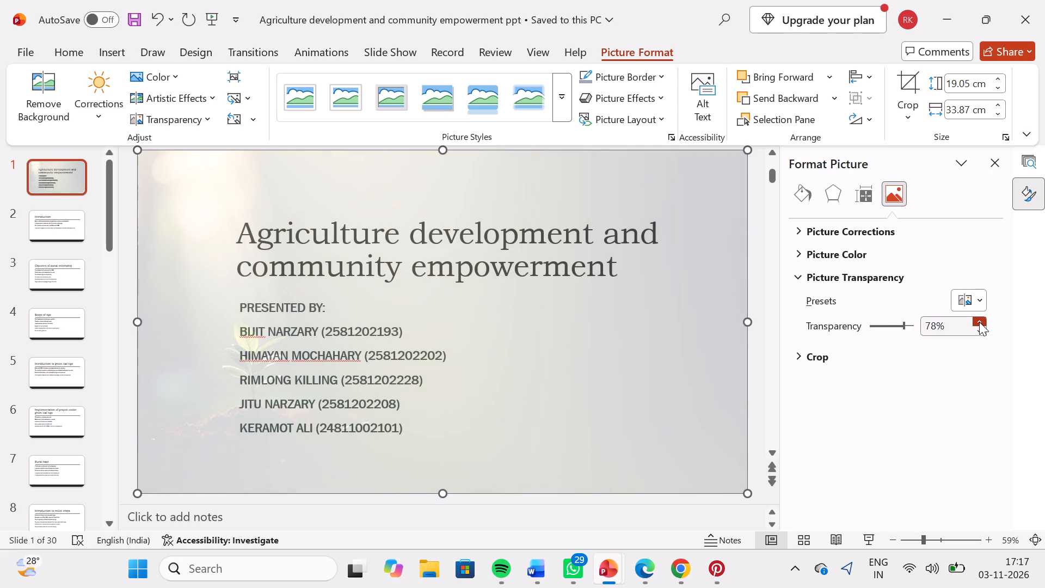
left_click(980, 333)
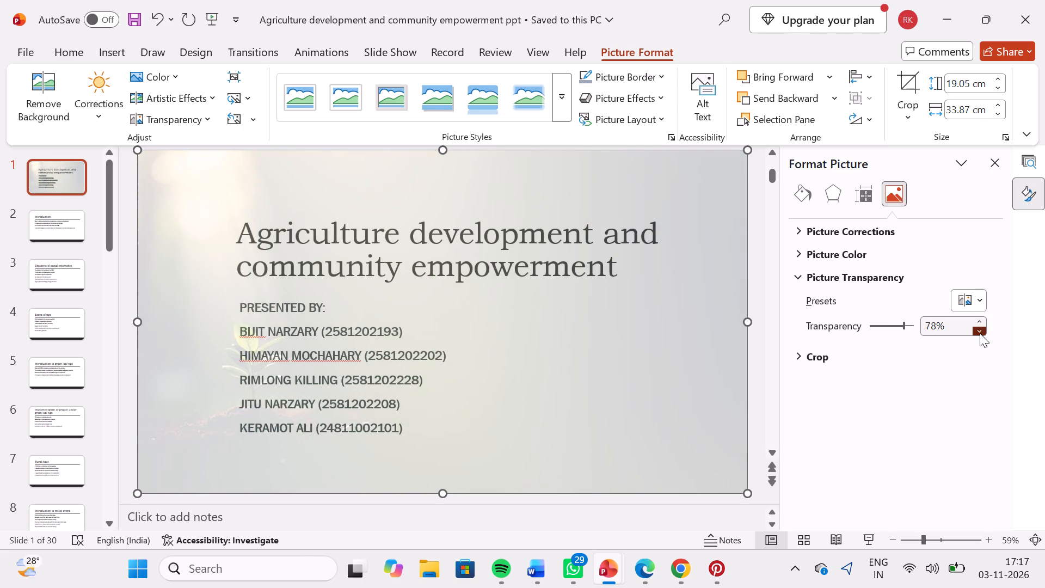
double_click(980, 333)
Insert the picture "download (3)" from Downloads on slide 2, "Introduction".
left_click(48, 219)
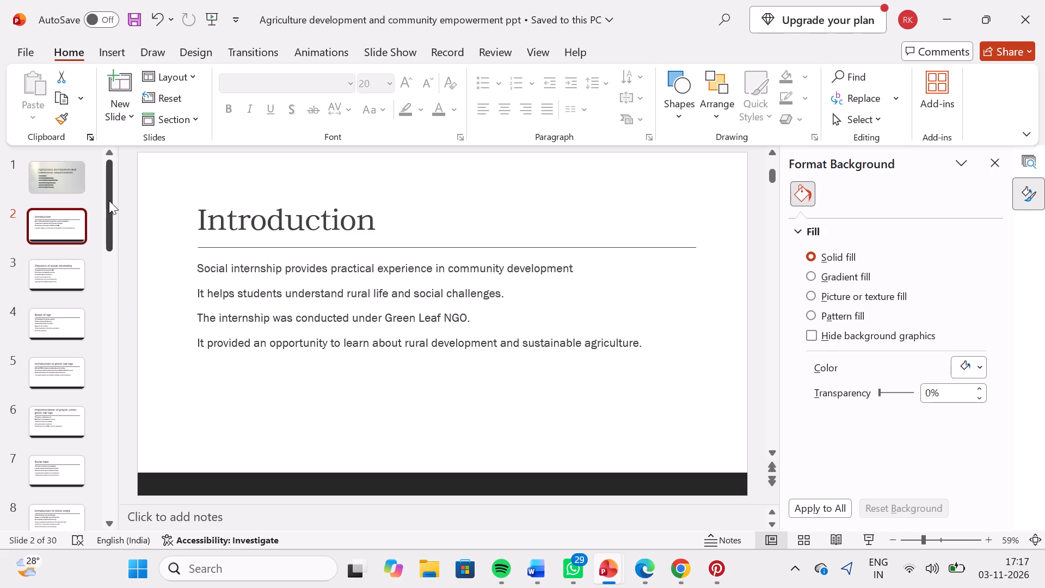
left_click(112, 52)
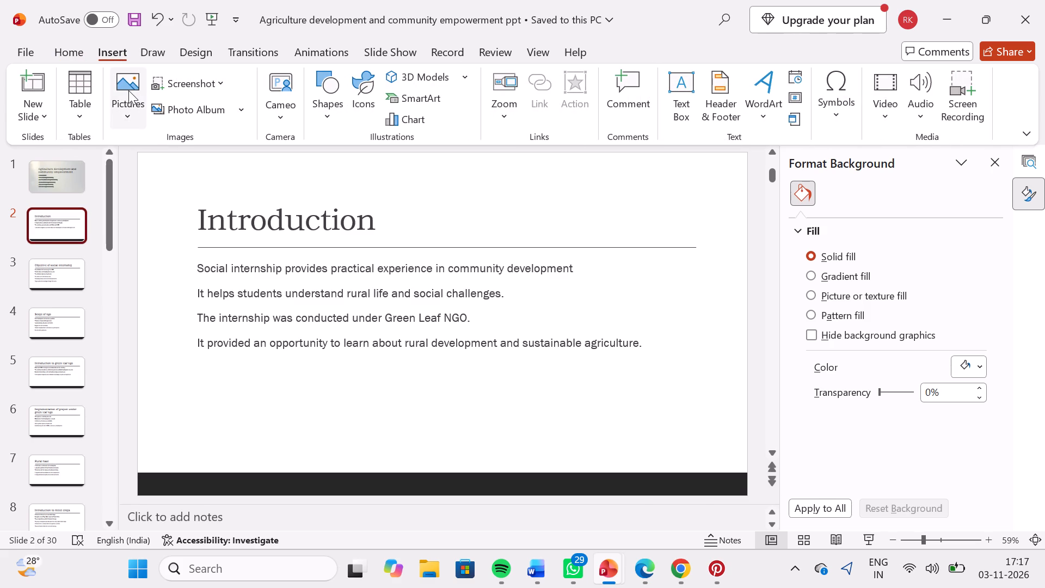
left_click(128, 90)
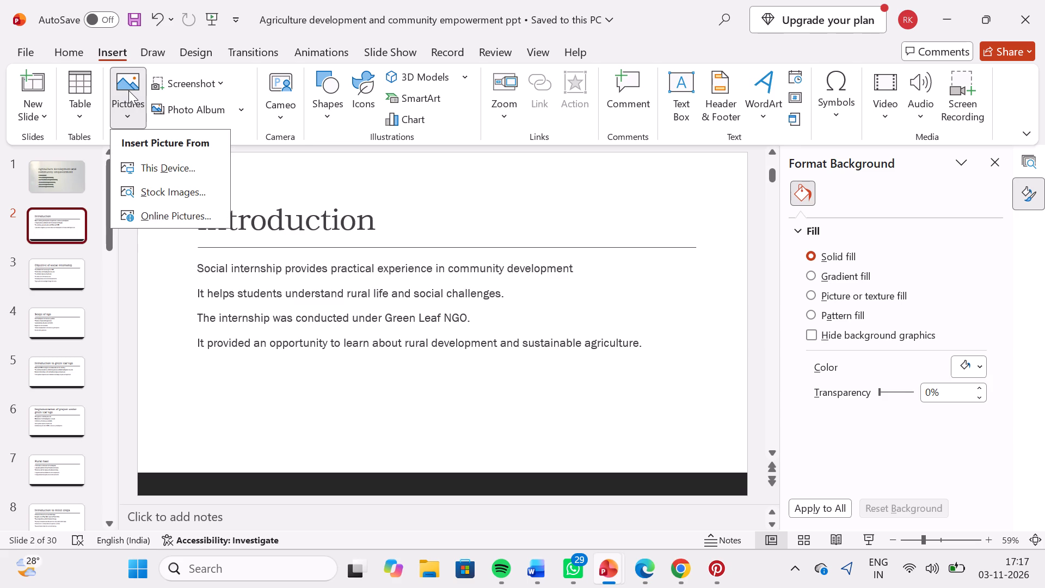
left_click(163, 173)
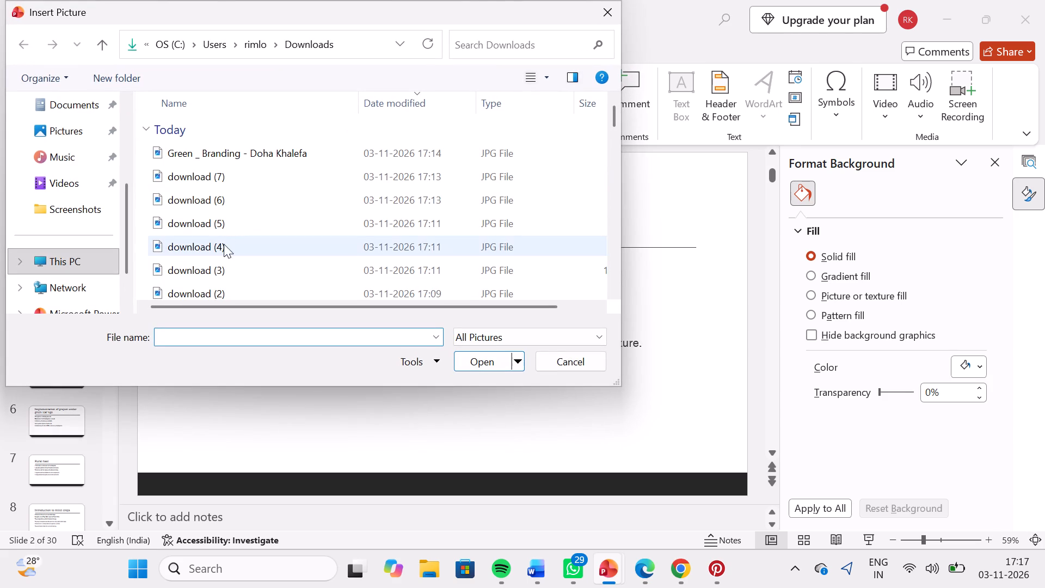
left_click(218, 273)
double_click(218, 273)
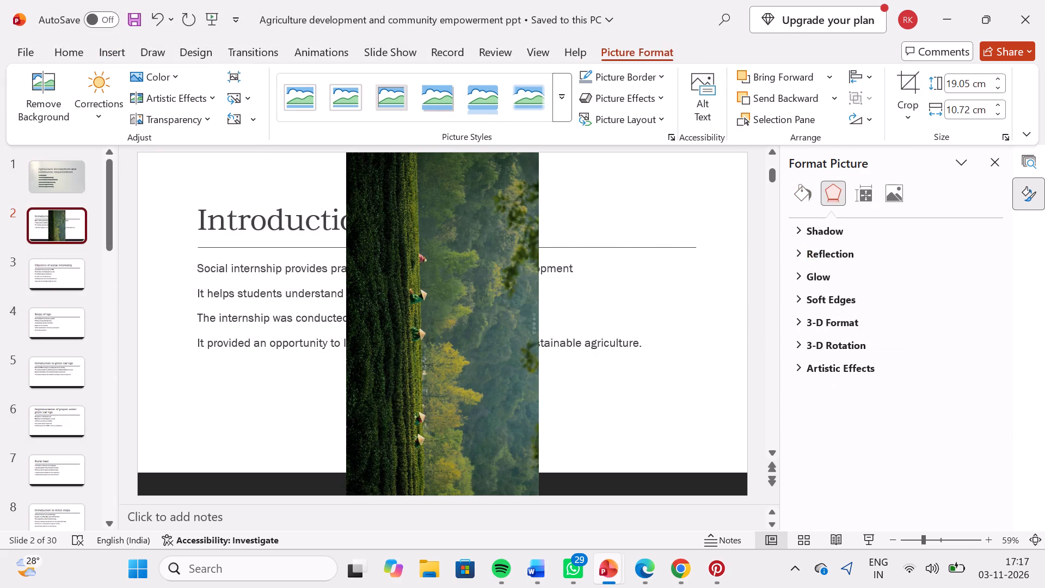
Rotate the tea field picture on slide 2 about a quarter turn counterclockwise into landscape orientation.
left_click_drag(426, 320, 461, 321)
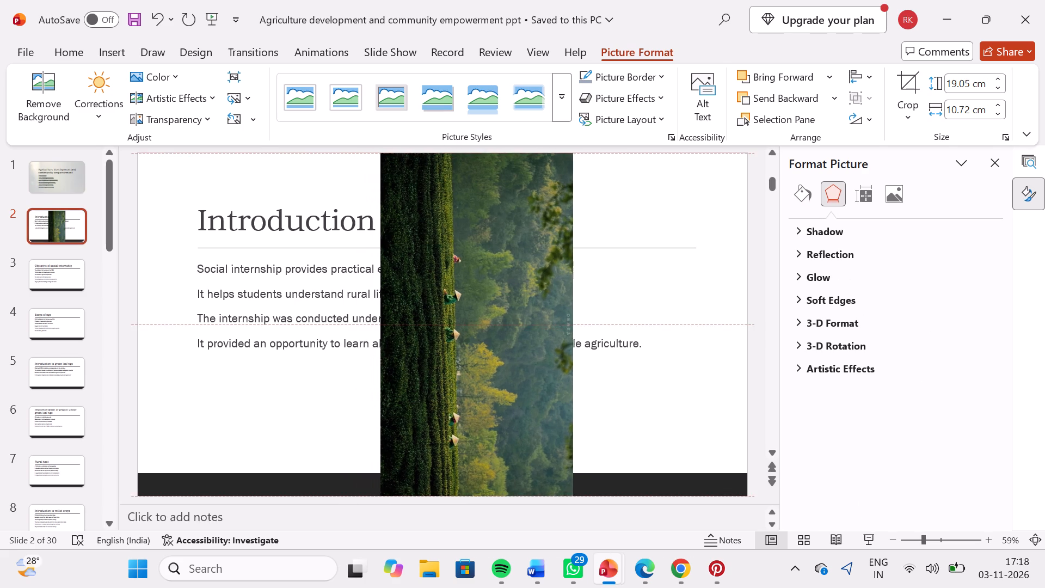
left_click_drag(461, 321, 428, 247)
left_click_drag(448, 303, 444, 403)
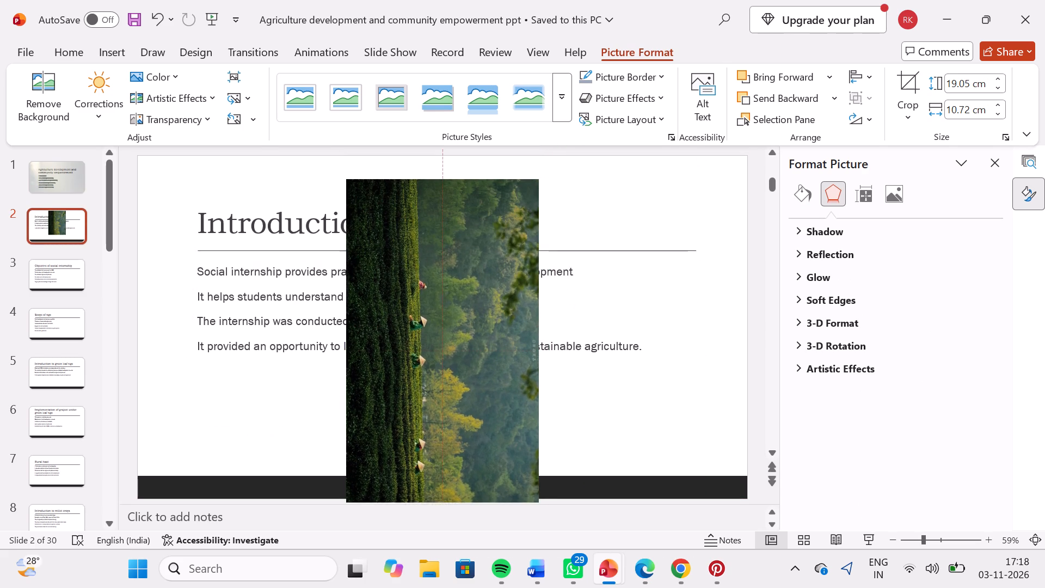
left_click_drag(444, 403, 443, 414)
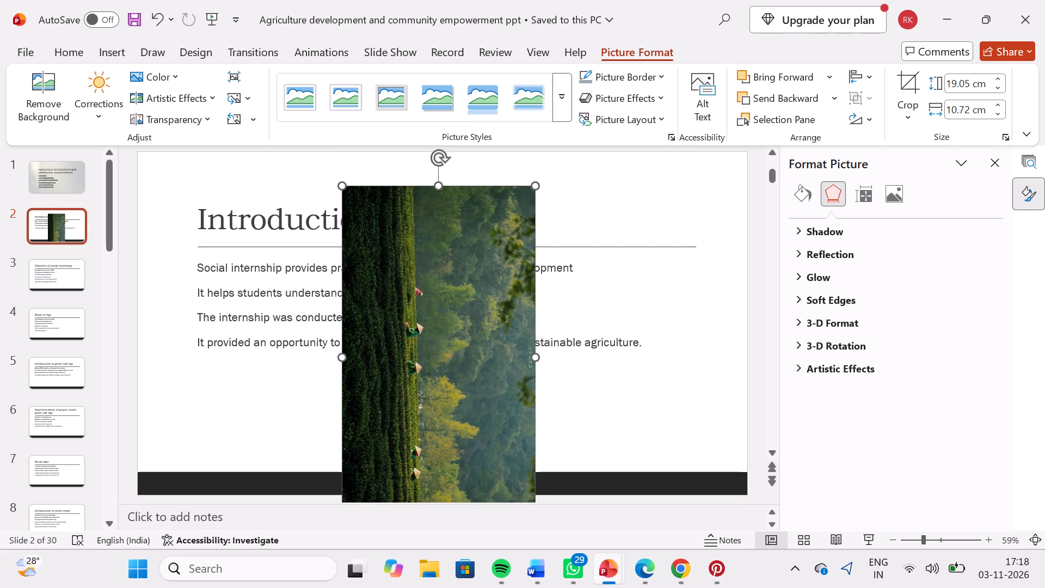
left_click_drag(438, 154, 252, 321)
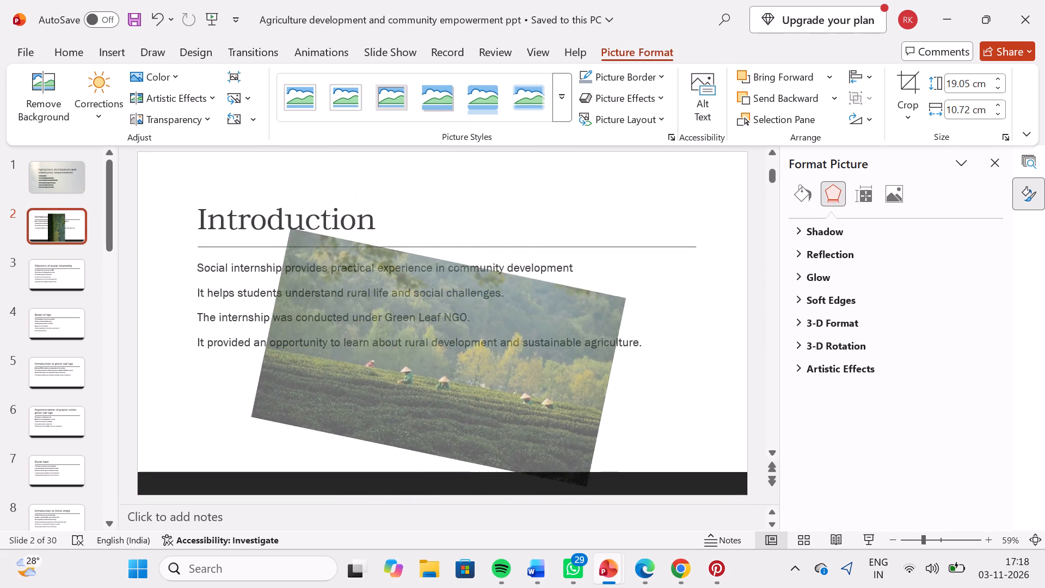
left_click_drag(252, 321, 249, 348)
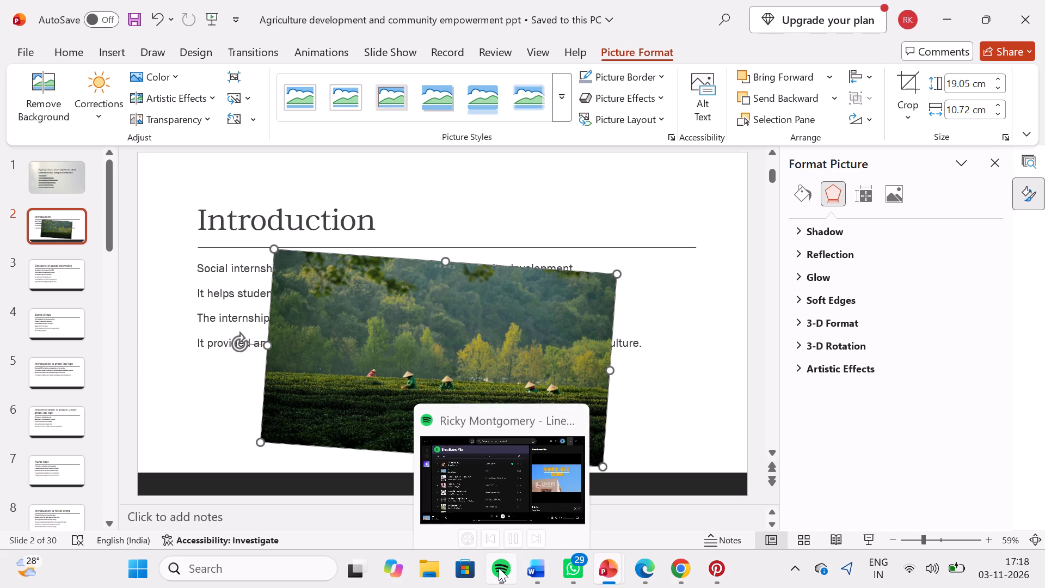
Pause the music playing in Spotify.
left_click(515, 522)
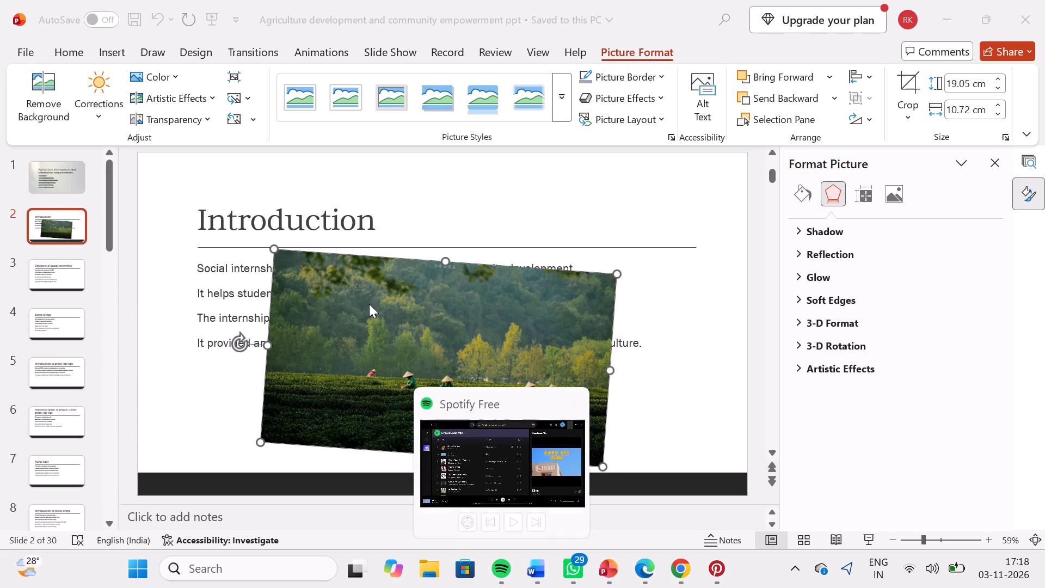
Straighten the tea field picture and align it with the top-left corner of slide 2.
left_click_drag(364, 303, 261, 215)
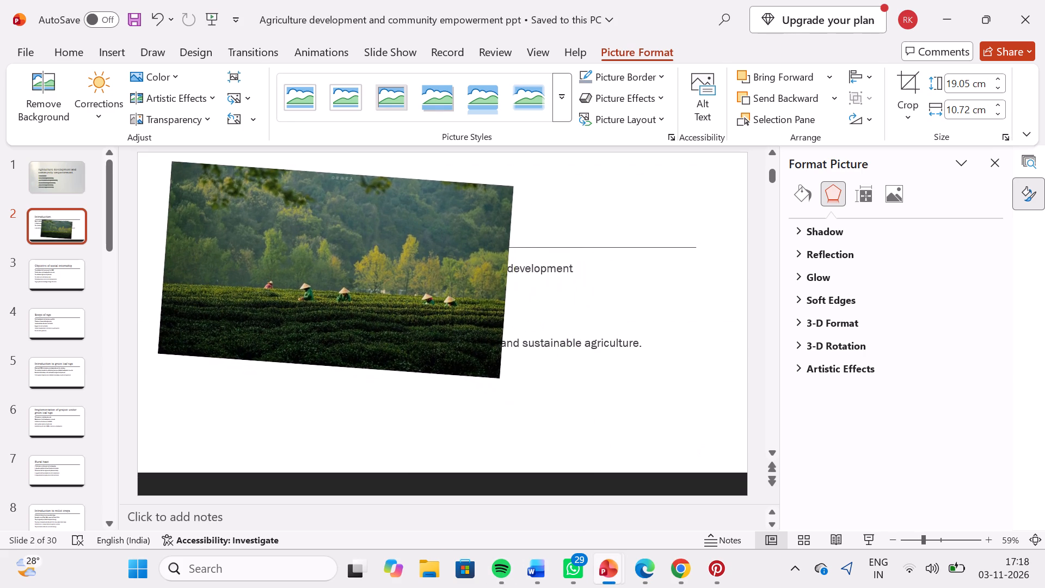
left_click_drag(261, 215, 234, 208)
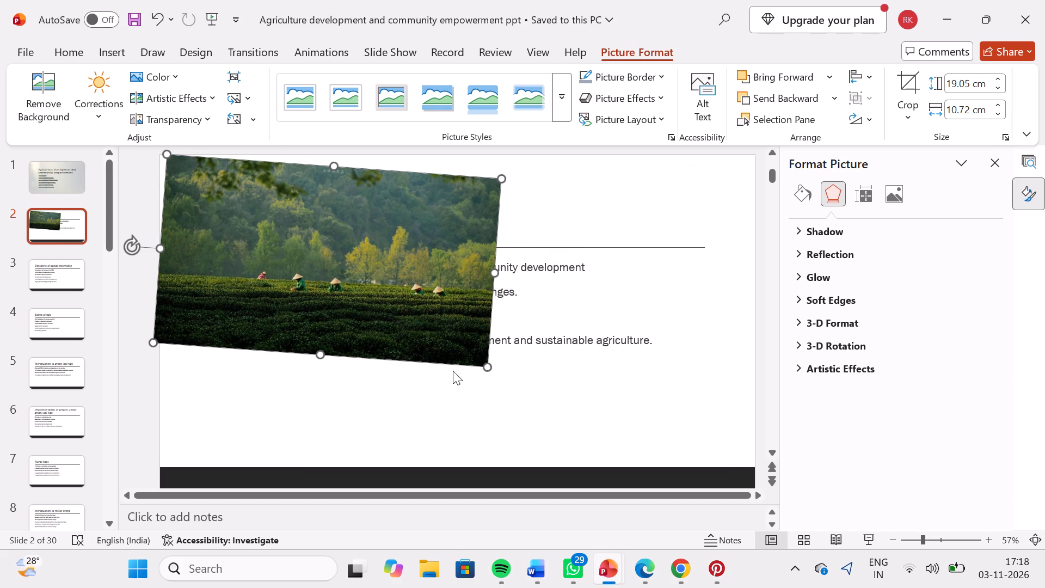
left_click_drag(127, 246, 133, 264)
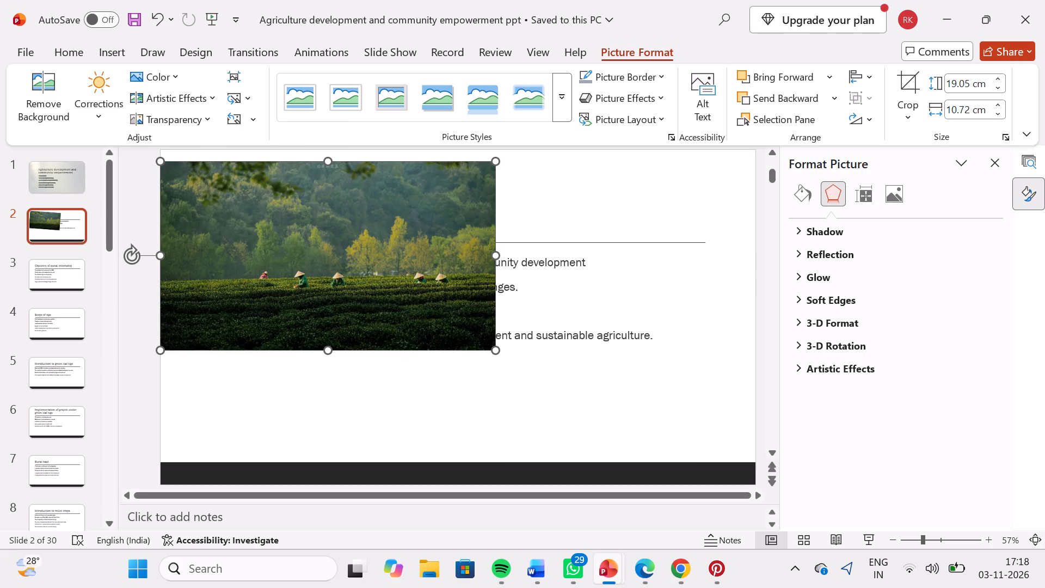
left_click_drag(254, 258, 257, 252)
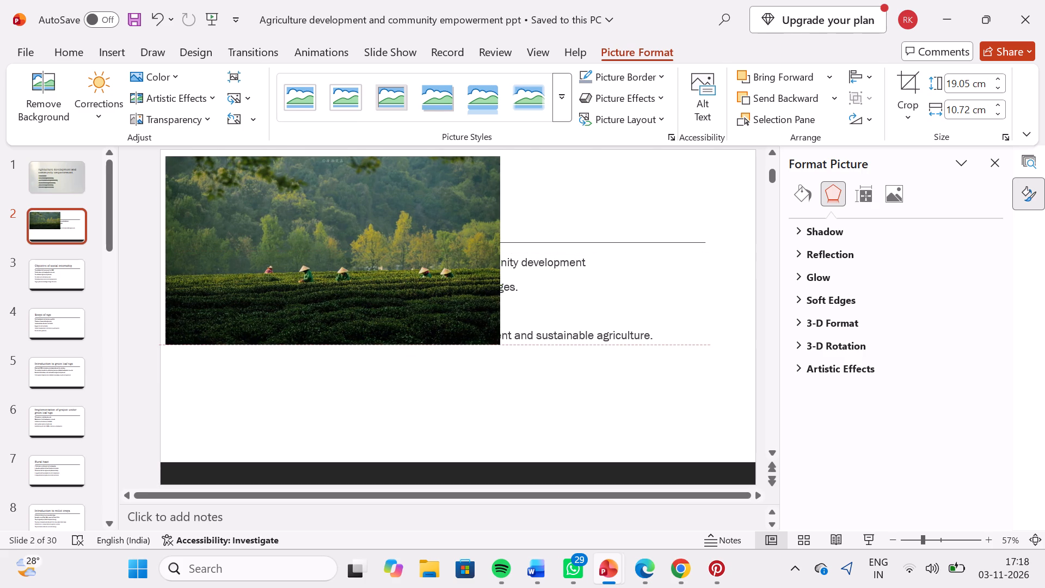
left_click_drag(257, 252, 254, 247)
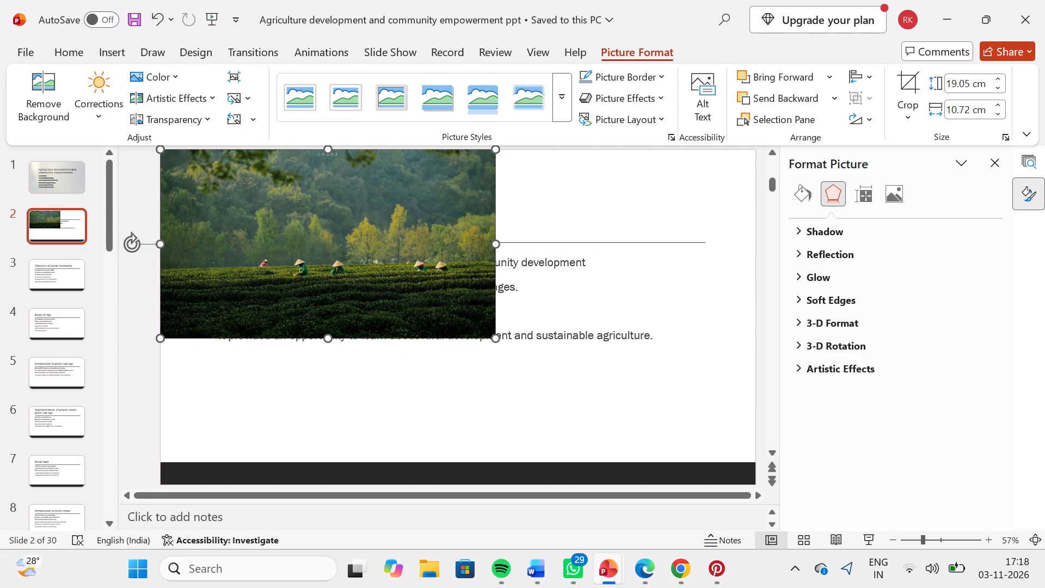
Enlarge the tea field picture to cover all of slide 2, 34.54 cm high by 19.43 cm wide.
left_click_drag(494, 333, 762, 428)
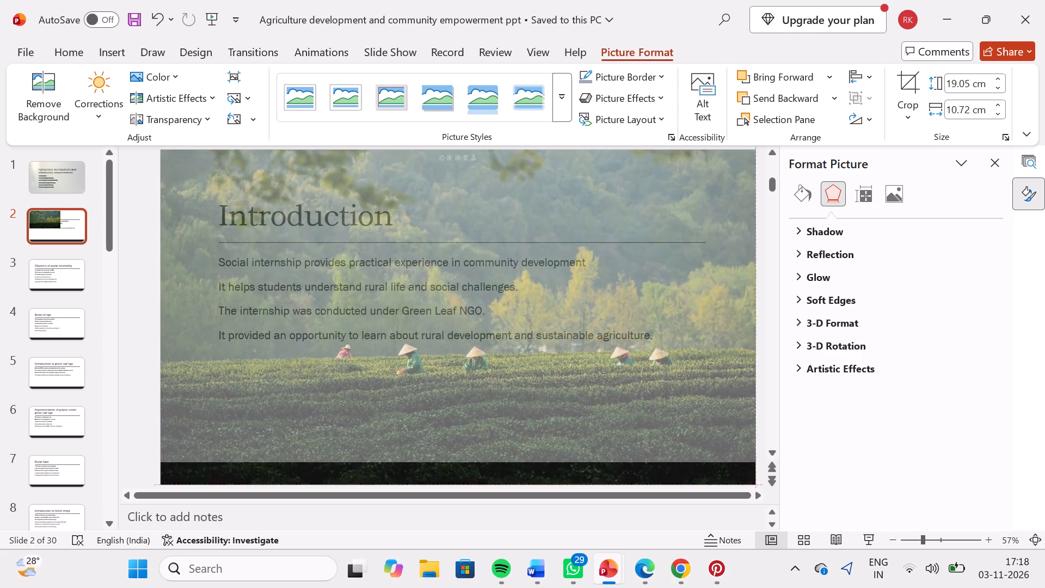
left_click_drag(762, 428, 767, 430)
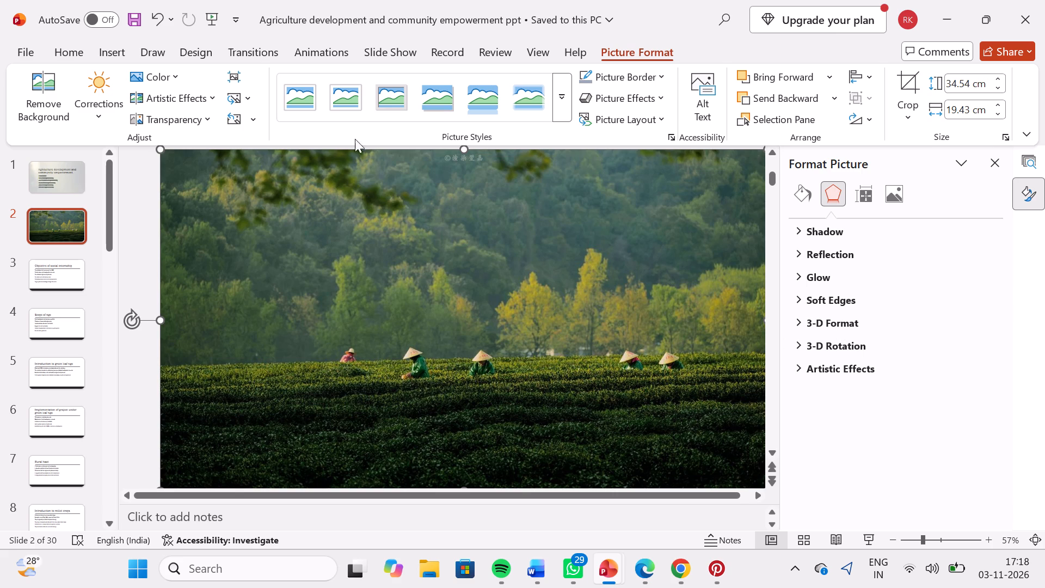
Apply the second-most transparent preset to the tea field picture on slide 2.
left_click(201, 114)
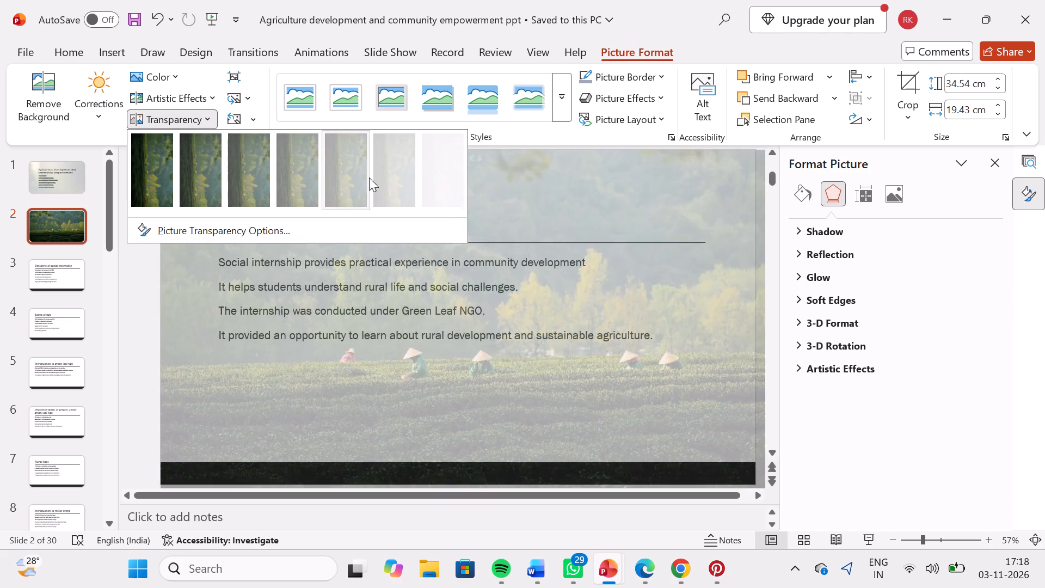
left_click(374, 178)
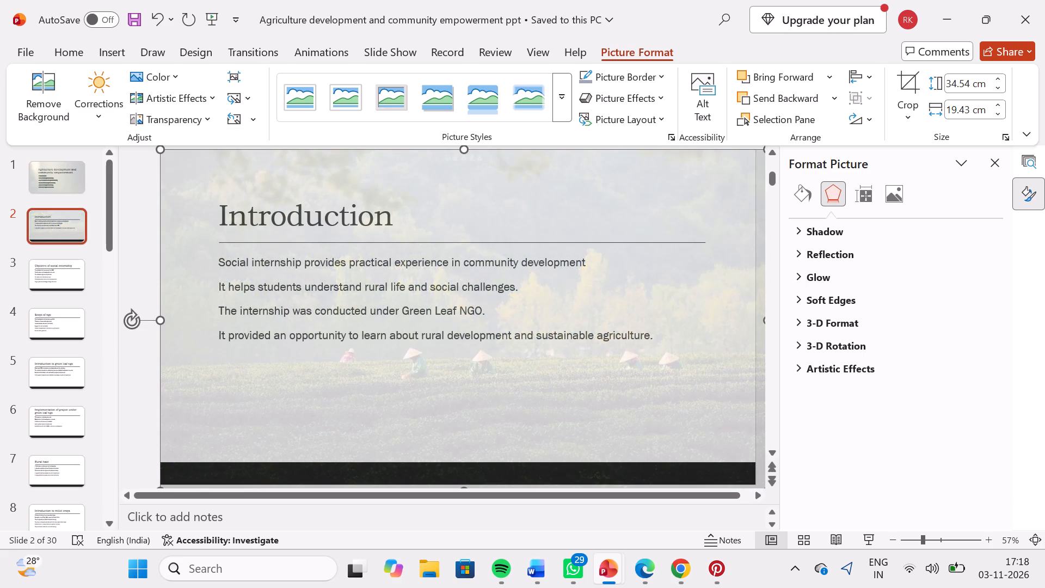
Compare the picture backgrounds of slides 1 and 2.
left_click(58, 275)
left_click(66, 169)
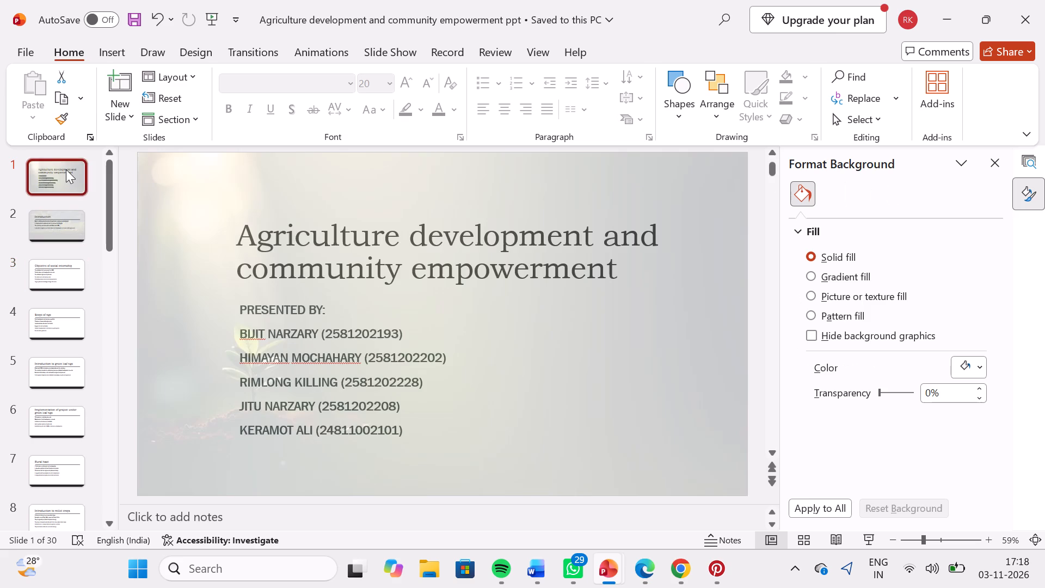
left_click(54, 215)
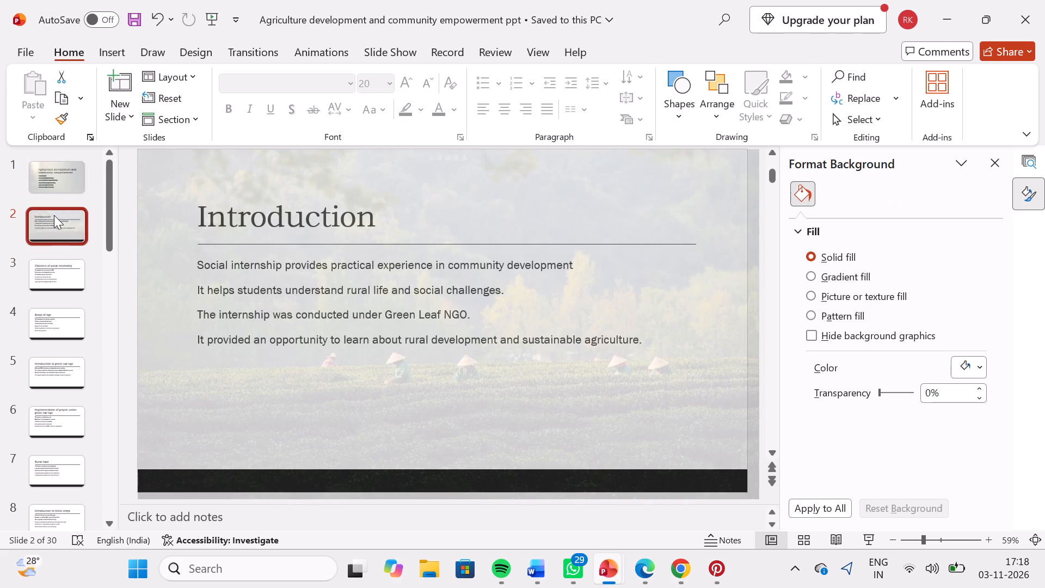
Insert the picture download (6) from the Downloads folder on slide 3, "Objective of social internship".
left_click(52, 279)
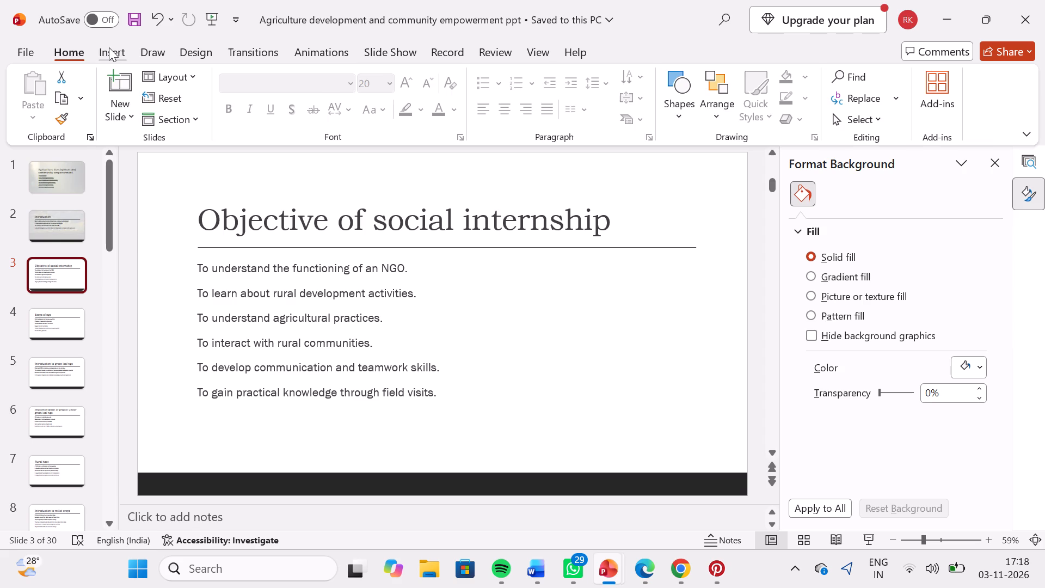
left_click(109, 47)
left_click(121, 97)
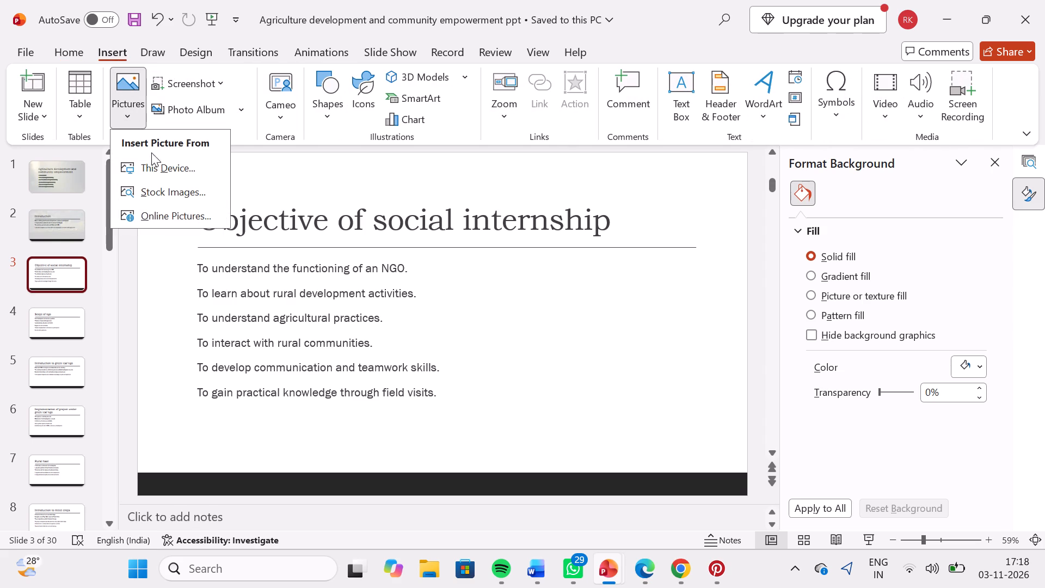
left_click(155, 170)
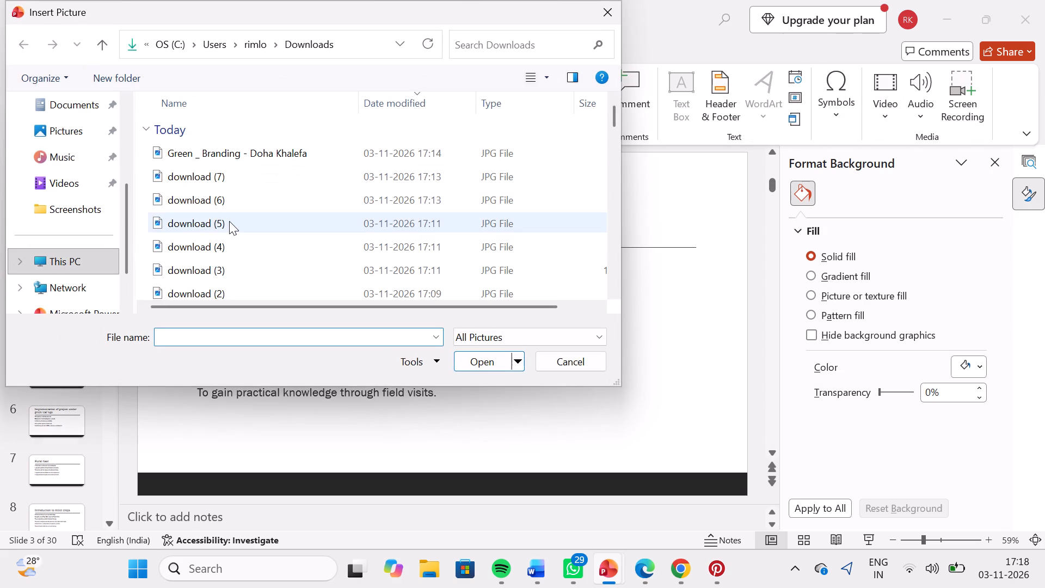
scroll(230, 224, "down", 1)
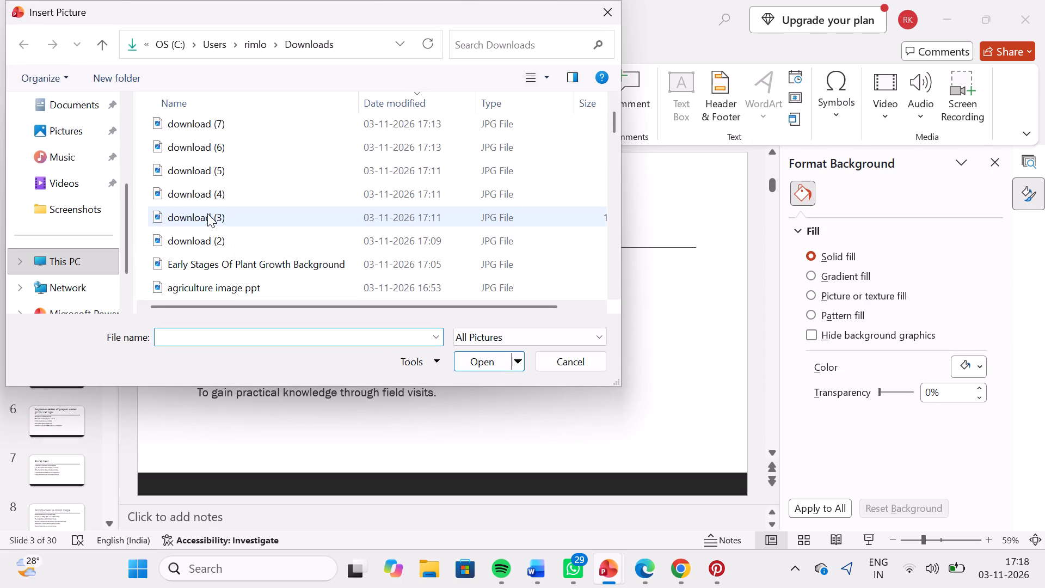
double_click(216, 145)
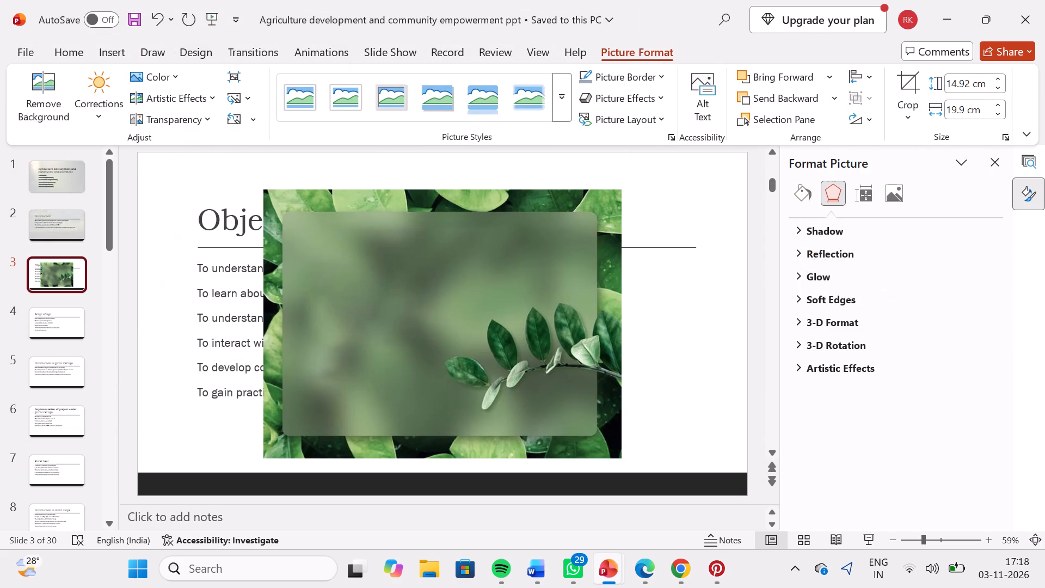
Align the leaf-framed picture with the top-left corner of slide 3 and enlarge it to 25.4 cm high by 33.87 cm wide.
left_click_drag(415, 284, 305, 254)
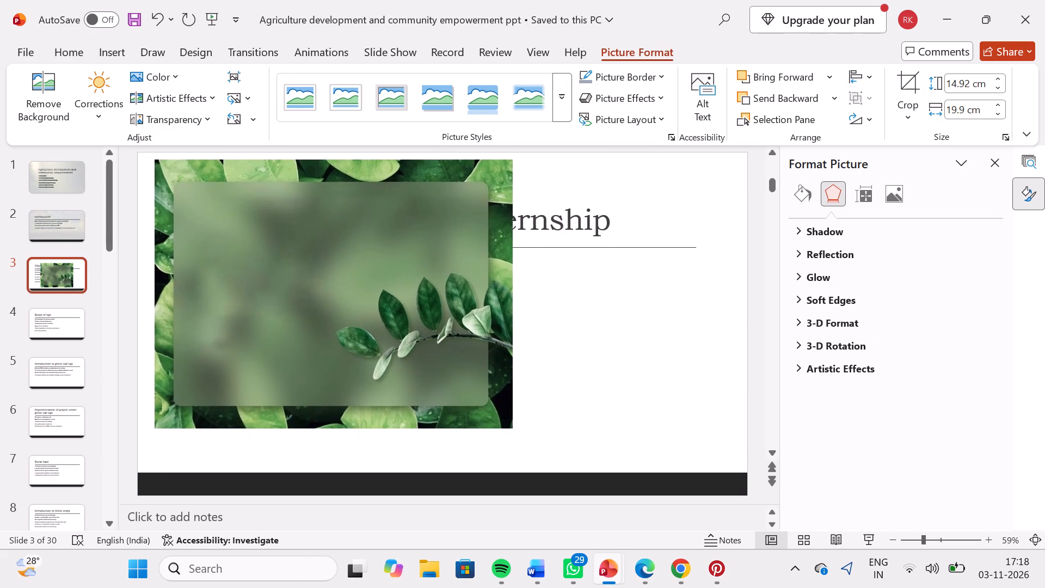
left_click_drag(305, 254, 290, 247)
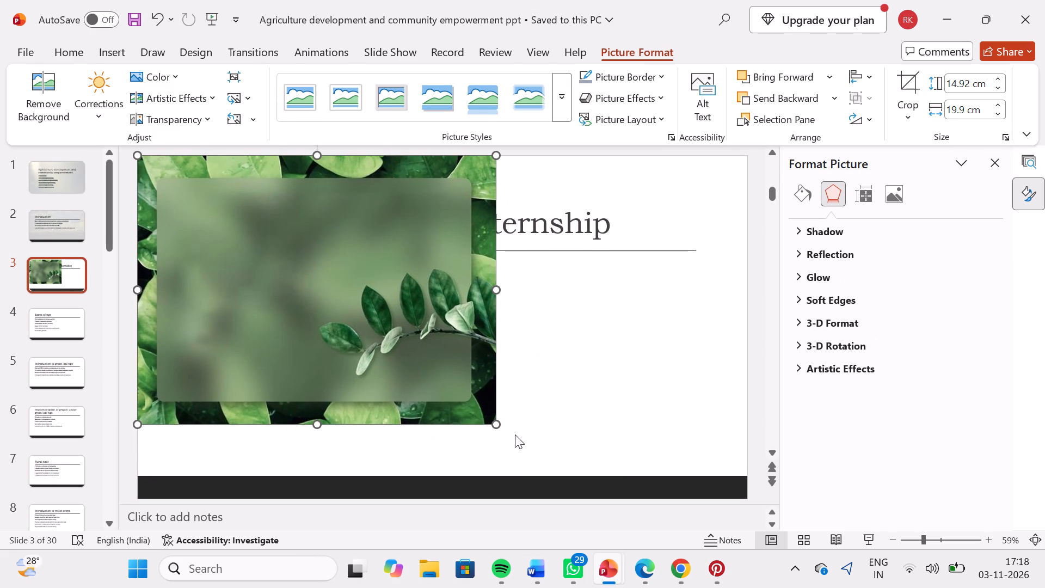
left_click_drag(494, 421, 774, 462)
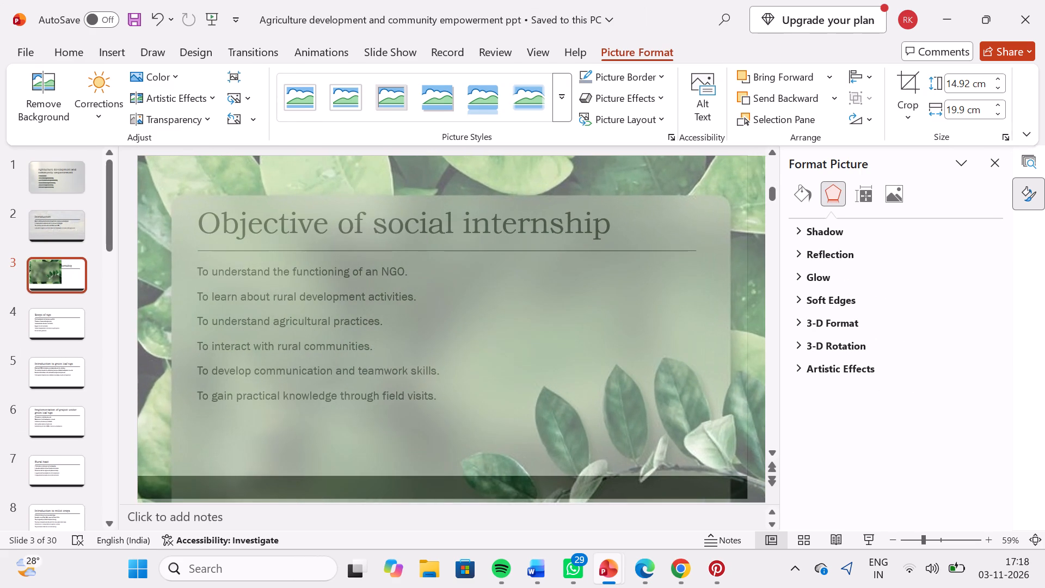
left_click_drag(774, 462, 747, 443)
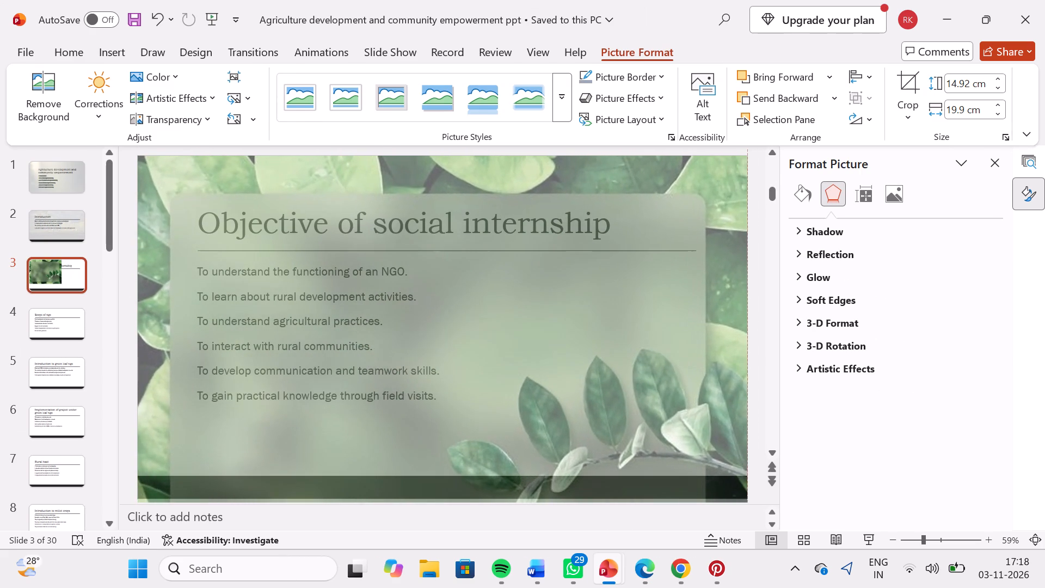
left_click_drag(747, 443, 747, 444)
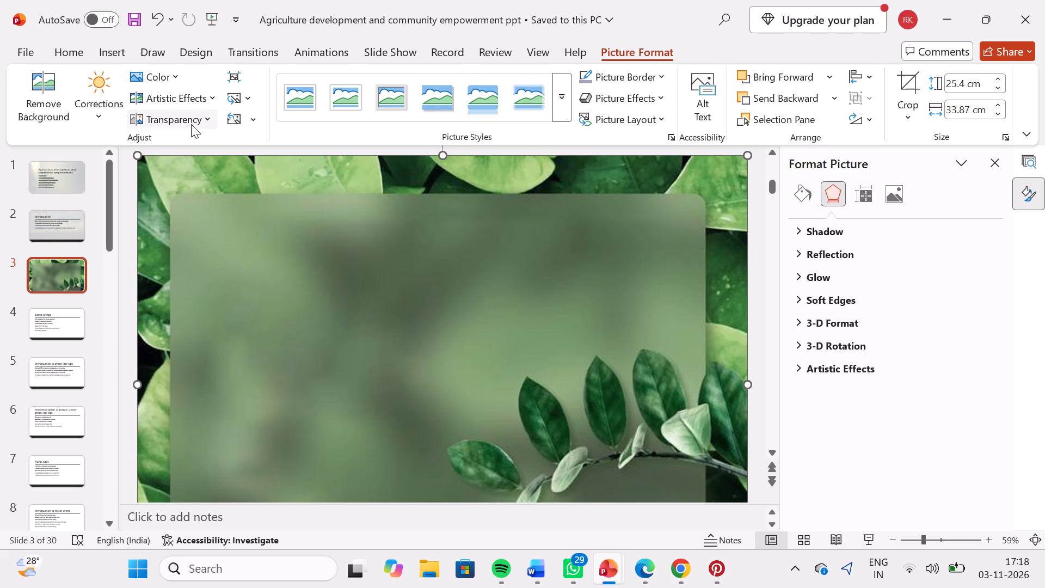
Apply the third-most transparent preset to the leaf-framed picture on slide 3.
left_click(191, 124)
left_click(468, 166)
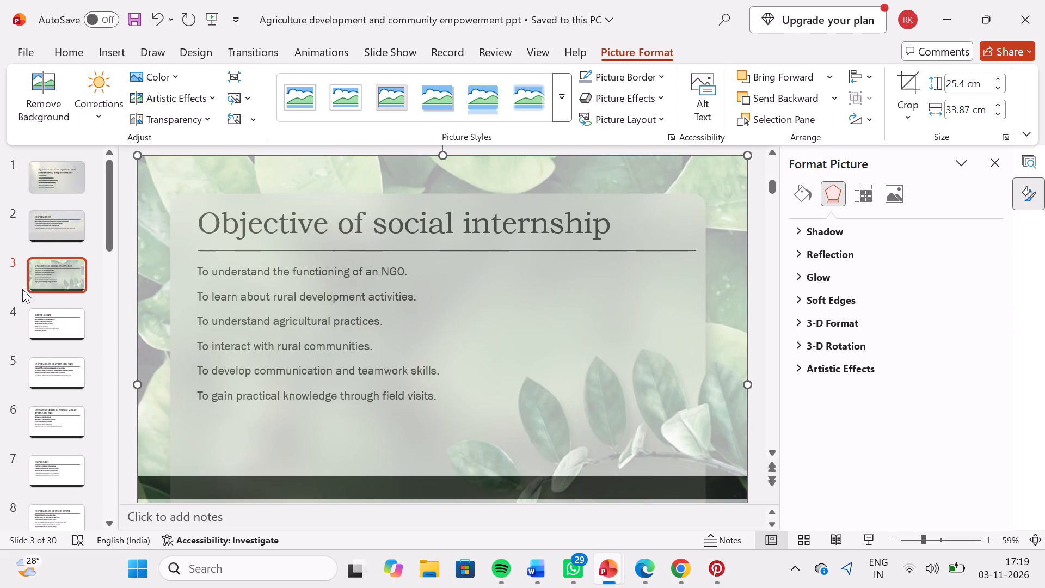
Insert the picture download (7) from the Downloads folder on slide 4, "Scope of ngo".
left_click(57, 315)
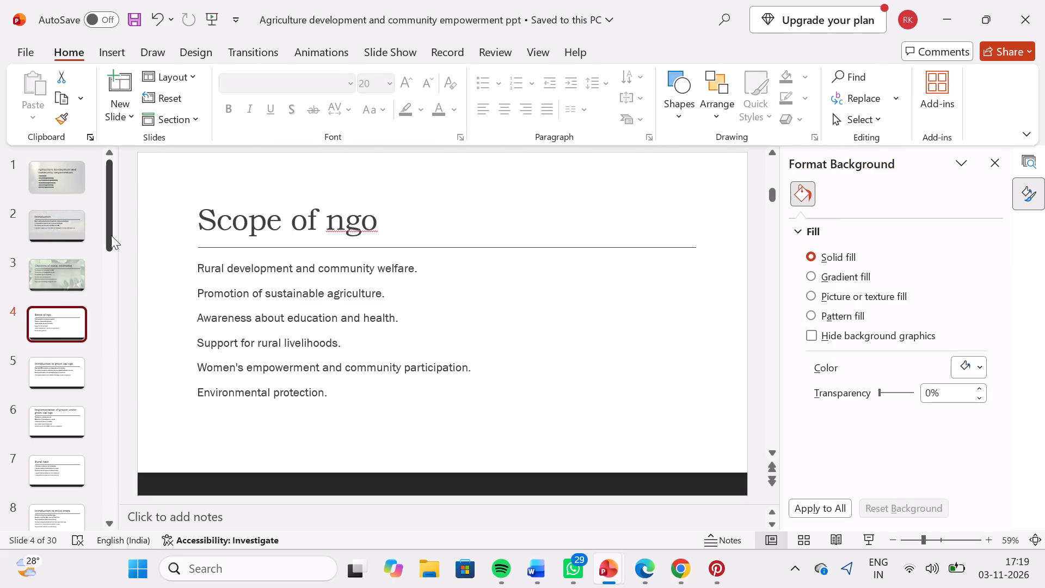
left_click(109, 53)
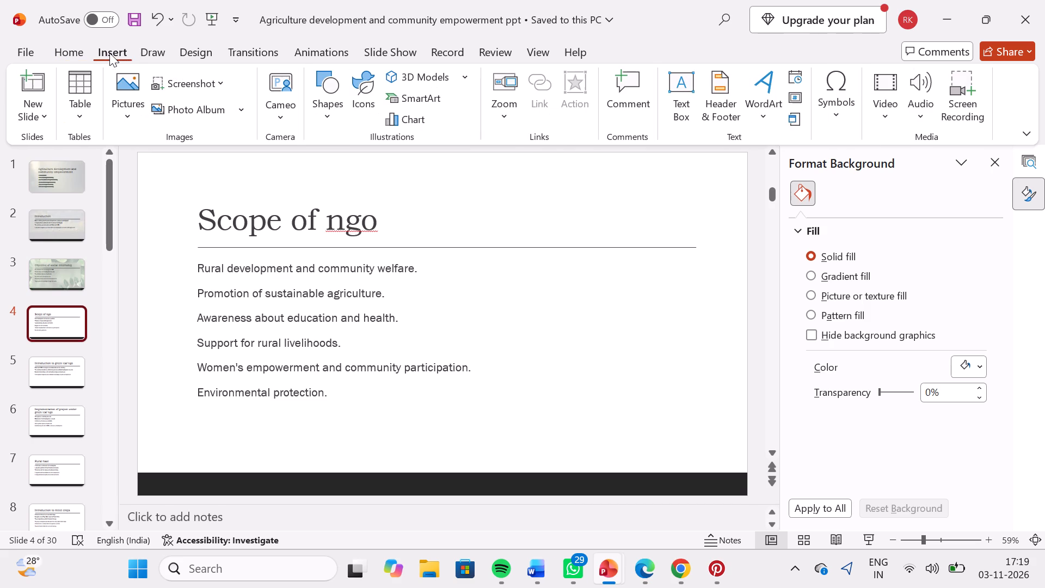
left_click(128, 100)
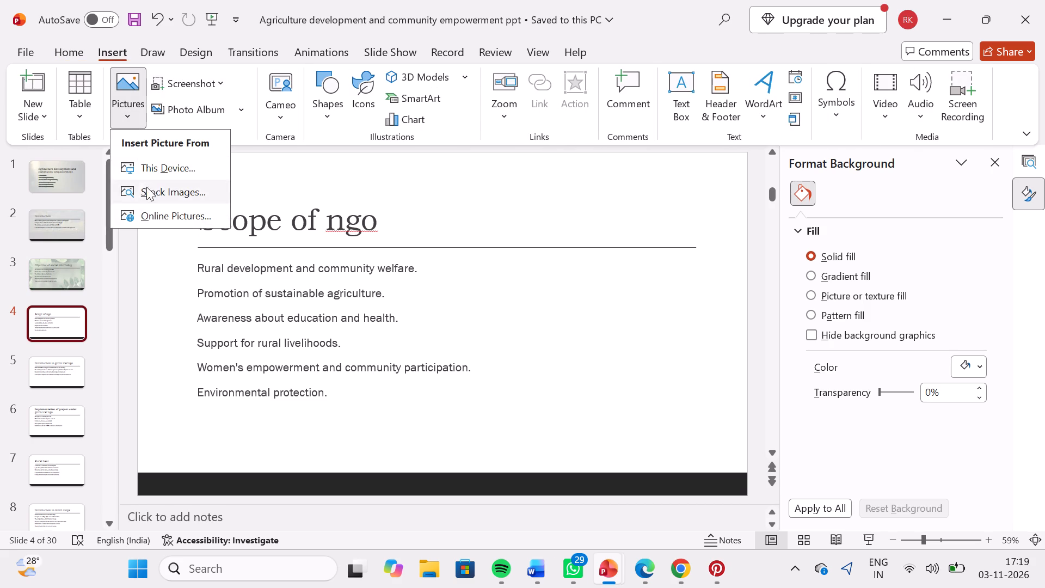
left_click(152, 164)
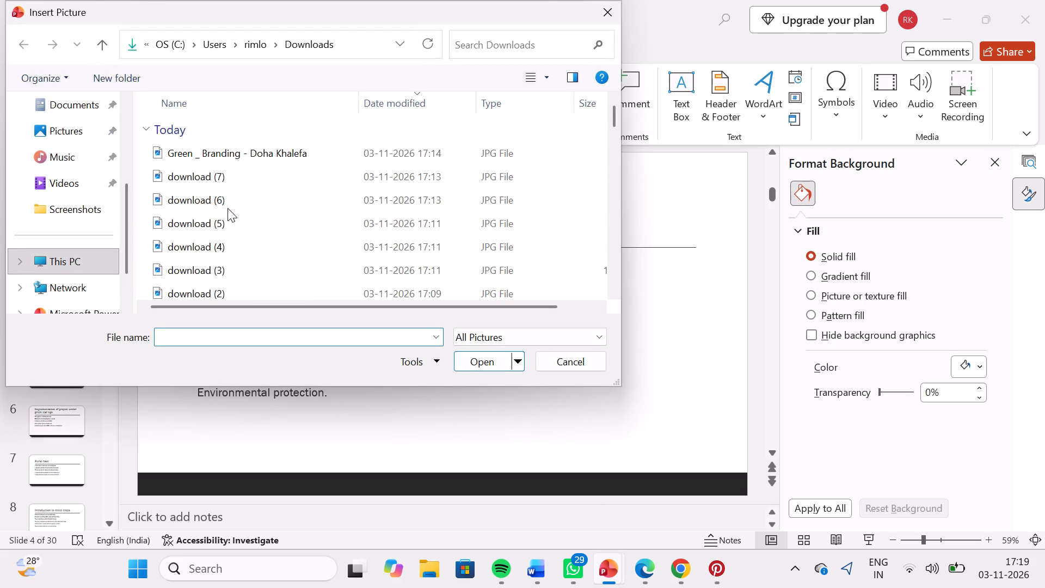
double_click(219, 175)
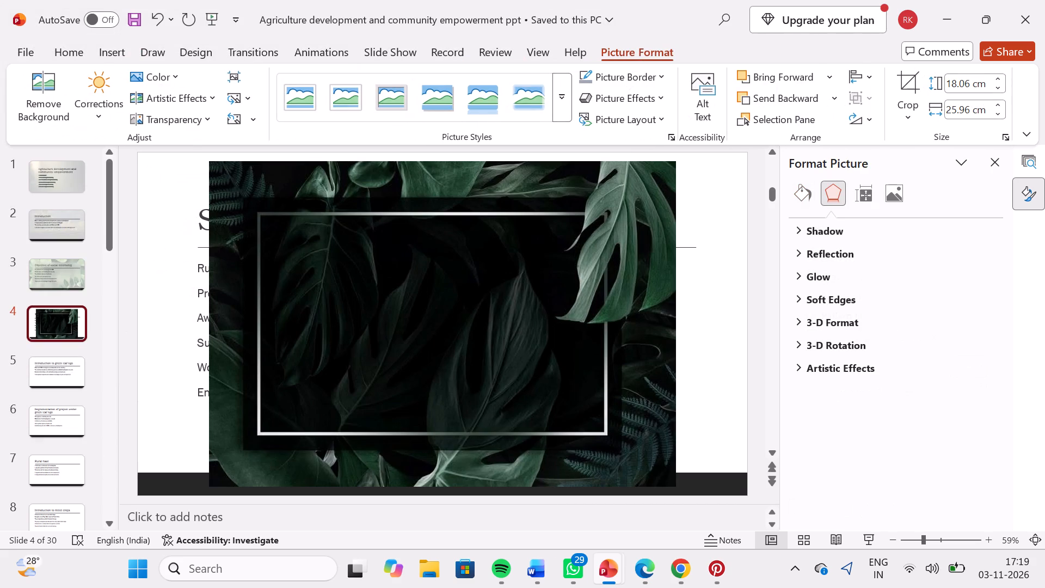
Align the dark leaf picture with the top-left corner of slide 4 and widen it to 33.87 cm, the full slide width.
left_click_drag(388, 256, 327, 249)
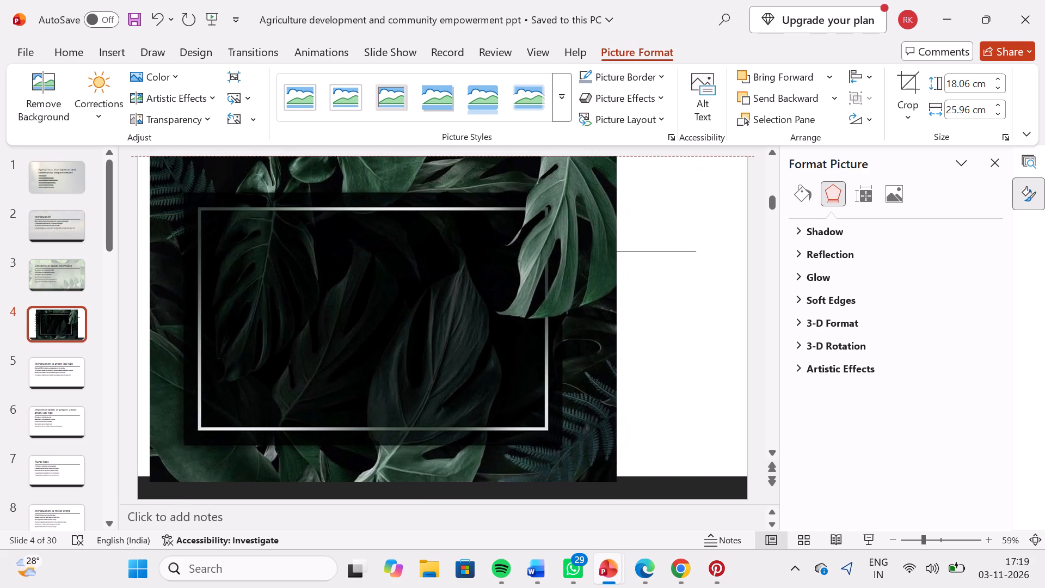
left_click_drag(327, 249, 318, 252)
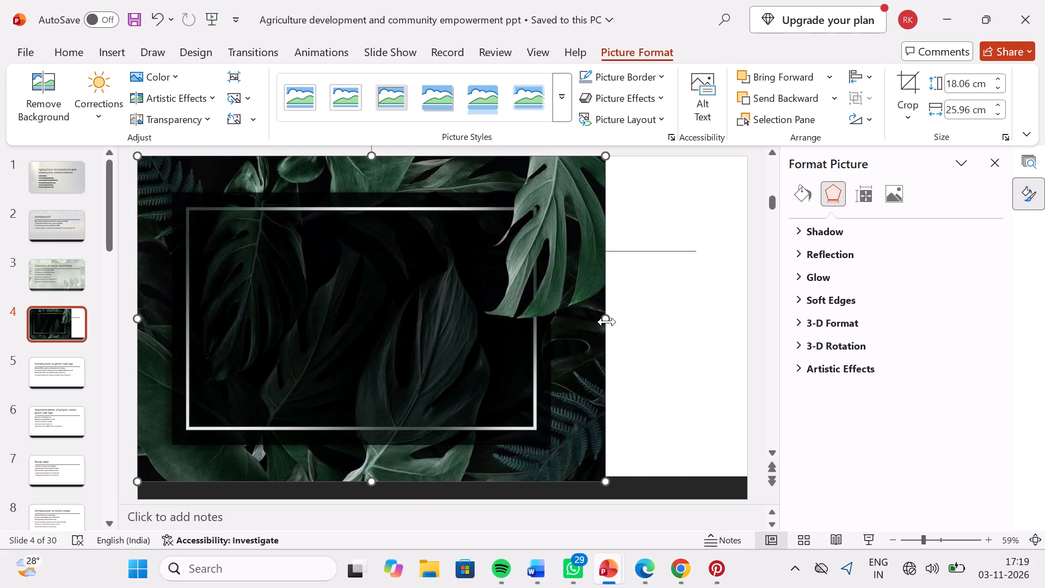
left_click_drag(606, 317, 755, 323)
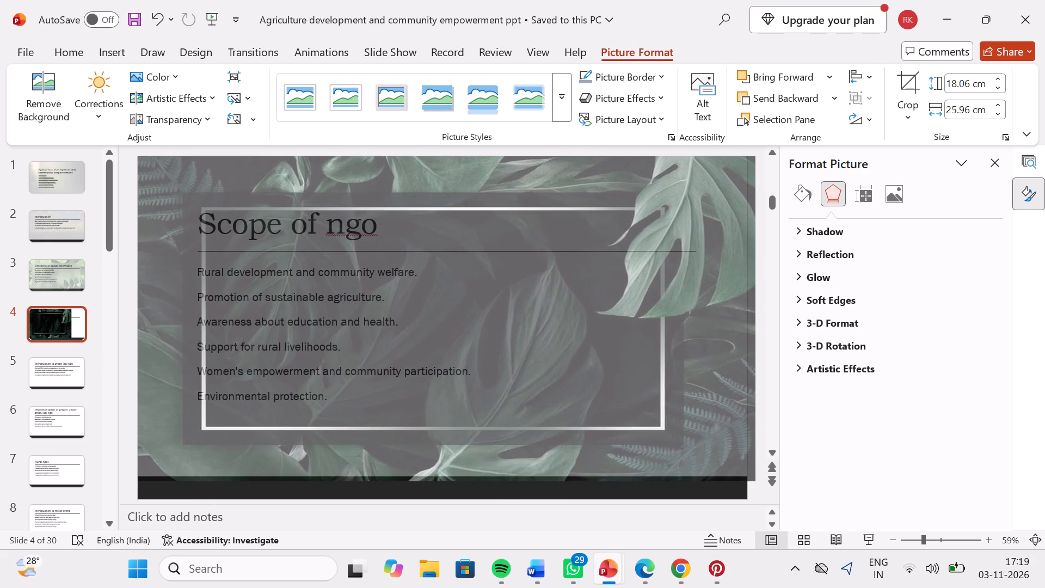
left_click_drag(755, 323, 744, 323)
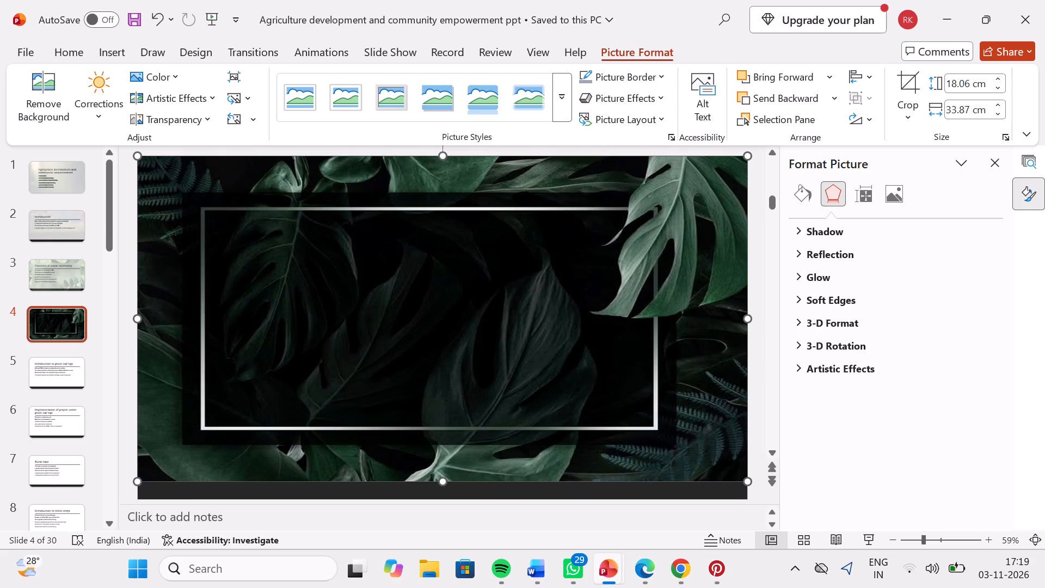
Apply the third-most transparent preset to the dark leaf picture on slide 4.
left_click(198, 119)
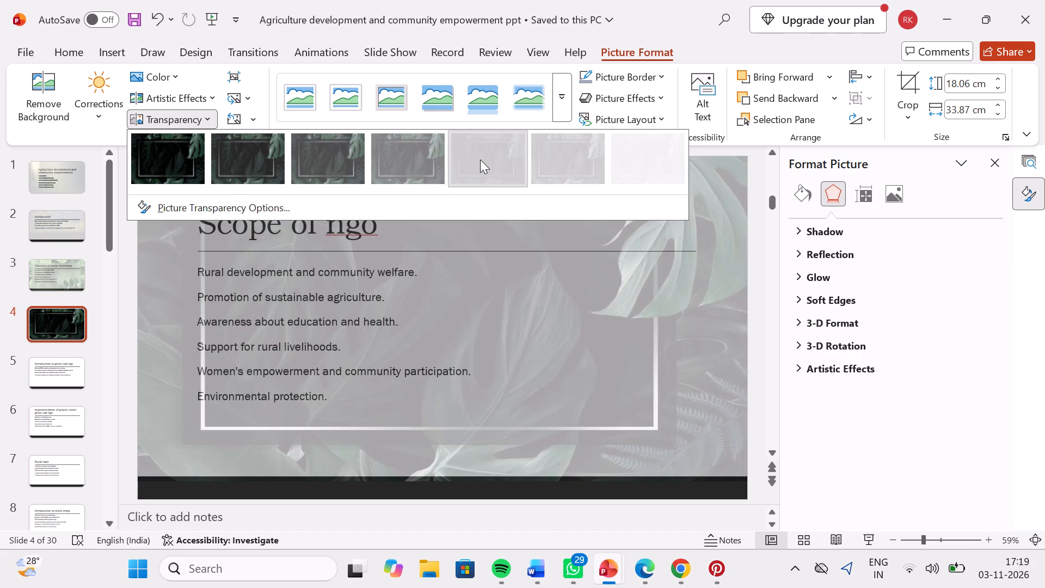
left_click(480, 160)
Insert the picture Early Stages Of Plant Growth Background from the Downloads folder on slide 5, "Introduction to green leaf ngo".
left_click(59, 367)
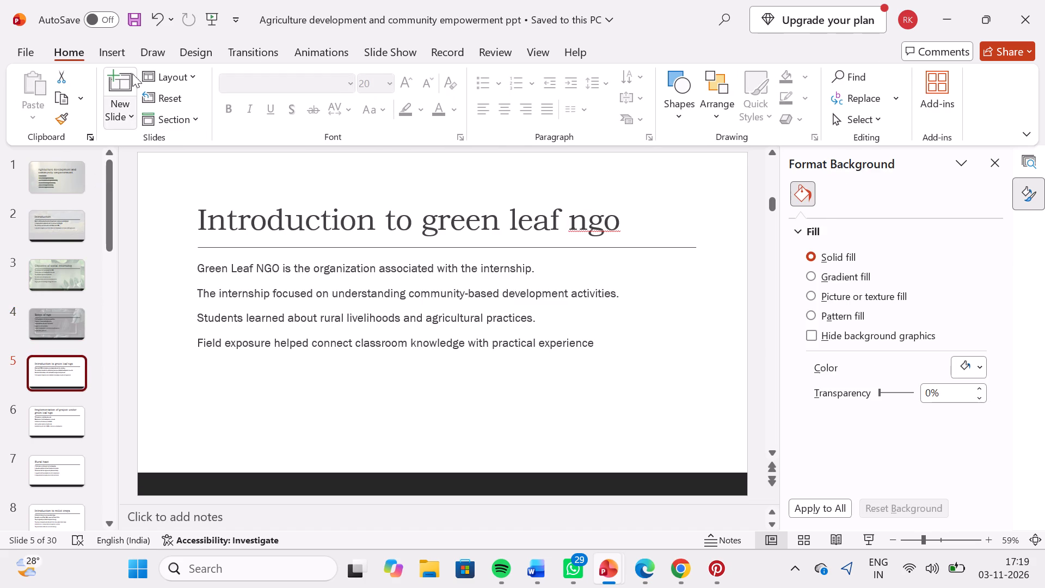
left_click(107, 50)
left_click(130, 85)
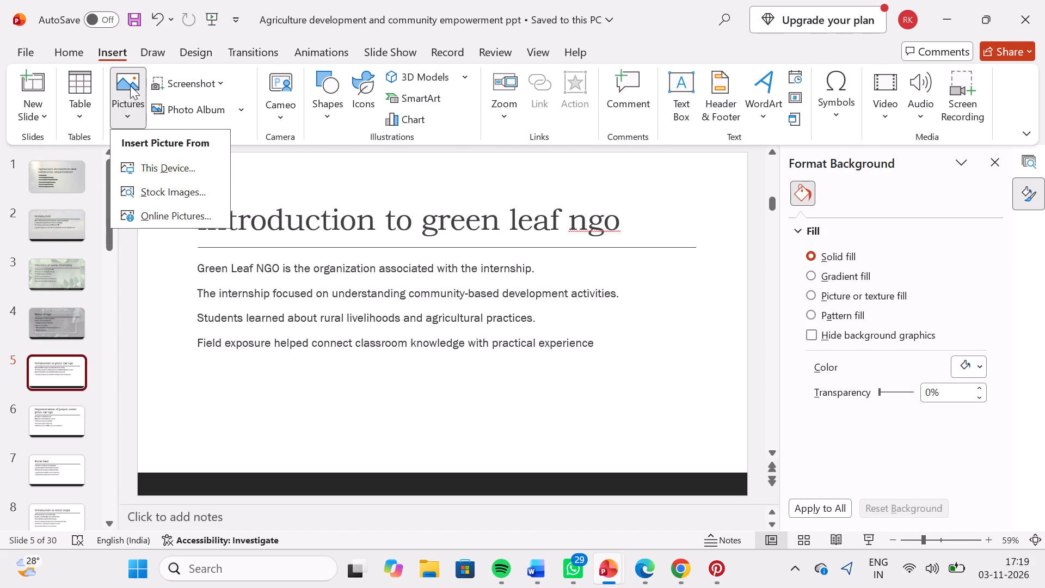
left_click(149, 157)
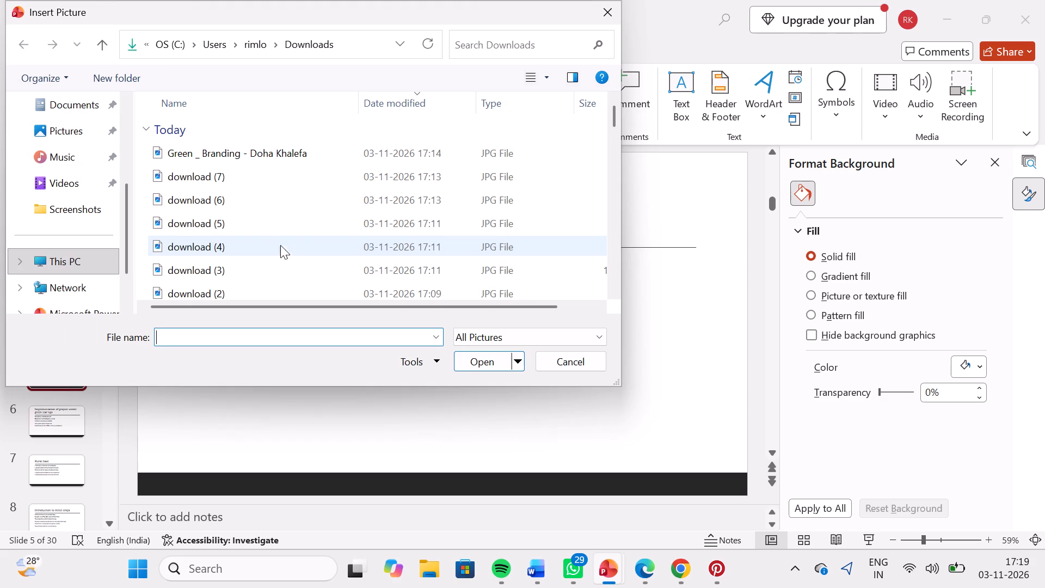
scroll(246, 287, "down", 1)
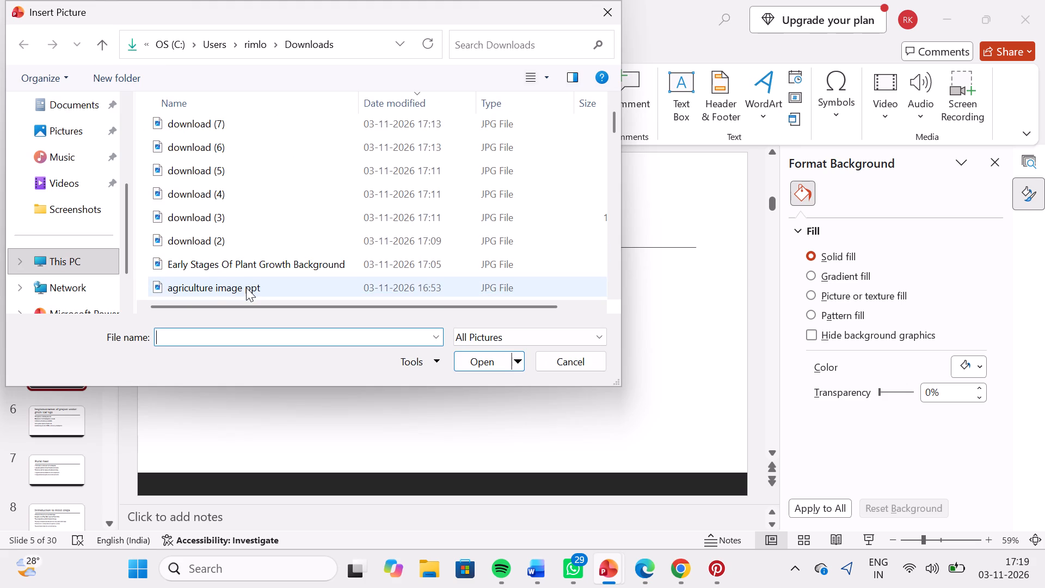
double_click(230, 260)
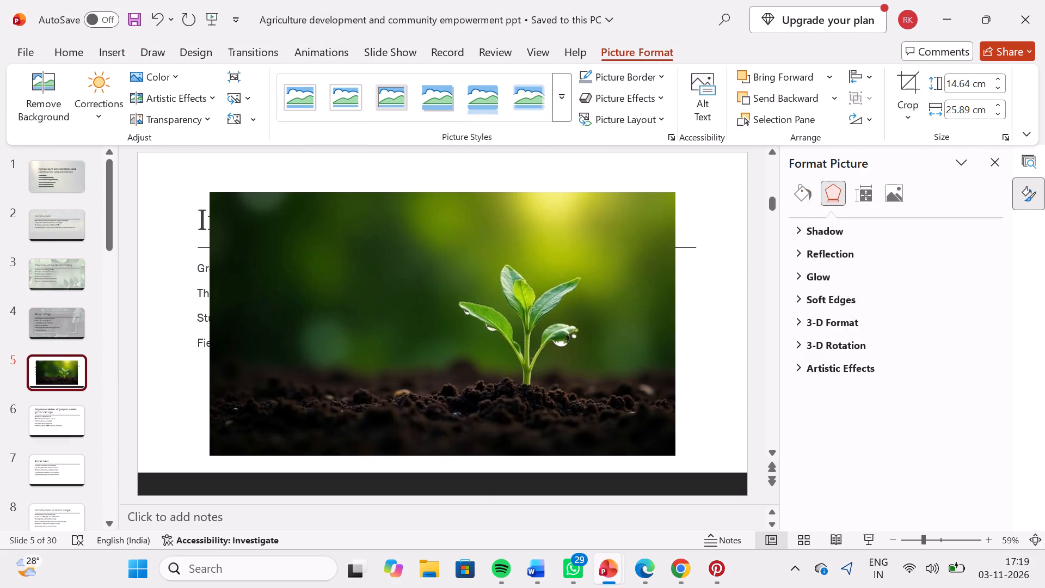
Align the seedling picture with the top-left corner of slide 5 and enlarge it to 19.4 cm high by 34.32 cm wide.
left_click_drag(415, 293, 345, 258)
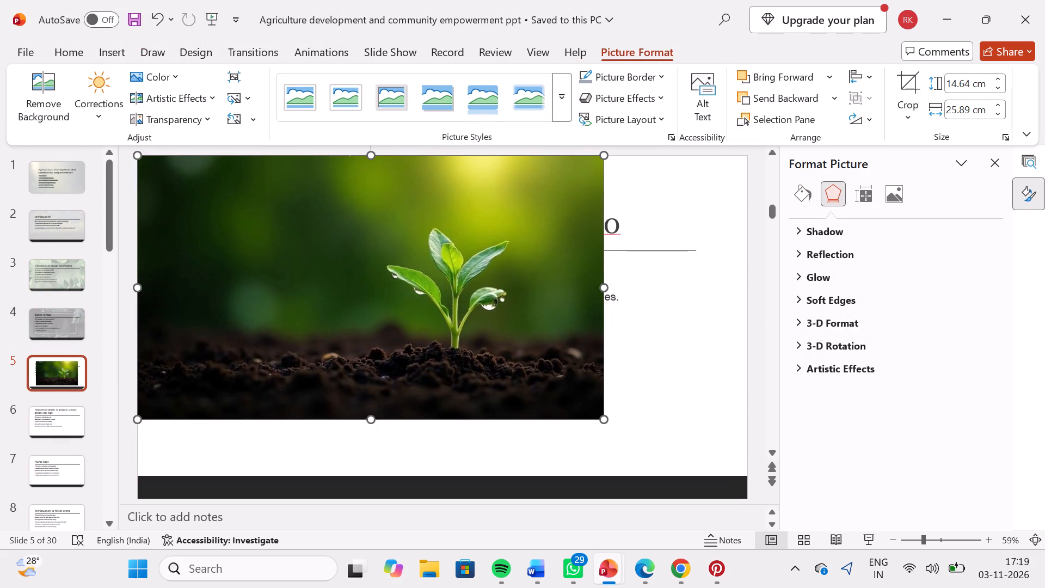
left_click_drag(603, 417, 662, 433)
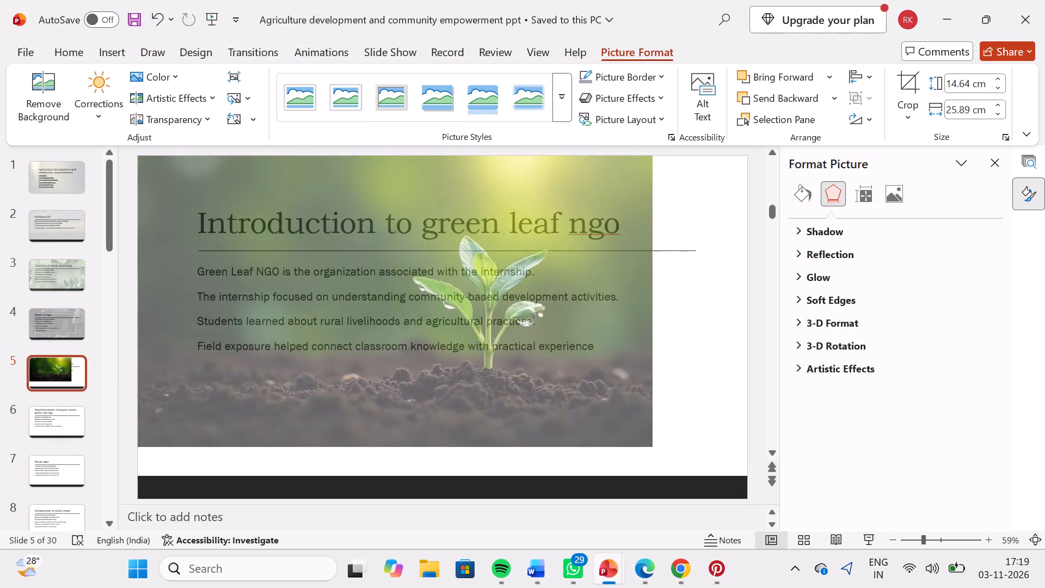
left_click_drag(662, 433, 755, 471)
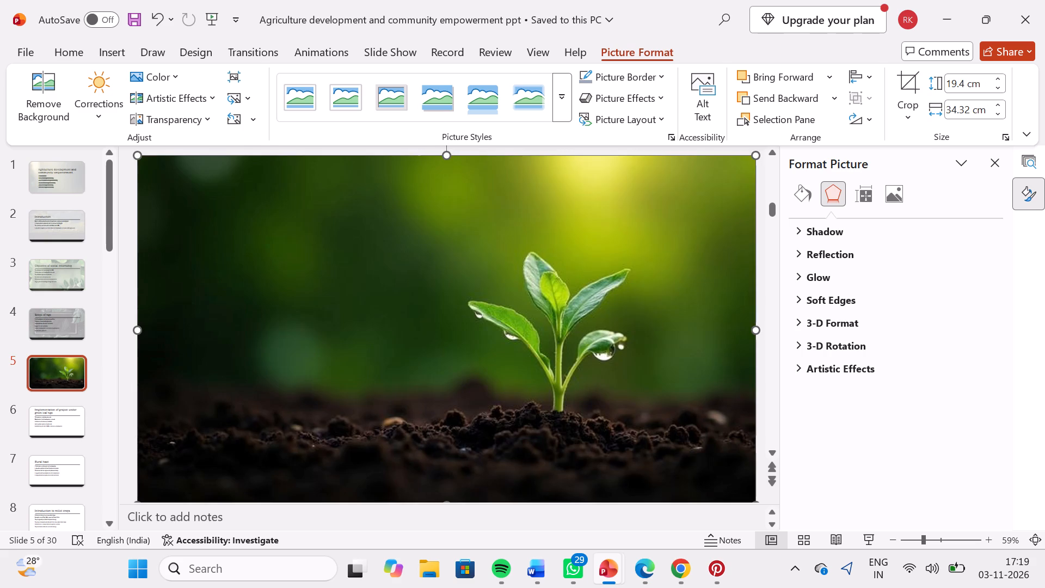
Apply the third-most transparent preset to the seedling picture on slide 5.
left_click(187, 126)
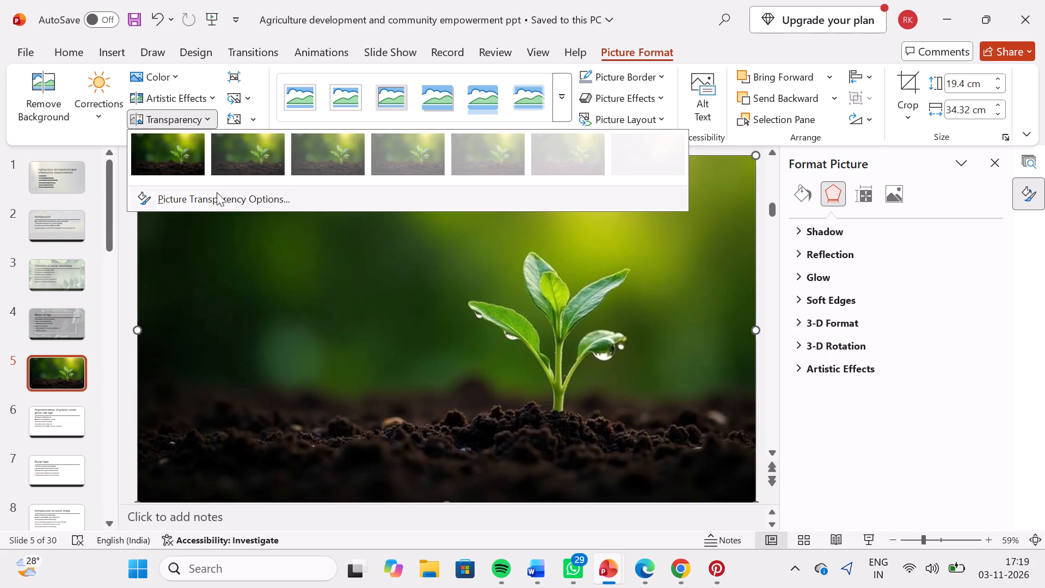
left_click(497, 163)
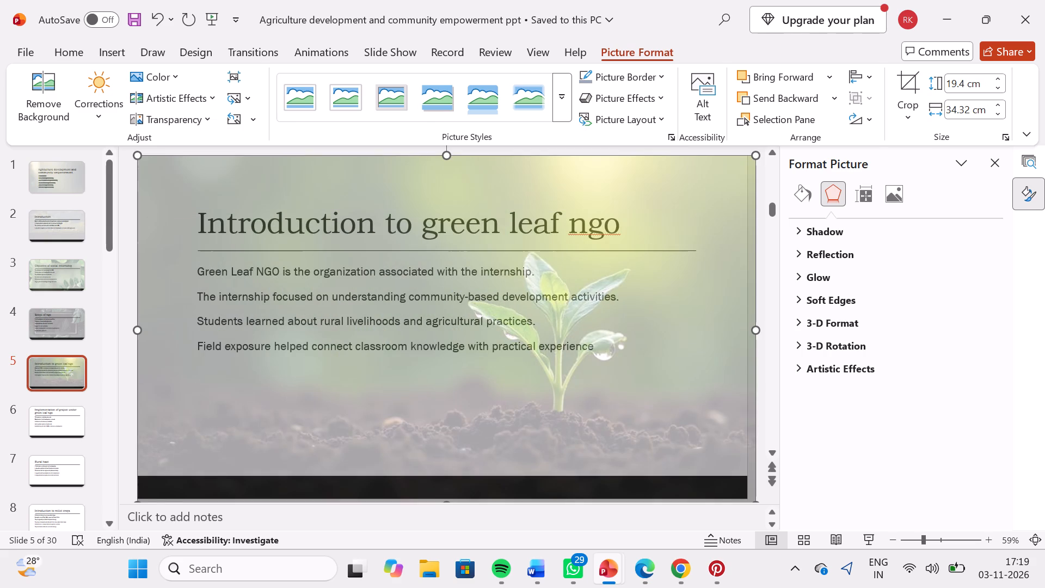
Insert the picture download (5) from the Downloads folder on slide 6, "Implementation of project under green leaf ngo".
left_click(46, 419)
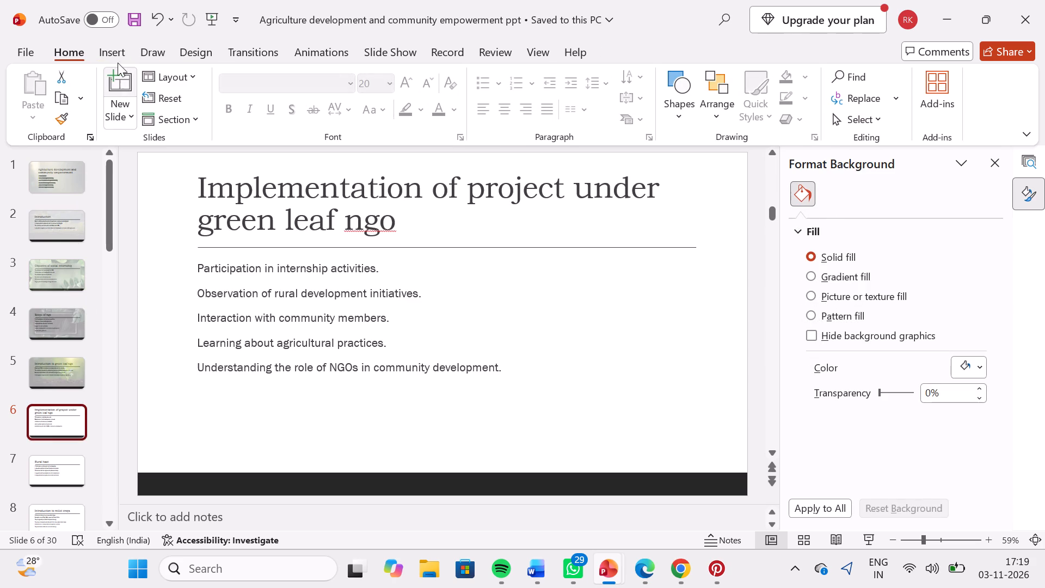
left_click(106, 57)
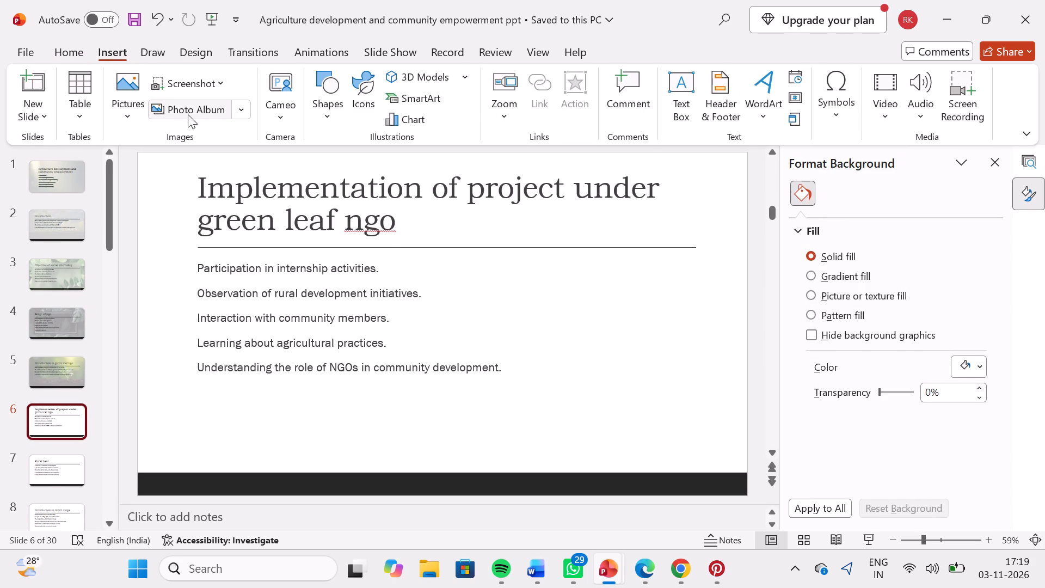
left_click(132, 89)
left_click(172, 168)
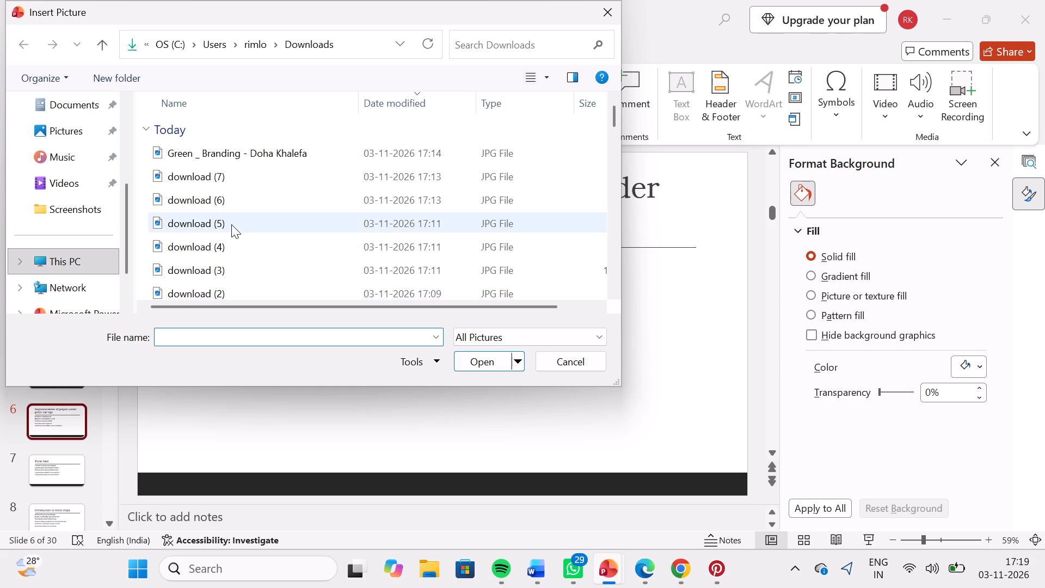
double_click(231, 224)
Align the butterfly picture with the top-left corner of slide 6 and widen it to 34.29 cm.
left_click_drag(378, 273, 330, 249)
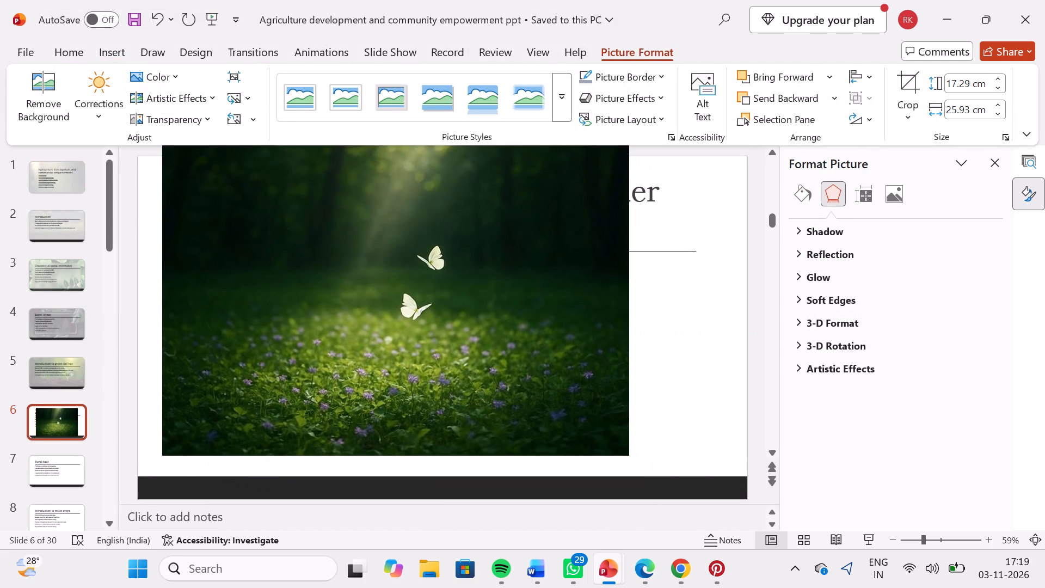
left_click_drag(330, 249, 306, 259)
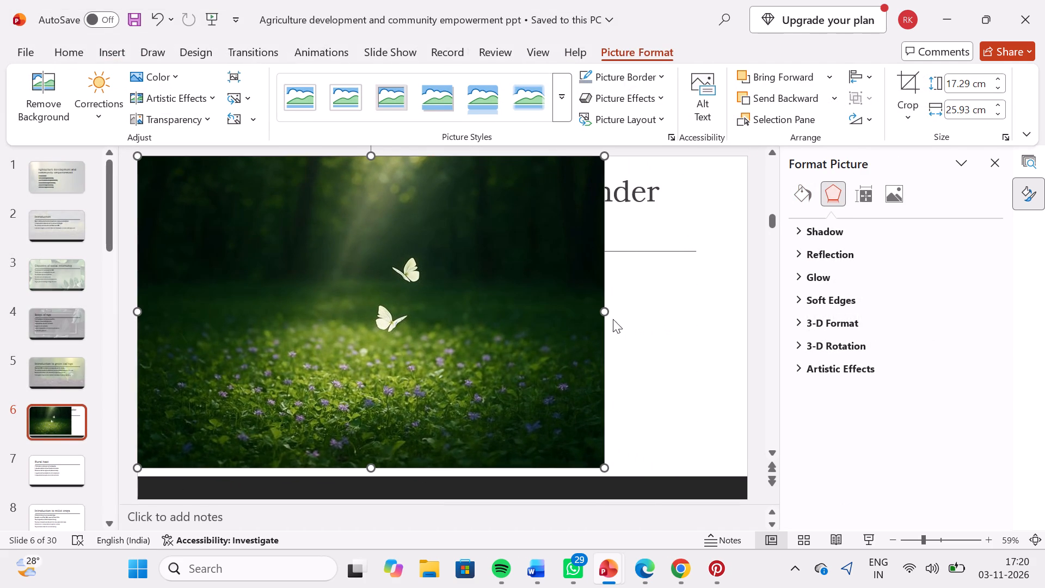
left_click_drag(605, 312, 755, 312)
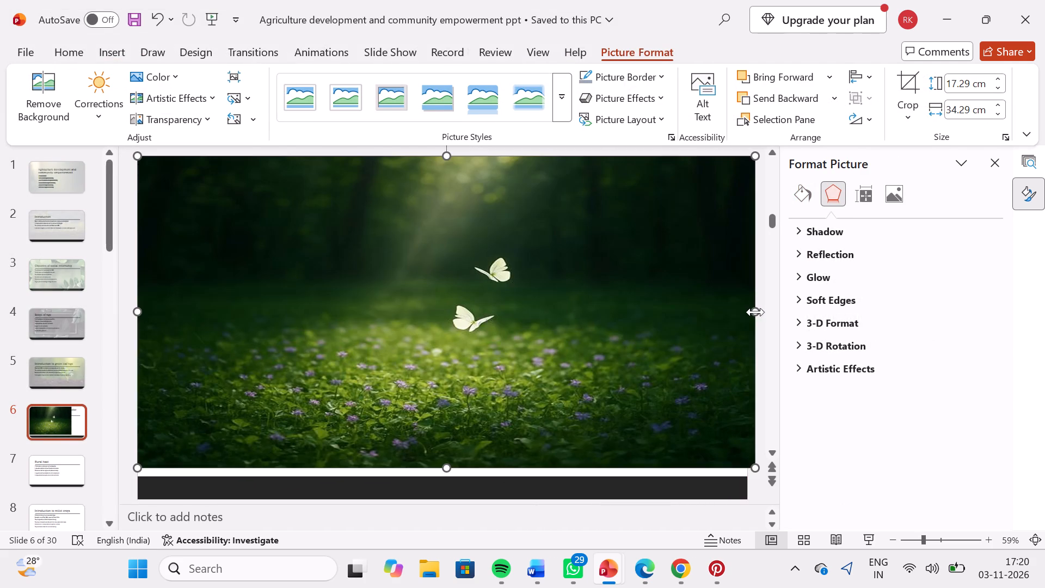
Apply the third-most transparent preset to the butterfly picture on slide 6.
left_click(185, 120)
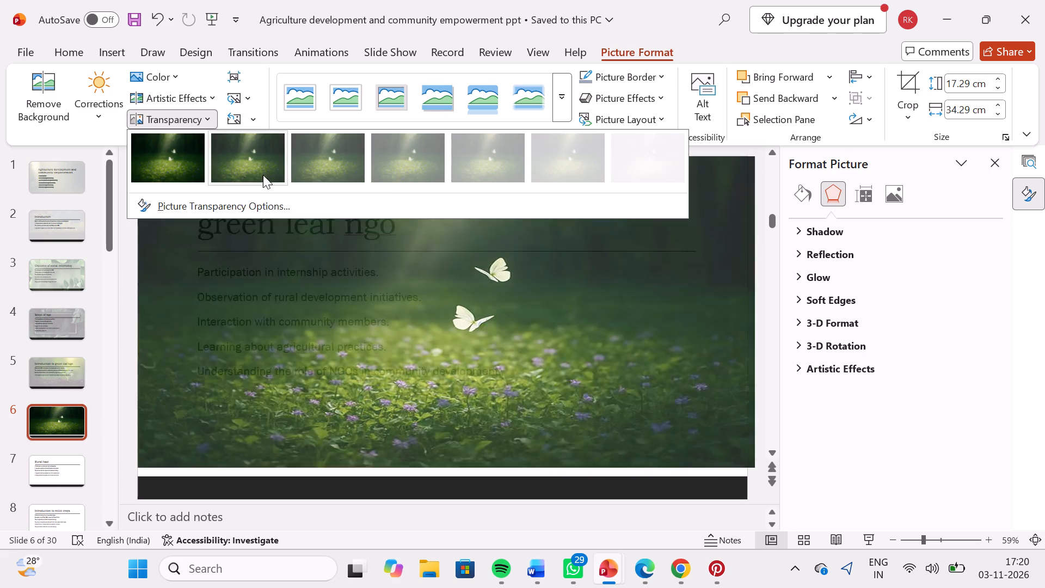
left_click(494, 160)
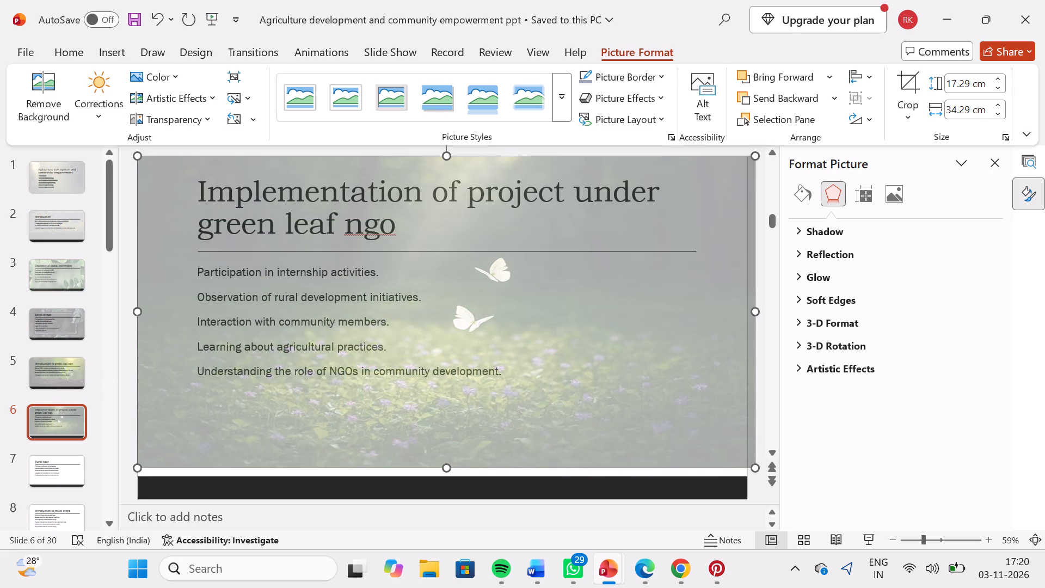
left_click(116, 311)
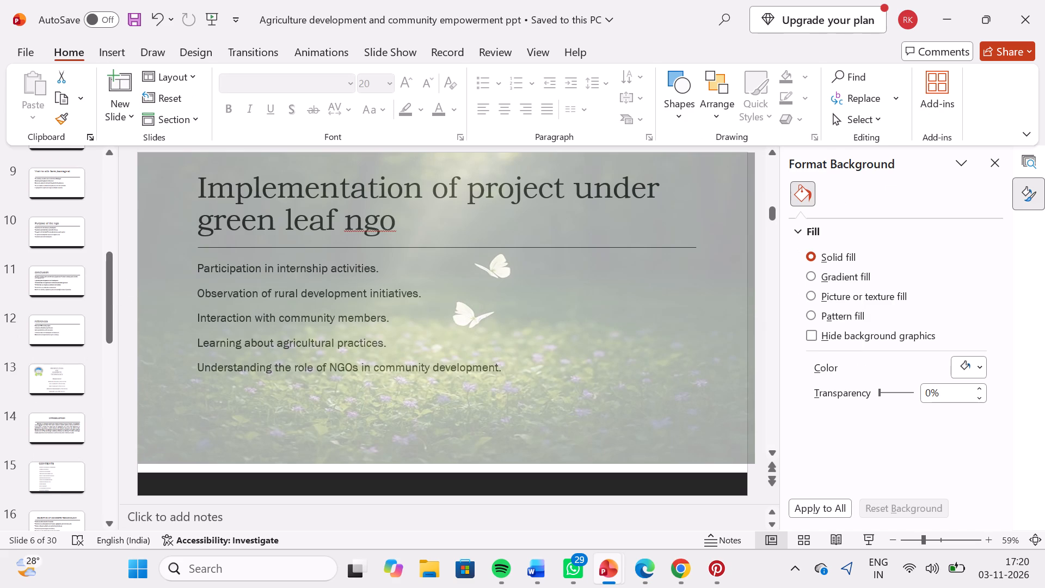
Review slides 1 to 4 to compare how readable the text is over their picture backgrounds.
scroll(63, 186, "up", 1)
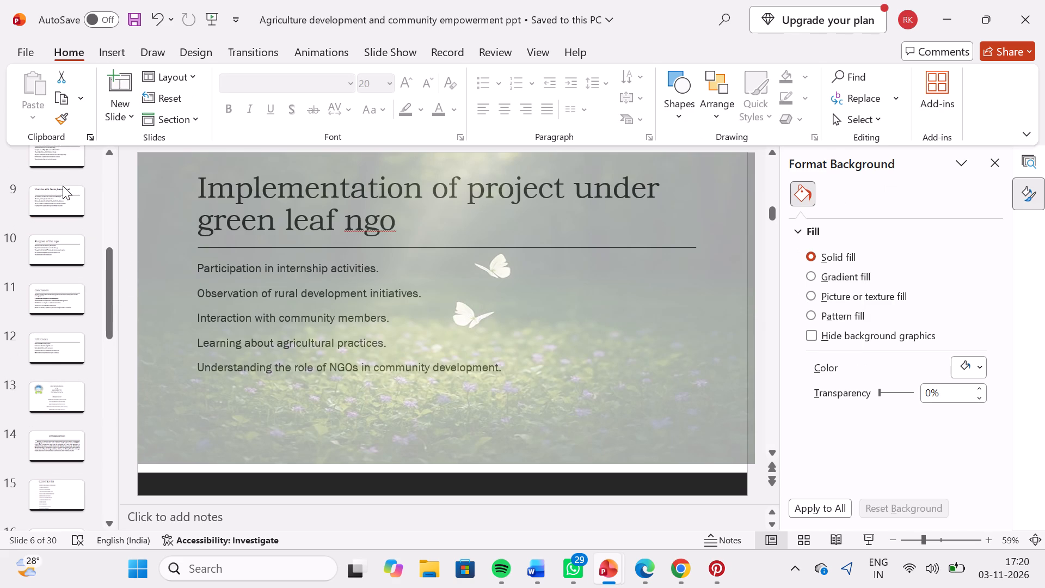
scroll(63, 186, "up", 3)
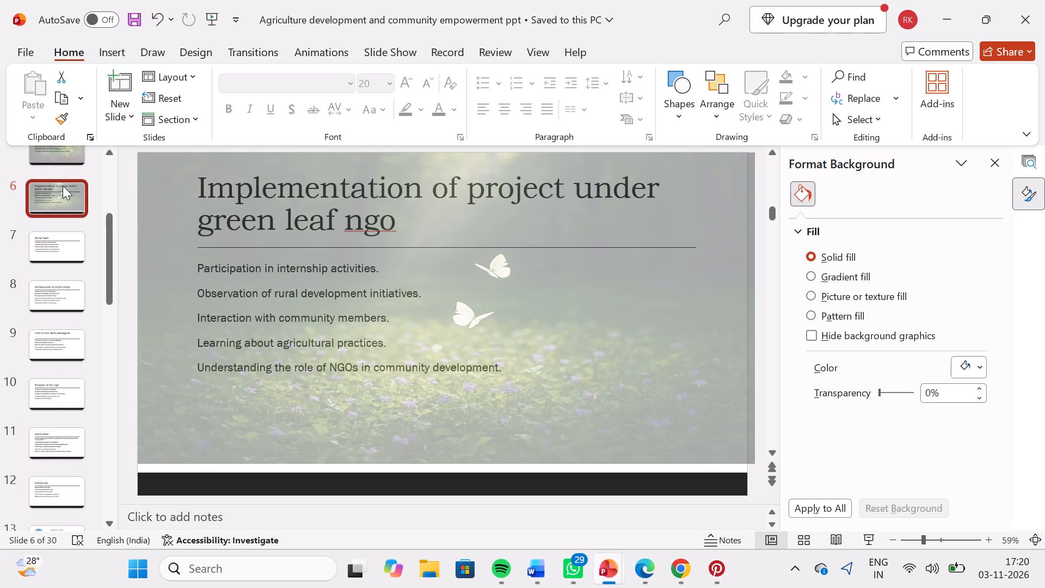
scroll(63, 186, "up", 5)
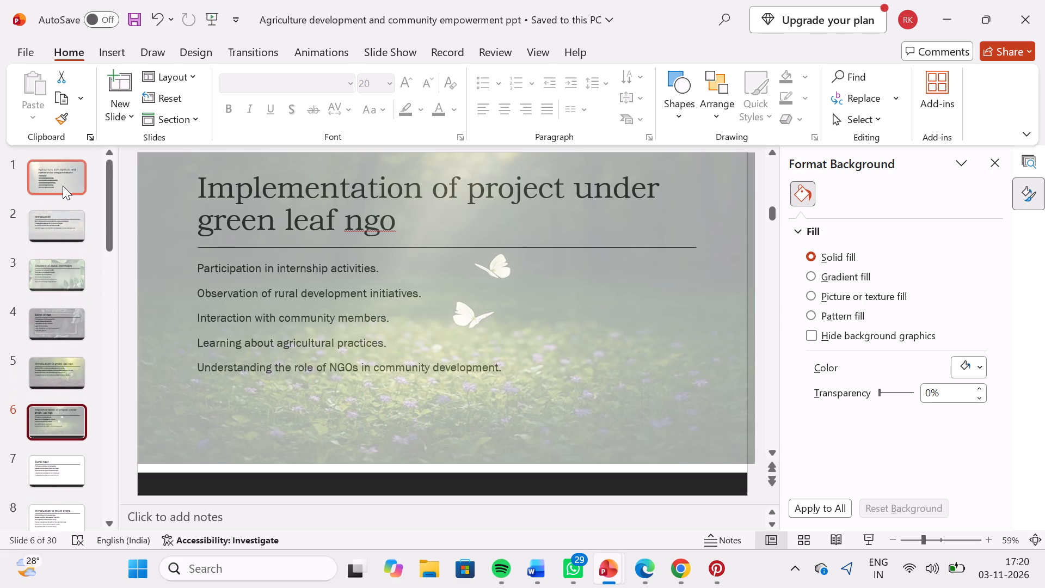
left_click(63, 186)
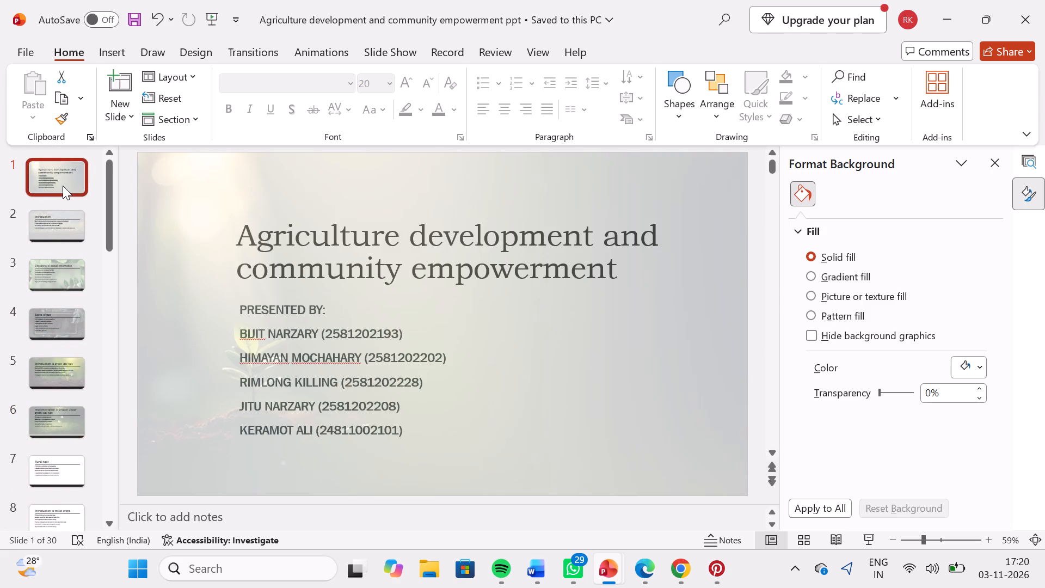
left_click(59, 213)
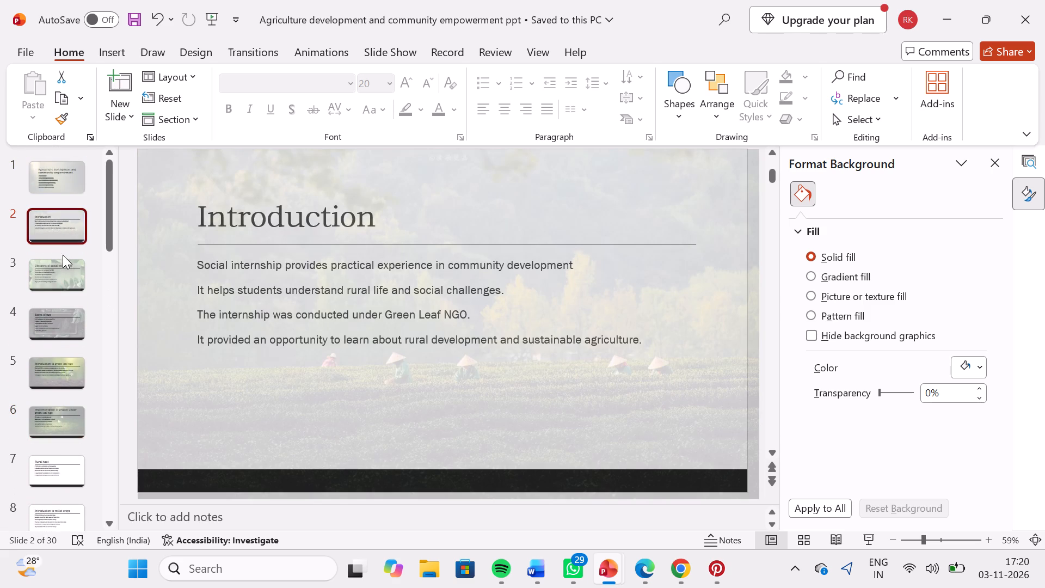
left_click(62, 261)
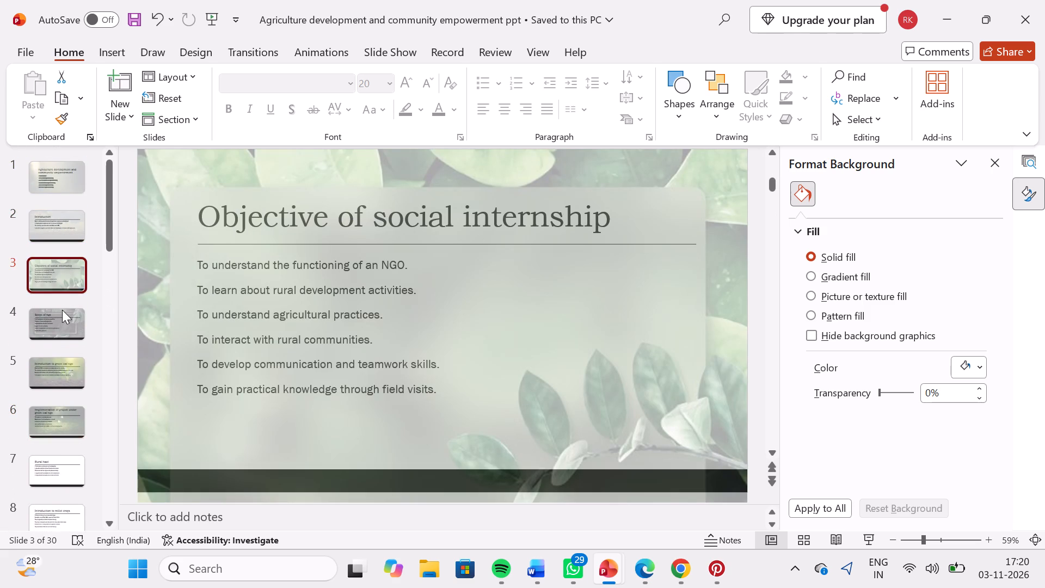
left_click(60, 318)
Apply the third-most transparent preset to the background picture on slide 1, "Agriculture development and community empowerment".
left_click(50, 183)
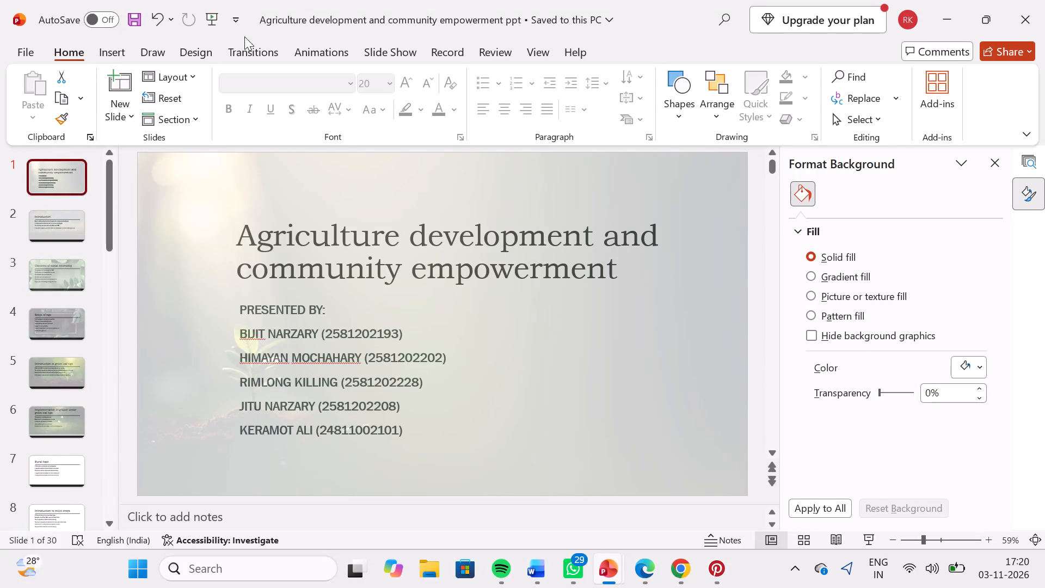
double_click(196, 214)
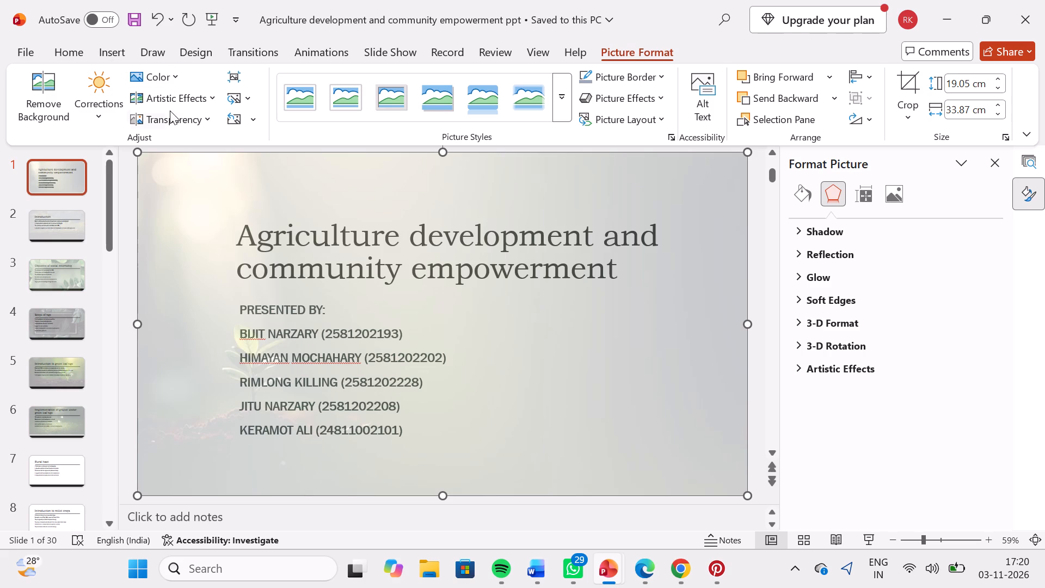
left_click(173, 121)
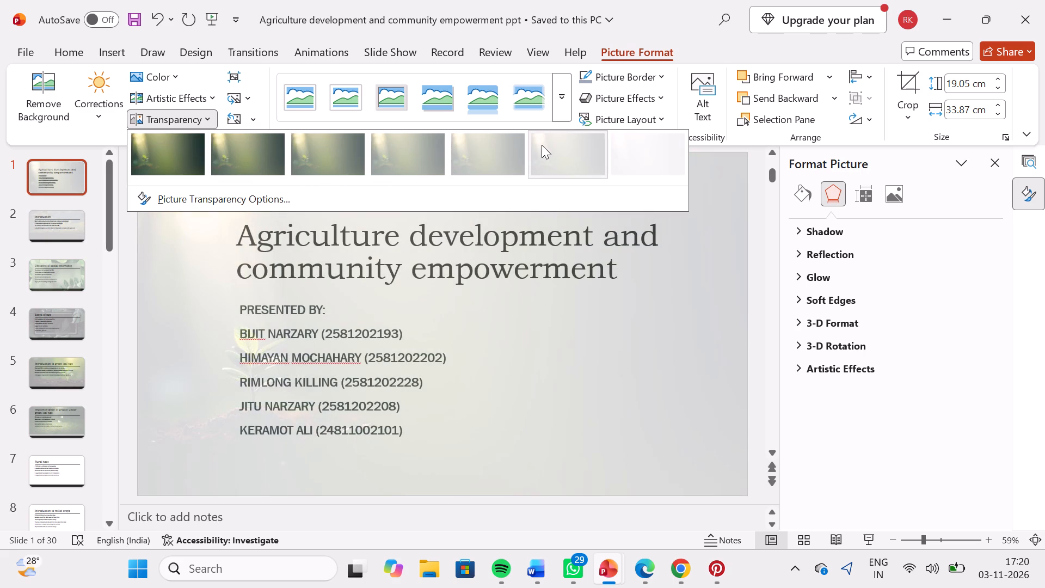
left_click(487, 145)
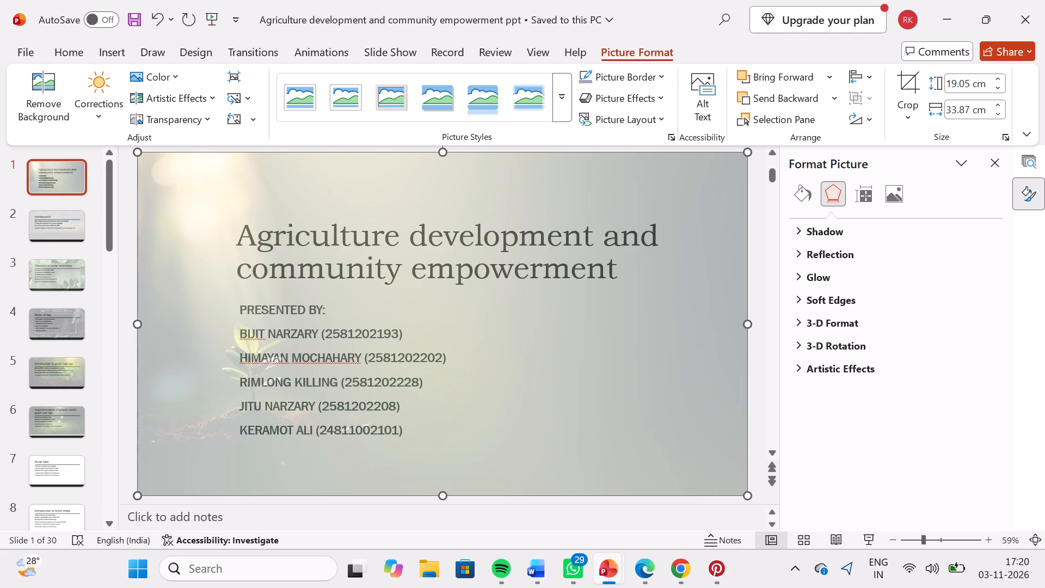
left_click(119, 297)
Look through slides 2 to 6 to check their picture backgrounds, ending on slide 7, "Rural haat".
key("Down")
key("Down")
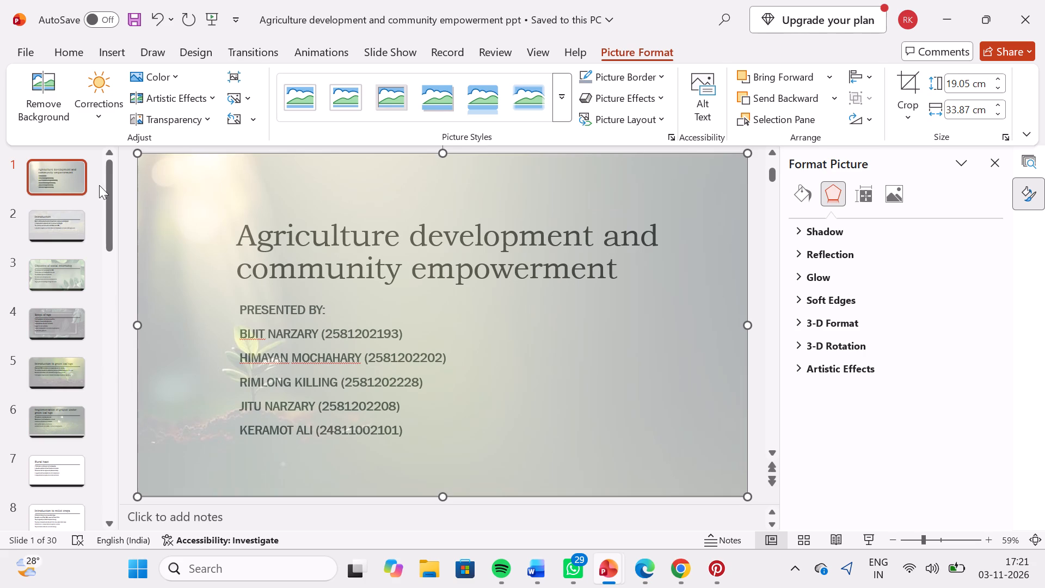
left_click(50, 225)
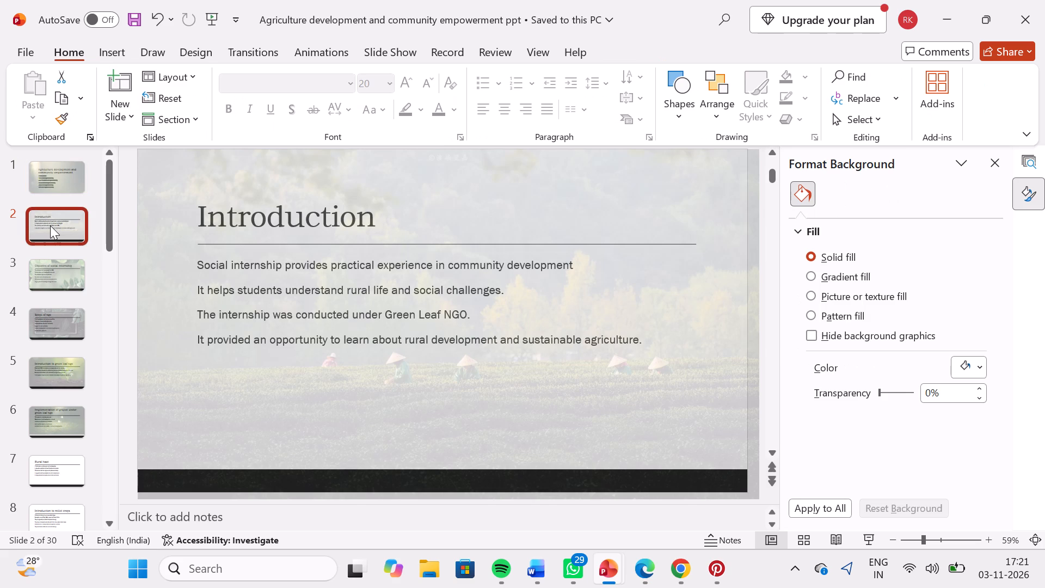
key("Down")
key("Down")
key("Down")
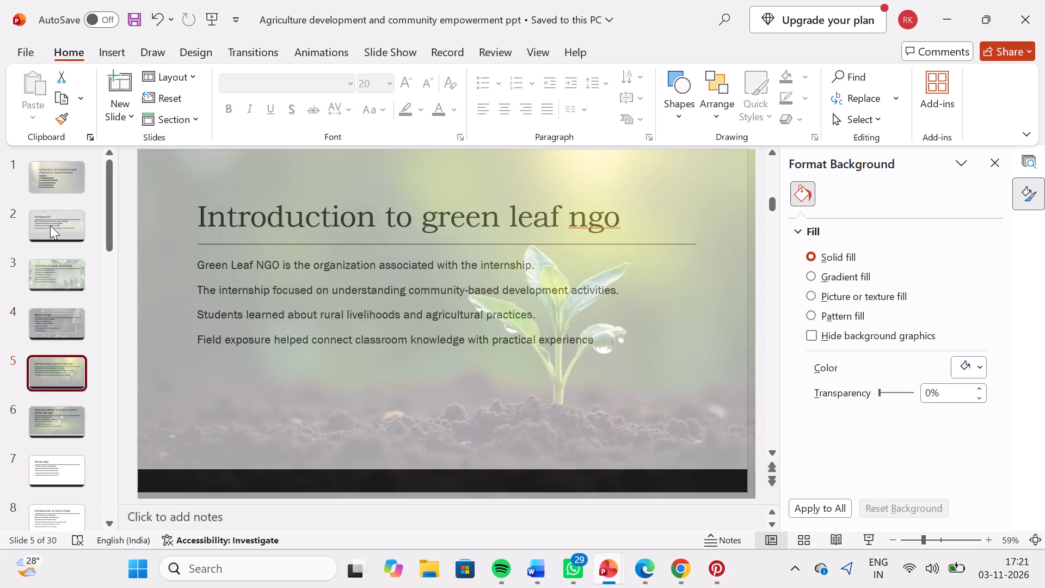
key("Down")
key("Down")
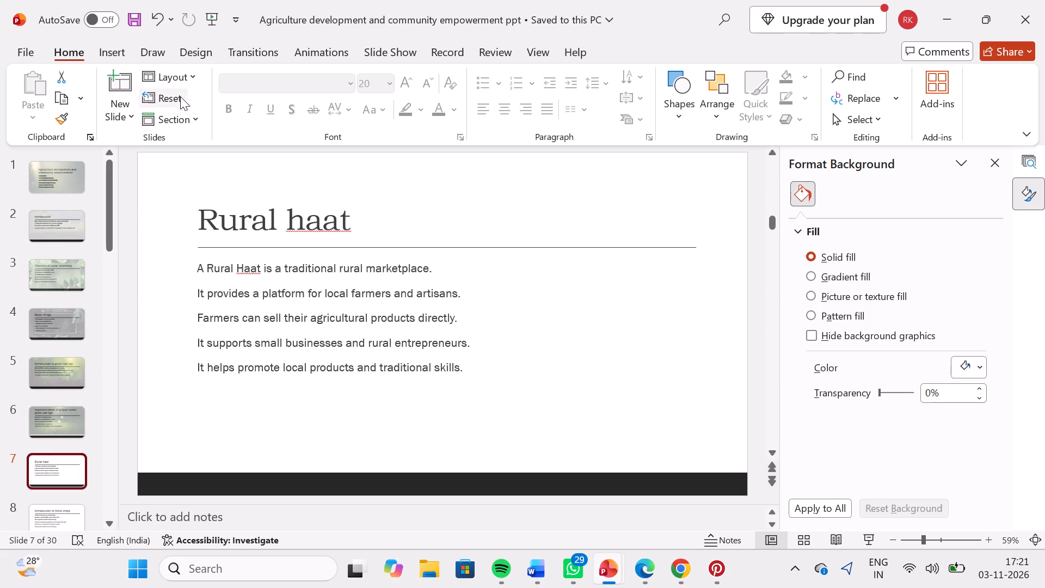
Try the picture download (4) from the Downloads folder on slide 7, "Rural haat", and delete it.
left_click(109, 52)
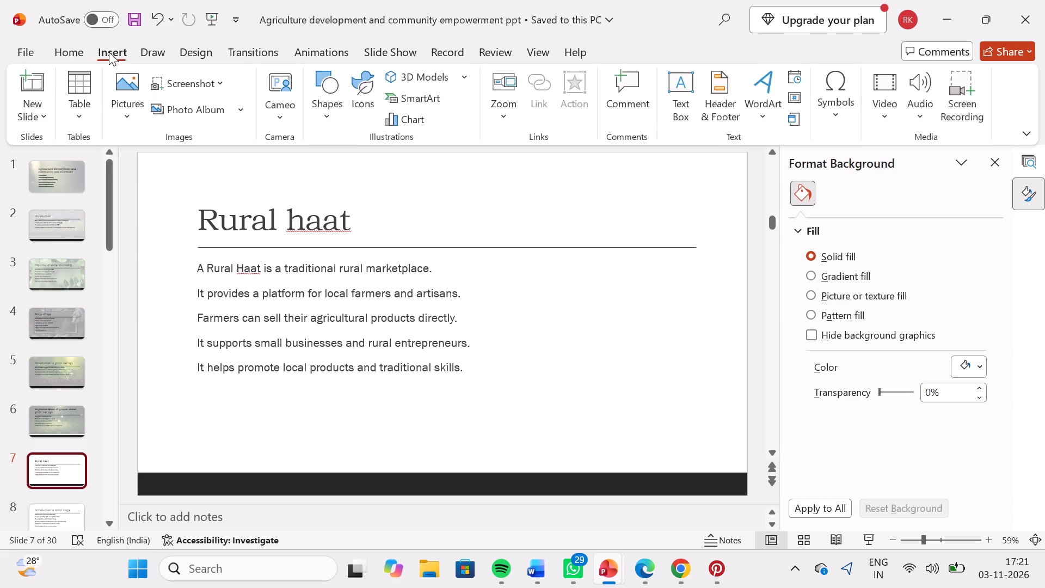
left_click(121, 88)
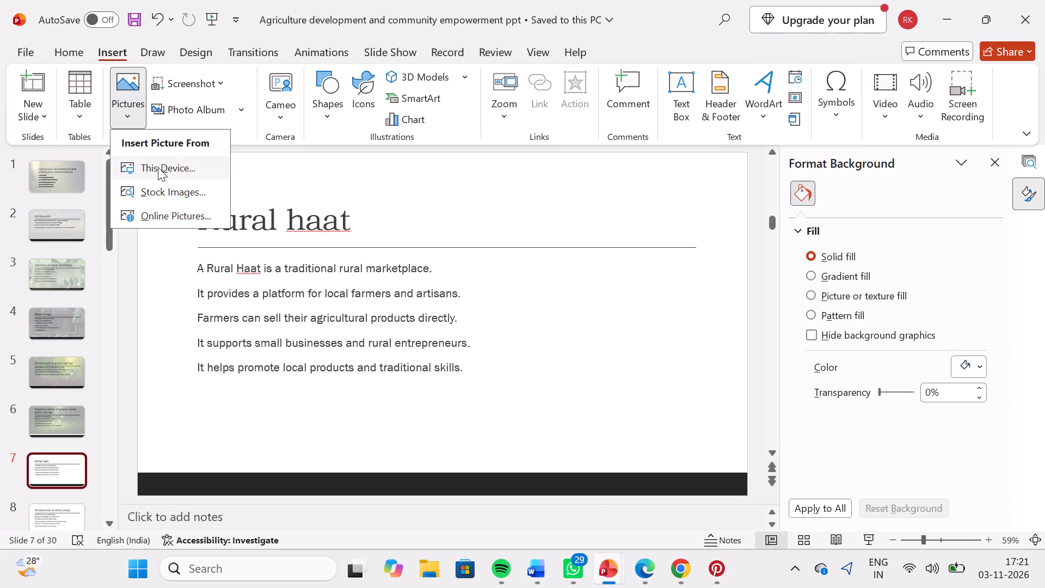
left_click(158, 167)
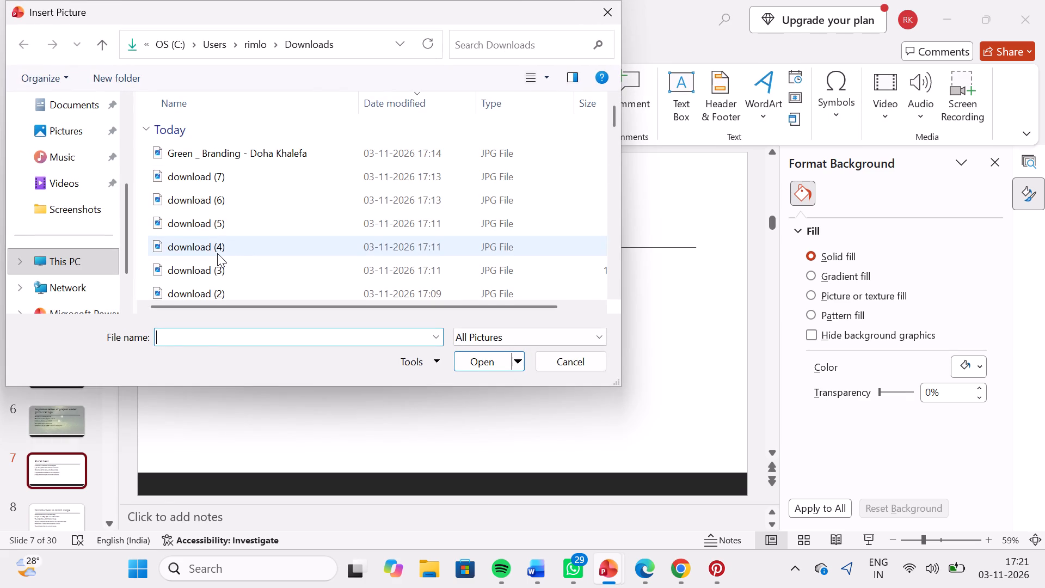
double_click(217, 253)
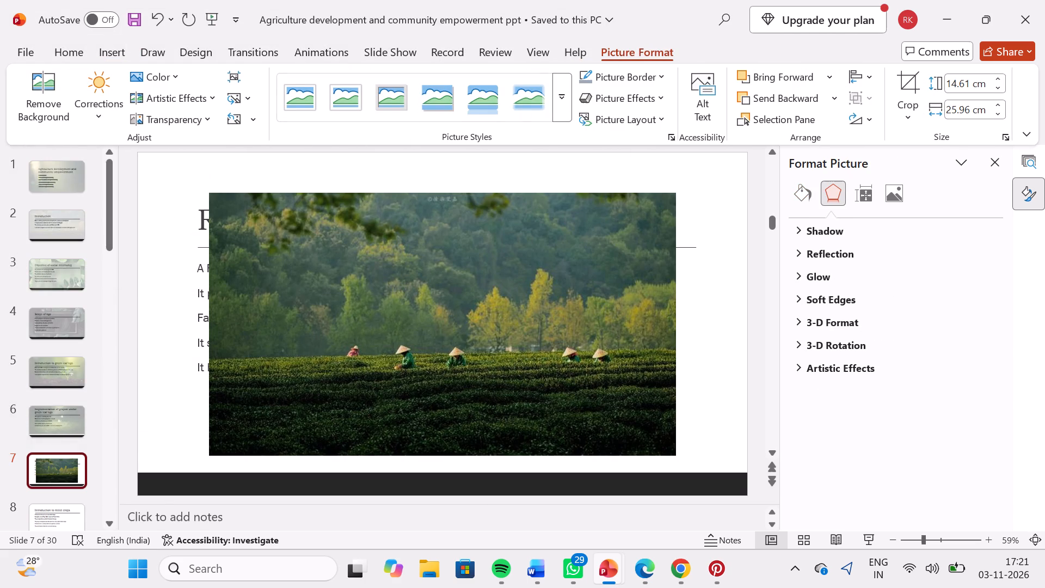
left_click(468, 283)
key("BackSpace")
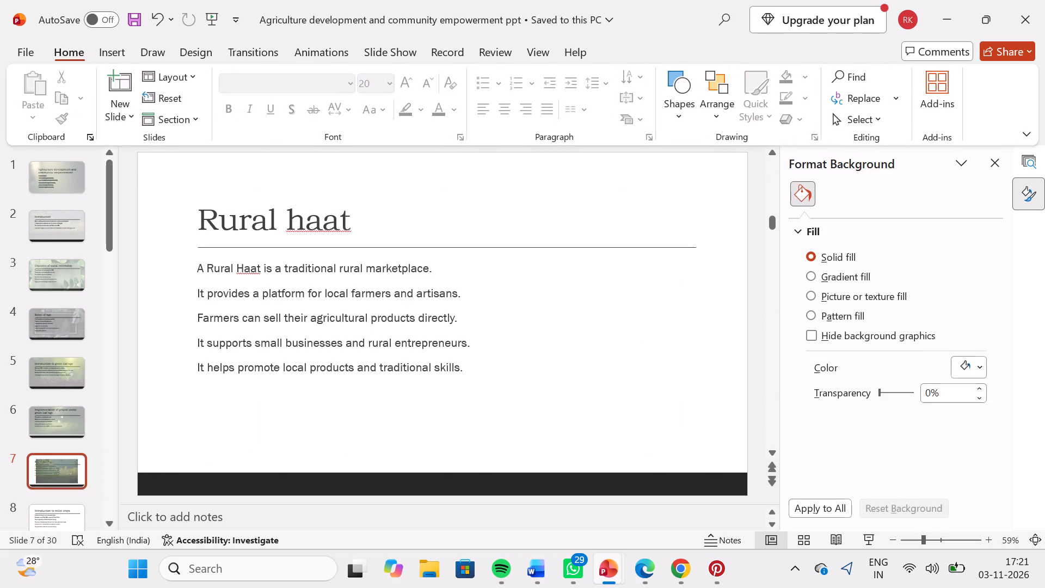
Insert the picture agriculture image ppt from the Downloads folder on slide 7, "Rural haat".
left_click(109, 52)
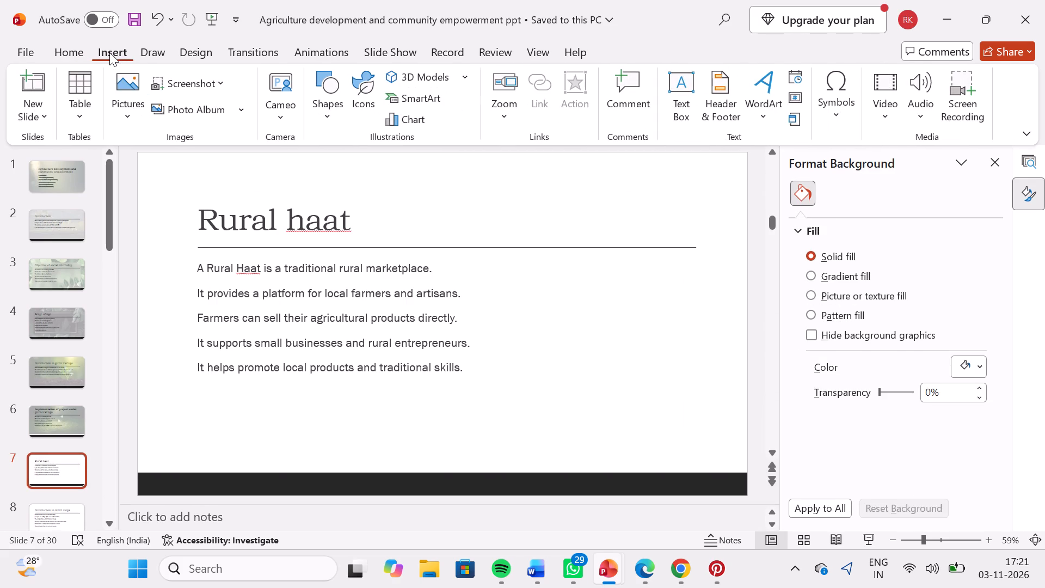
left_click(133, 99)
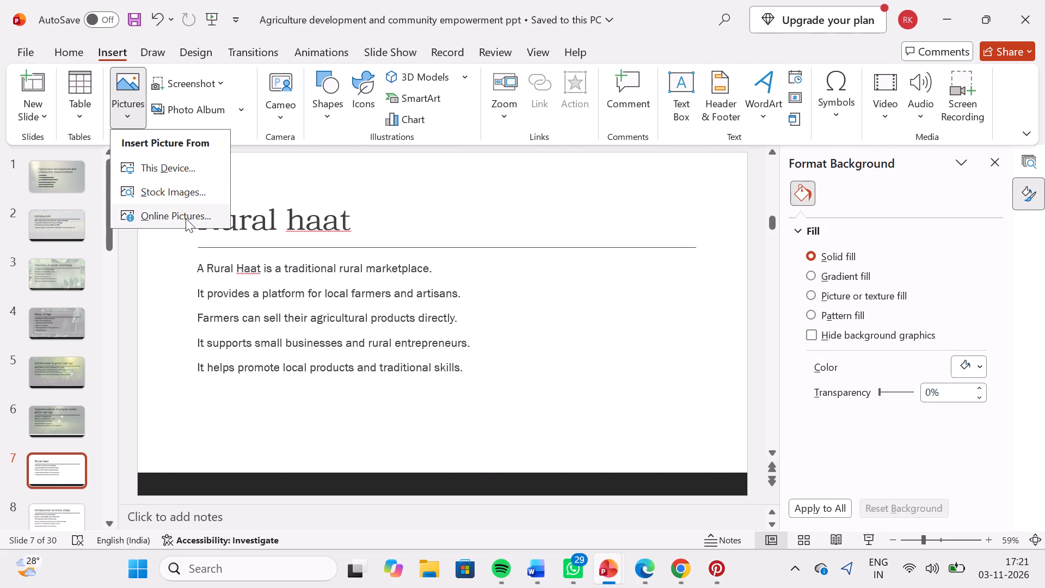
left_click(170, 170)
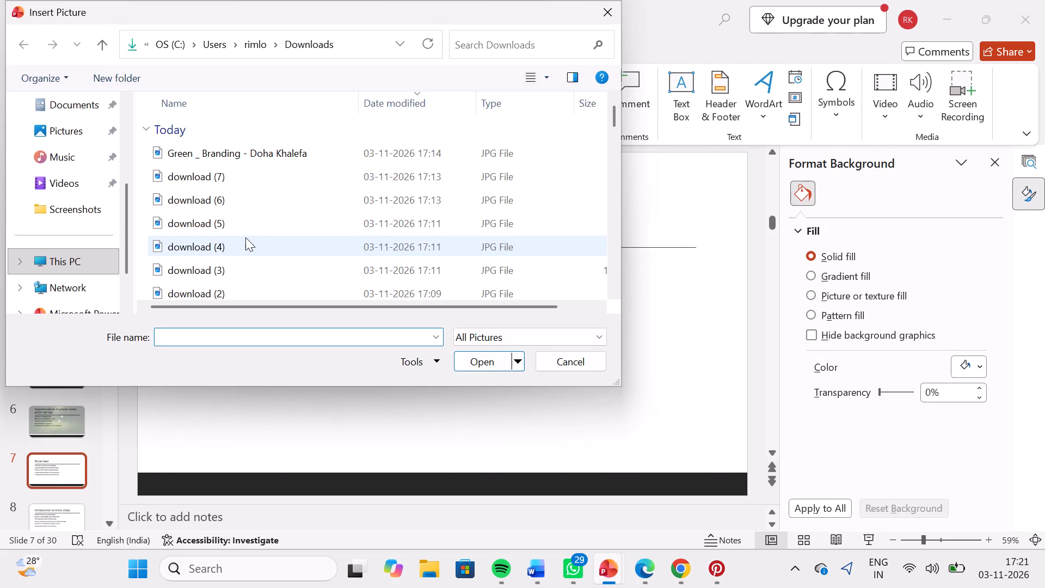
scroll(245, 237, "down", 1)
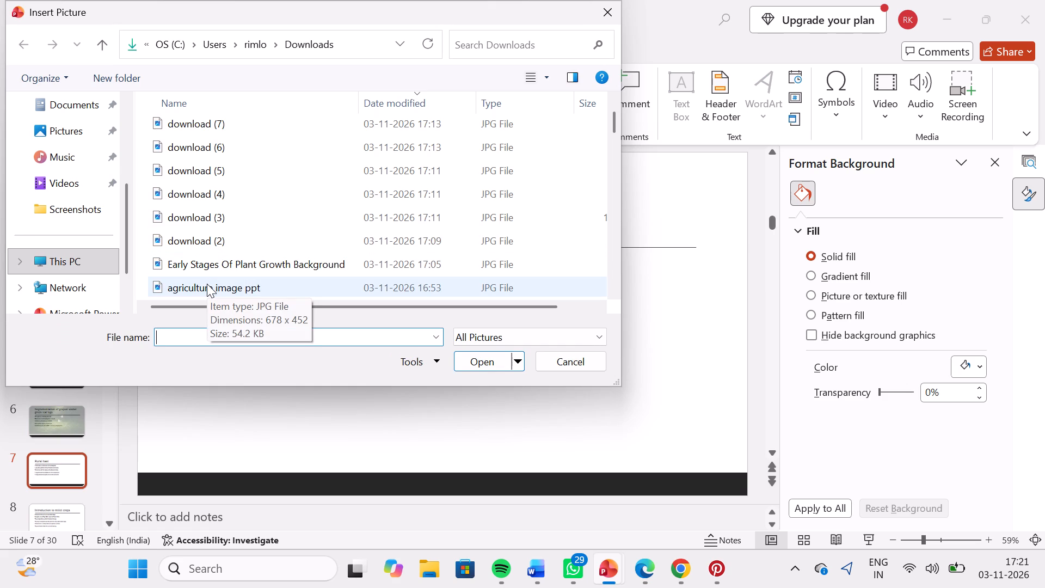
double_click(207, 284)
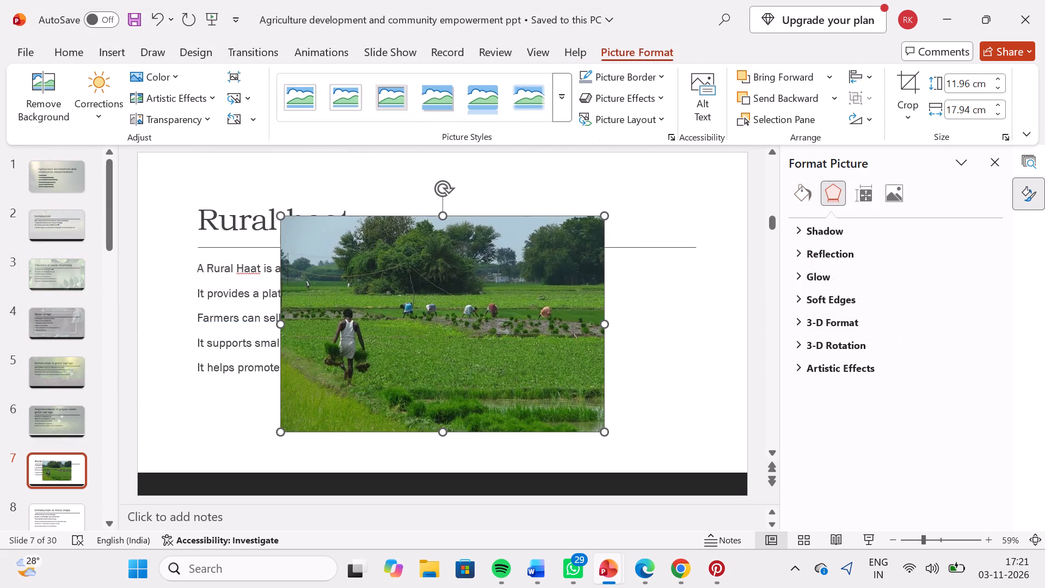
Move the field picture to the top-left corner of slide 7, "Rural haat", and enlarge it to about 18.6 by 33.87 cm.
left_click_drag(407, 303, 280, 243)
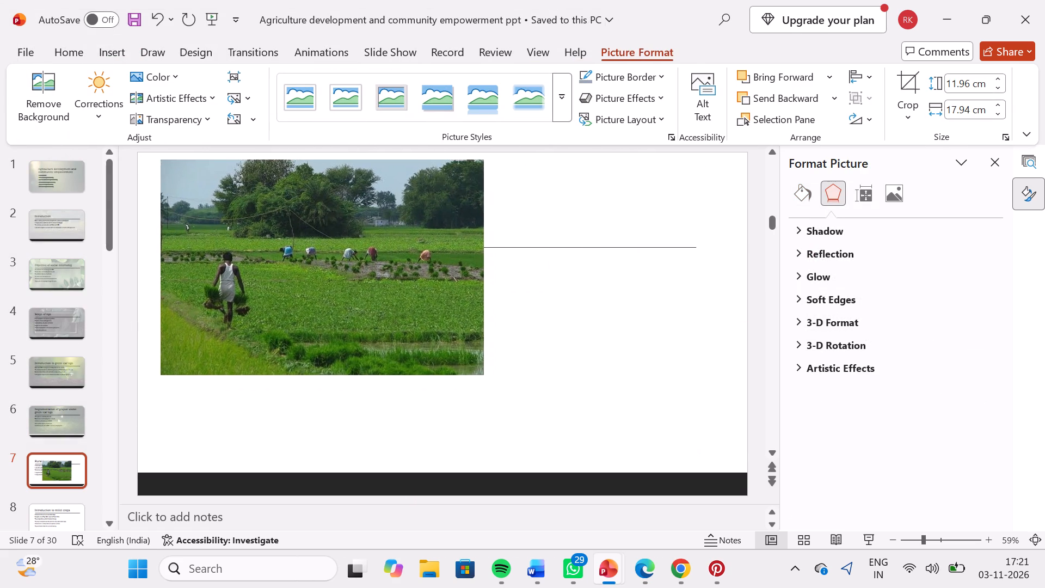
left_click_drag(280, 243, 265, 241)
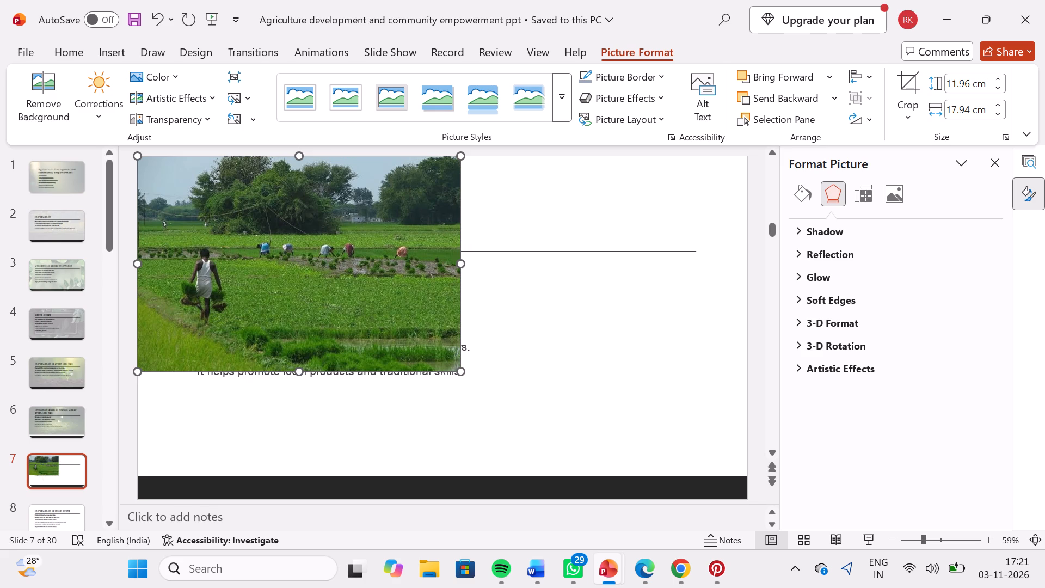
left_click_drag(460, 262, 788, 333)
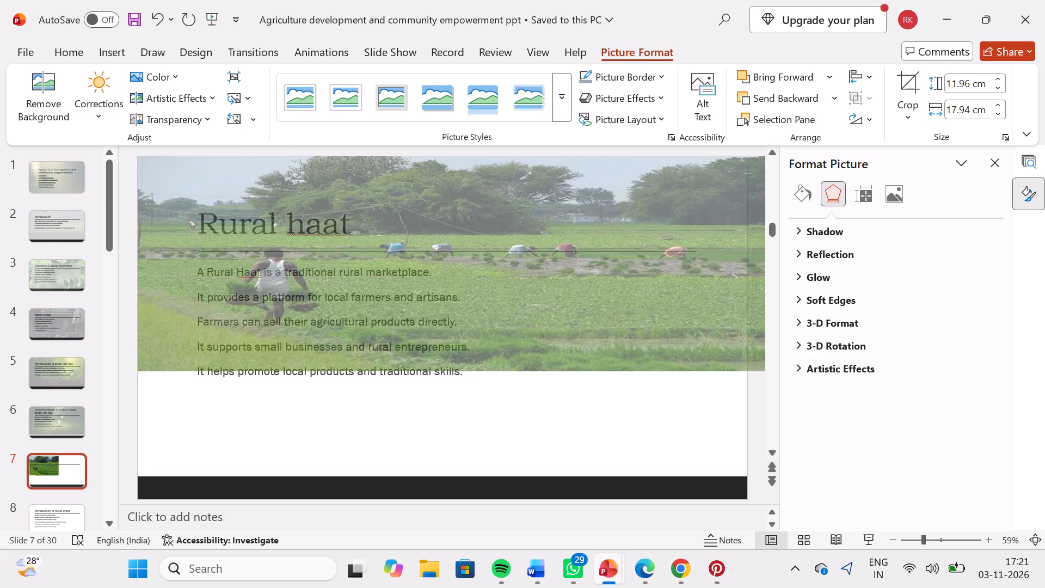
left_click_drag(788, 333, 540, 318)
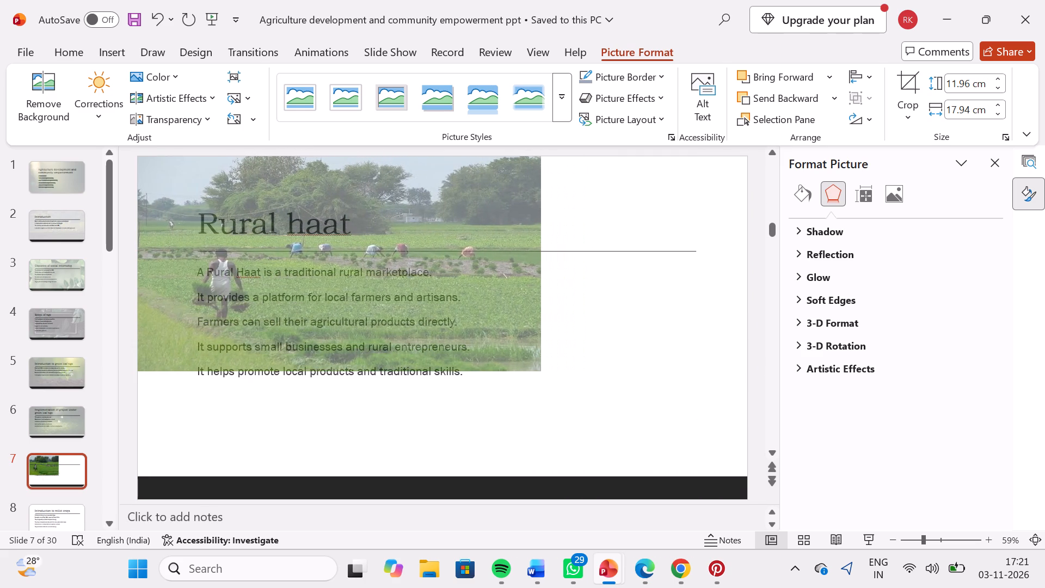
left_click_drag(540, 318, 530, 318)
left_click_drag(527, 372, 626, 424)
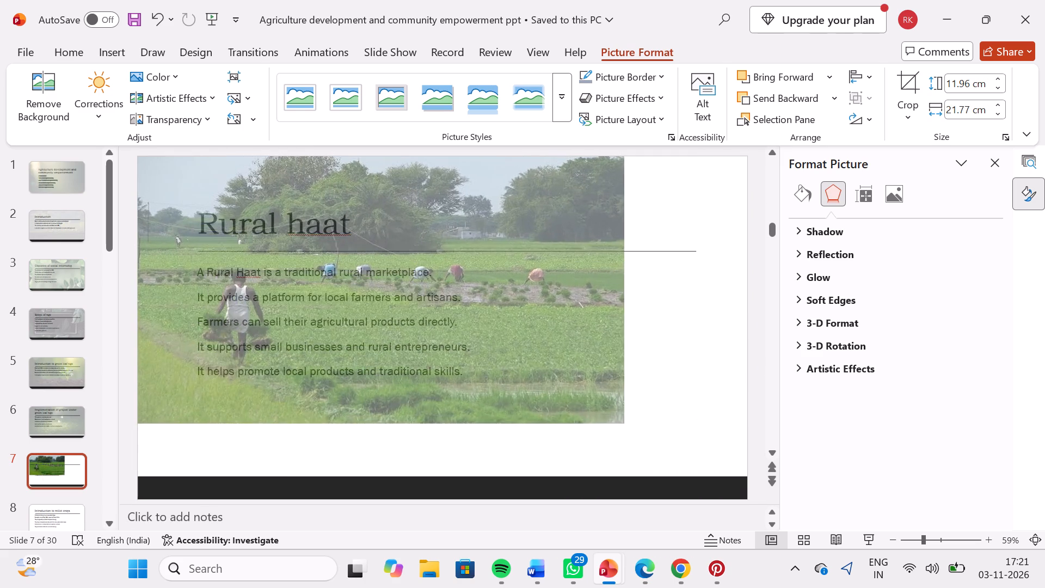
left_click_drag(626, 424, 747, 465)
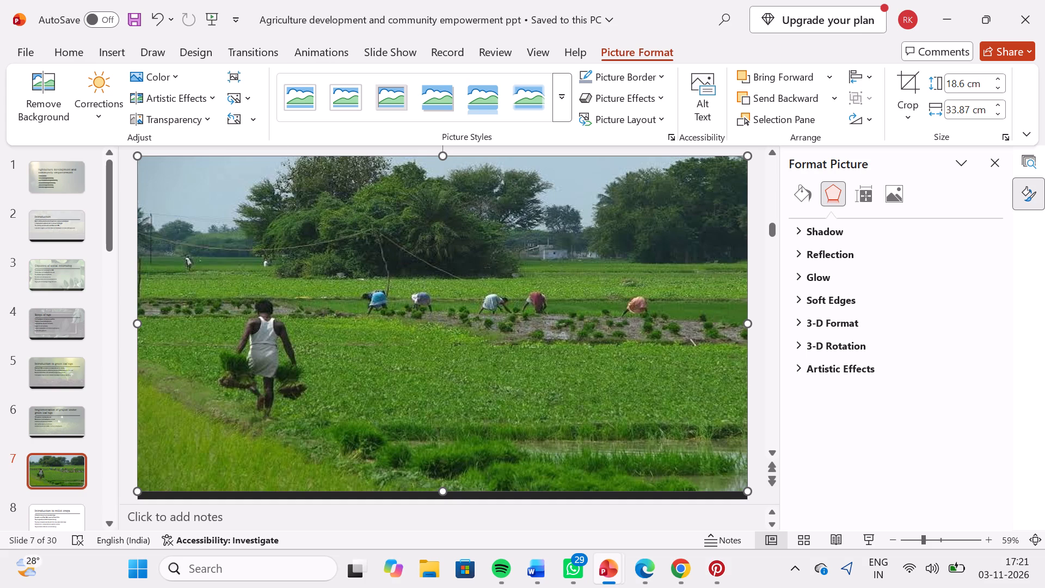
Apply the second-most transparent preset to the field picture on slide 7, "Rural haat".
left_click(196, 115)
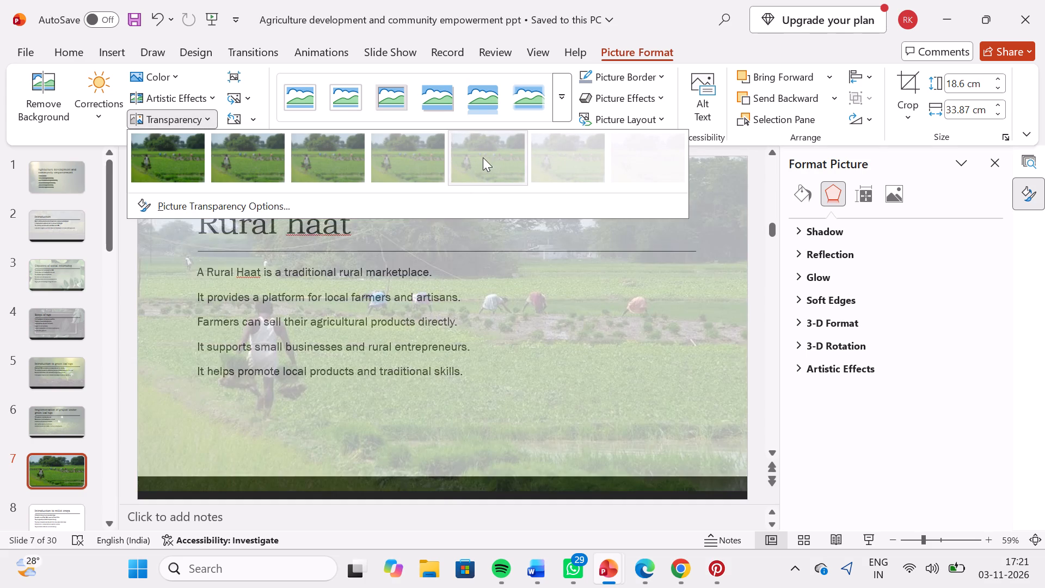
left_click(540, 156)
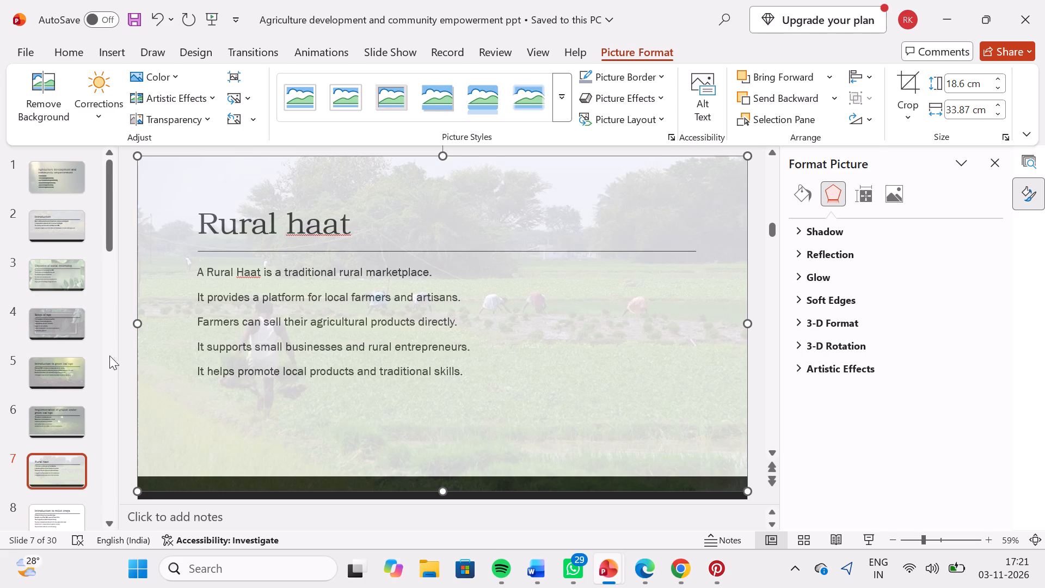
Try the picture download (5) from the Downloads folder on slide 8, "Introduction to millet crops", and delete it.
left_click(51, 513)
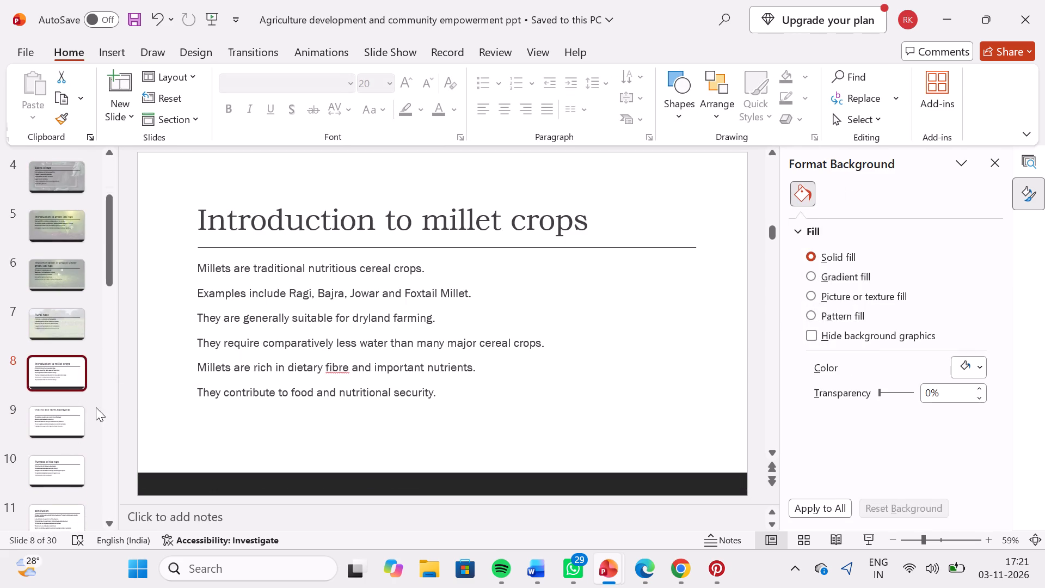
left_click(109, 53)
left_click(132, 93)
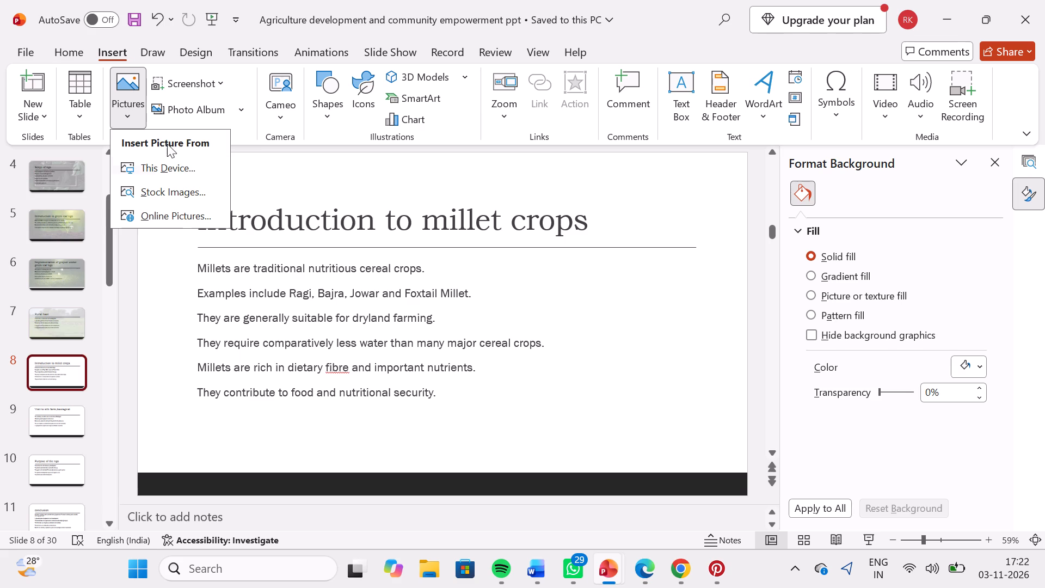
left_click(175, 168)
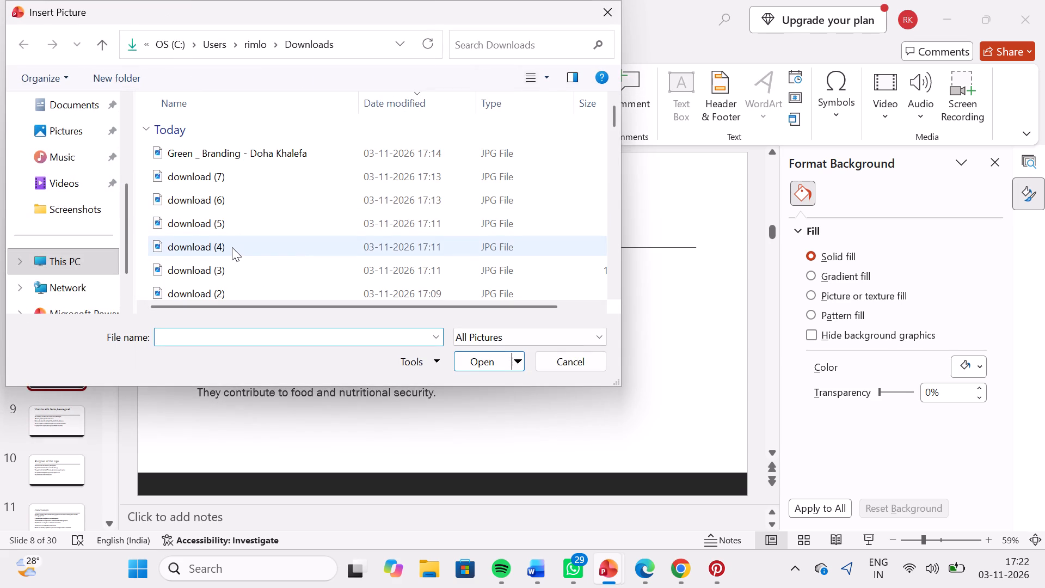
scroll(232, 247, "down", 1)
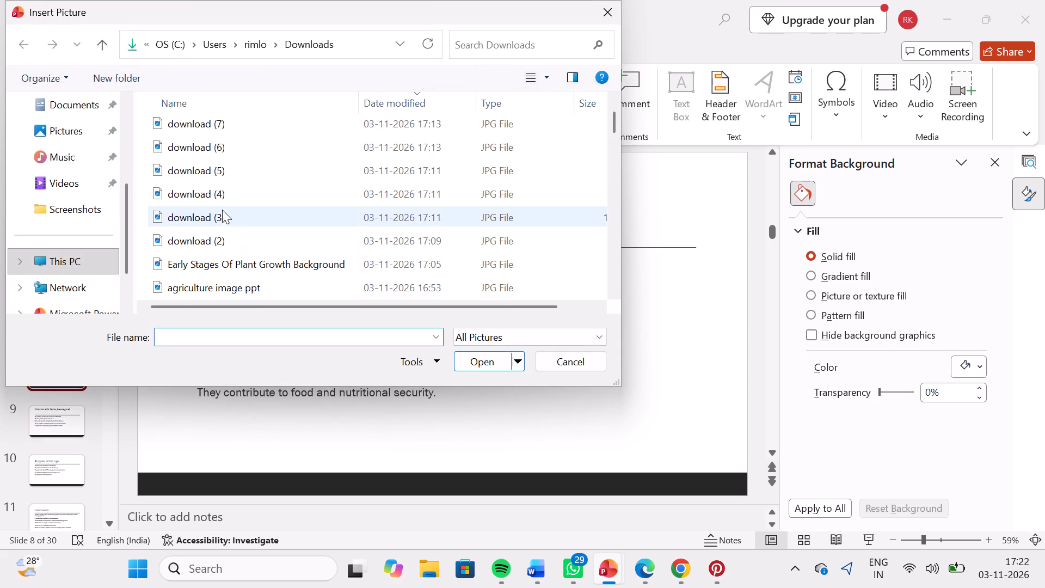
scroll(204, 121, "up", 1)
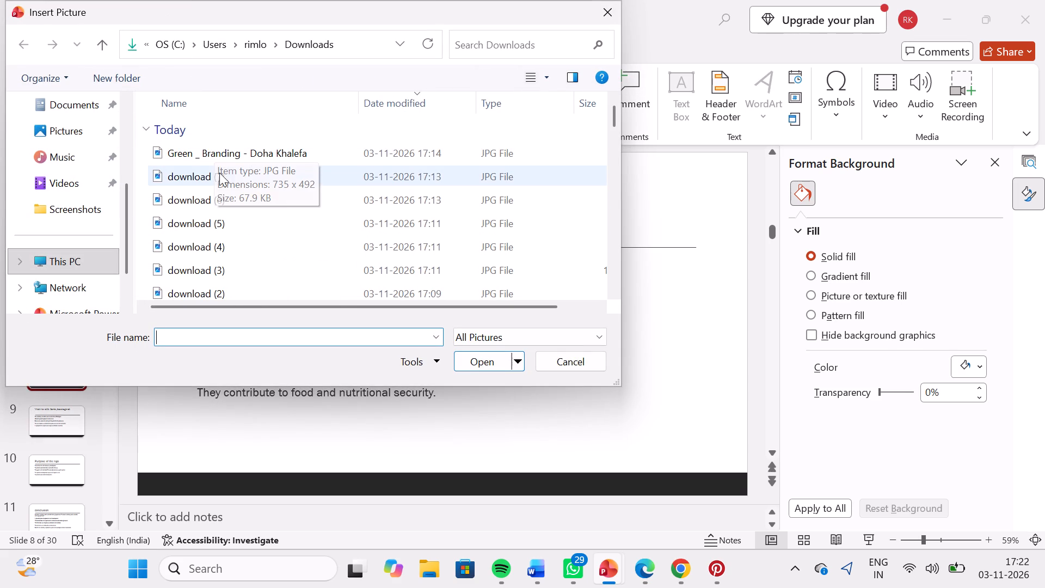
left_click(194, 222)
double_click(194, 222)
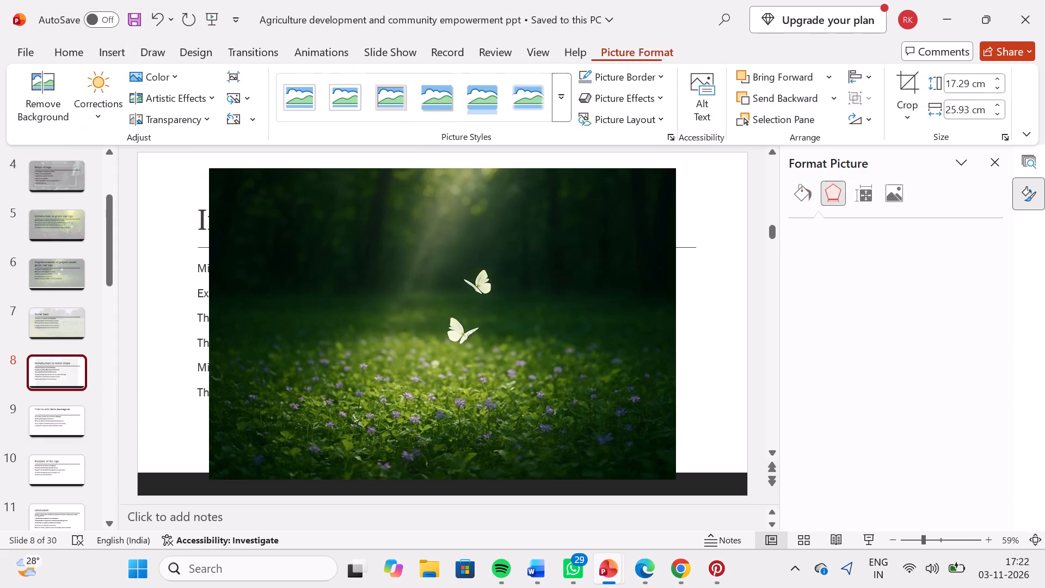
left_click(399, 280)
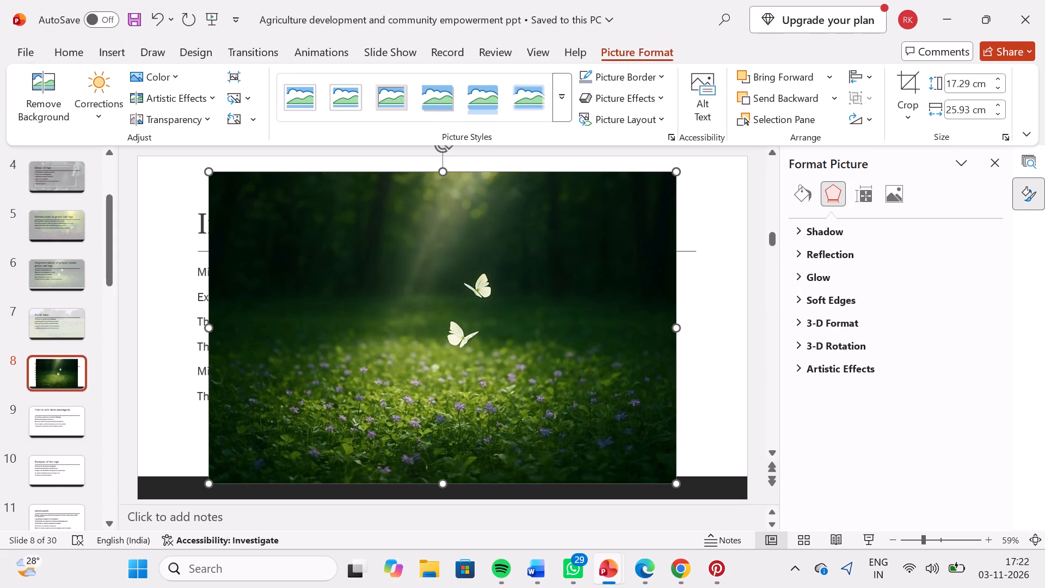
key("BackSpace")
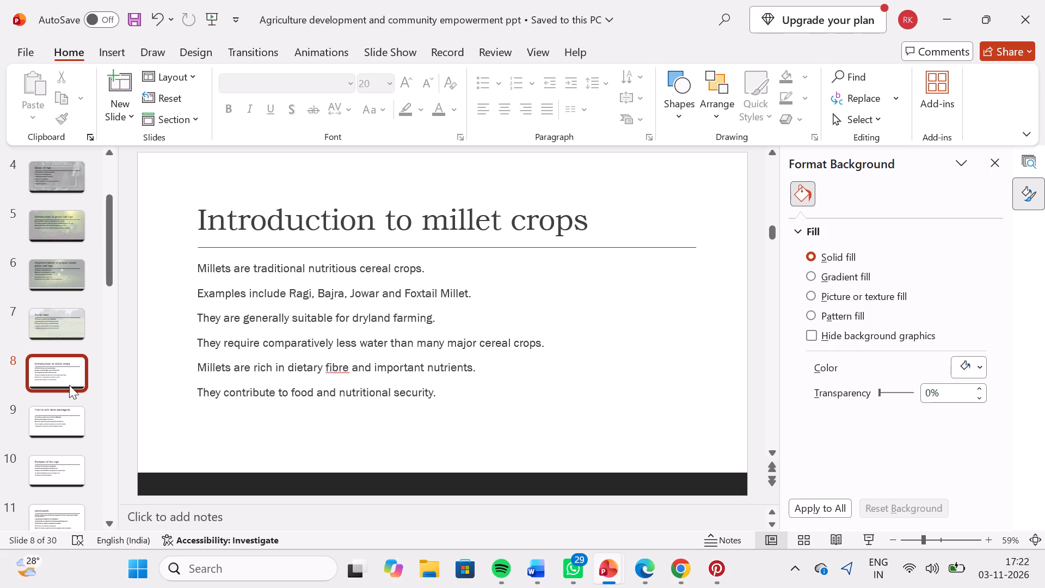
Look through the slides after slide 8 to review their content, ending on slide 12, "references".
key("Down")
key("Down")
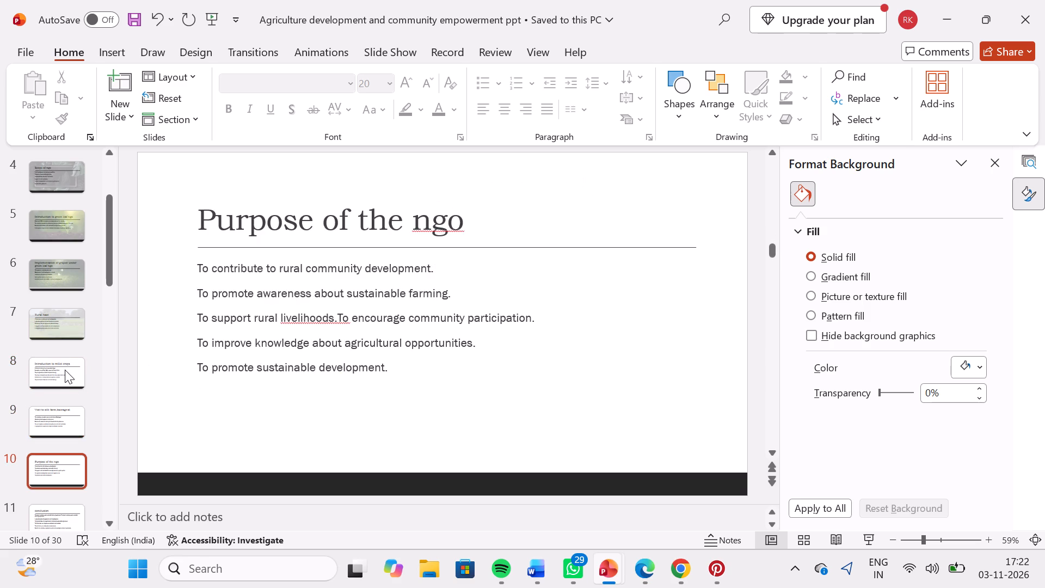
key("Down")
key("Down")
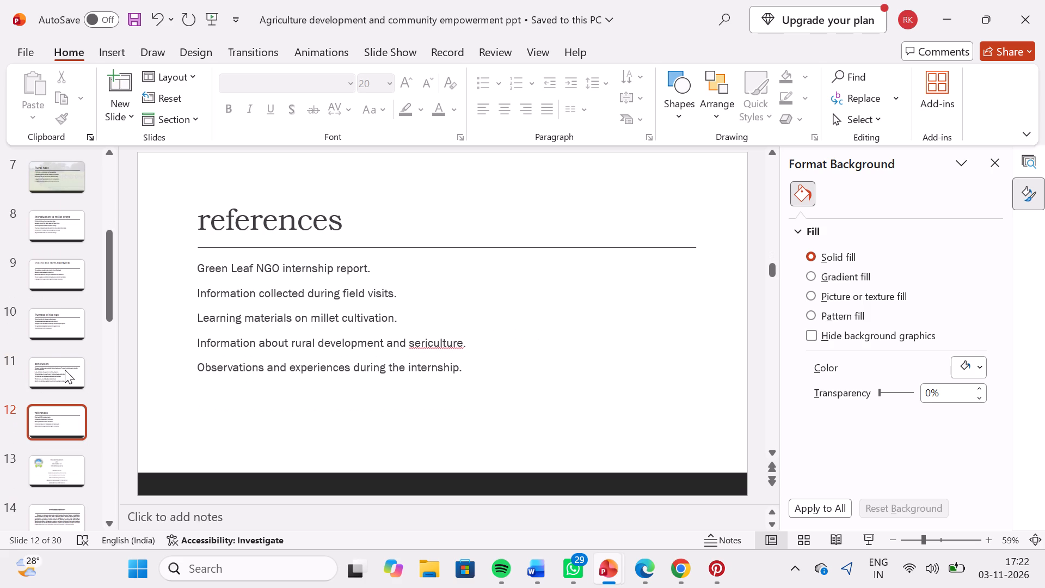
key("Up")
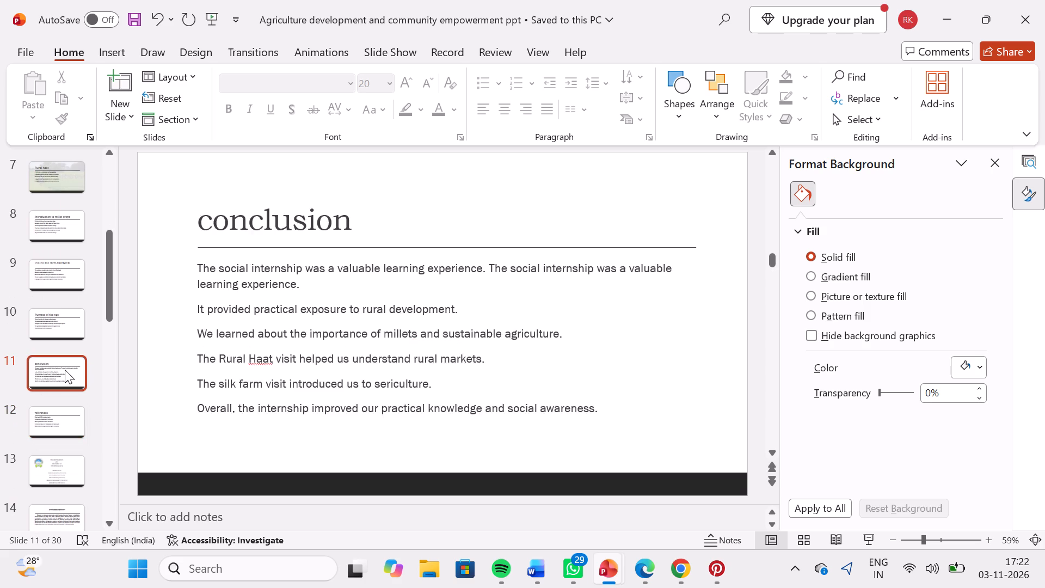
key("Up")
key("Up")
key("Down")
key("Down")
key("Down")
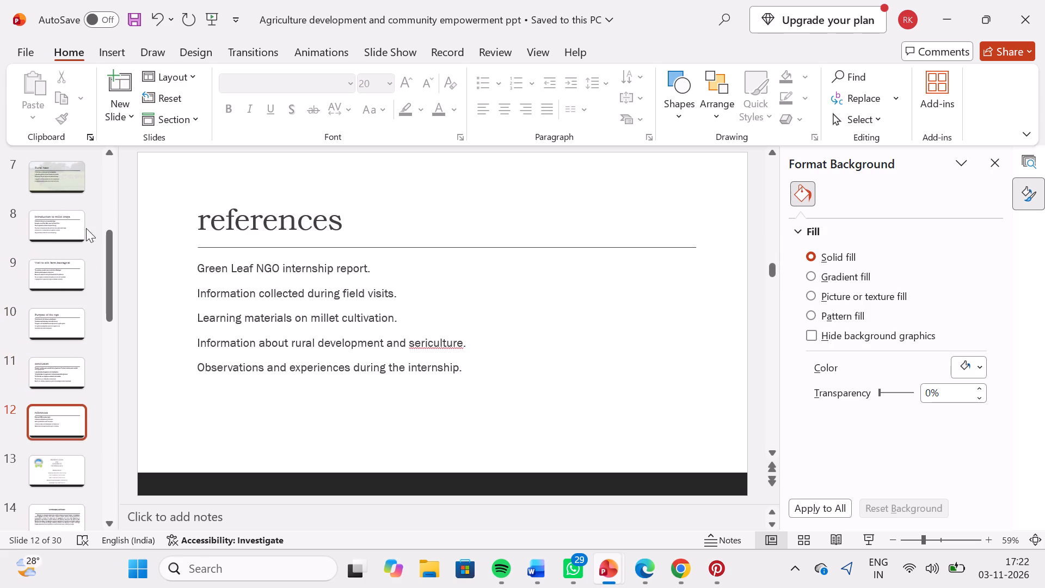
Add a new slide after slide 12, "references", and insert the Green _ Branding "Thank you" picture from the Downloads folder in its content placeholder.
left_click(116, 85)
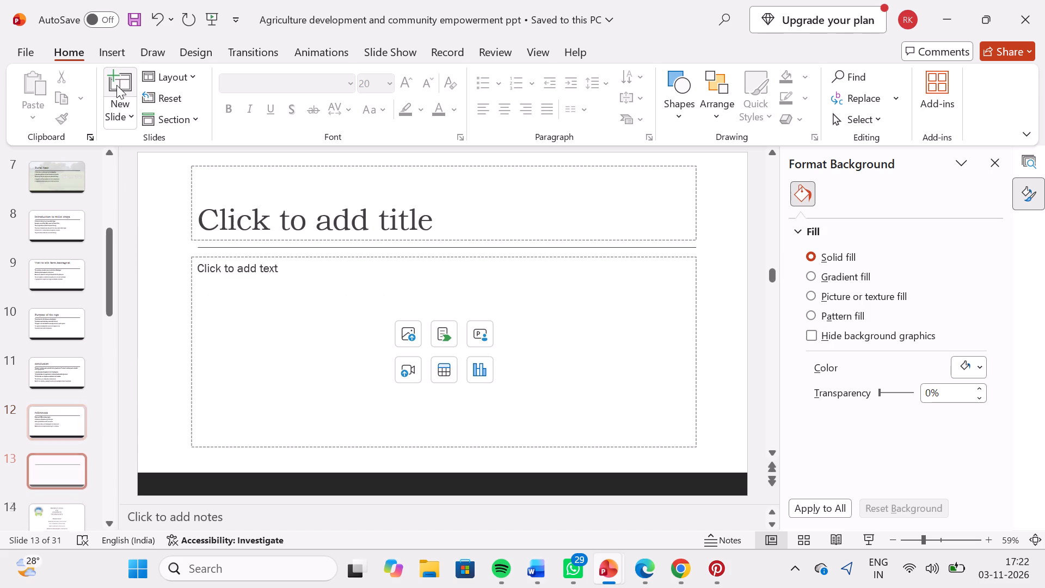
left_click(410, 336)
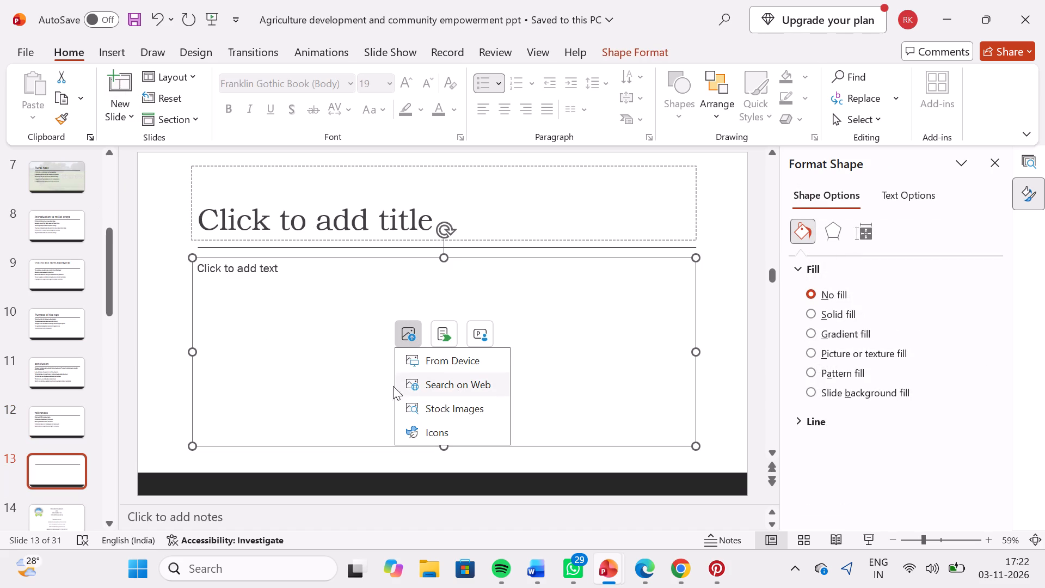
left_click(438, 363)
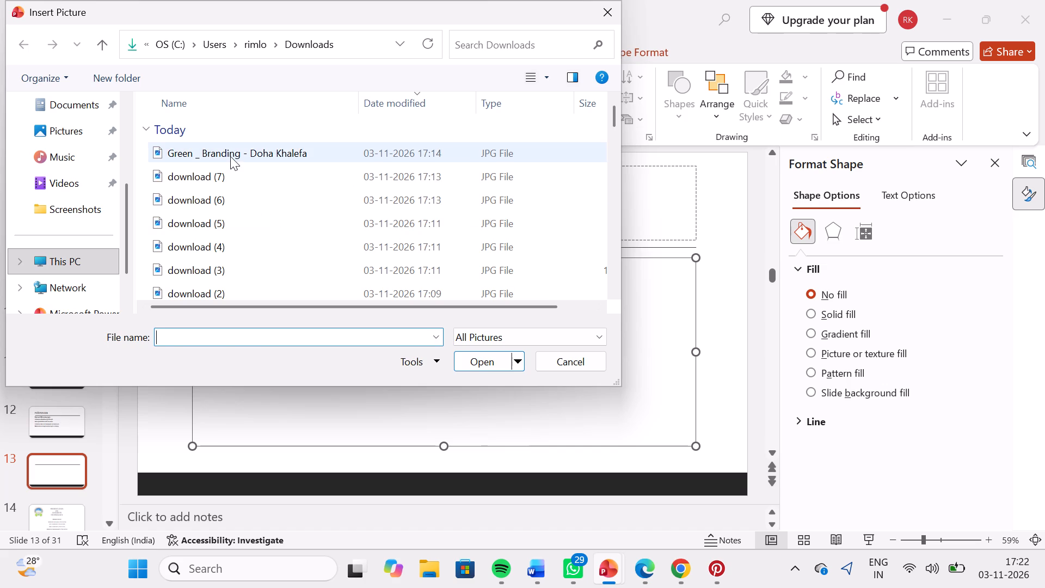
double_click(230, 156)
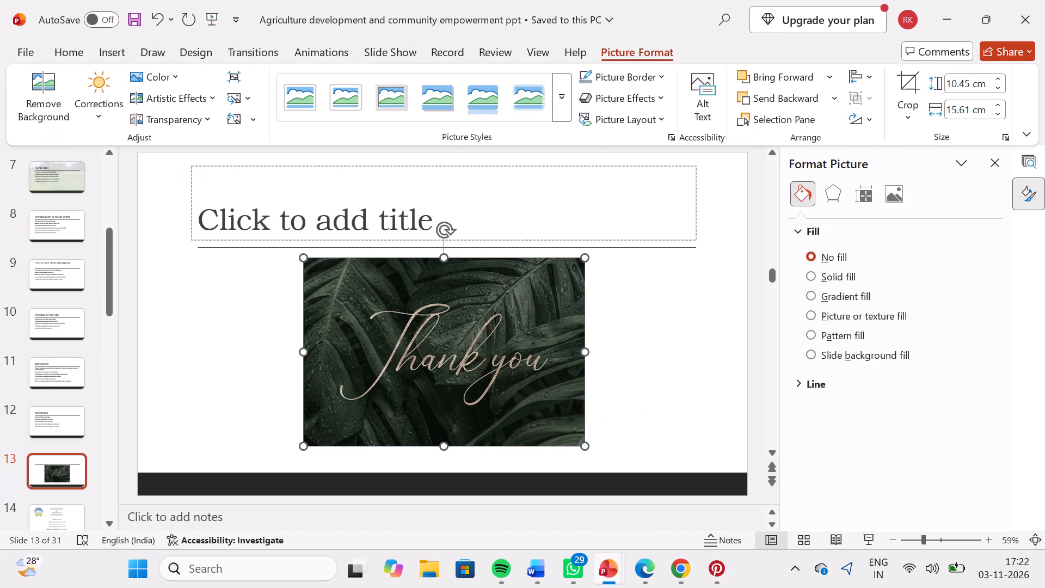
Move the "Thank you" picture to the top-left corner of slide 13 and enlarge it proportionally to about 22.67 by 33.87 cm.
left_click_drag(410, 311, 311, 254)
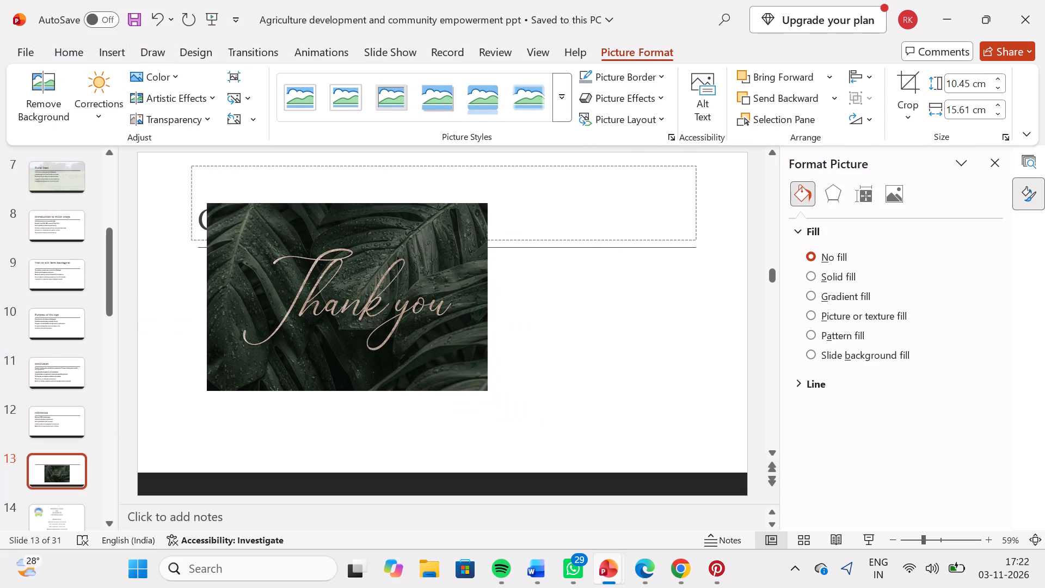
left_click_drag(311, 254, 242, 207)
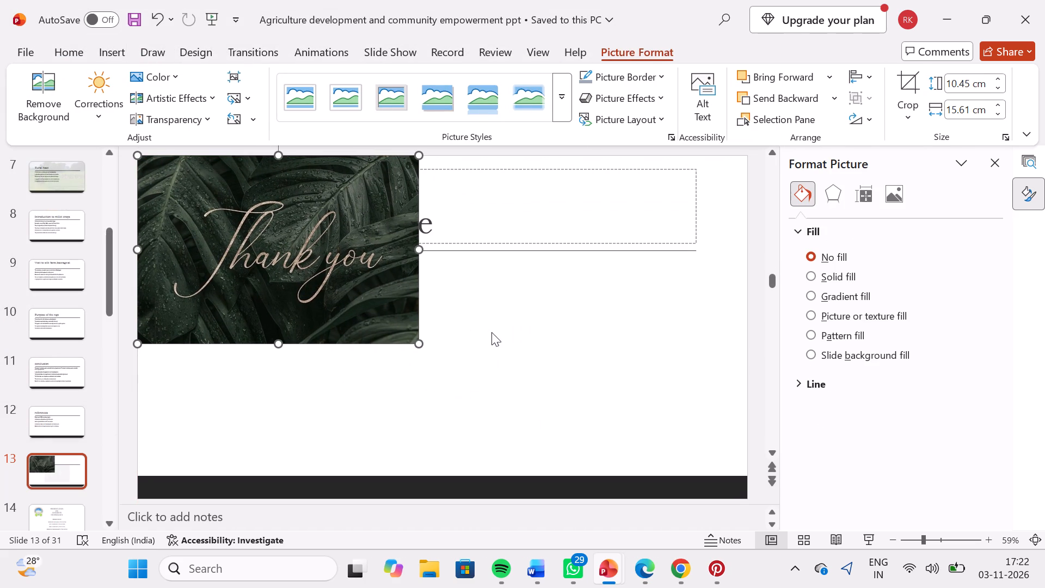
left_click_drag(416, 342, 736, 427)
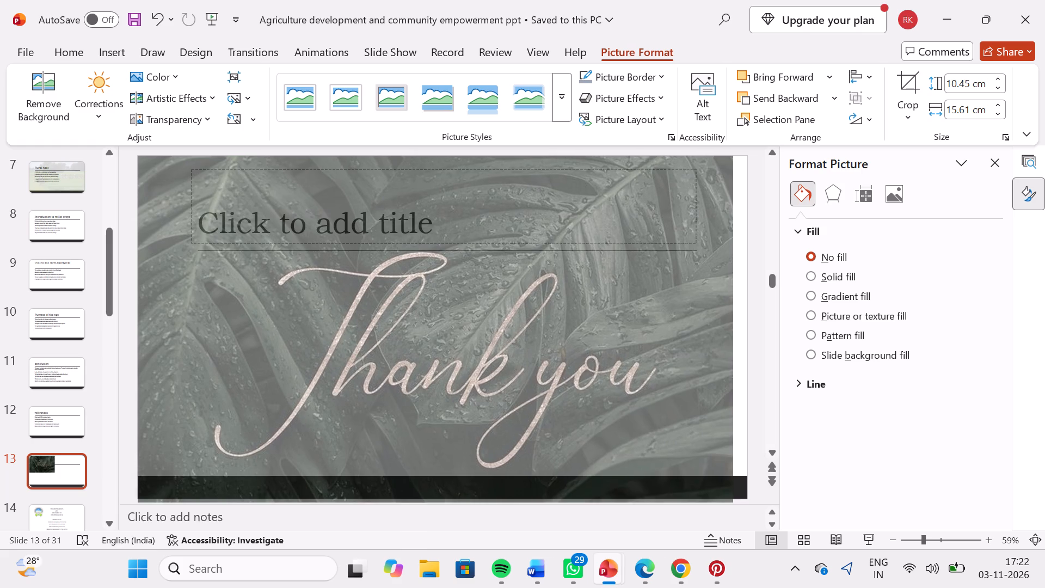
left_click_drag(736, 427, 748, 426)
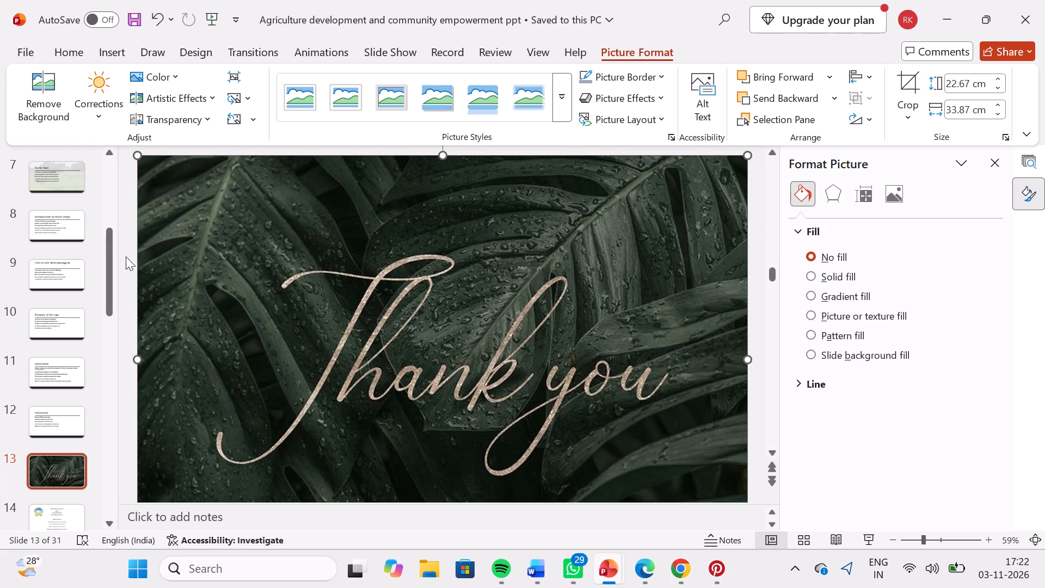
Look through slides 8 to 12 and recheck the picture backgrounds on slides 6 and 7, ending on "Rural haat".
left_click(41, 237)
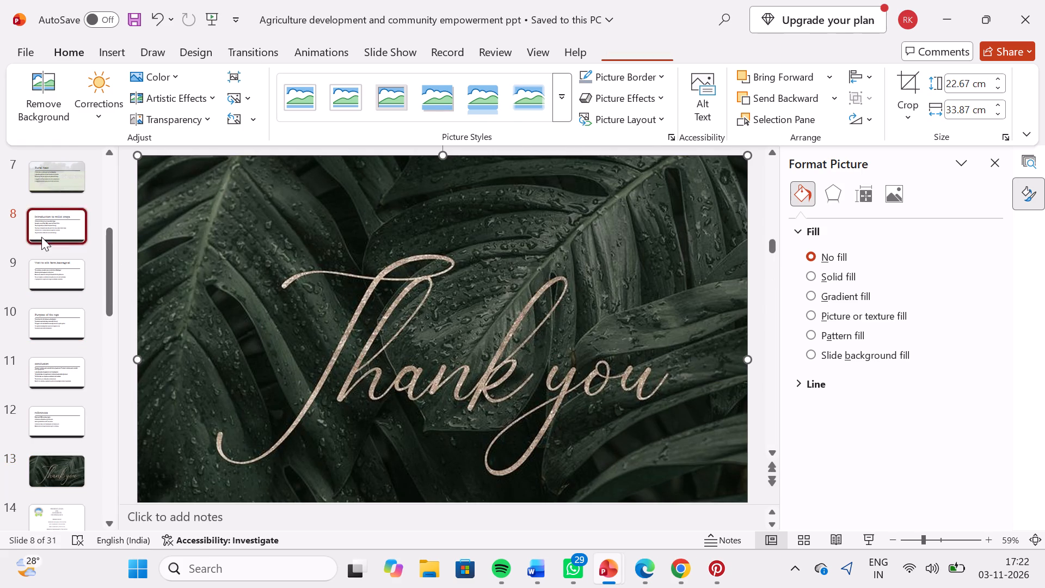
left_click(54, 276)
left_click(54, 320)
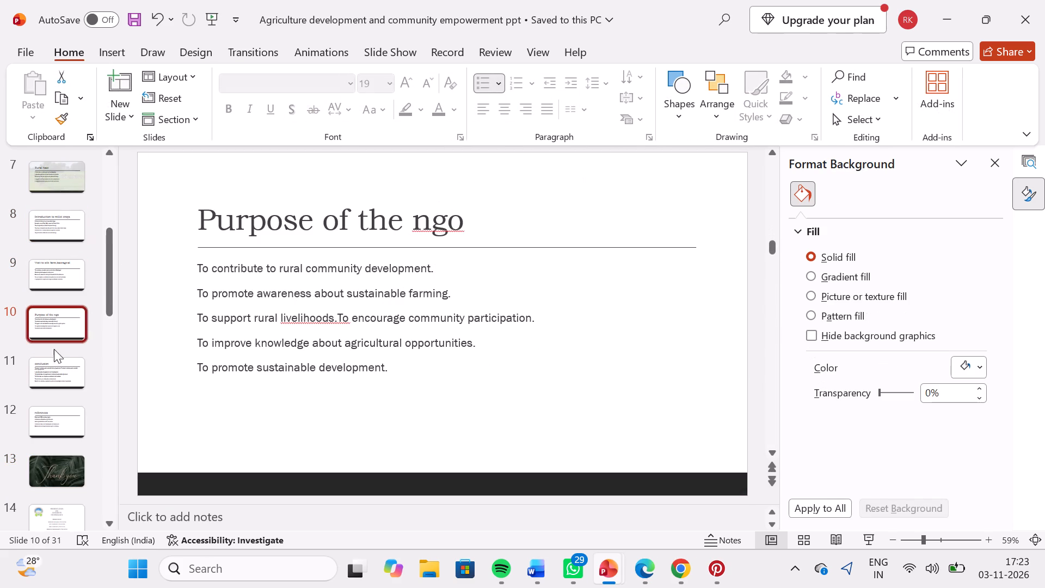
left_click(54, 366)
left_click(65, 416)
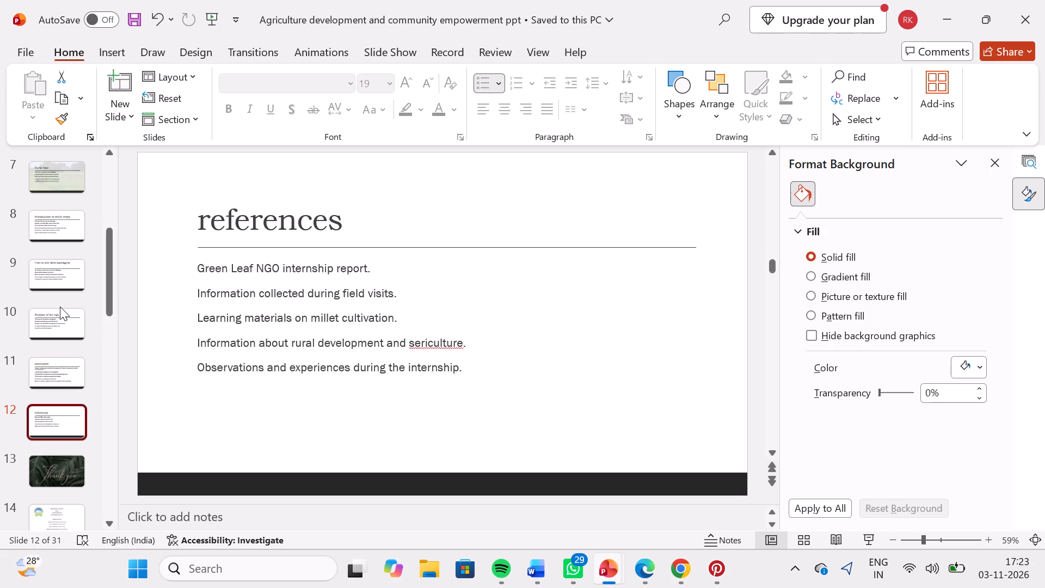
scroll(56, 238, "up", 1)
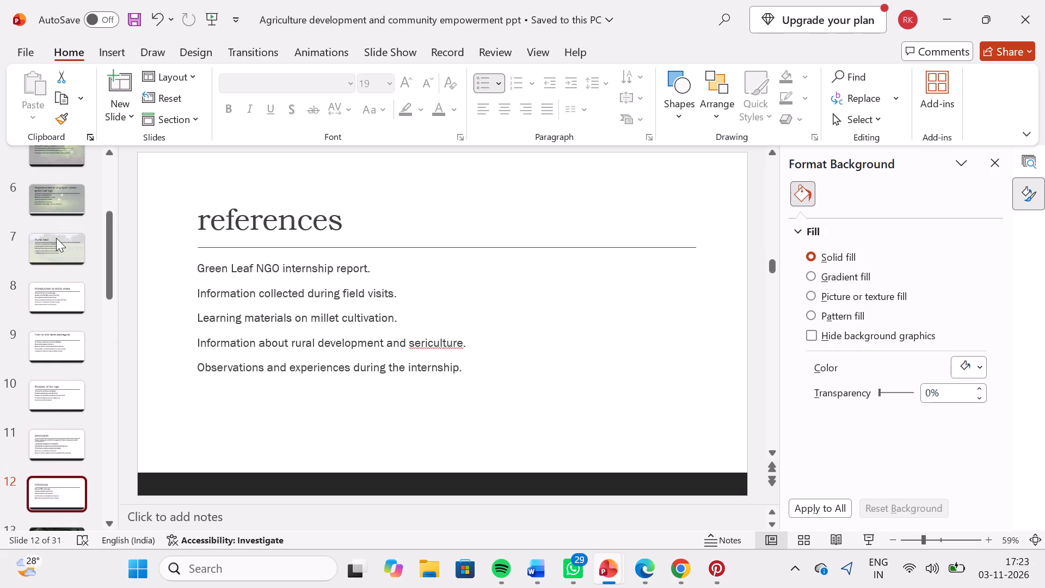
scroll(56, 238, "up", 2)
left_click(50, 220)
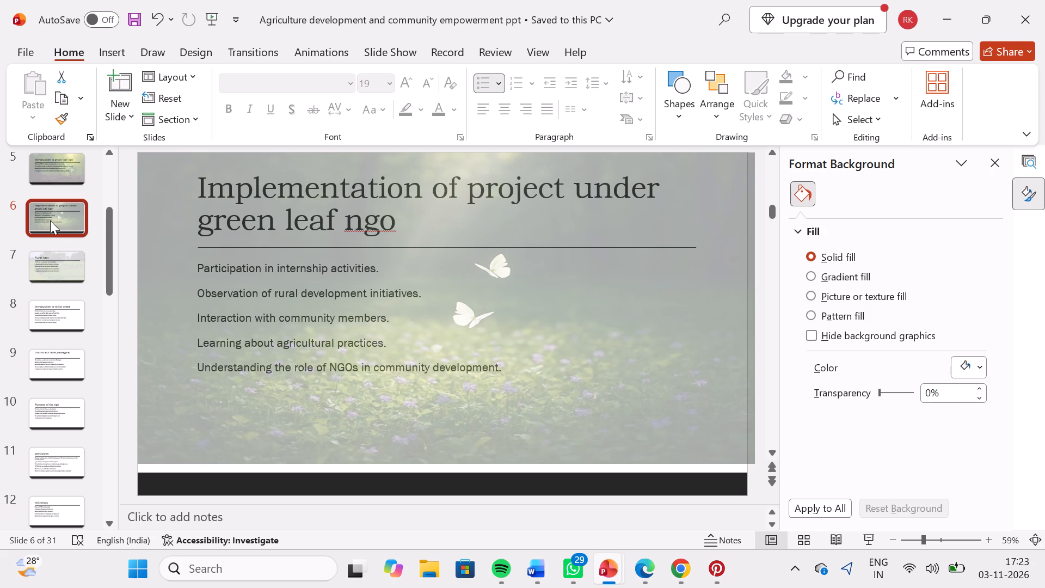
left_click(56, 260)
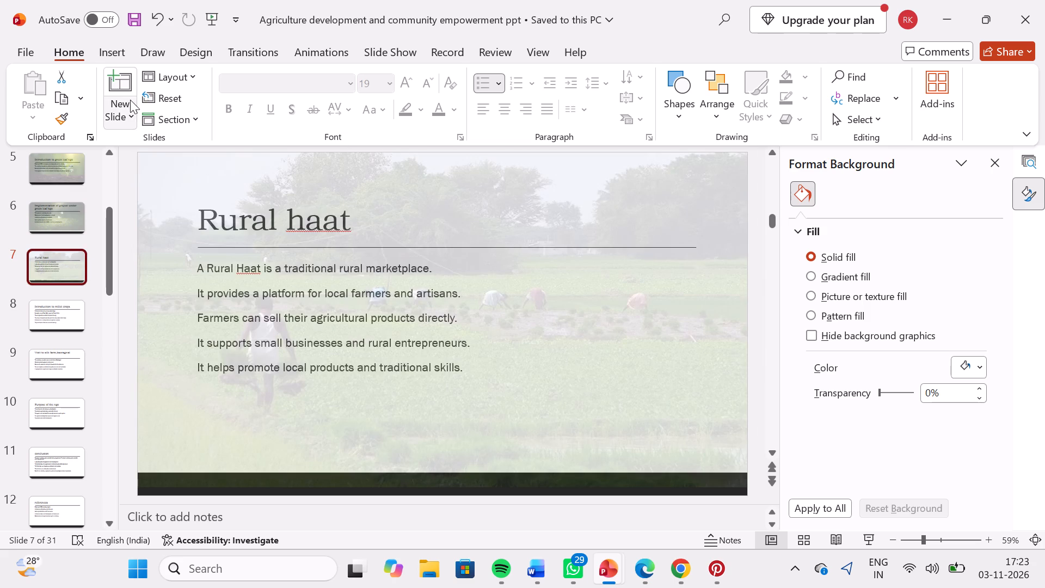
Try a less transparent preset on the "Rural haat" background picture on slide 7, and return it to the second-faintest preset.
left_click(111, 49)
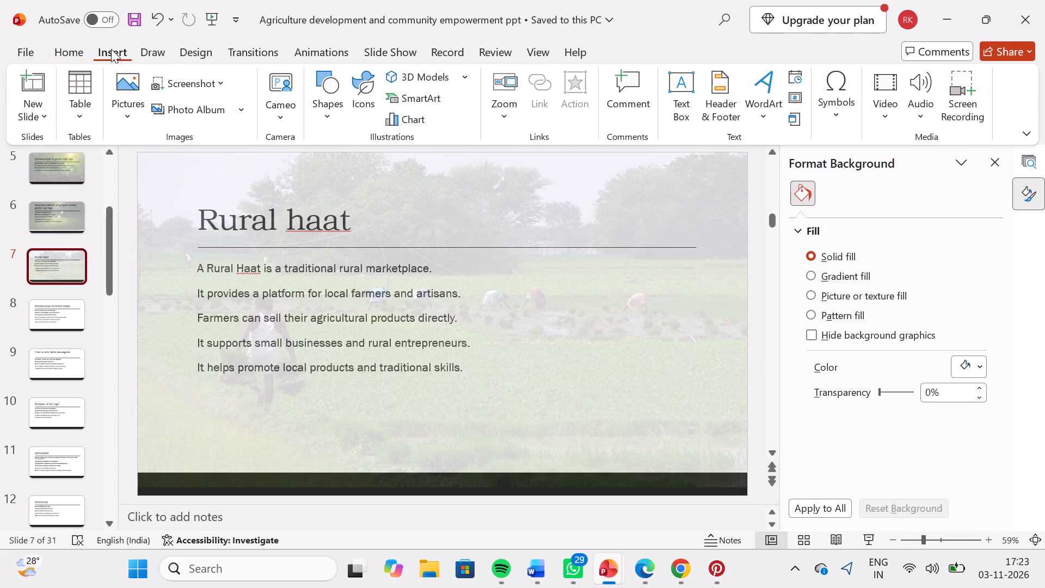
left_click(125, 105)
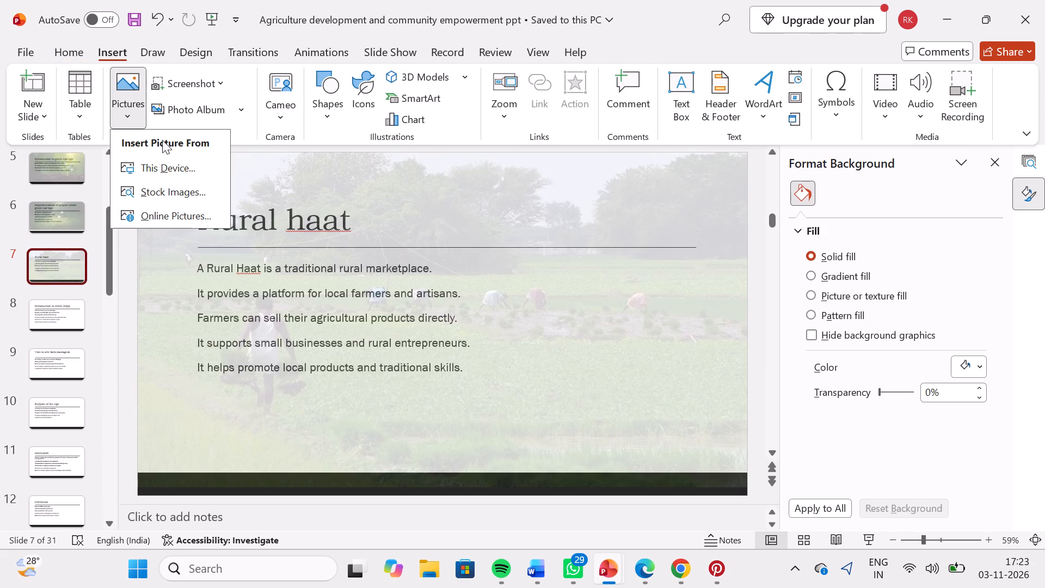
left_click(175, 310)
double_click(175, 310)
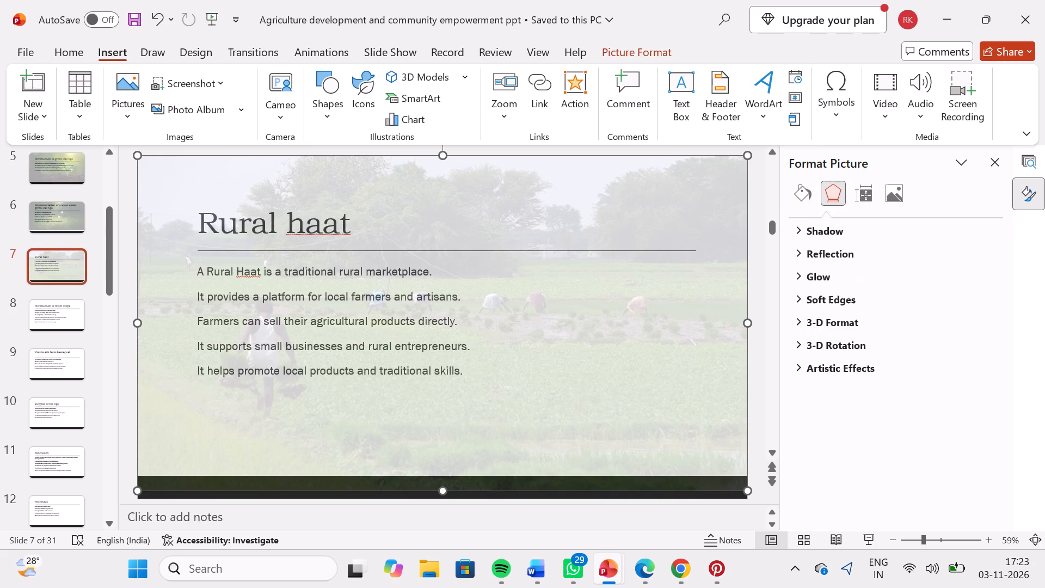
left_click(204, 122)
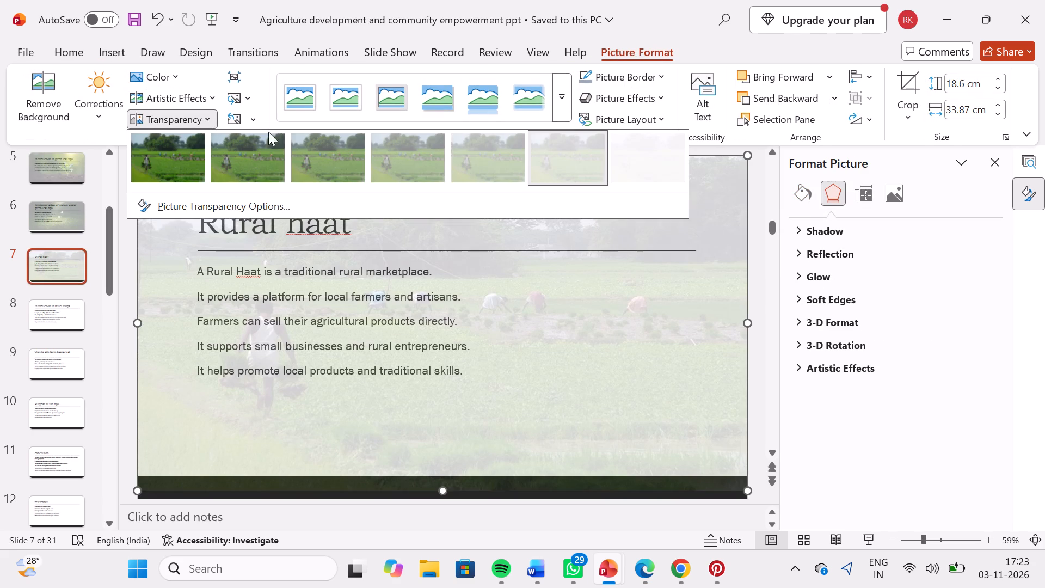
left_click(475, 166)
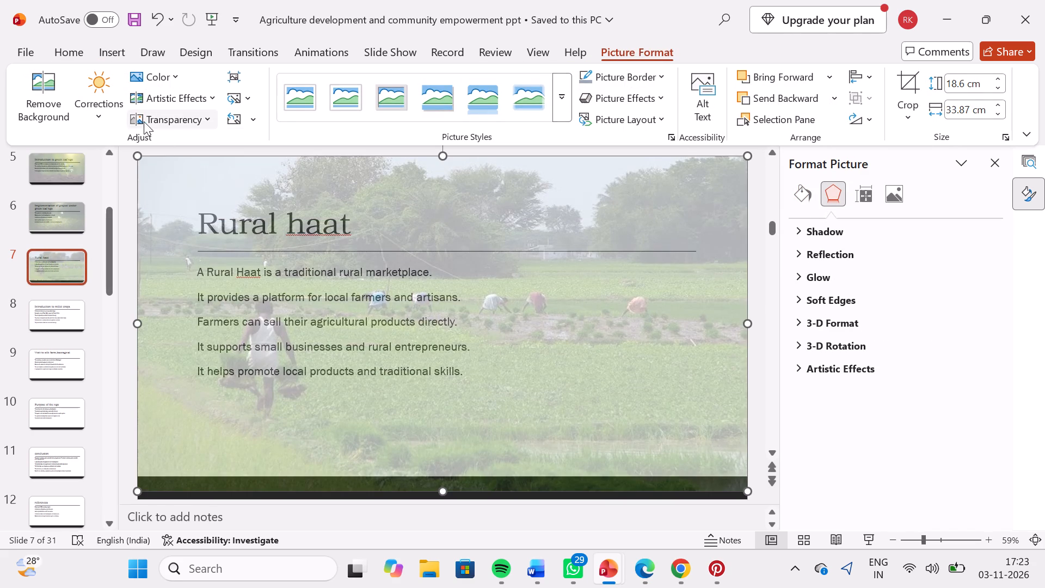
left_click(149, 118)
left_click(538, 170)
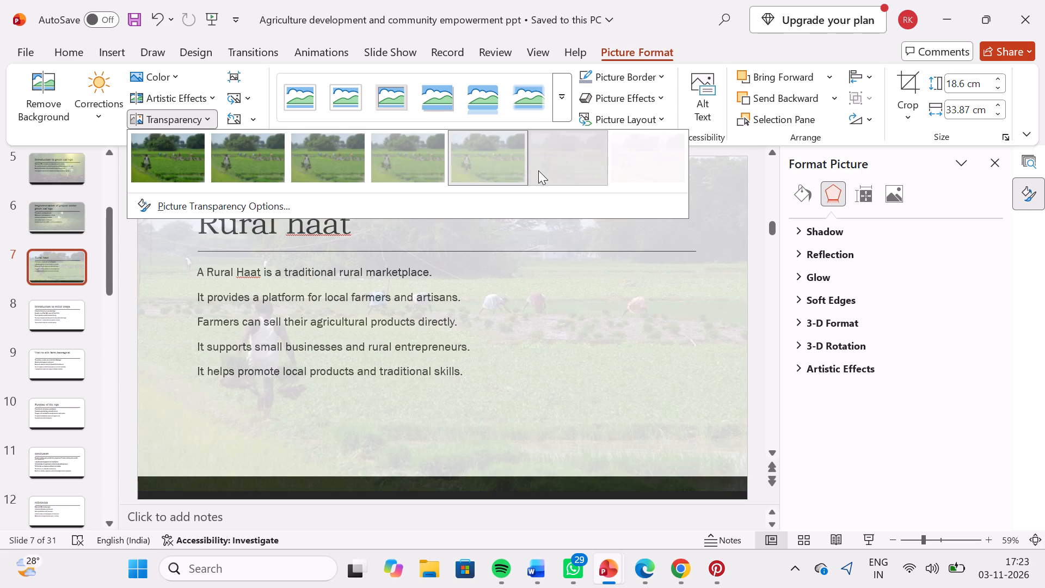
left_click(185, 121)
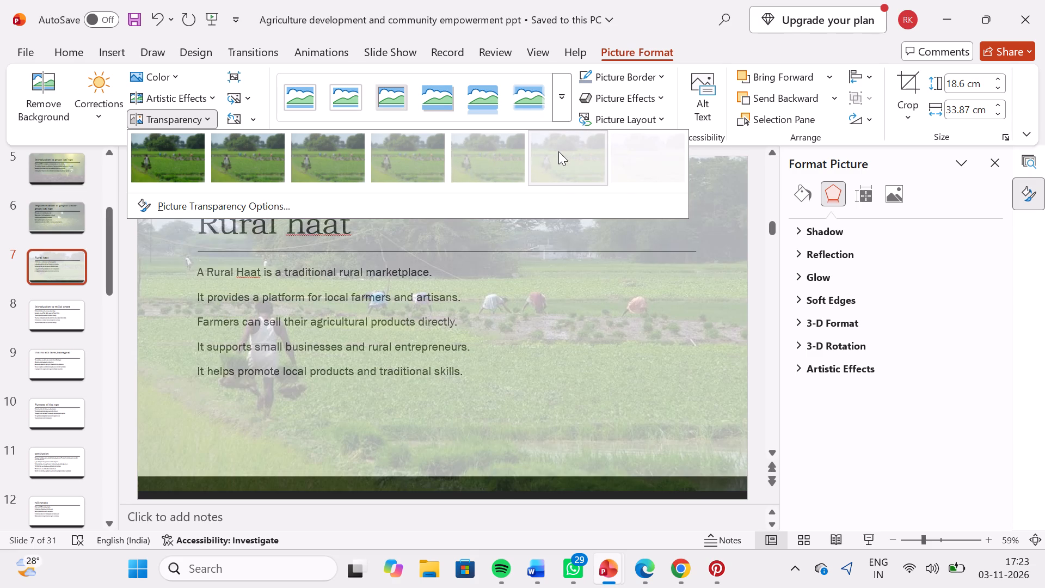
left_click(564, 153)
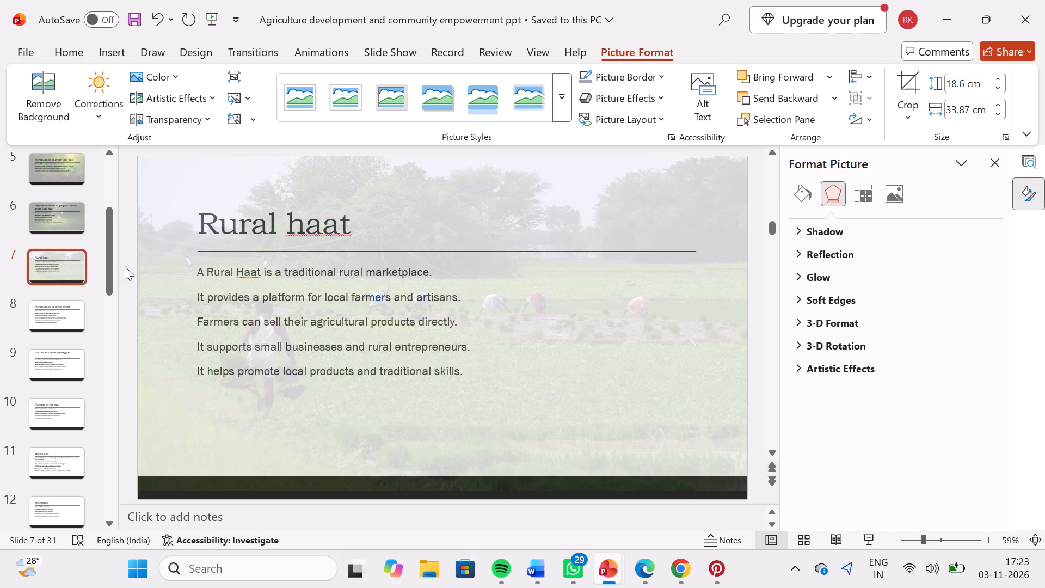
Apply the second-faintest transparency preset to the background picture on slide 6, "Implementation of project under green leaf ngo".
left_click(51, 205)
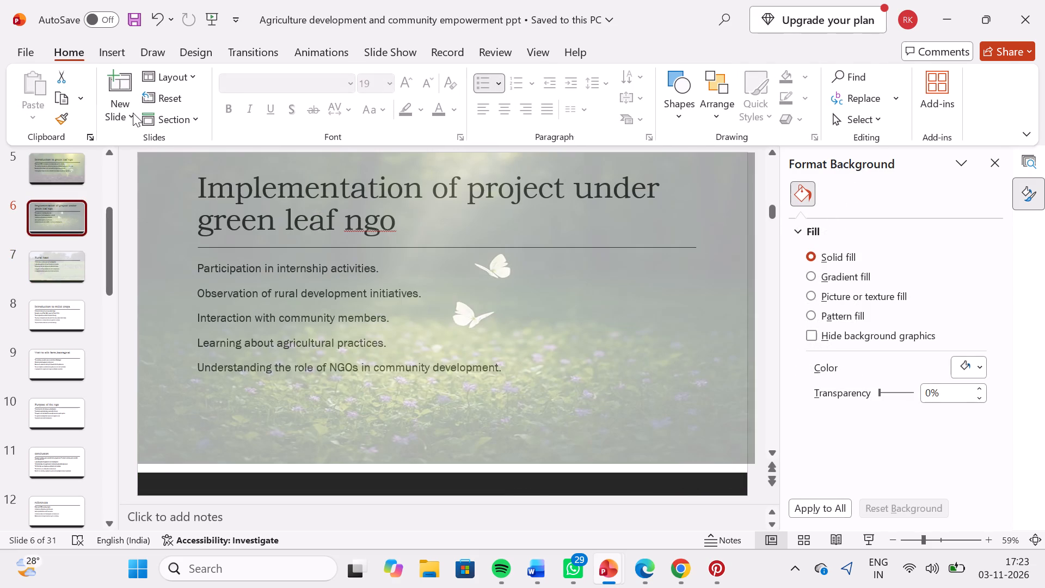
left_click(109, 50)
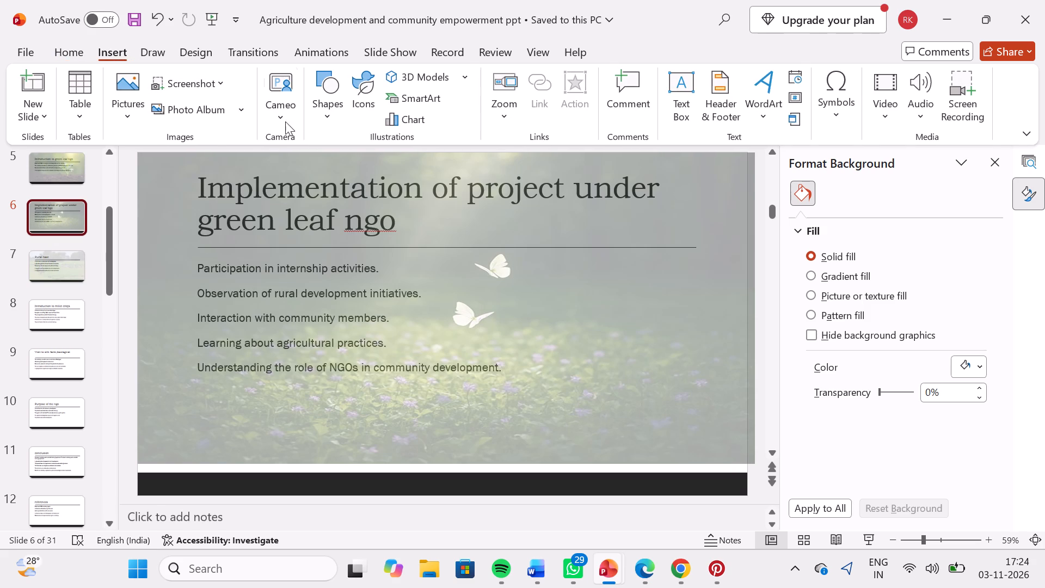
double_click(165, 236)
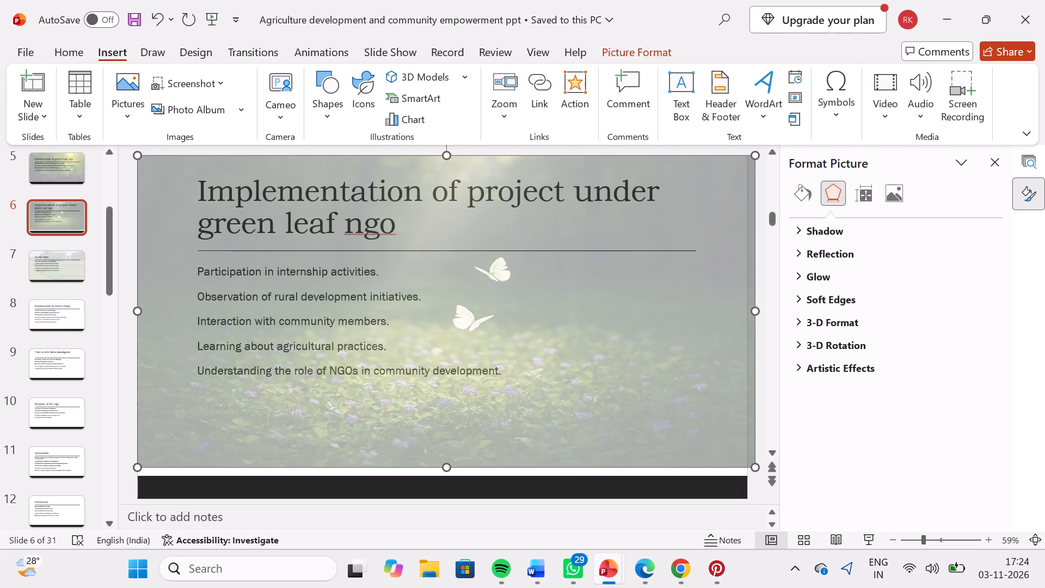
left_click(179, 117)
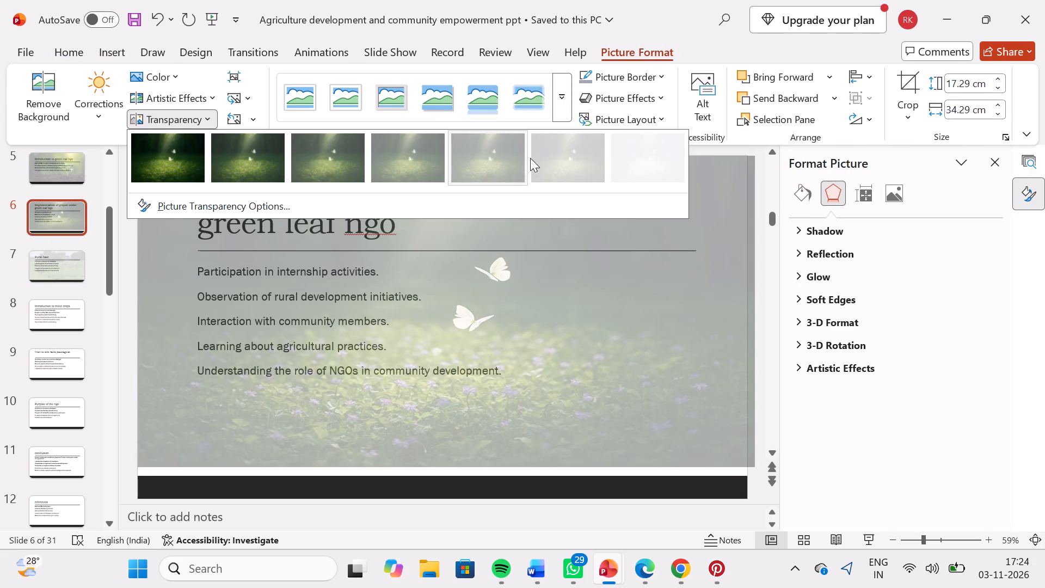
left_click(534, 156)
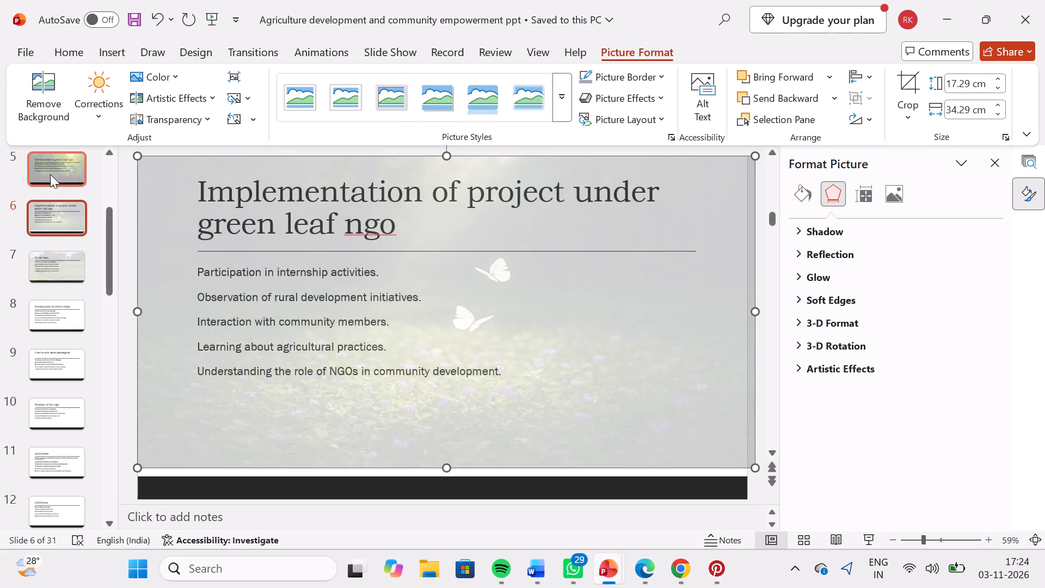
Apply the second-faintest transparency preset to the seedling background picture on slide 5, "Introduction to green leaf ngo".
left_click(50, 174)
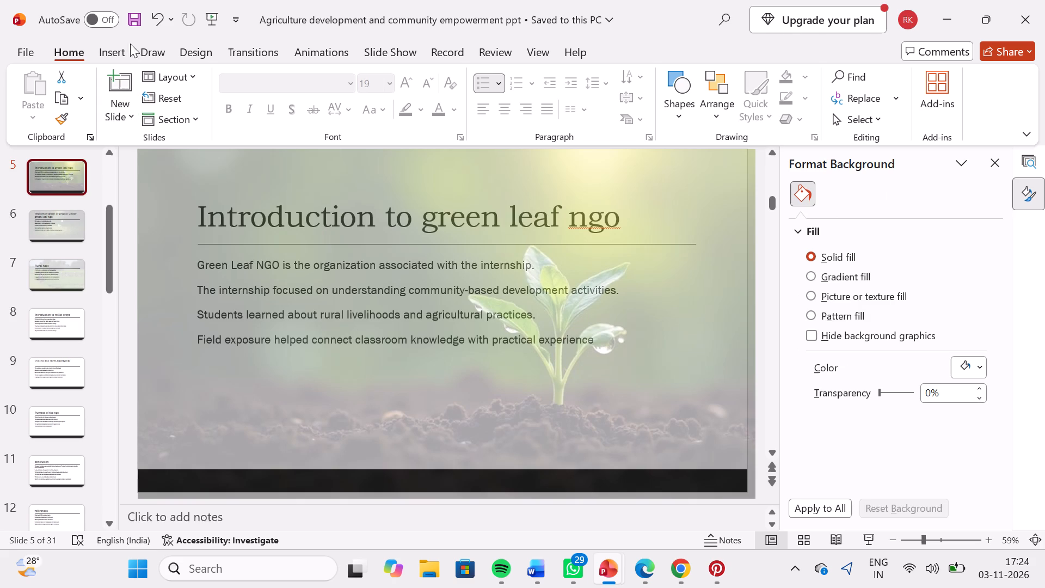
double_click(163, 230)
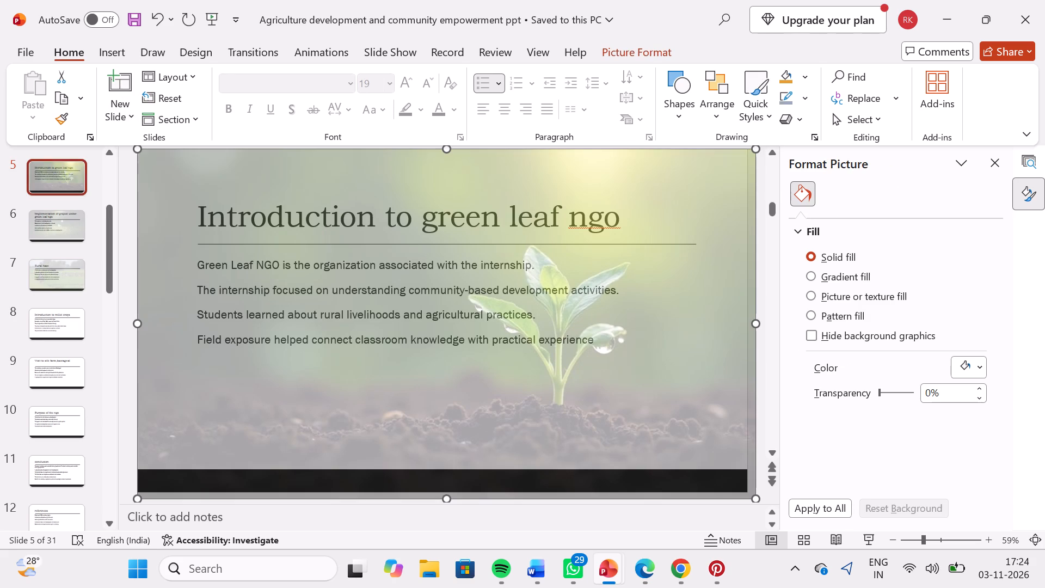
left_click(197, 108)
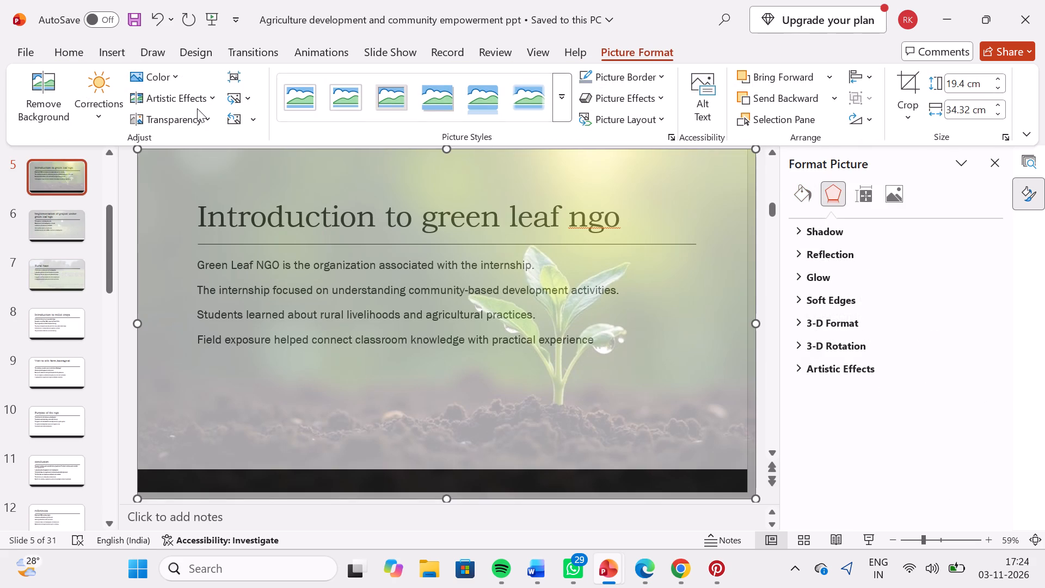
left_click(197, 121)
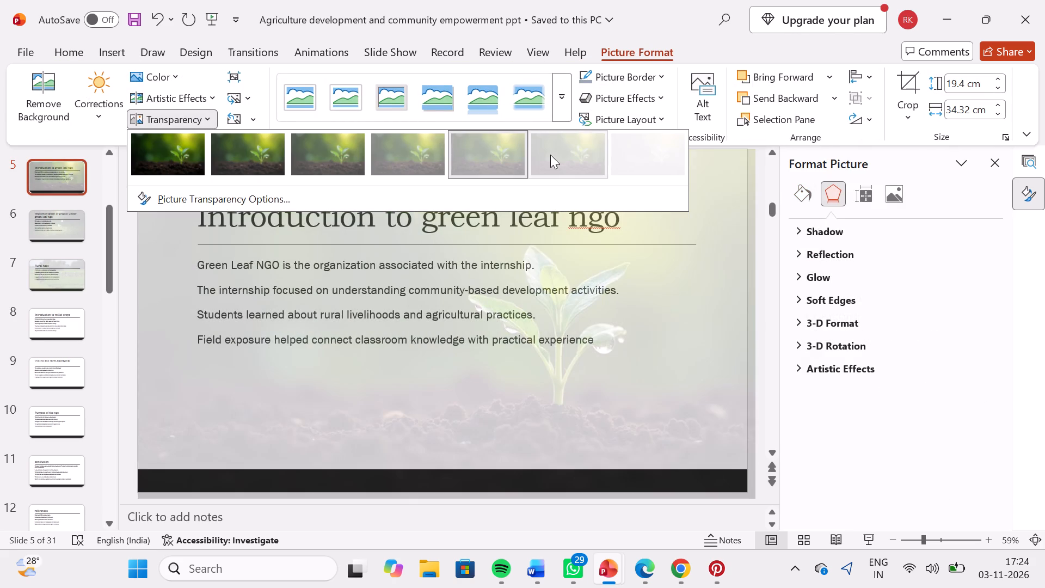
left_click(550, 155)
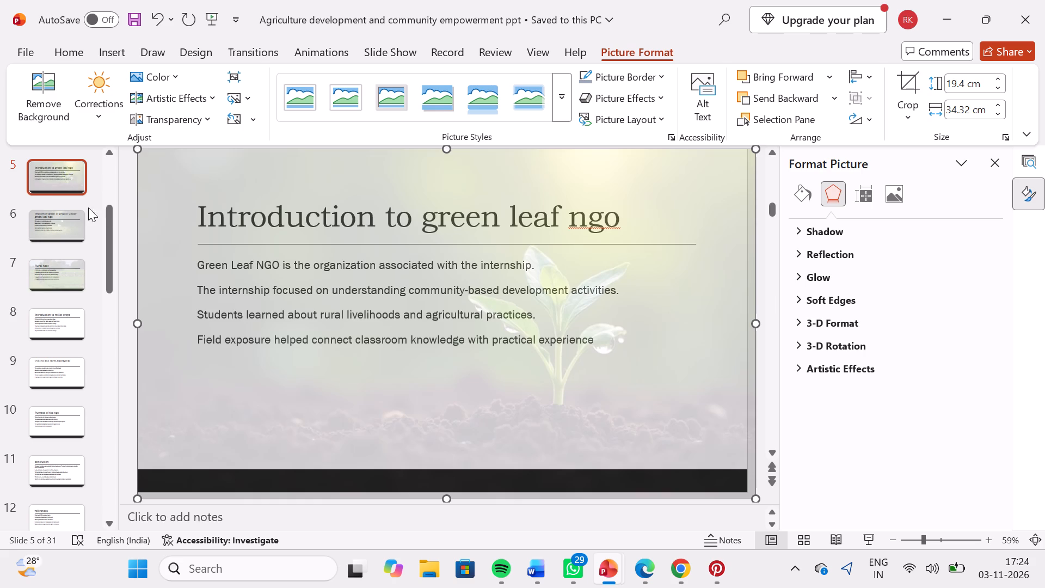
Apply the second-faintest transparency preset to the dark leaf background picture on slide 4, "Scope of ngo".
scroll(69, 200, "up", 1)
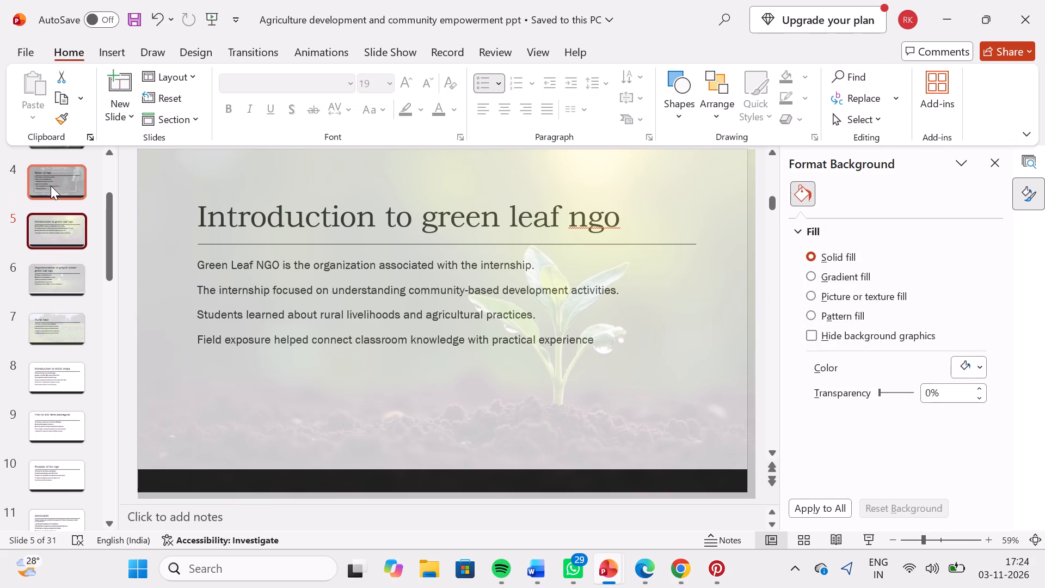
left_click(51, 186)
left_click(103, 50)
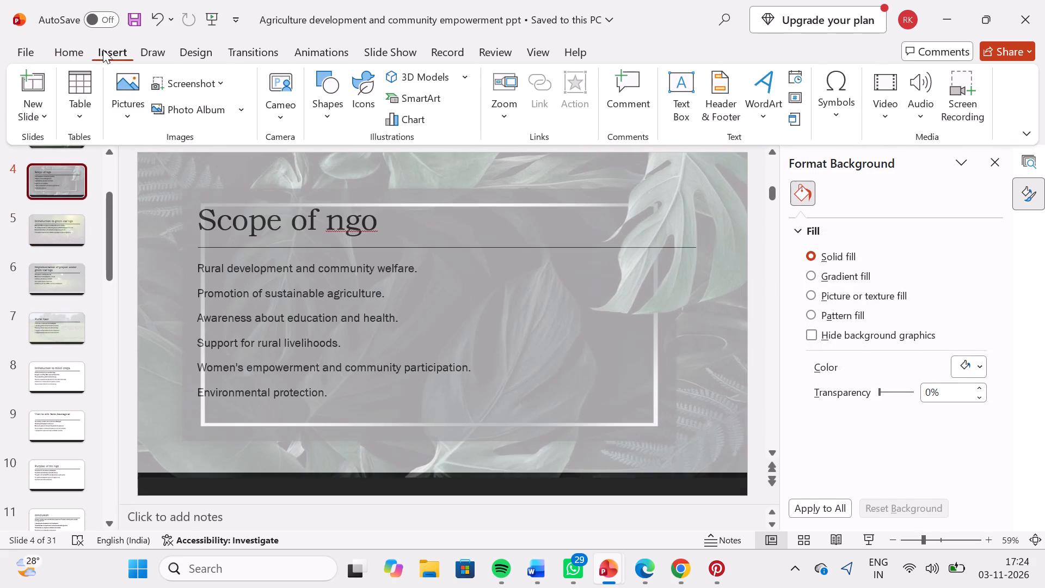
double_click(167, 239)
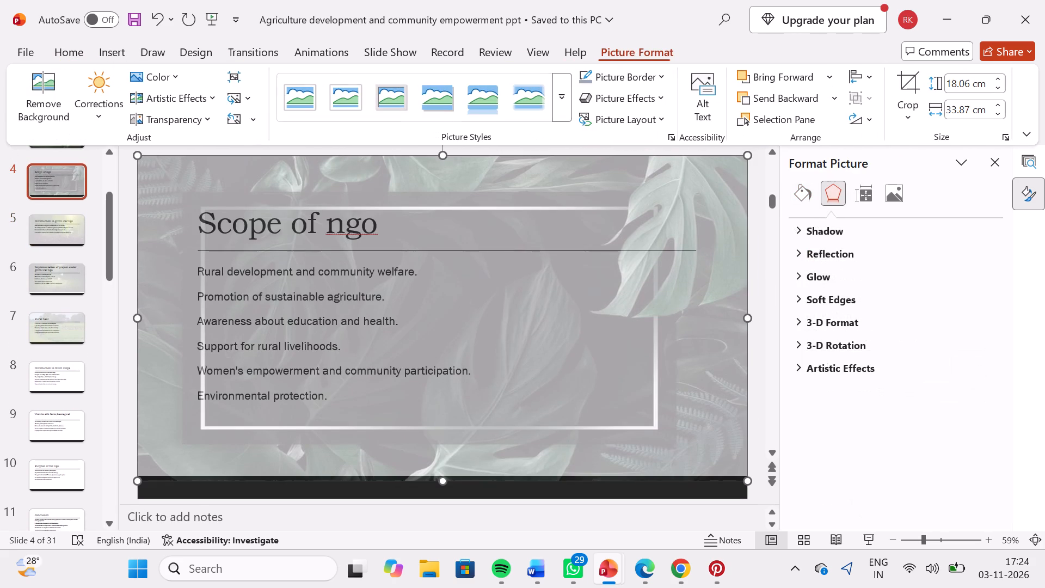
left_click(188, 112)
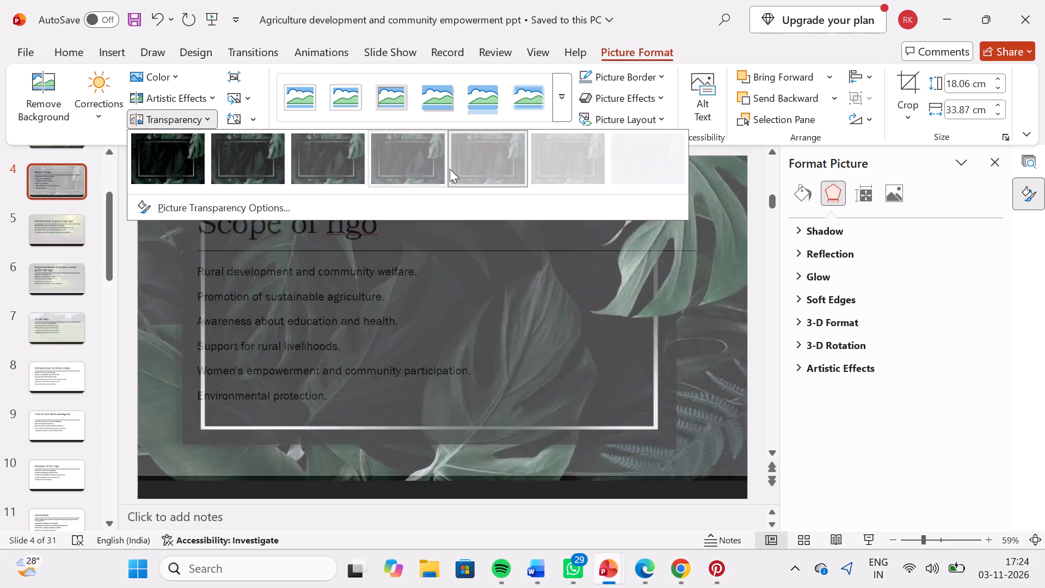
left_click(553, 163)
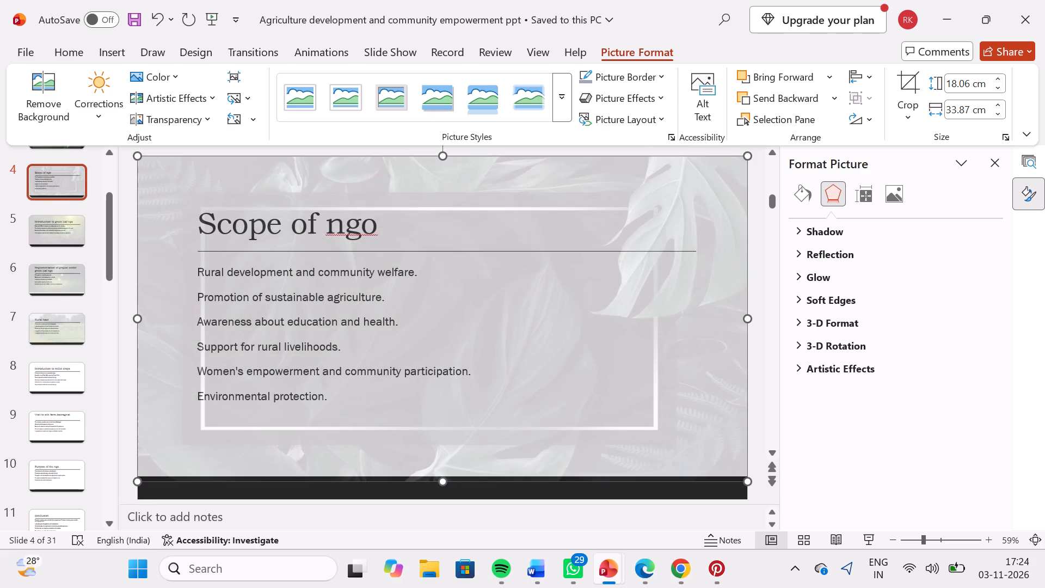
Apply the second-faintest transparency preset to the green leaf background picture on slide 3, "Objective of social internship".
scroll(42, 200, "up", 1)
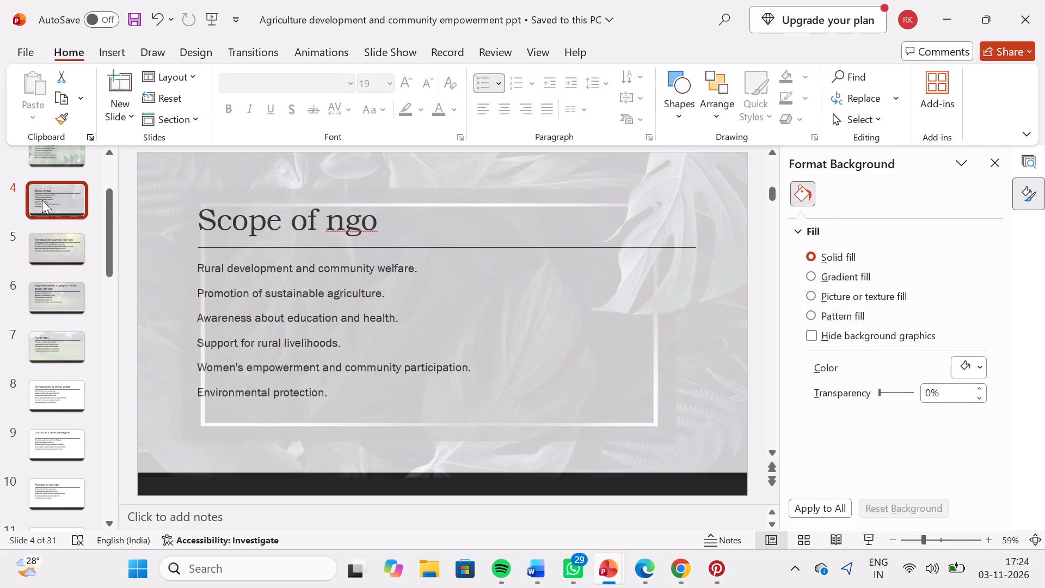
scroll(42, 200, "up", 1)
key("Up")
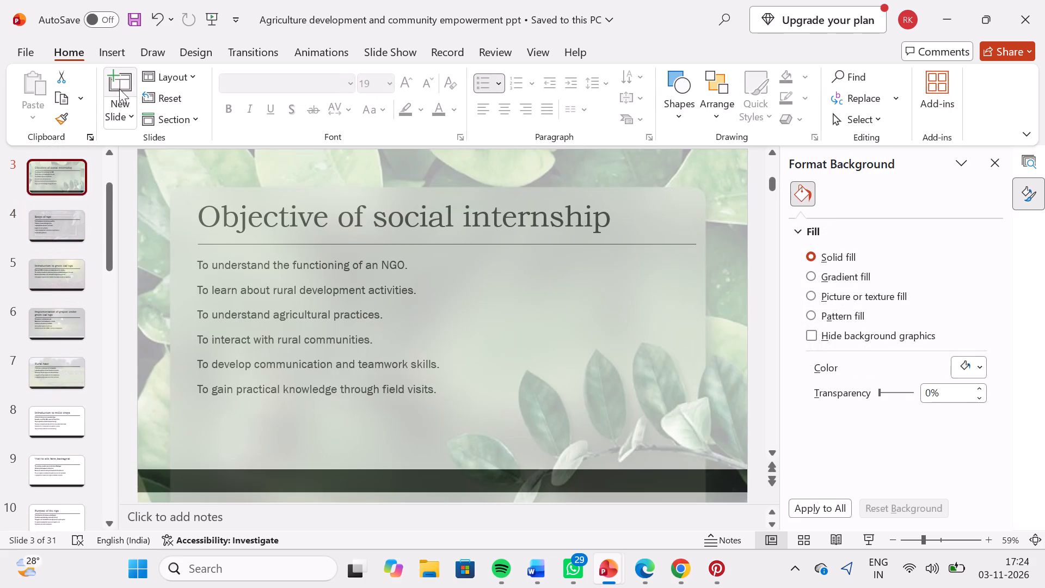
double_click(179, 193)
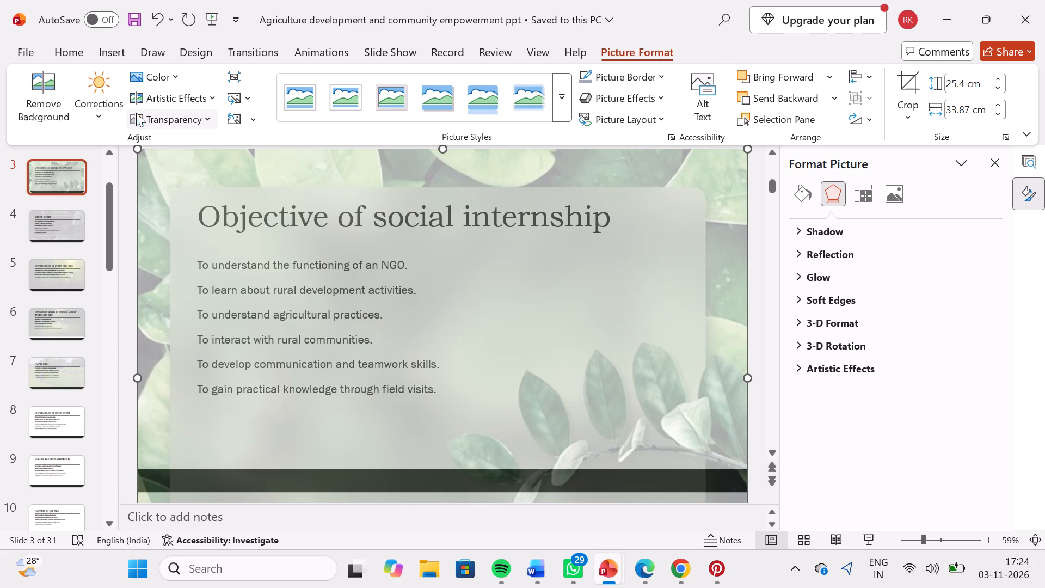
left_click(167, 119)
left_click(543, 165)
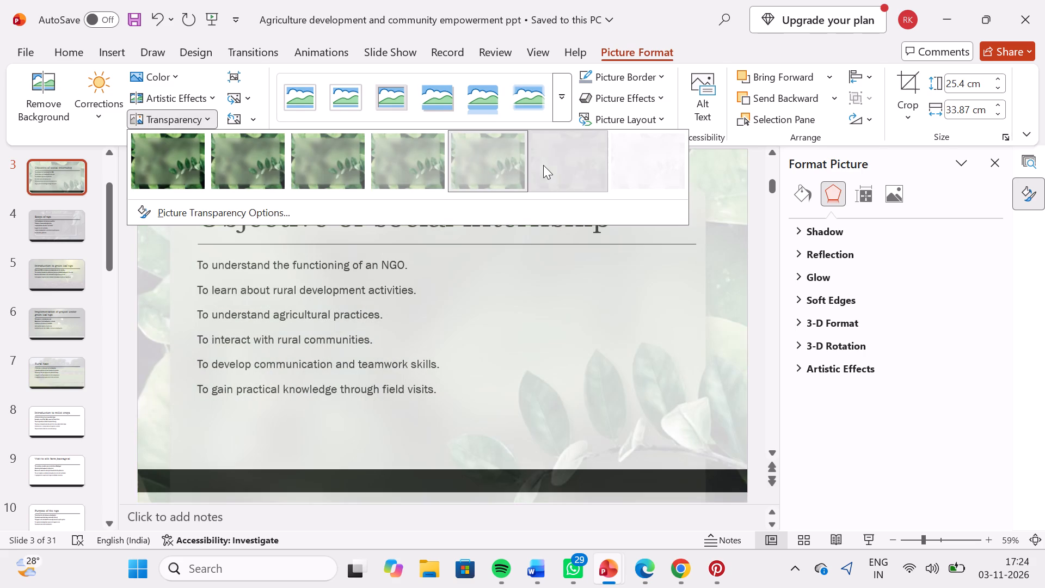
Apply the second-faintest transparency preset to the tea field background picture on slide 2, "Introduction".
key("Up")
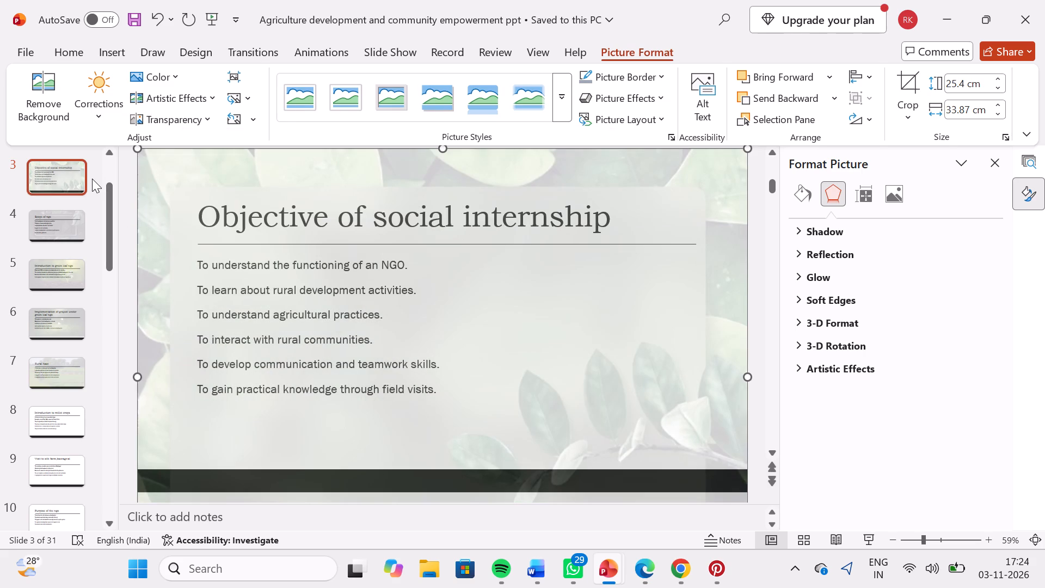
left_click(50, 218)
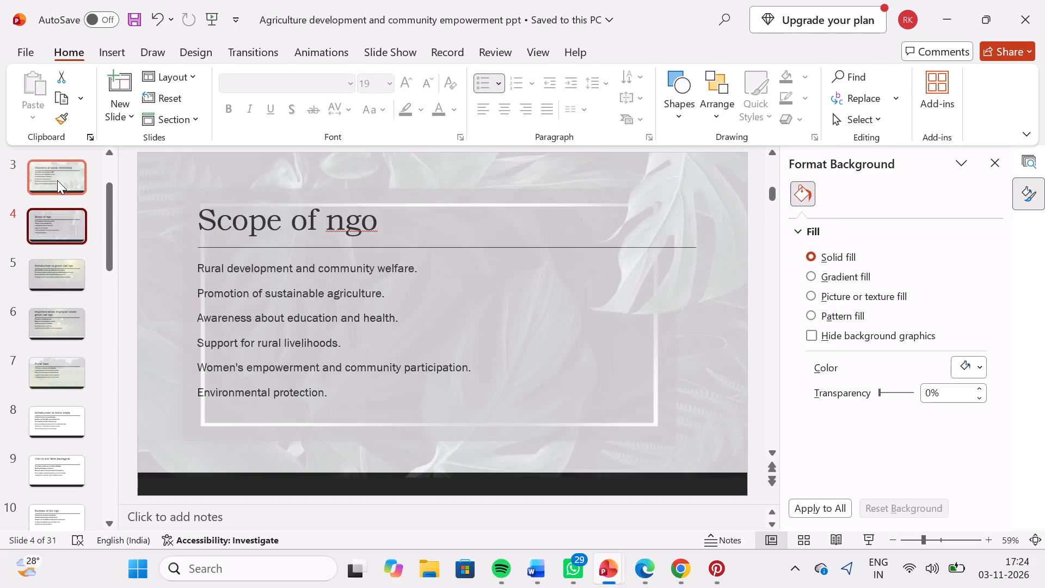
left_click(57, 180)
key("Up")
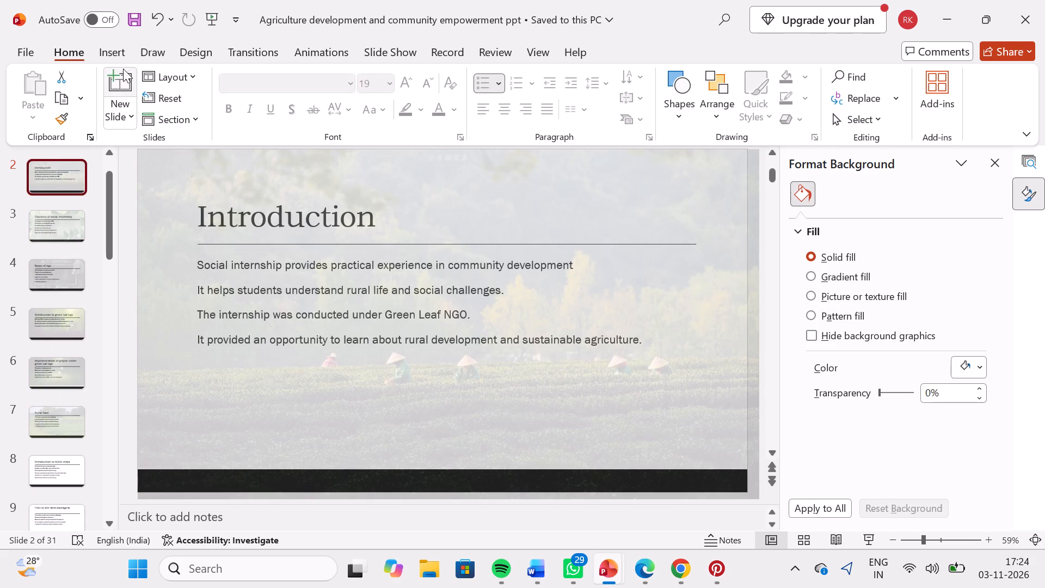
double_click(200, 180)
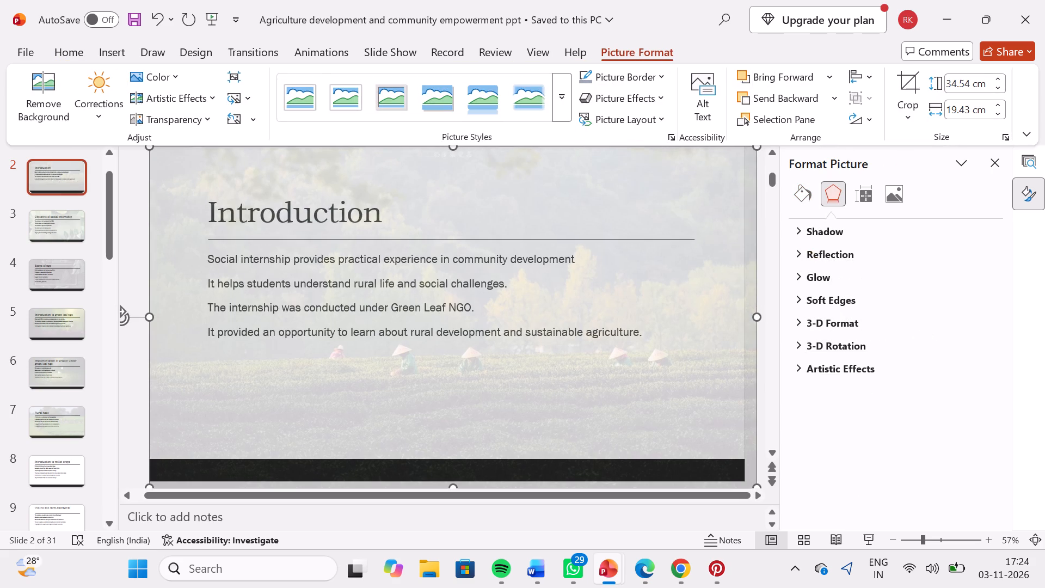
left_click(199, 119)
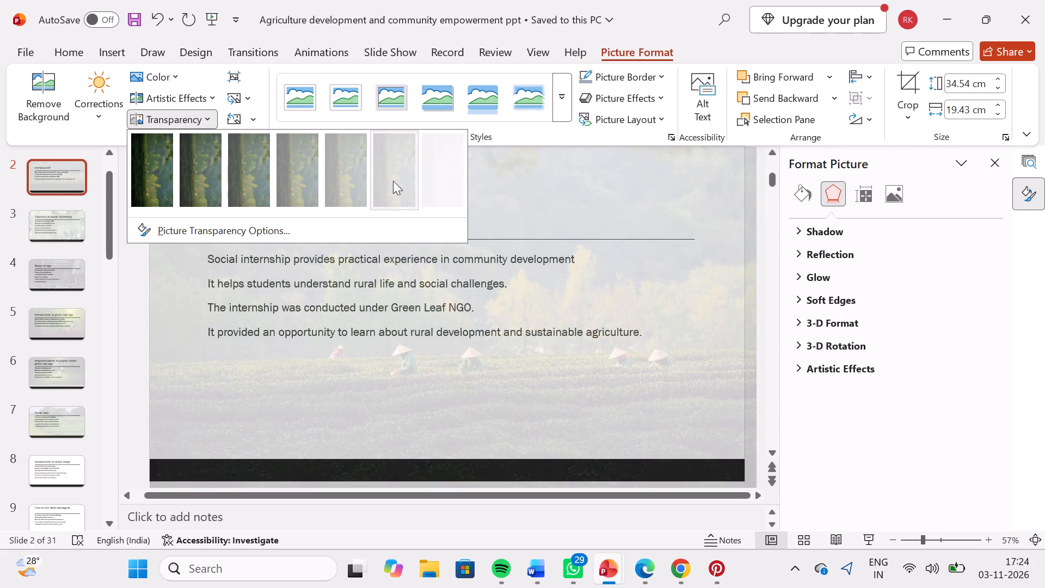
left_click(392, 177)
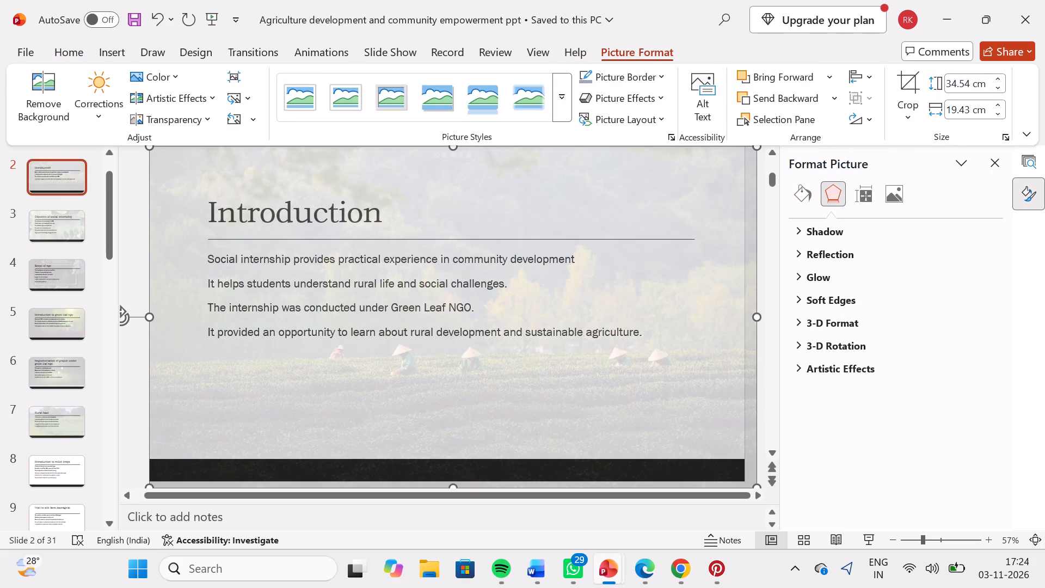
Apply the third-faintest transparency preset to the seedling background picture on the title slide, "Agriculture development and community empowerment".
key("Up")
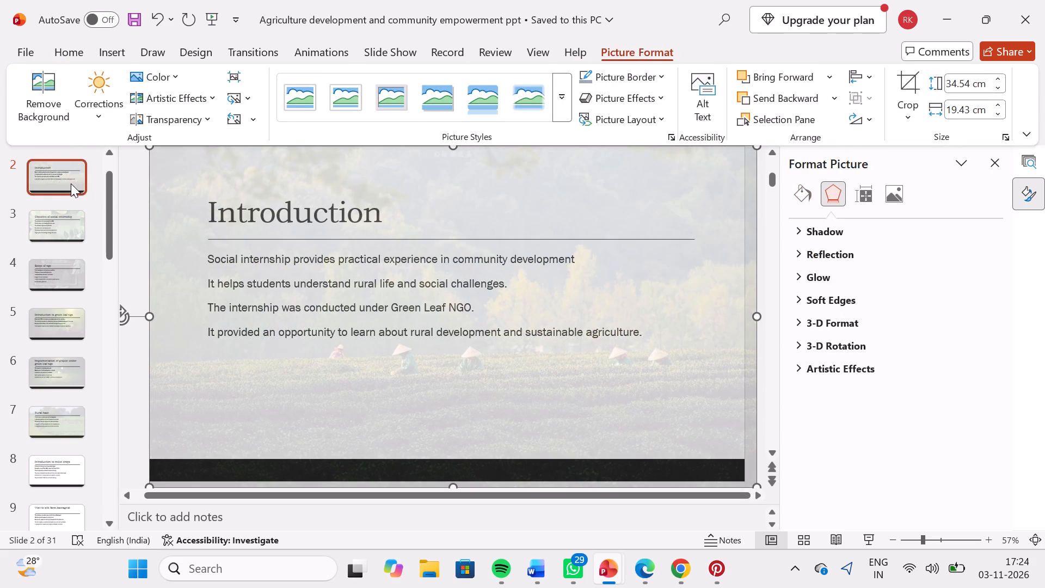
left_click(53, 183)
key("Up")
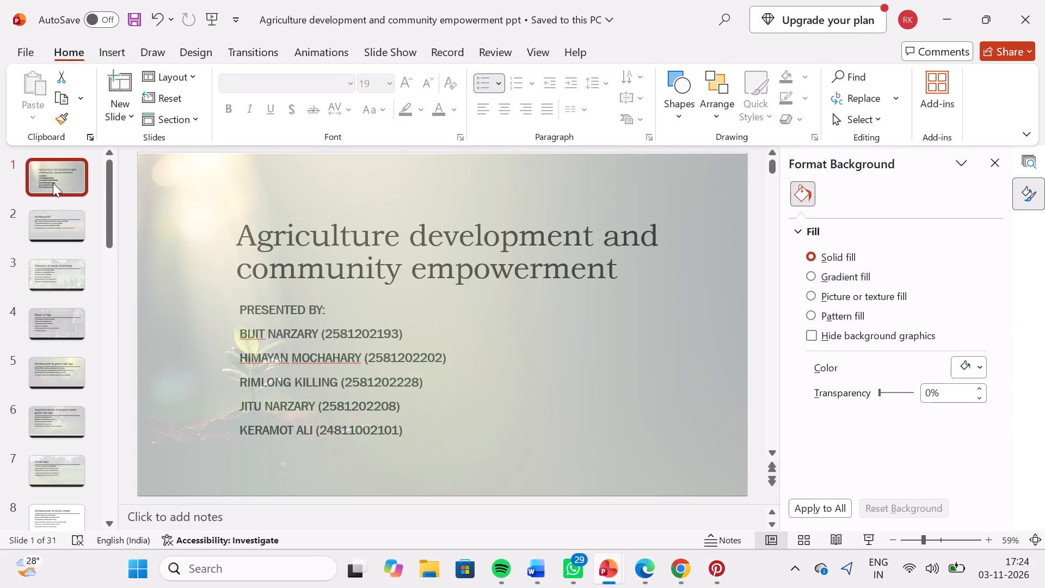
left_click(52, 181)
double_click(178, 217)
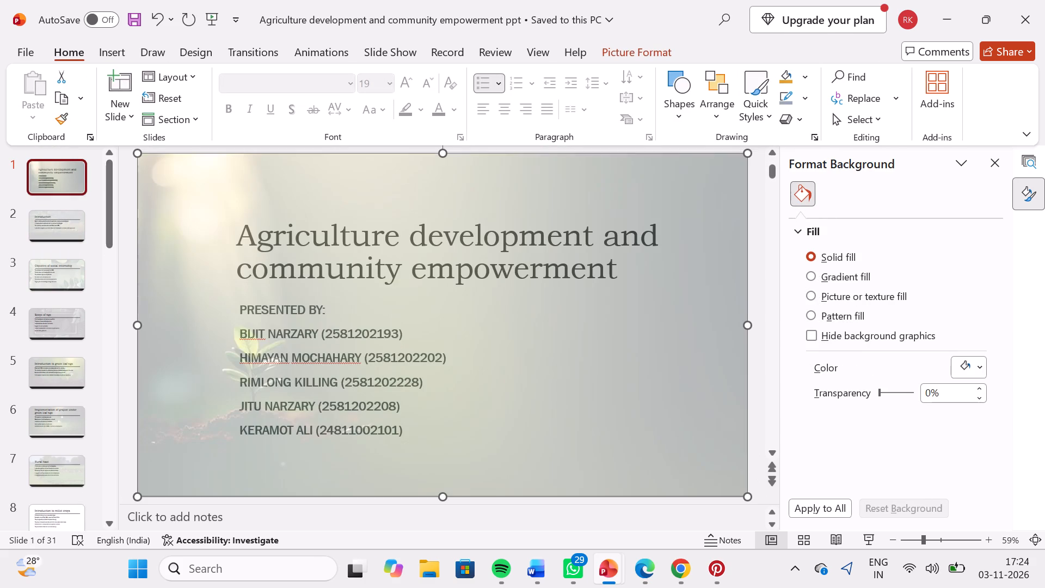
left_click(179, 118)
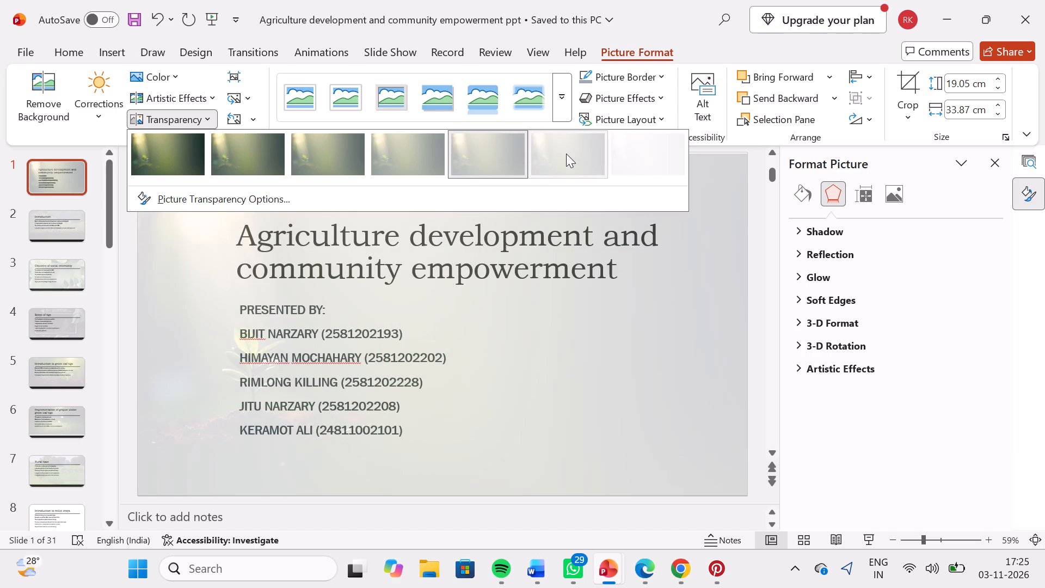
left_click(479, 150)
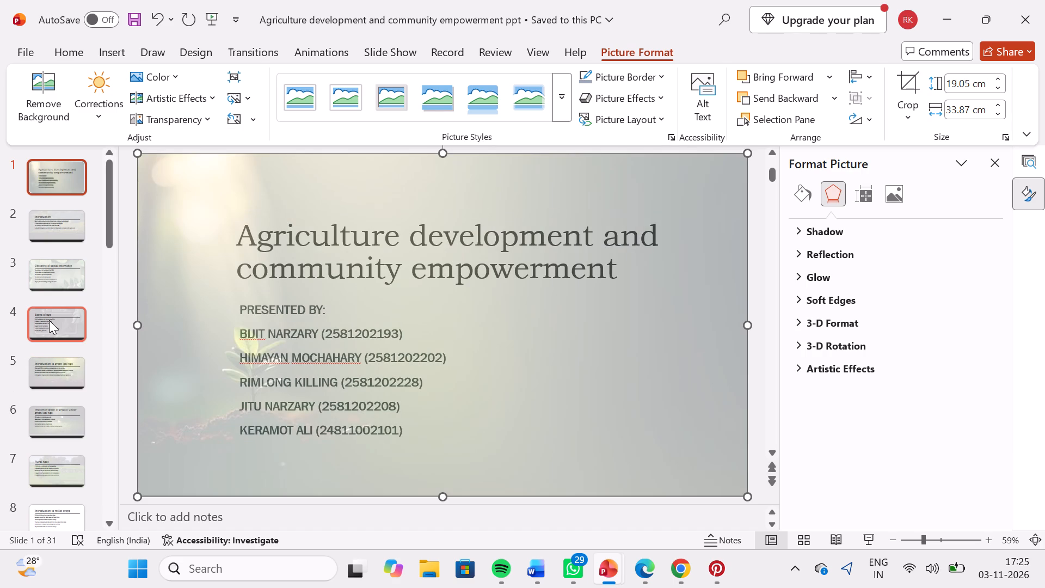
Look through the backgrounds of slides 2 to 8, ending on "Introduction to millet crops".
left_click(51, 207)
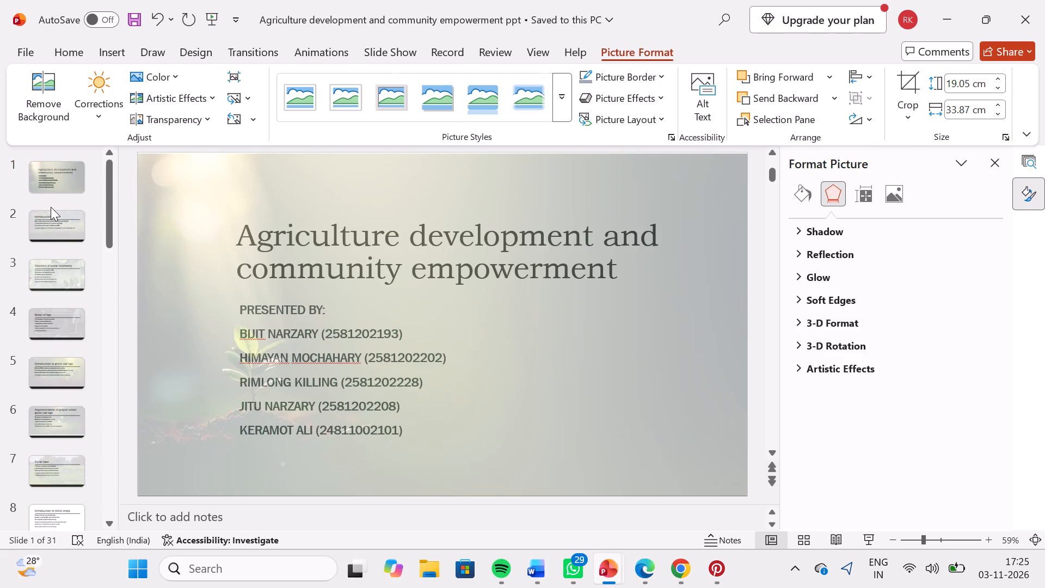
left_click(51, 220)
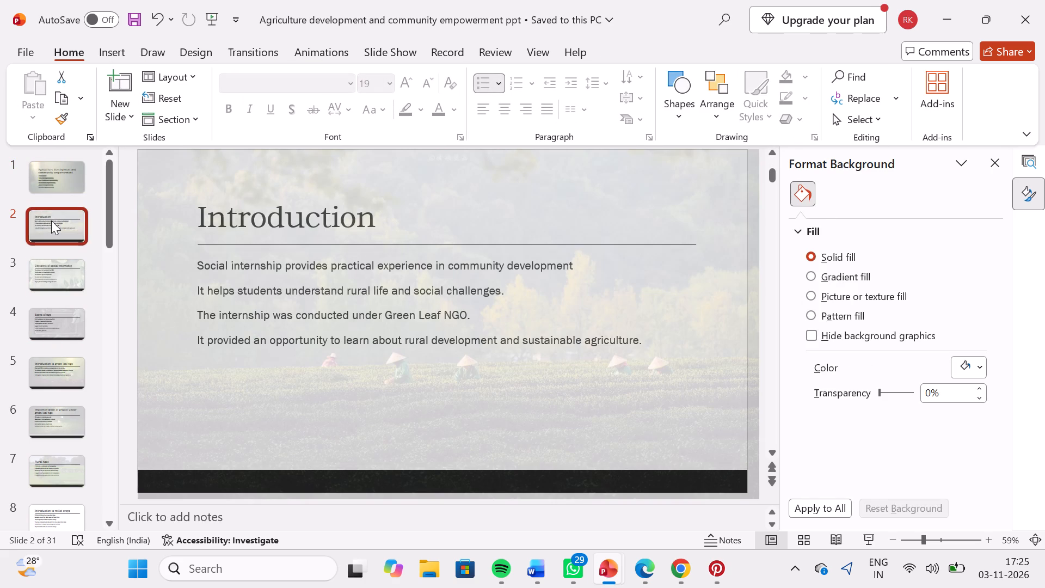
key("Down")
key("Down")
key("Down")
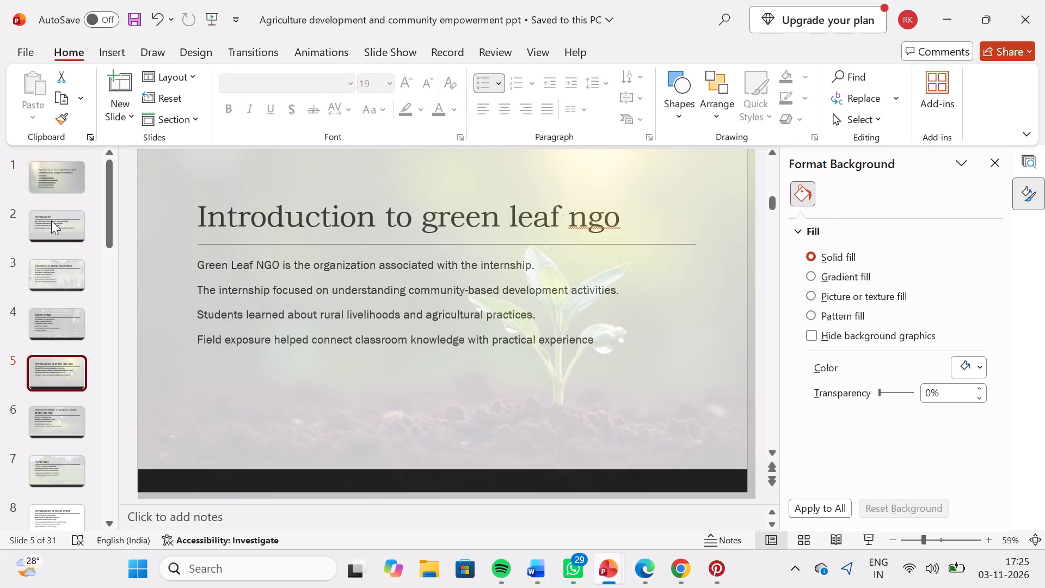
key("Down")
key("Down")
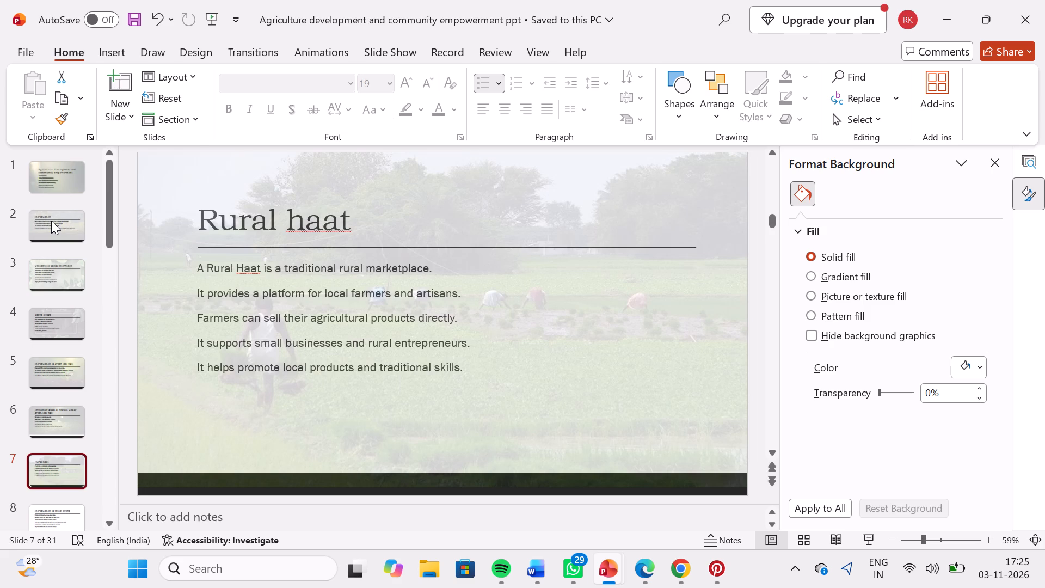
key("Down")
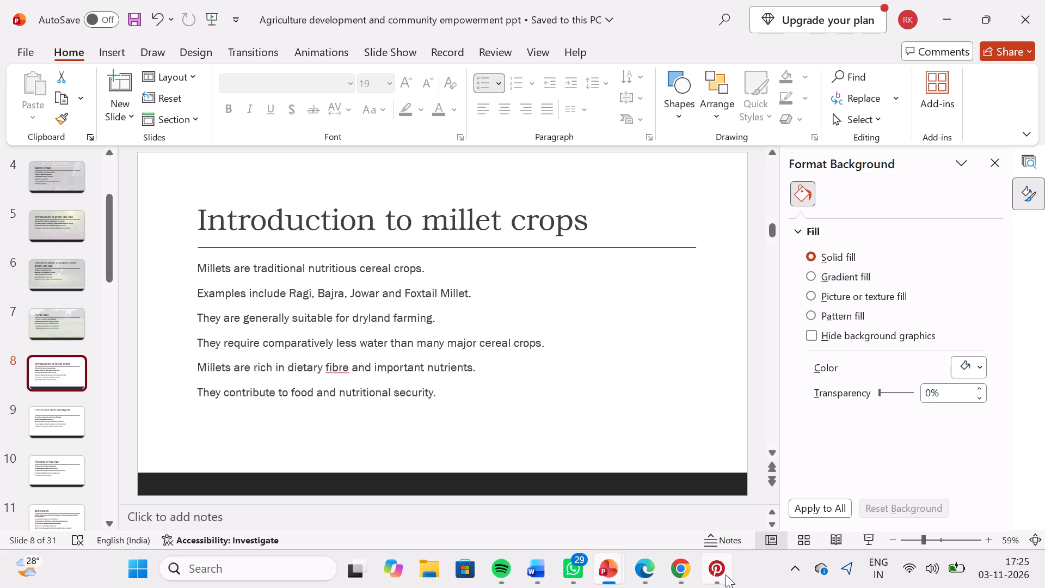
Switch to Pinterest and search for "millet crops ppt".
left_click(691, 488)
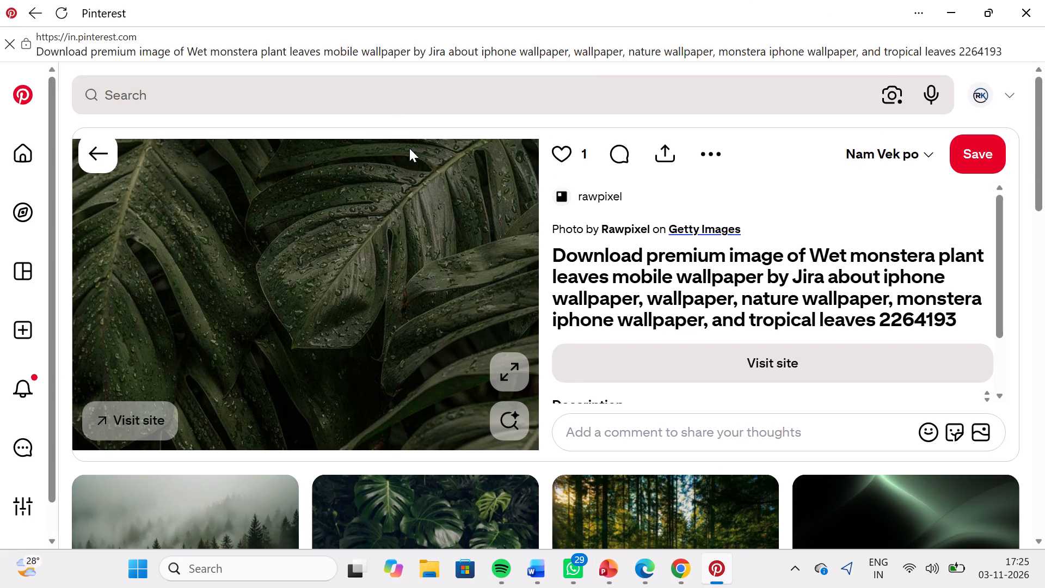
left_click(378, 102)
type("millet crops")
key("space")
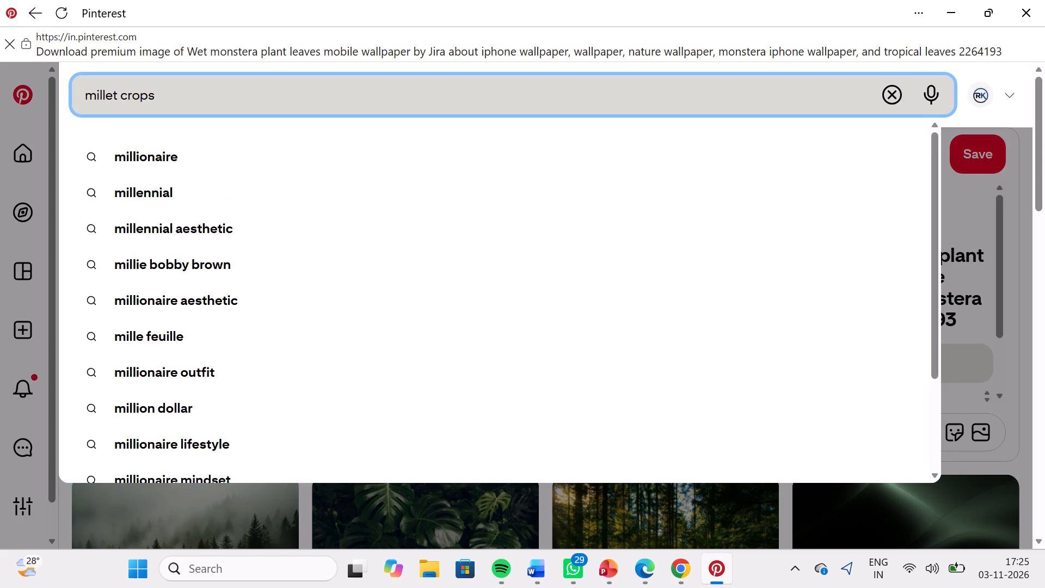
type("ppt")
key("Return")
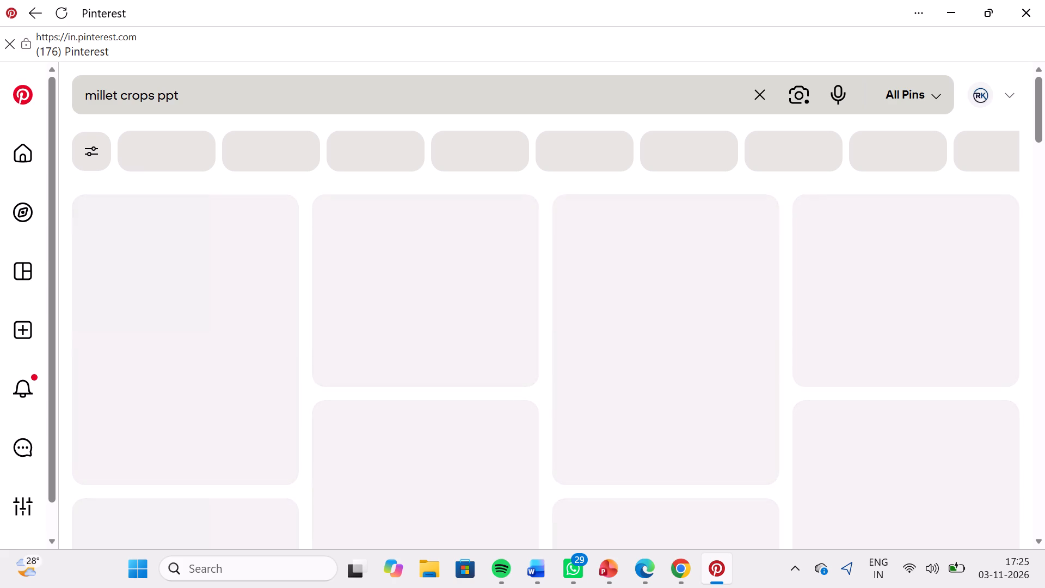
left_click(490, 100)
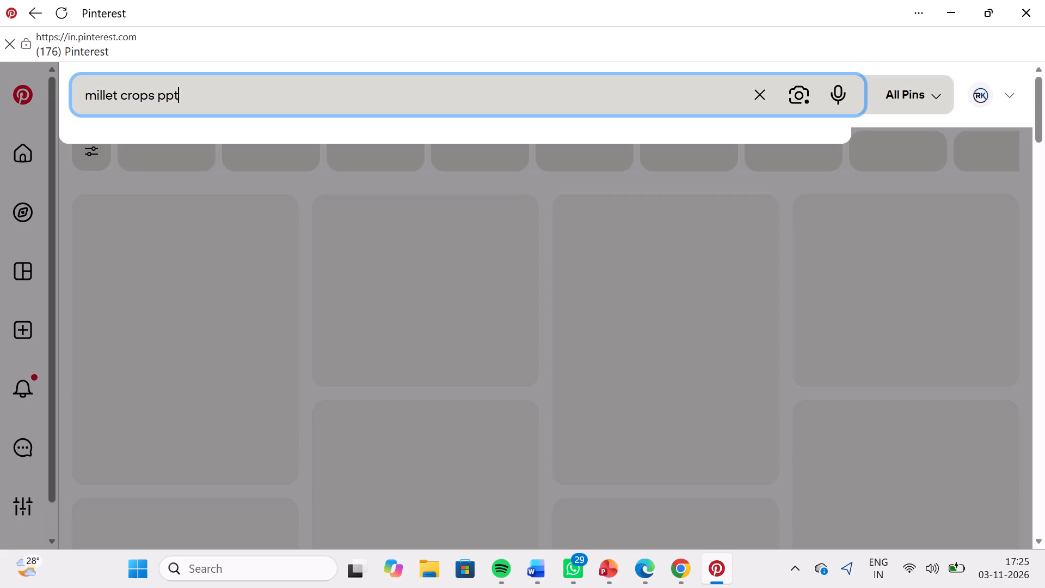
key("Return")
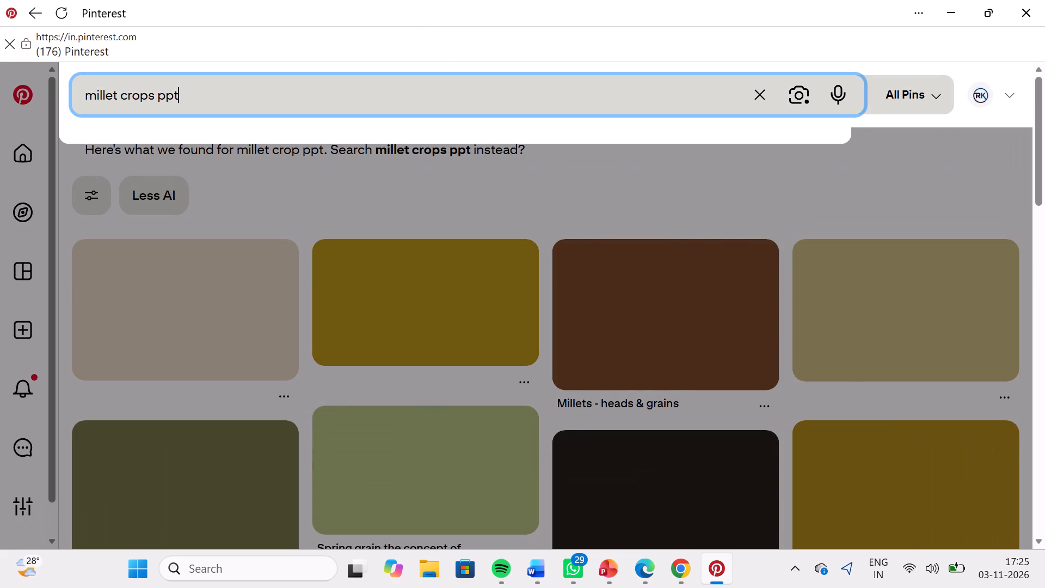
left_click(380, 174)
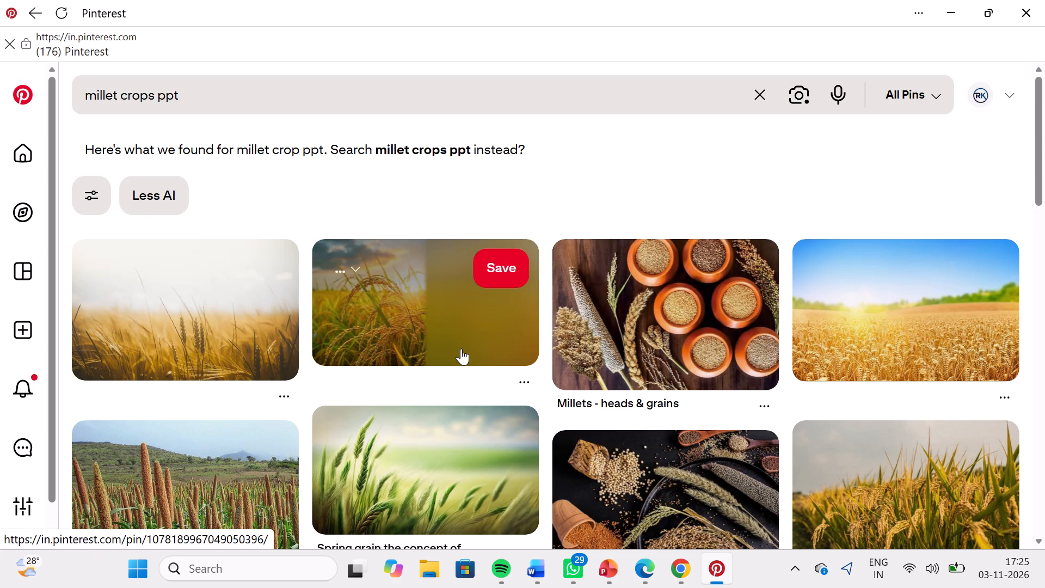
Browse the millet results and download the picture of a golden grain field under a pale sky.
scroll(461, 348, "down", 2)
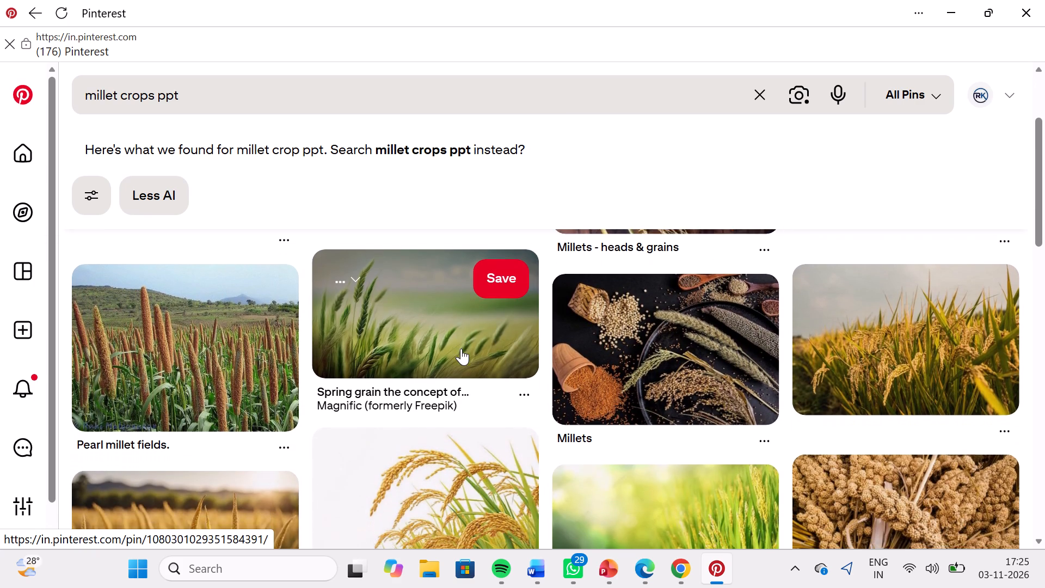
scroll(461, 348, "down", 2)
scroll(461, 348, "up", 1)
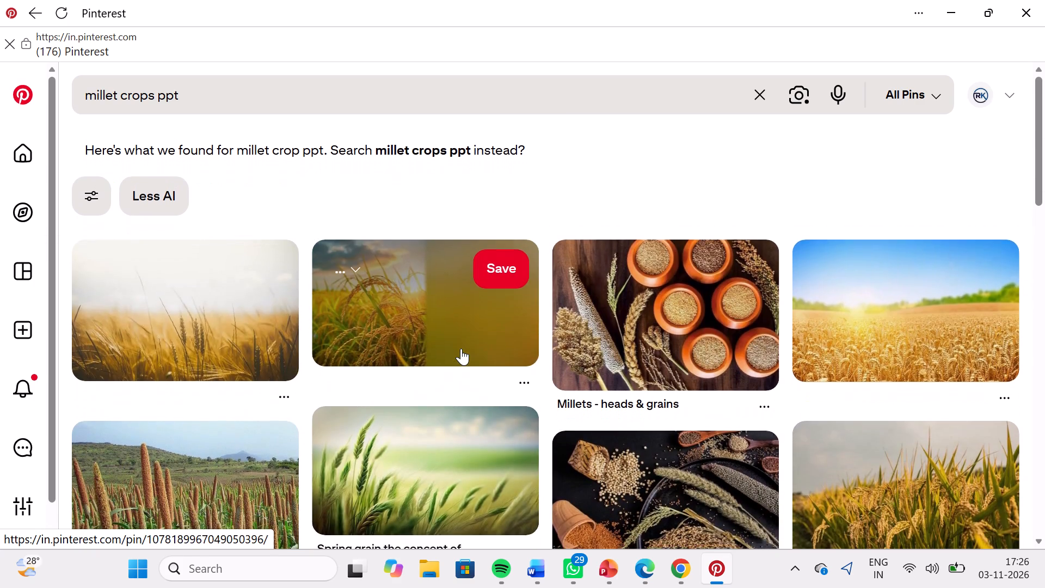
scroll(461, 348, "down", 6)
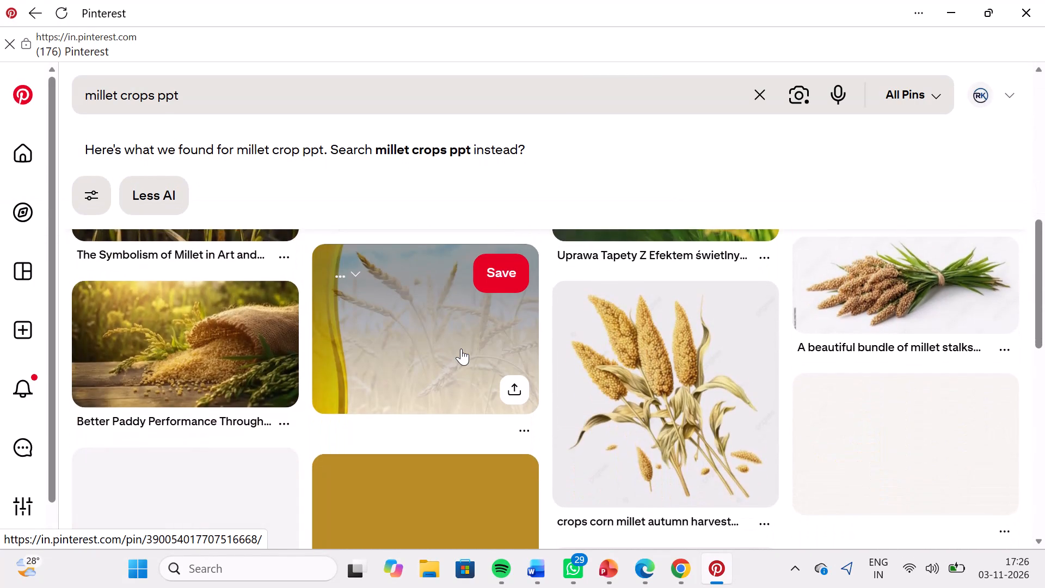
scroll(461, 348, "up", 4)
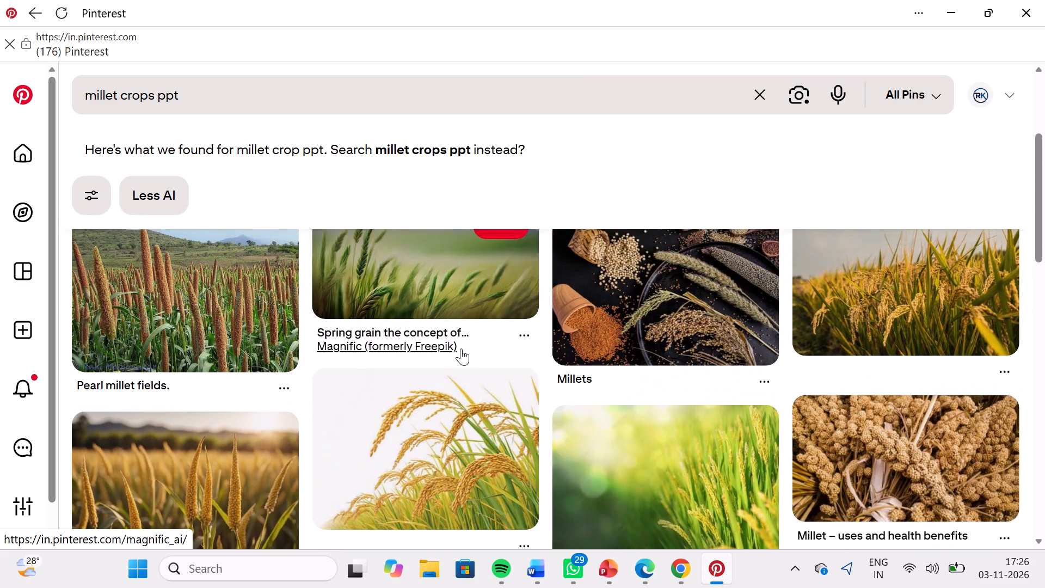
scroll(461, 348, "up", 2)
scroll(461, 348, "down", 1)
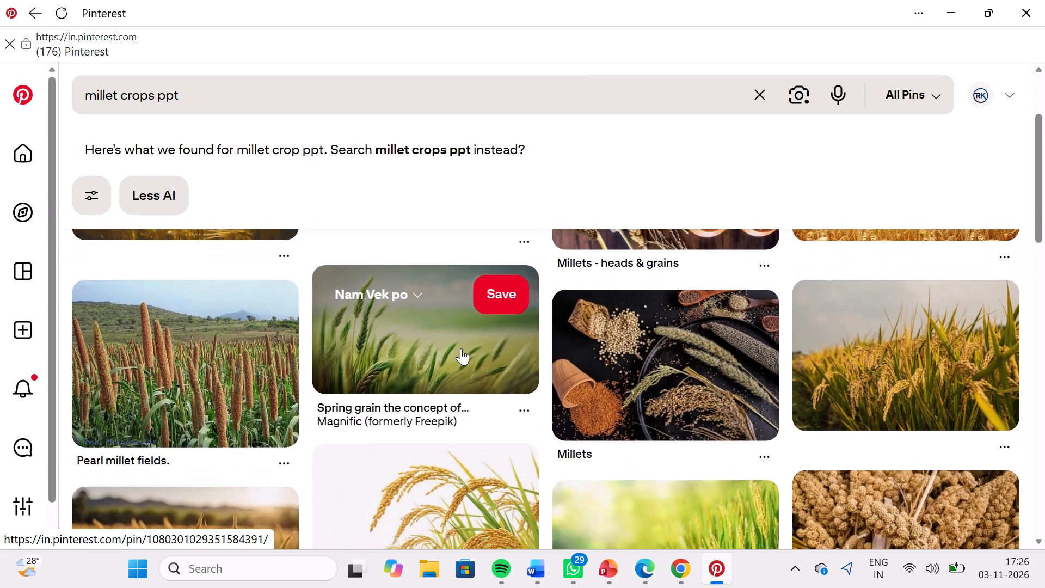
left_click(195, 338)
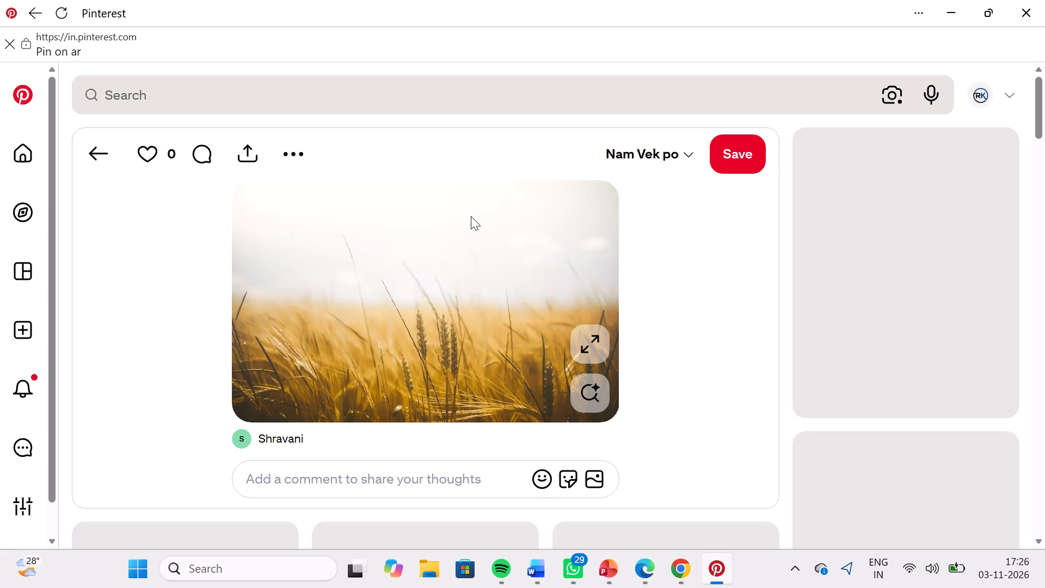
left_click(291, 158)
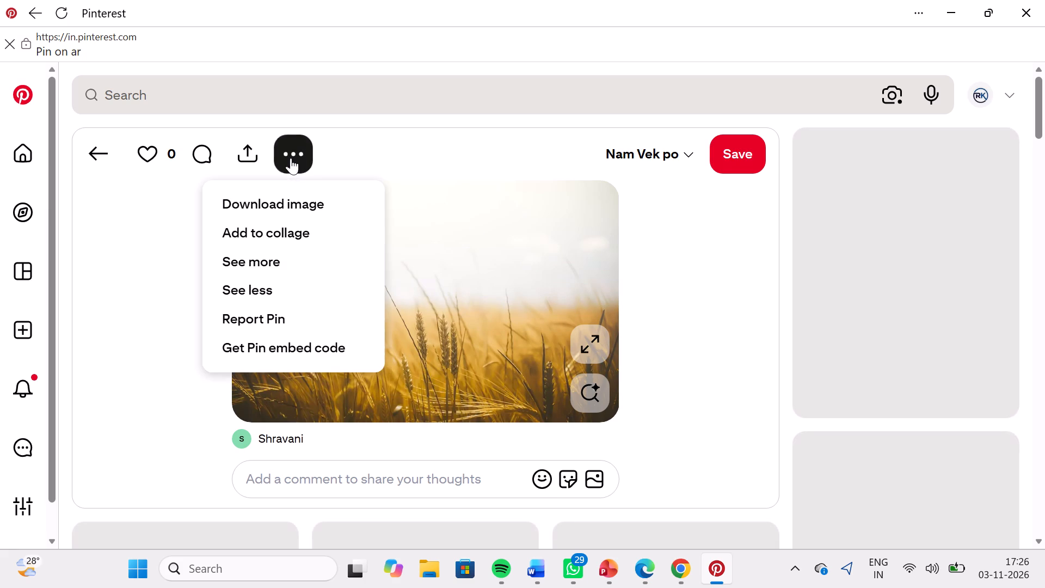
left_click(299, 206)
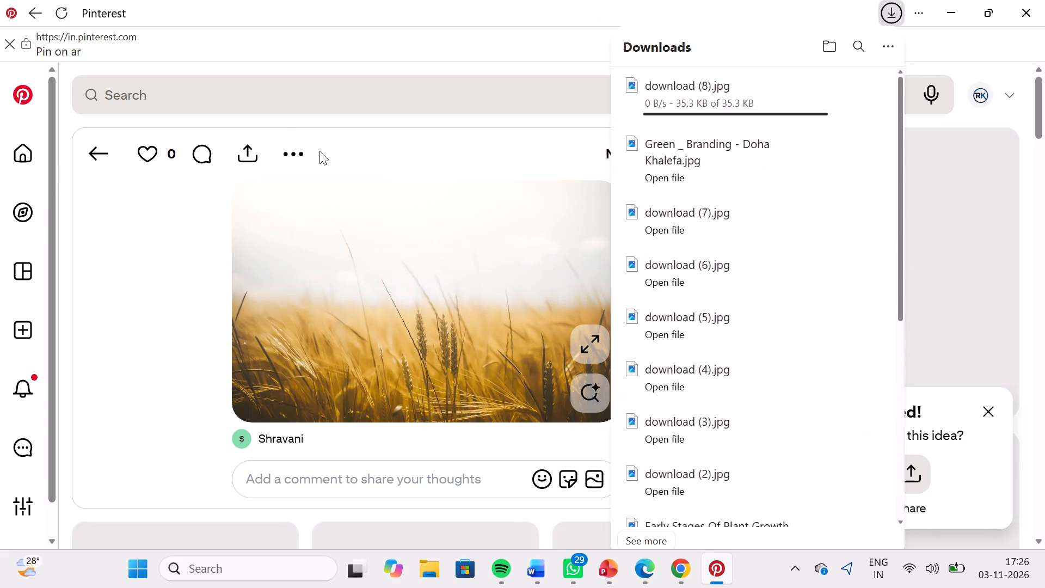
left_click(149, 255)
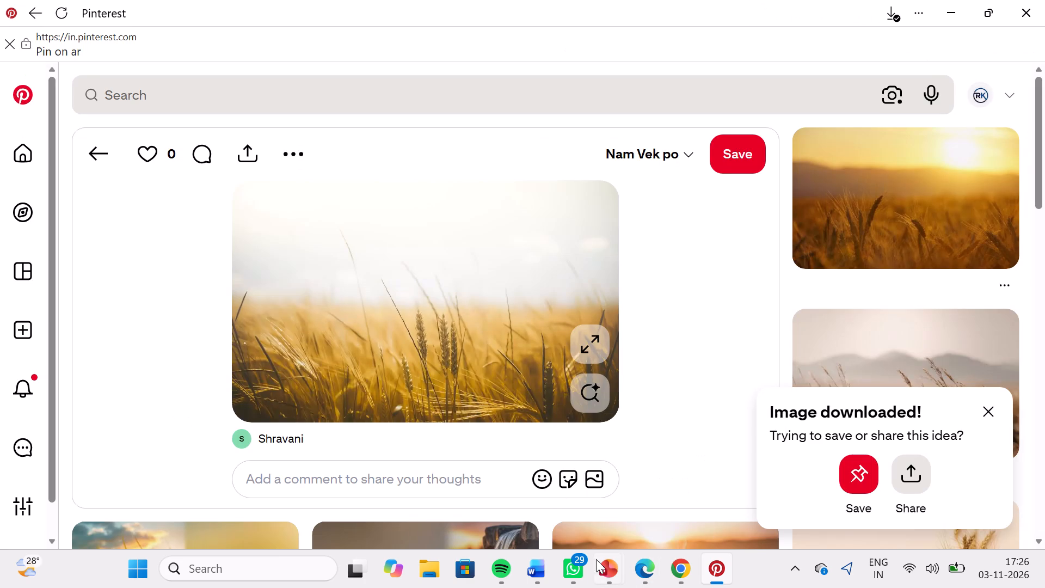
Switch back to PowerPoint and view slide 9, about the silk farm visit.
left_click(691, 492)
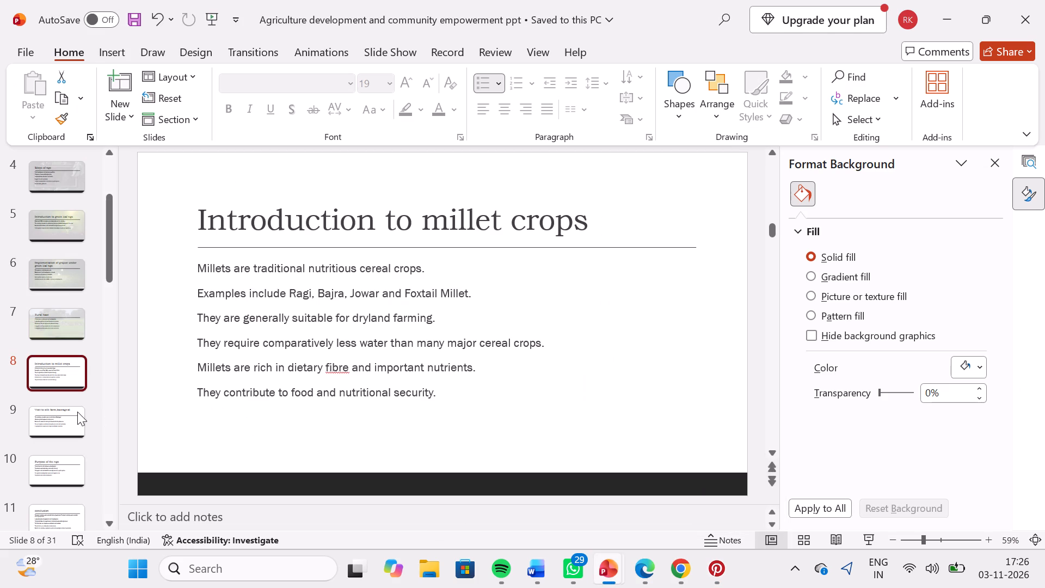
key("Down")
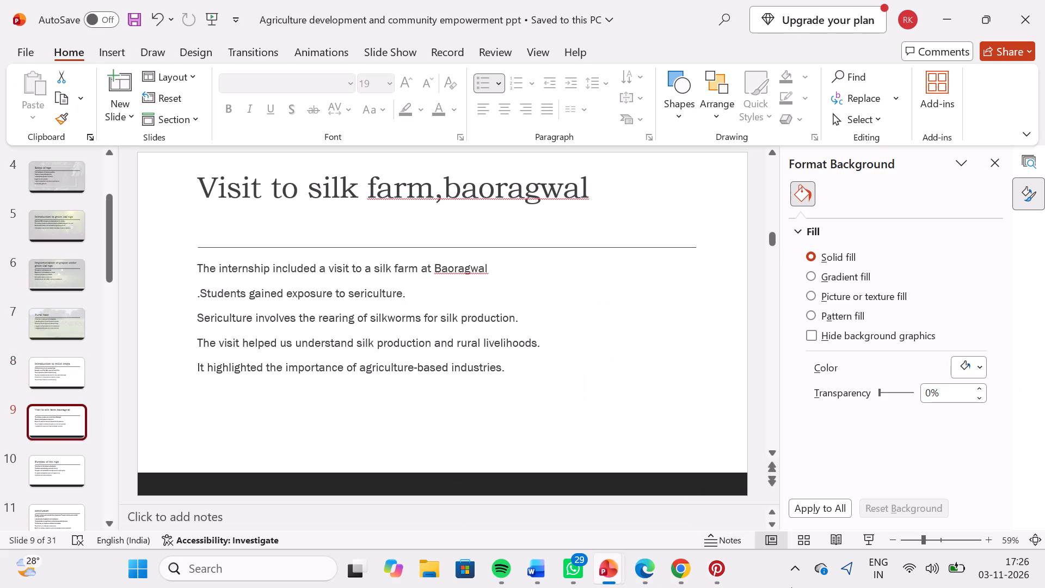
Switch to Pinterest and search for "silk farm ppt".
left_click(717, 570)
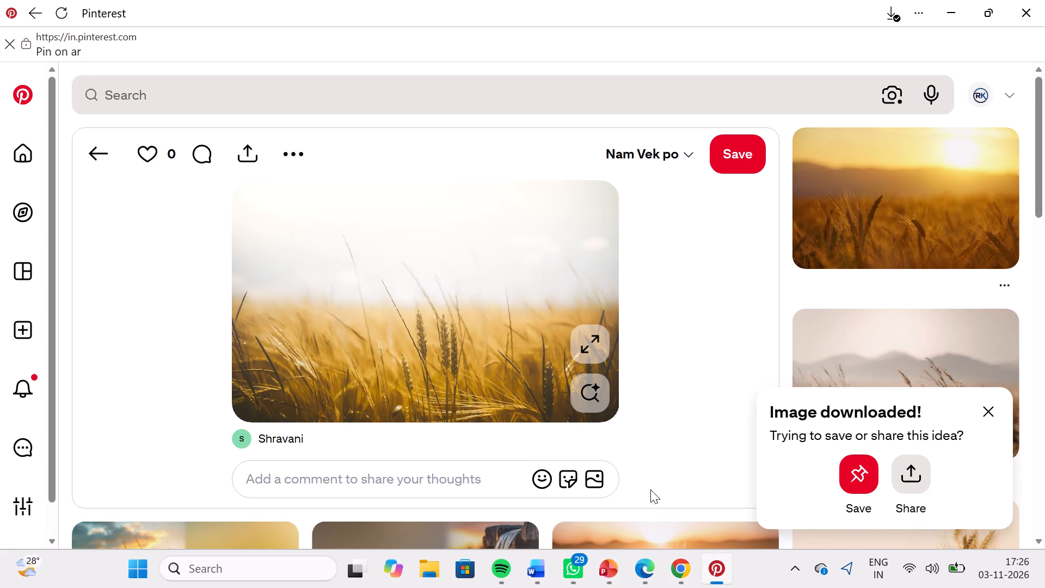
left_click(440, 97)
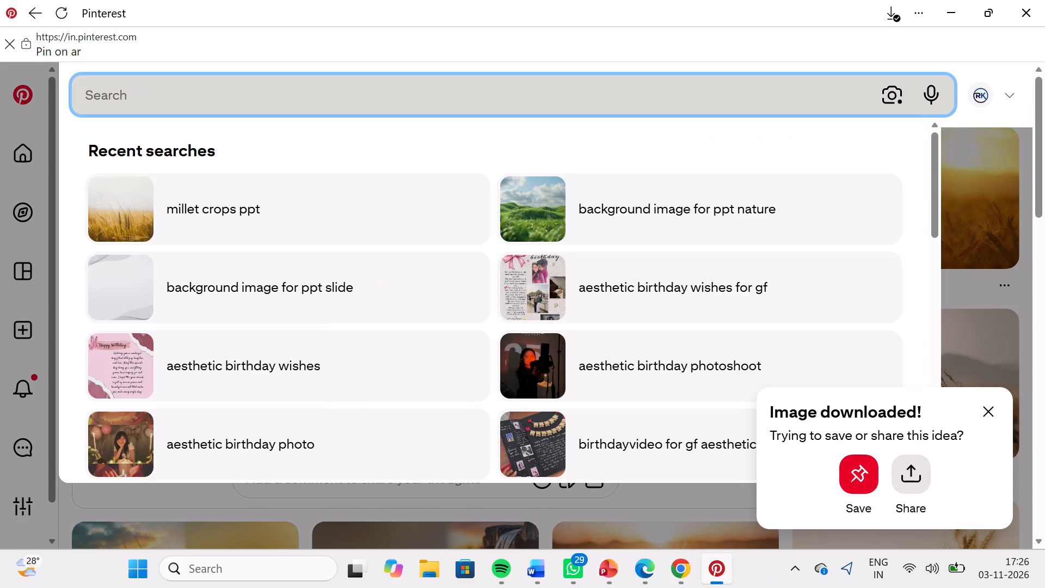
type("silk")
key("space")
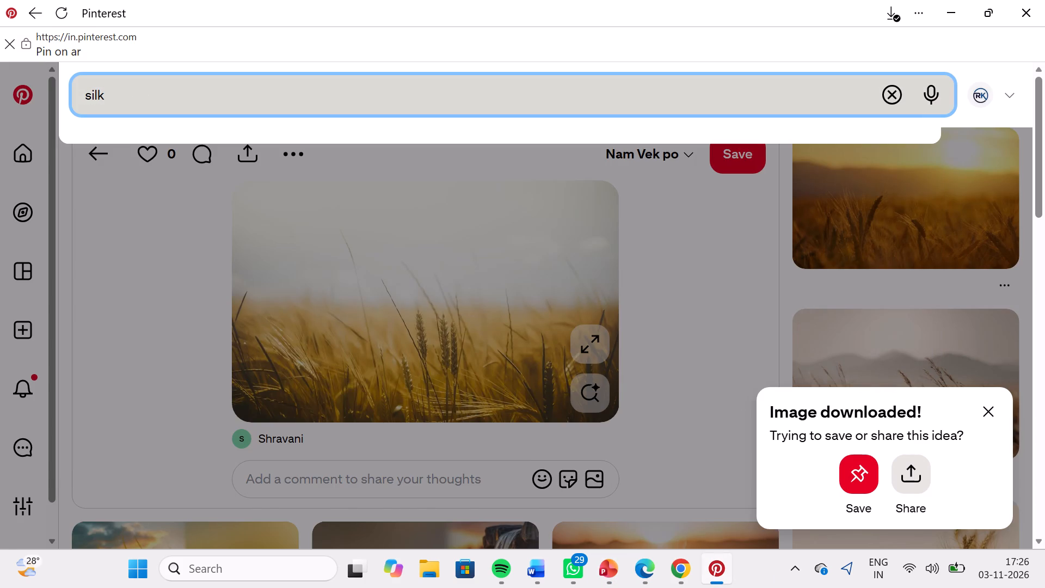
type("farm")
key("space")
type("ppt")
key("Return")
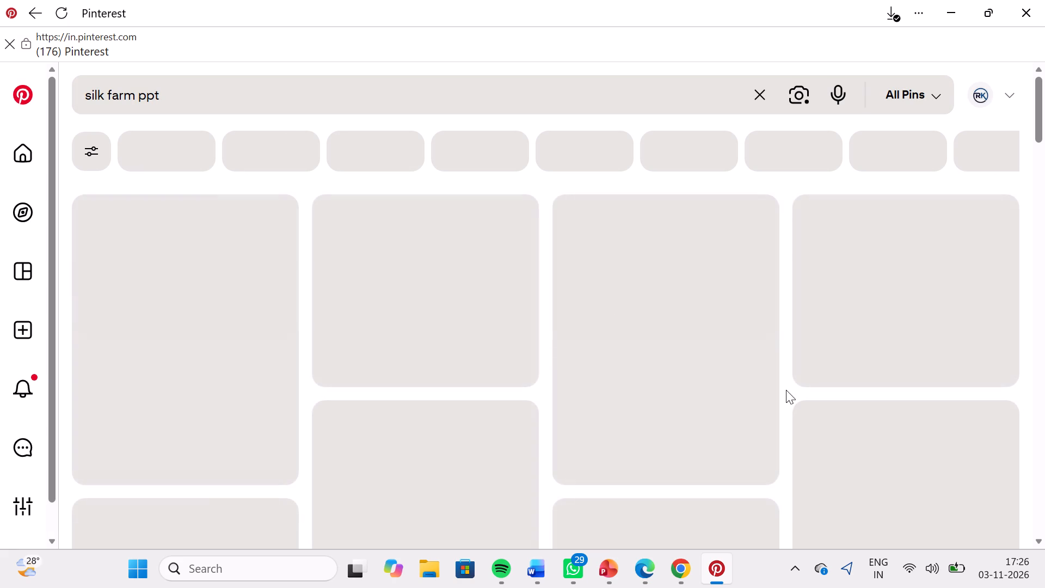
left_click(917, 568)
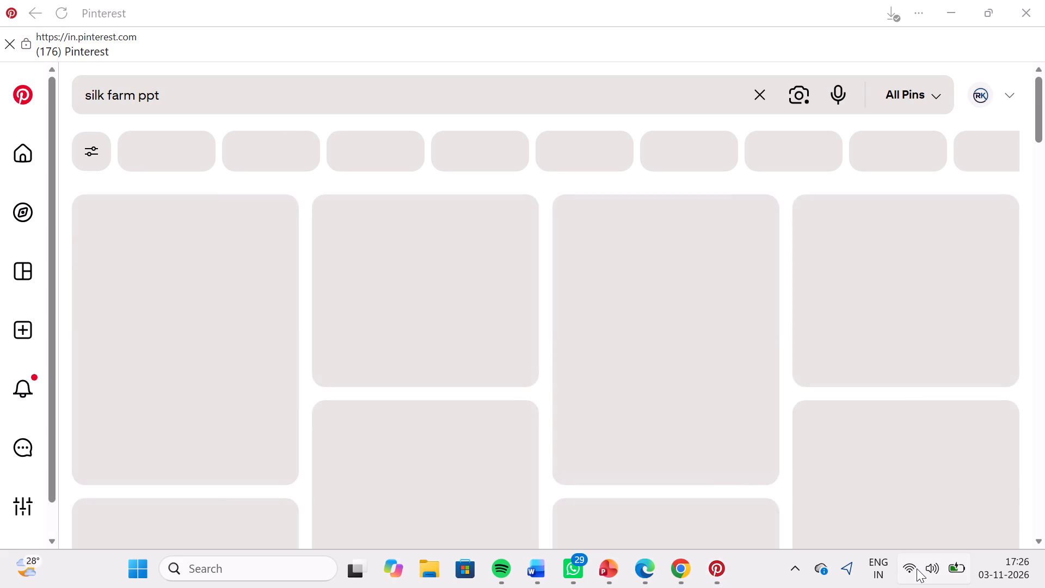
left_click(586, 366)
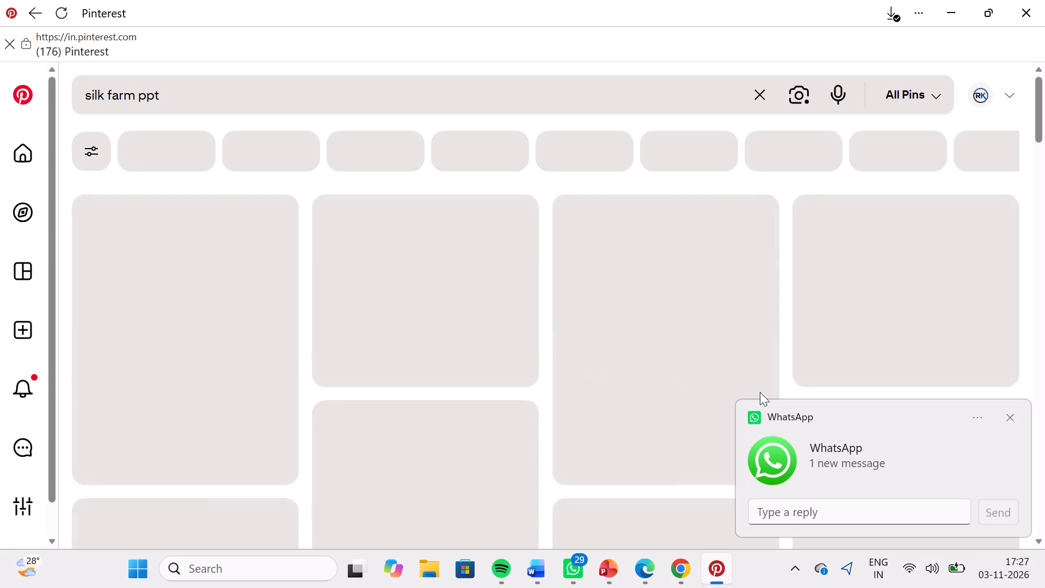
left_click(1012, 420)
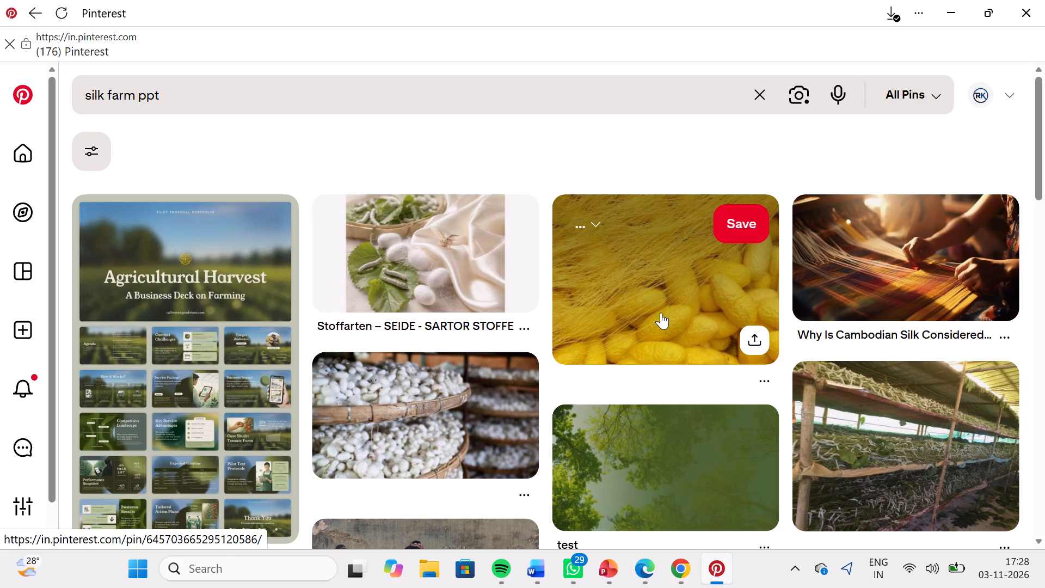
Browse the silk farm results and open the picture of white silk cocoons piled on woven trays.
scroll(661, 313, "down", 3)
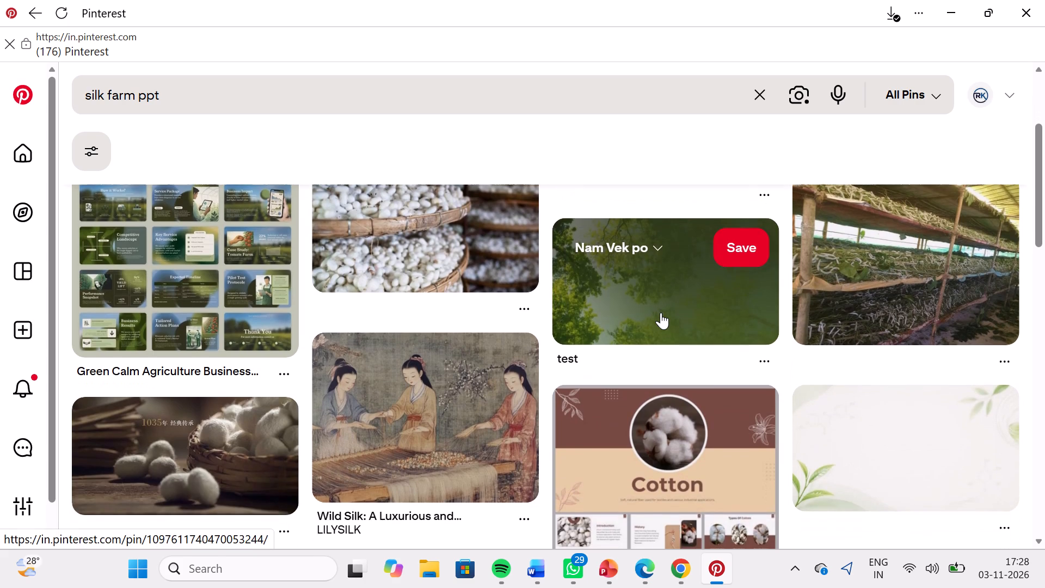
scroll(661, 313, "up", 1)
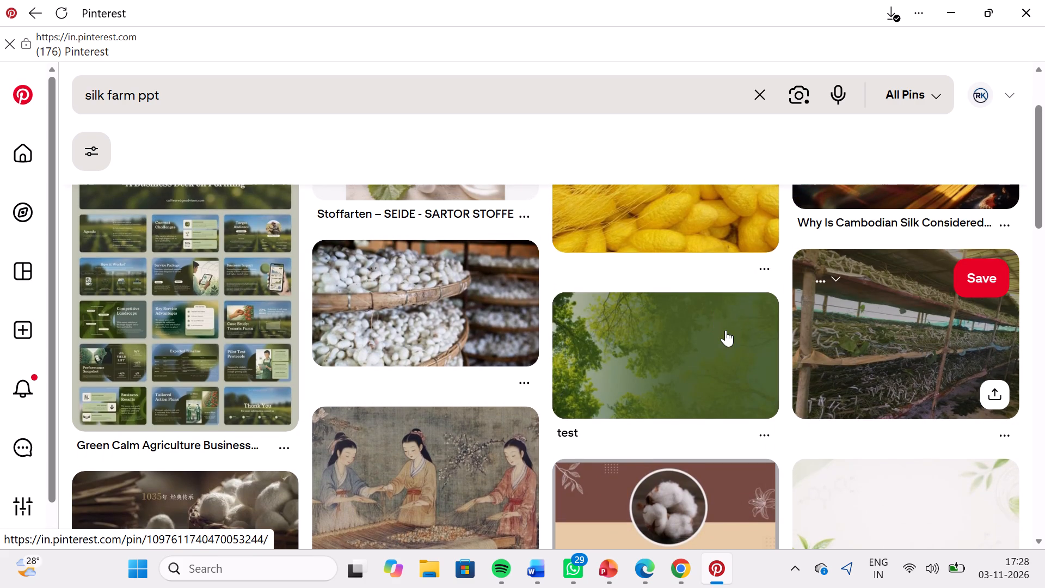
scroll(726, 330, "down", 3)
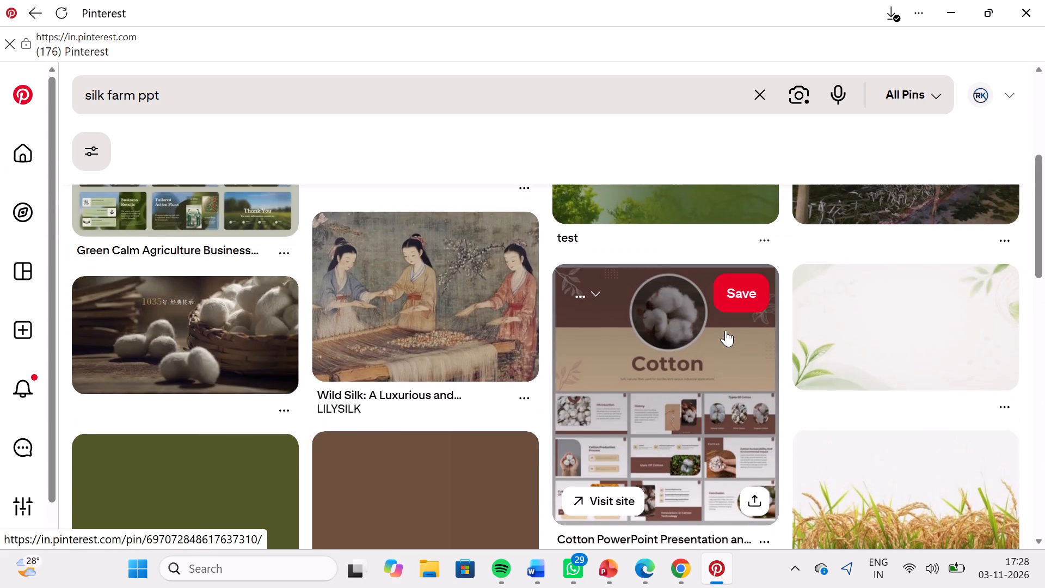
scroll(726, 330, "up", 1)
left_click(414, 353)
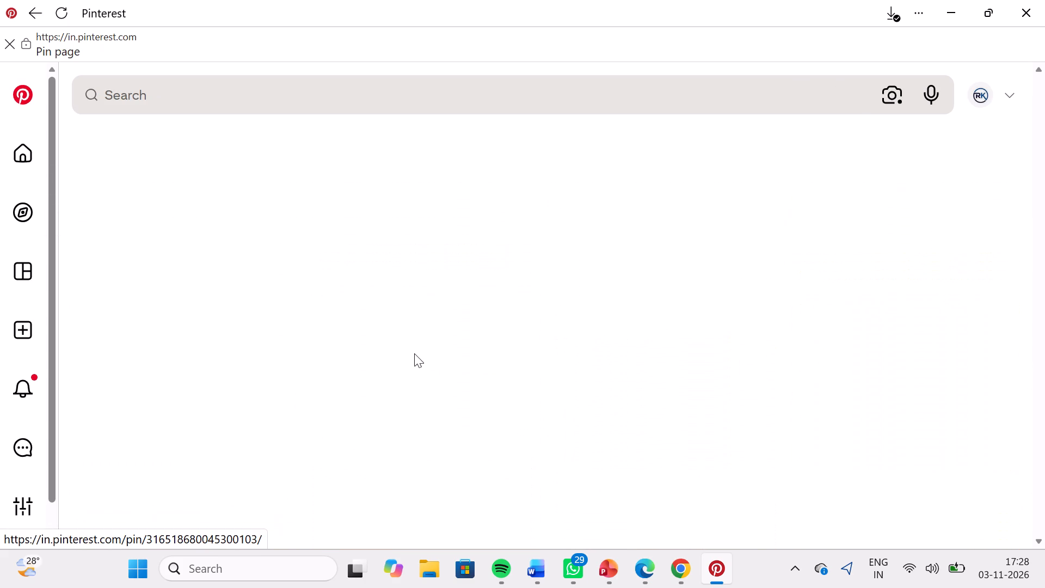
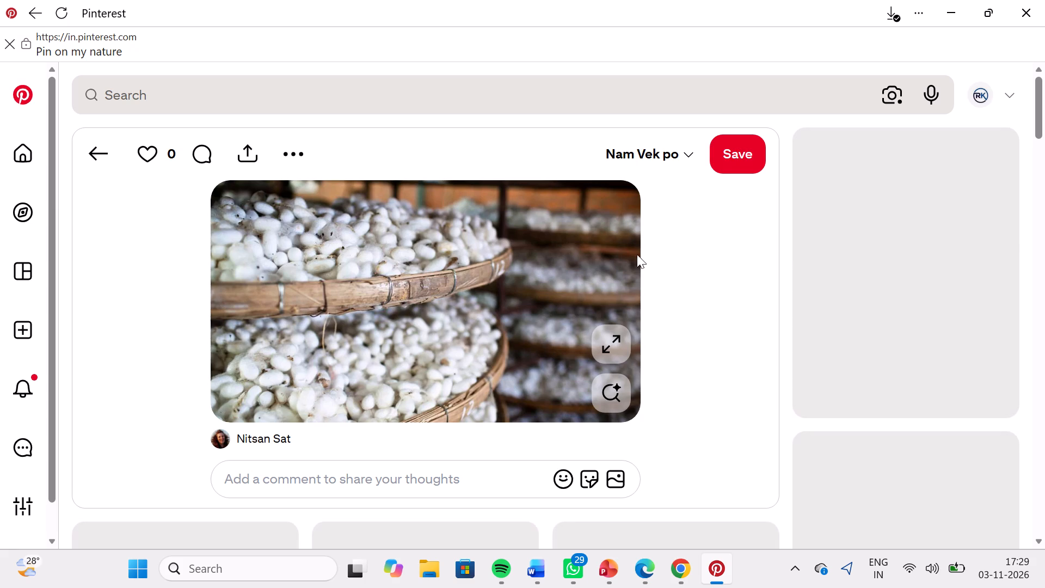
Download the opened picture of white silk cocoons on woven trays.
left_click(296, 153)
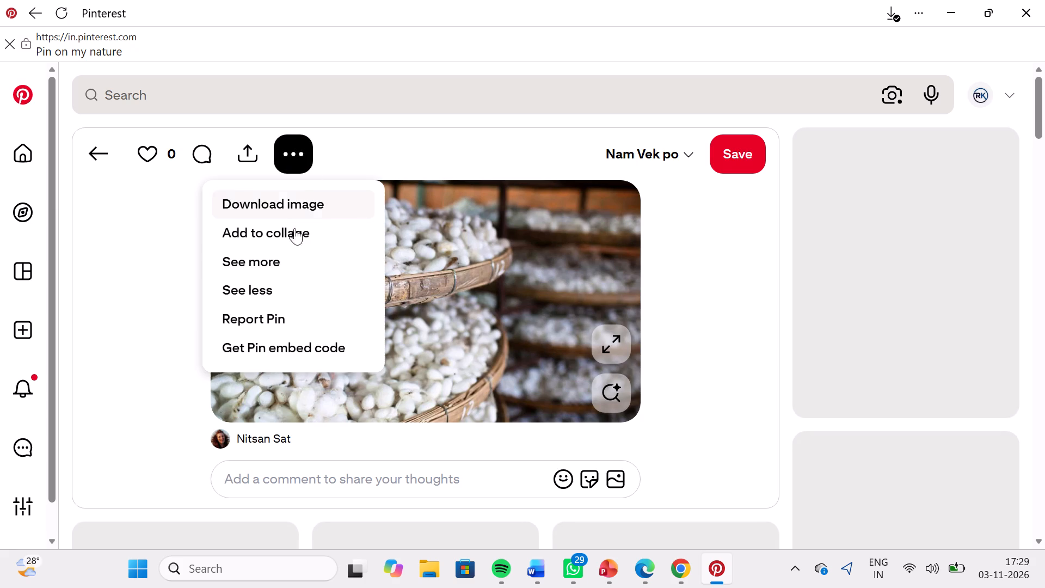
left_click(293, 195)
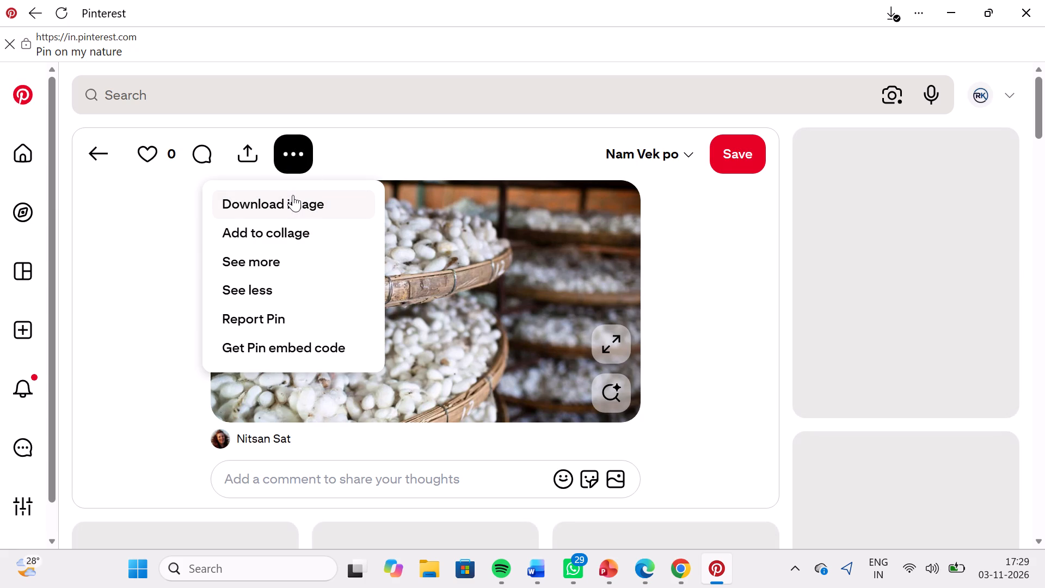
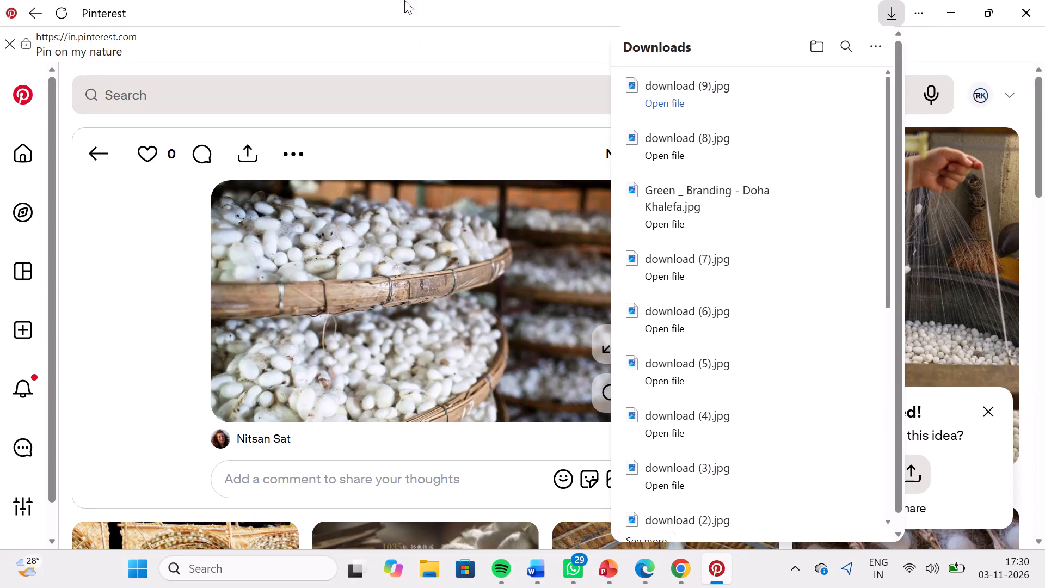
Switch back to PowerPoint and, for the silk farm visit slide, bring up the device's picture files for inserting a picture.
left_click(373, 159)
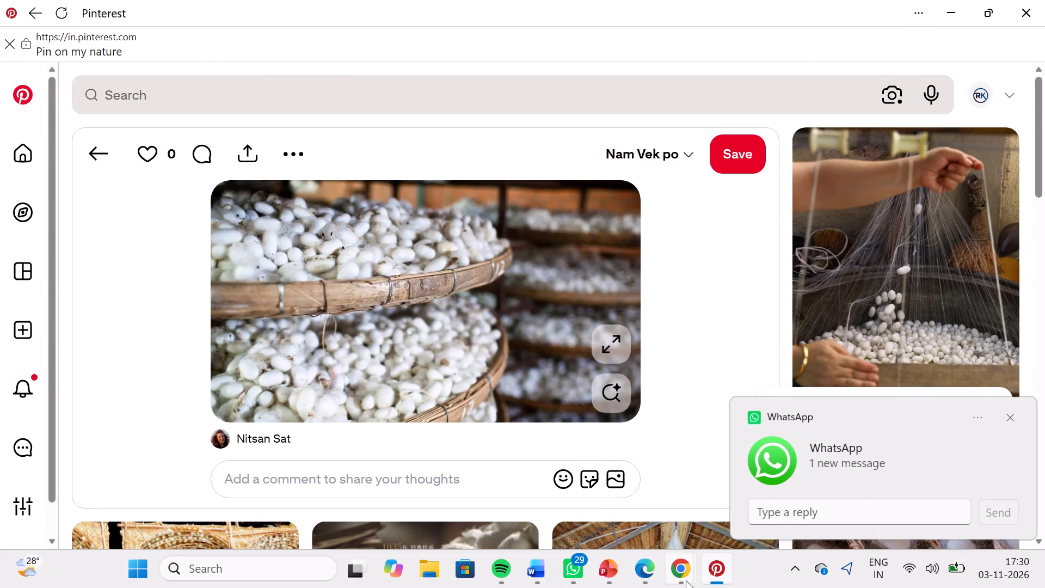
left_click(613, 569)
left_click(724, 519)
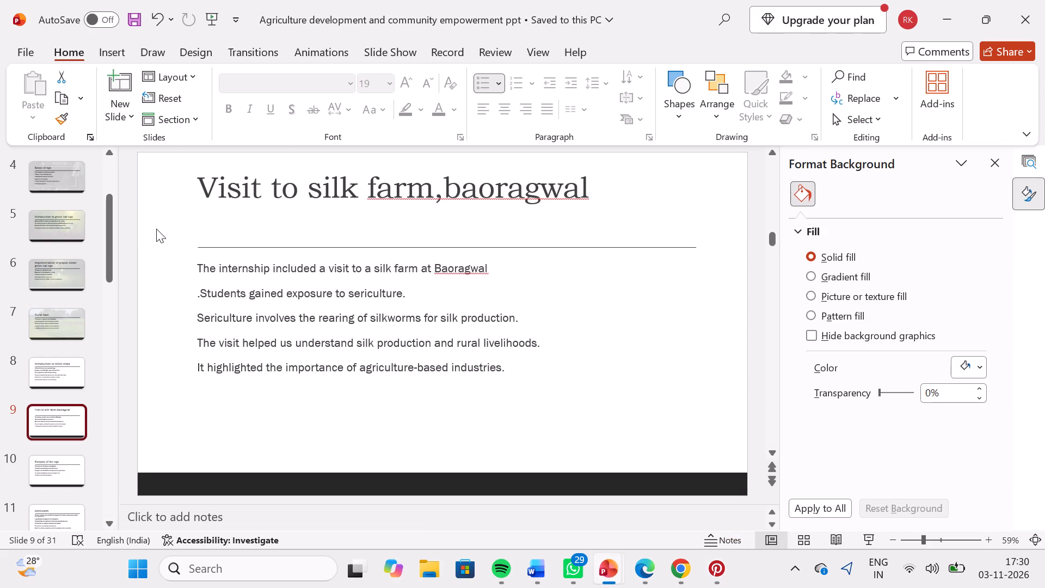
left_click(122, 52)
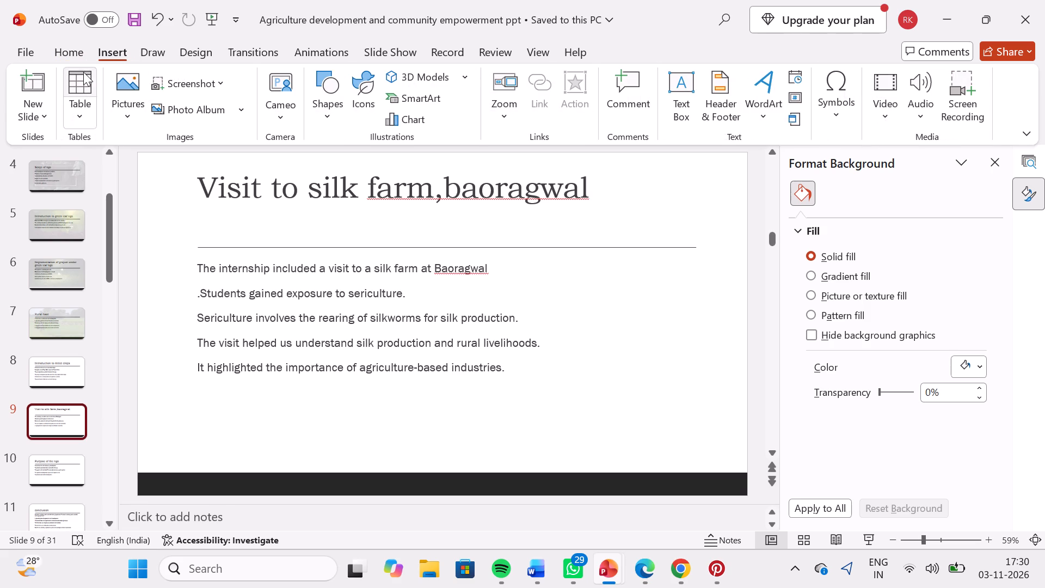
left_click(126, 108)
left_click(155, 169)
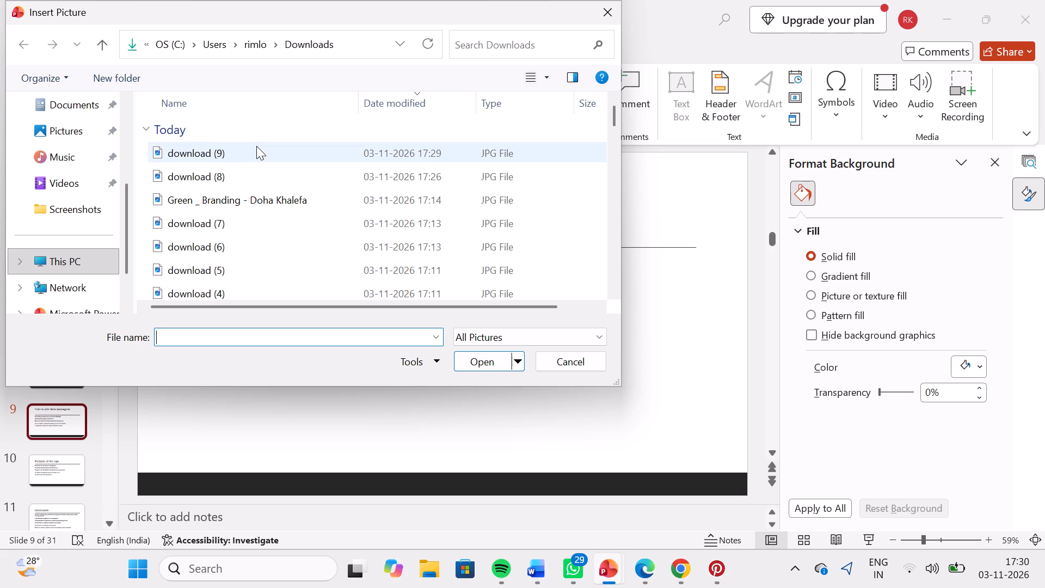
Insert the downloaded cocoon picture "download (9)" on slide 9 about the silk farm visit.
left_click(256, 146)
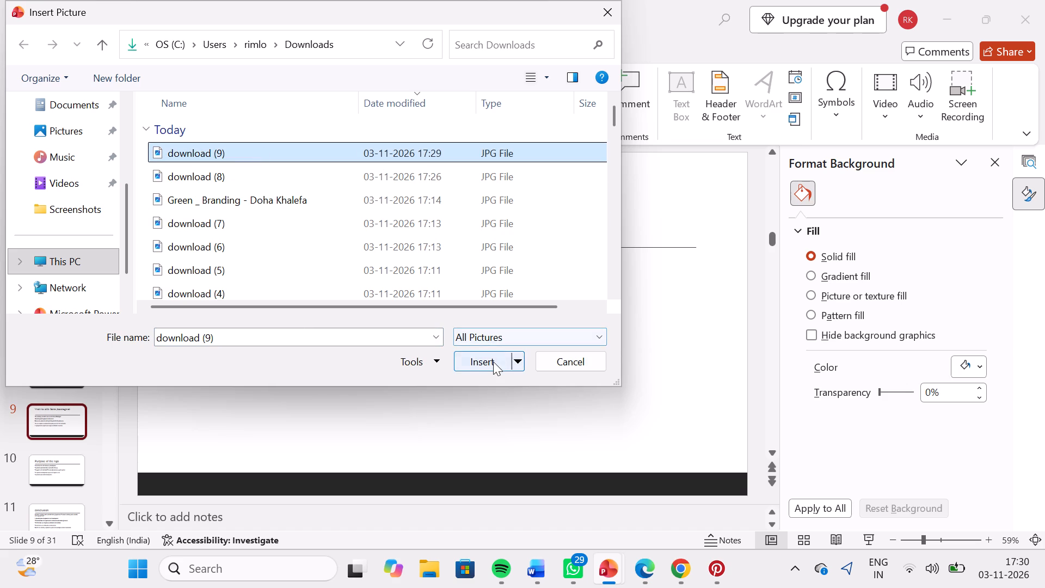
left_click(493, 362)
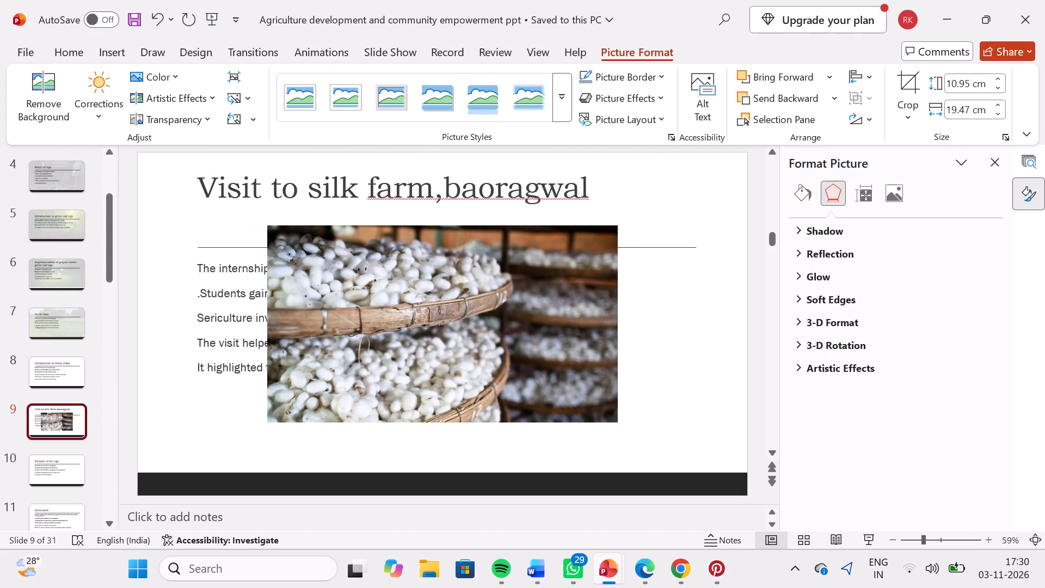
Move the cocoon picture to slide 9's top-left corner and enlarge it to cover the whole slide.
left_click_drag(286, 244, 136, 133)
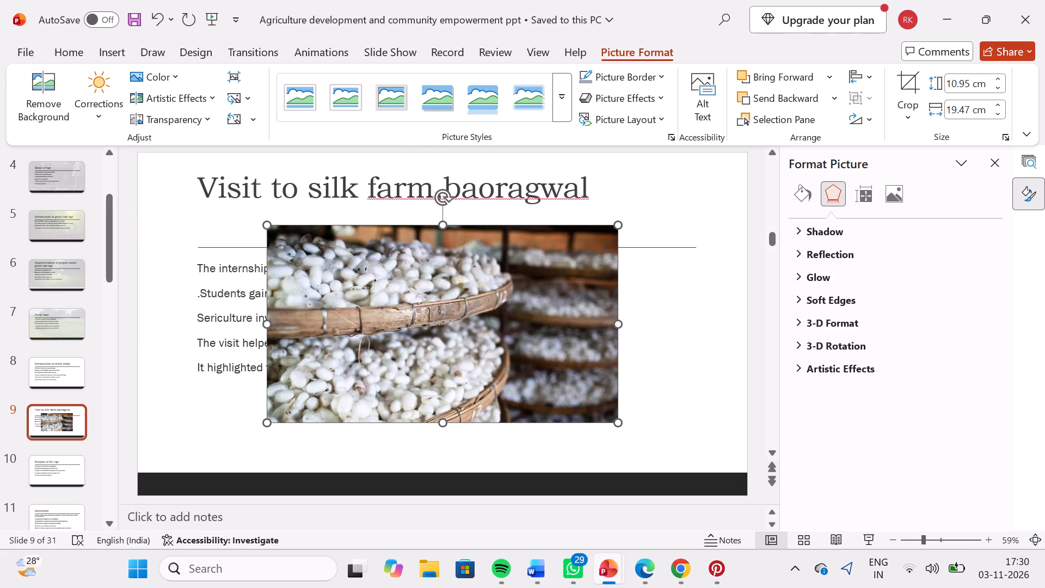
left_click_drag(331, 287, 206, 219)
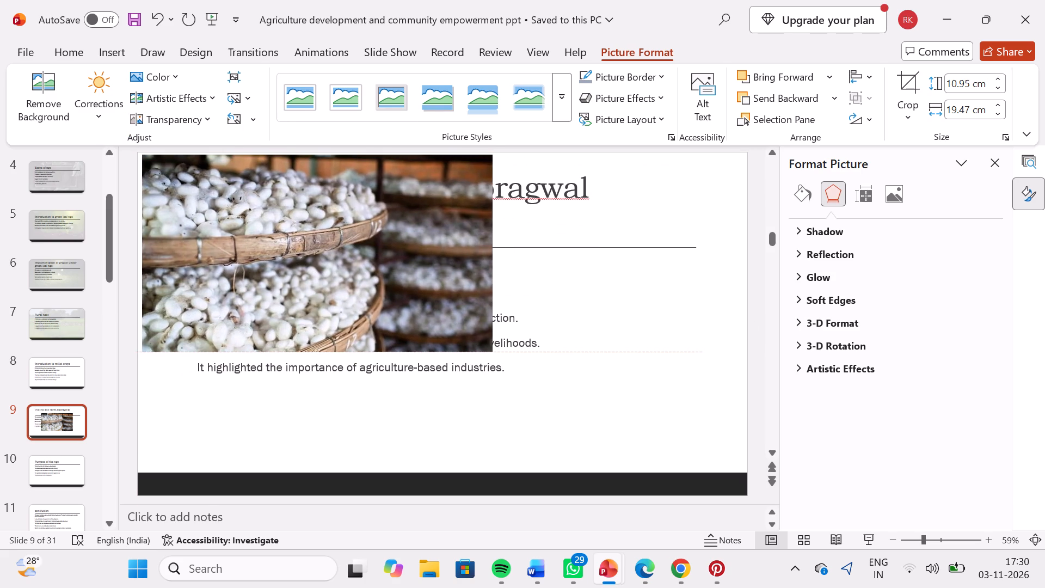
left_click_drag(206, 219, 201, 216)
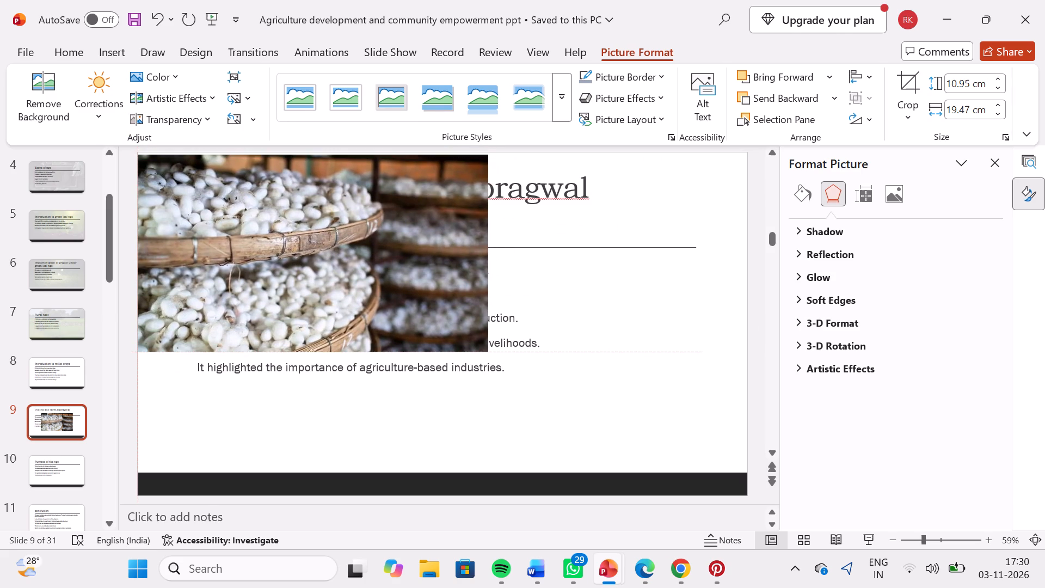
left_click_drag(201, 216, 200, 215)
left_click_drag(487, 348, 495, 364)
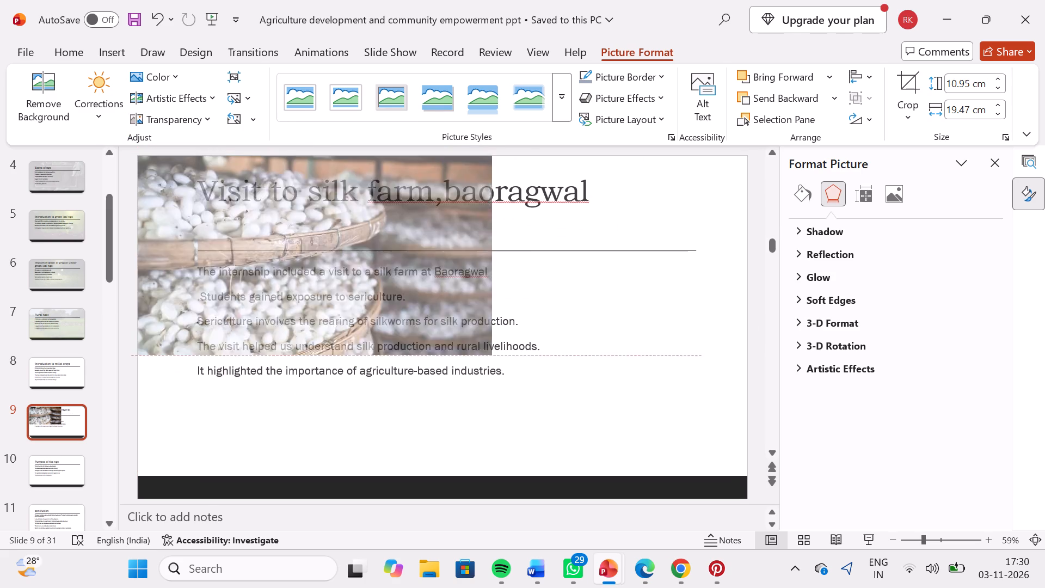
left_click_drag(495, 364, 653, 495)
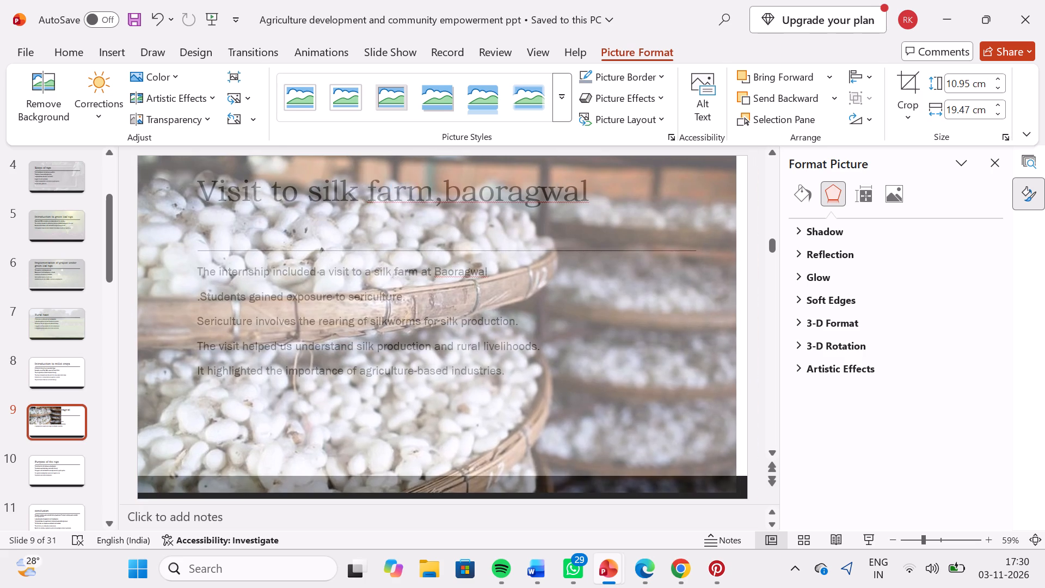
Finish enlarging the cocoon picture so it fills slide 9 at 19.05 cm high and 33.87 cm wide.
left_click_drag(653, 495, 654, 495)
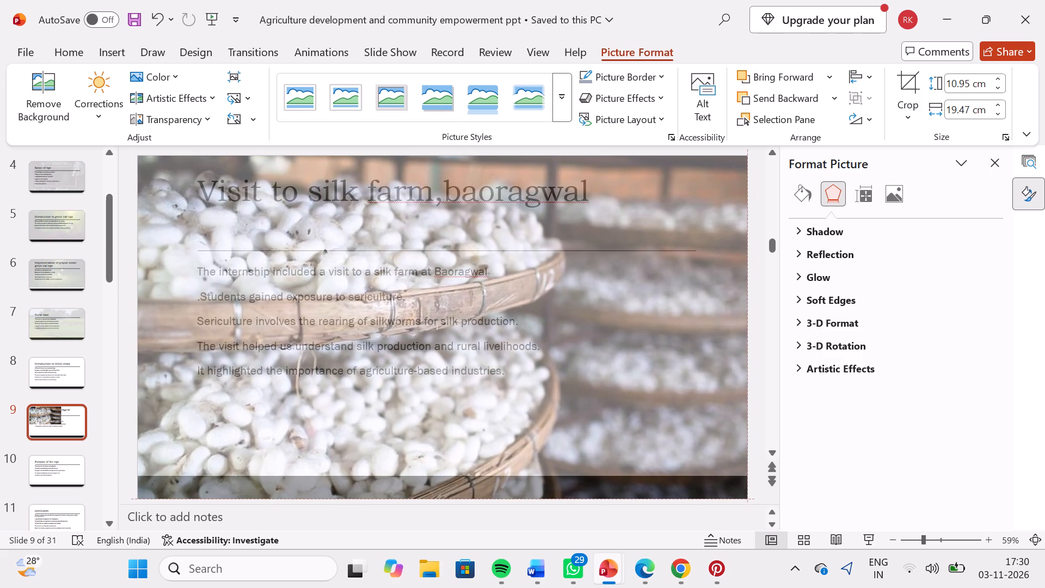
left_click_drag(654, 495, 677, 477)
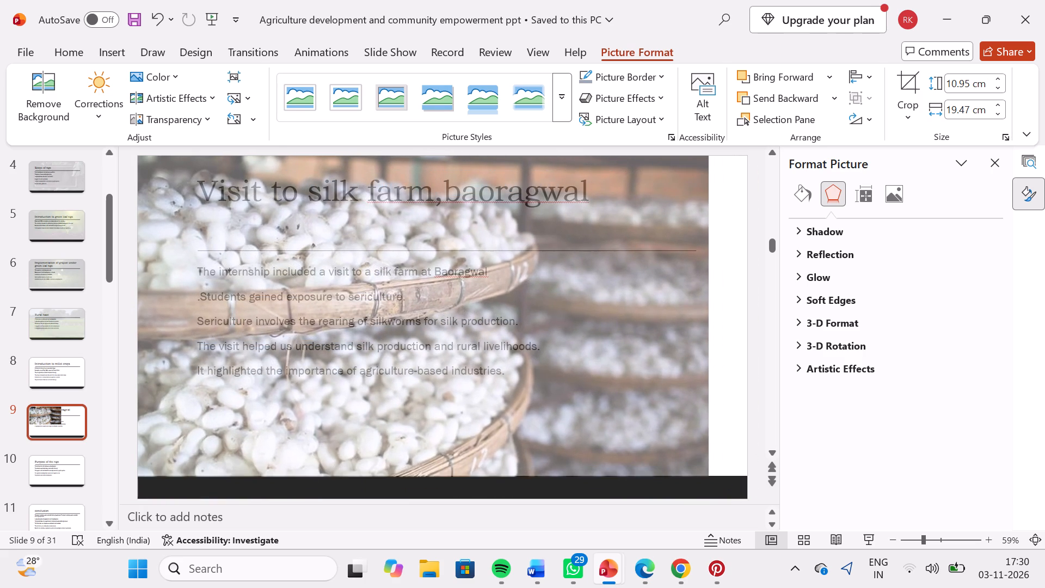
left_click_drag(677, 477, 721, 497)
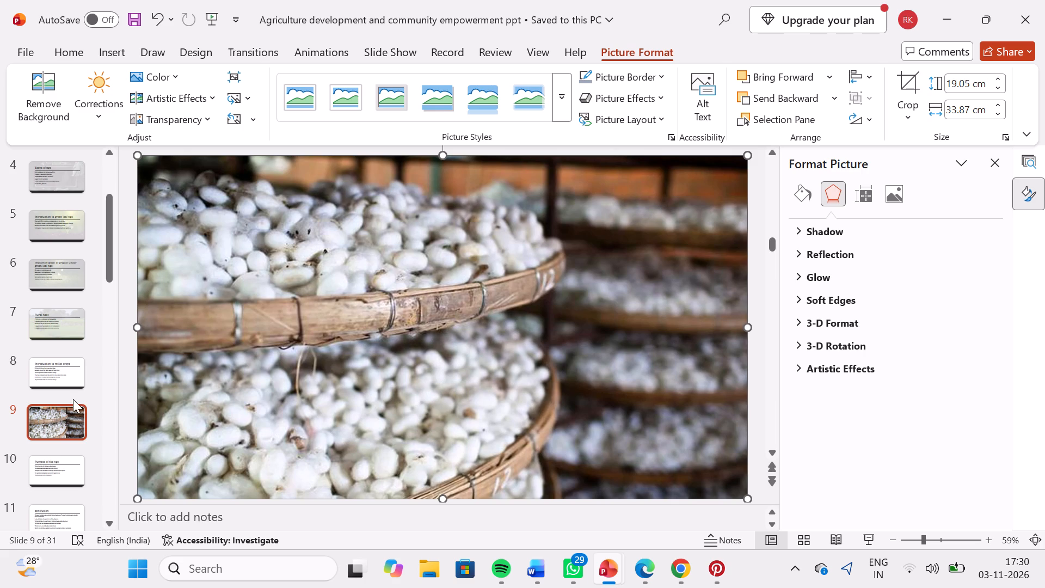
Compare slide 9 with the Rural haat slide 7 and examine the faded field picture behind slide 7's text.
left_click(70, 316)
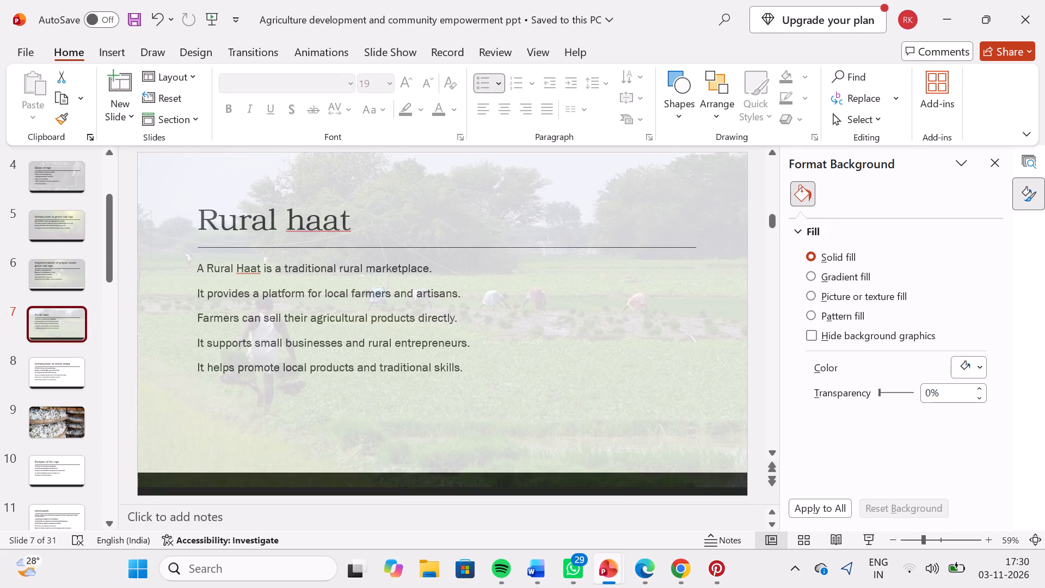
left_click(58, 422)
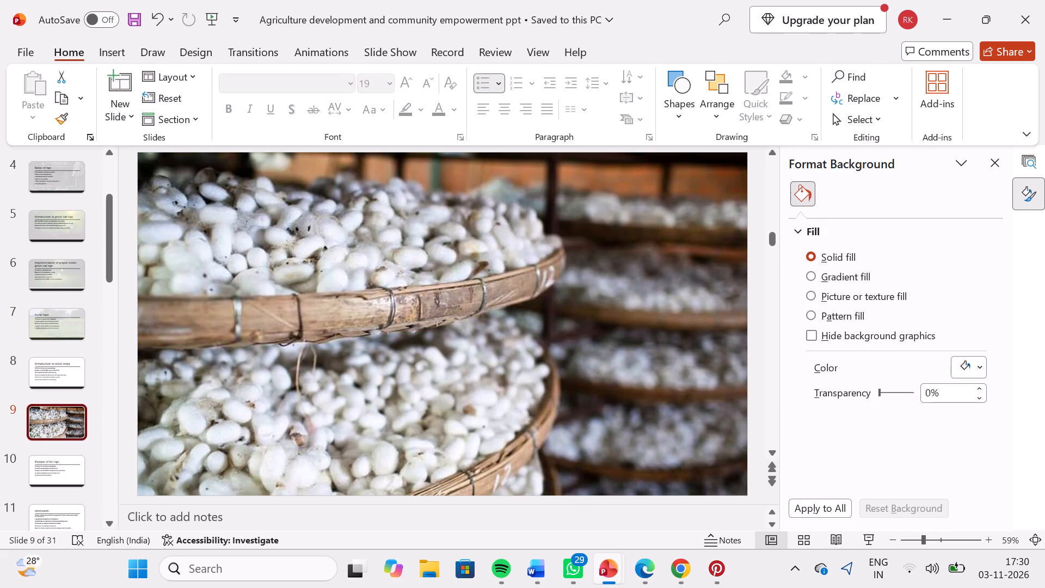
left_click(65, 318)
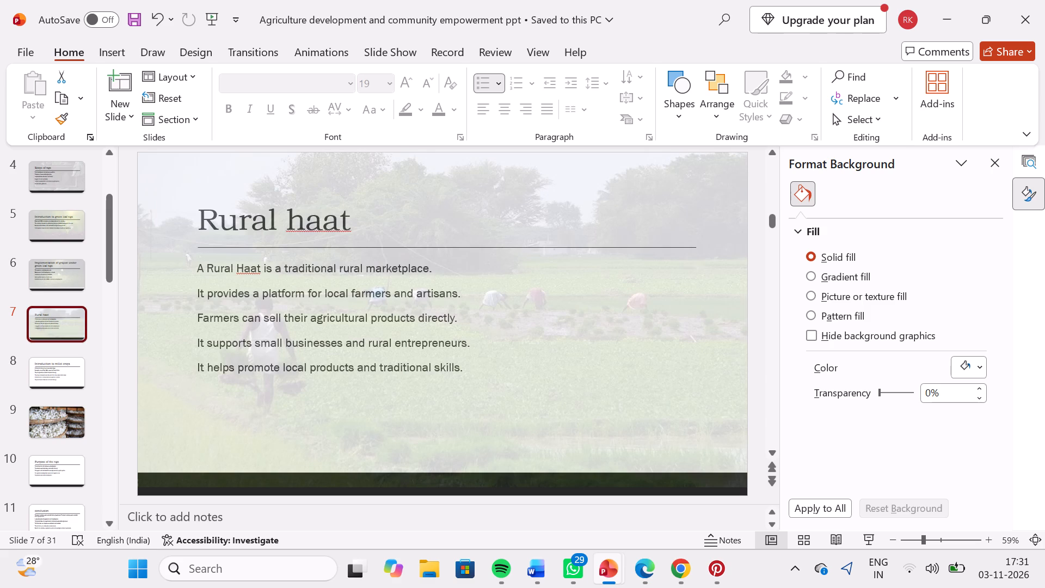
left_click(682, 390)
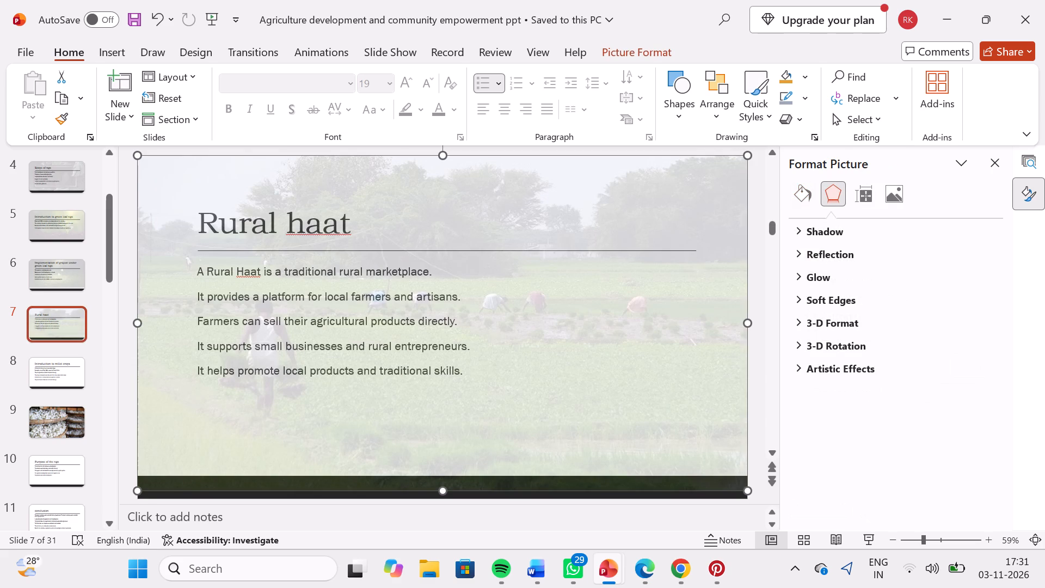
left_click(669, 246)
left_click(669, 287)
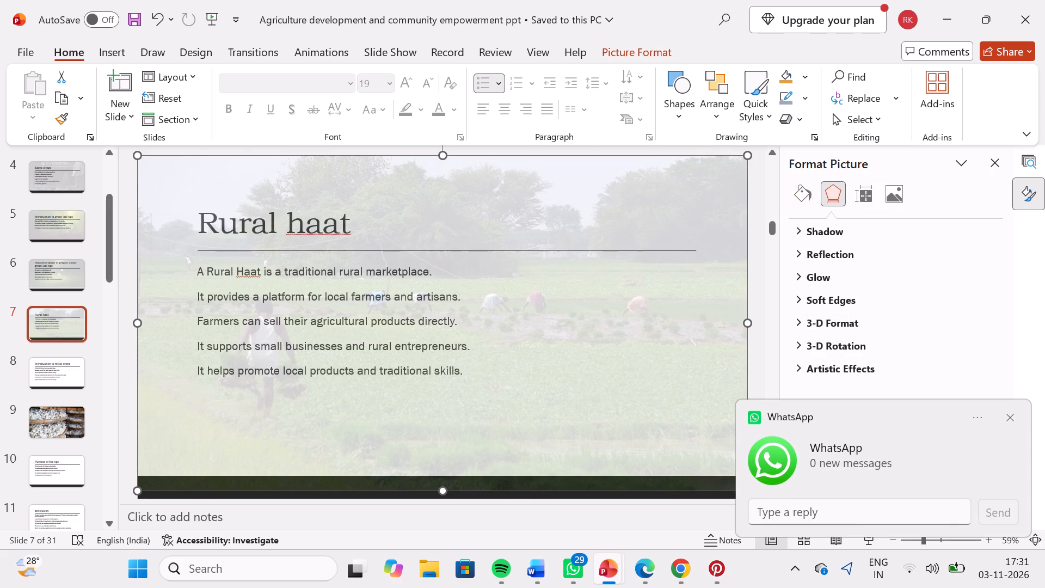
left_click(669, 287)
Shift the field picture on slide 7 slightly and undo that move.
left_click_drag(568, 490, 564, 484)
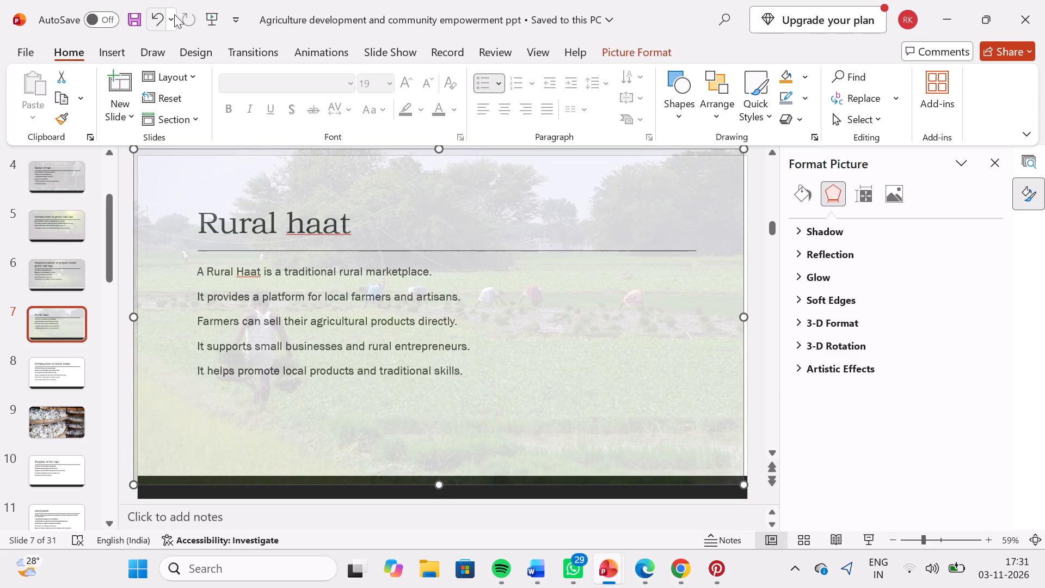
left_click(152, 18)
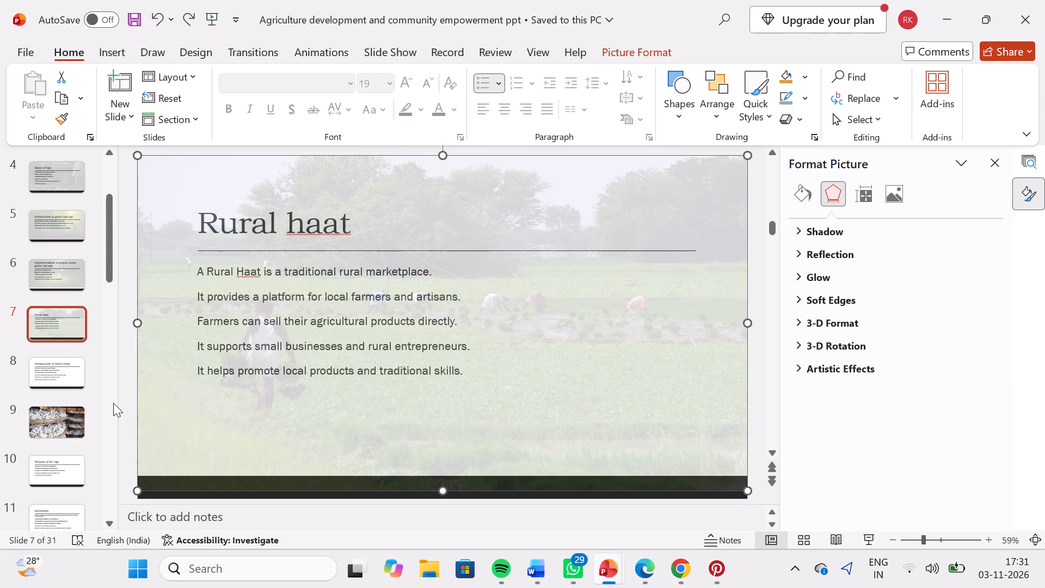
Set the transparency of slide 9's solid background fill to 75%.
left_click(71, 411)
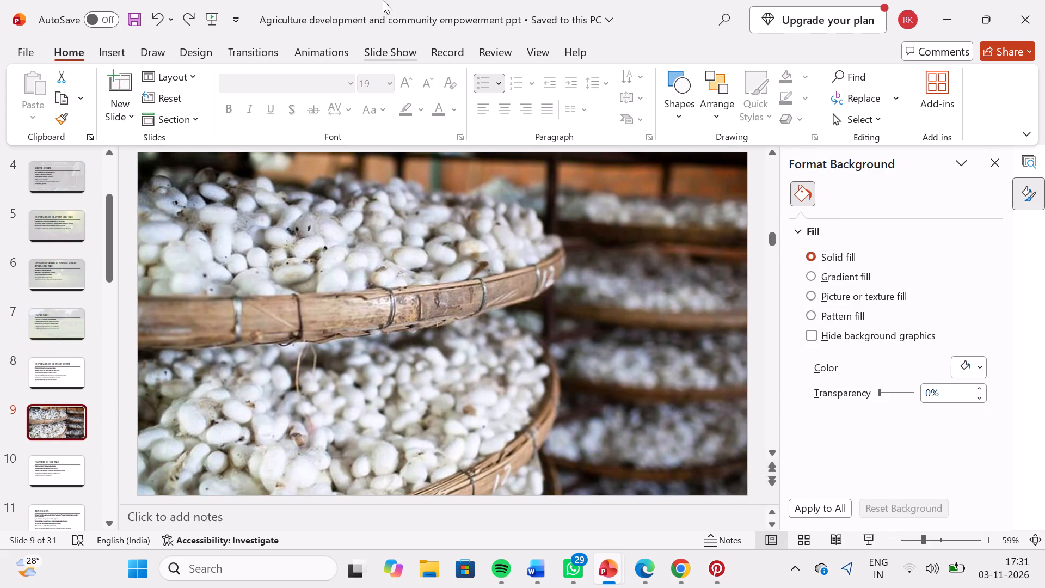
double_click(977, 388)
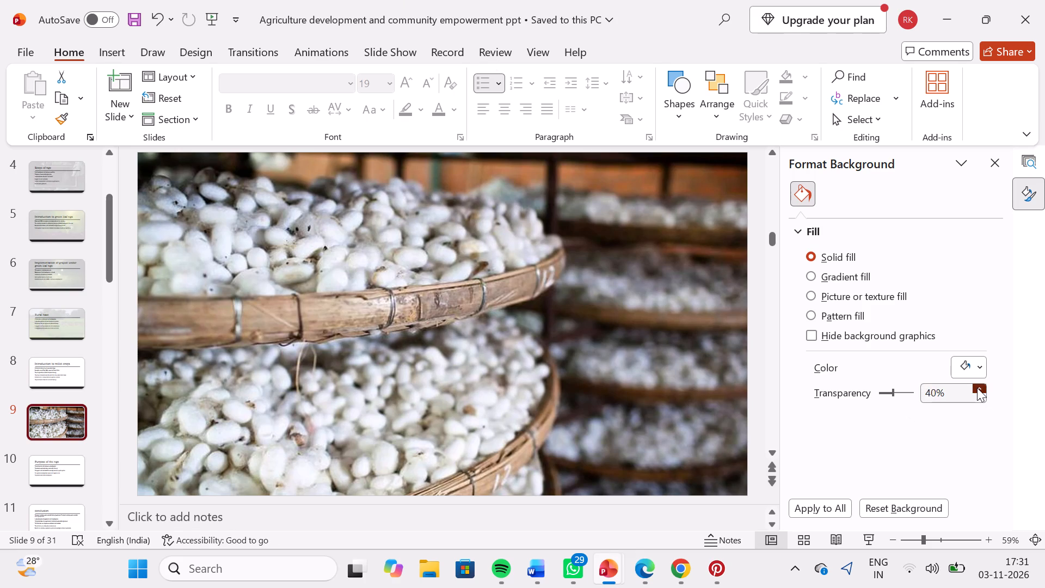
triple_click(977, 388)
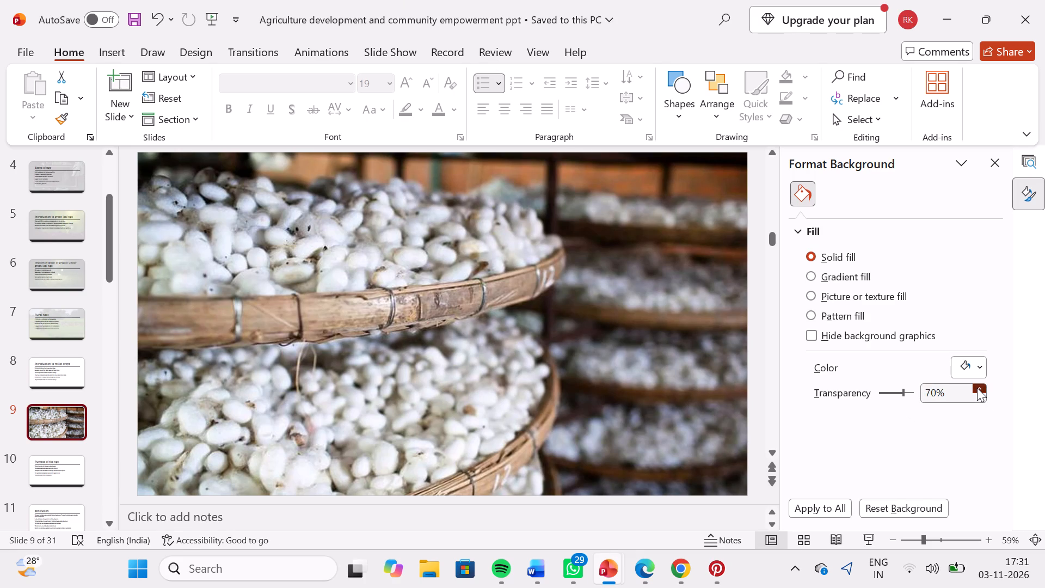
triple_click(977, 388)
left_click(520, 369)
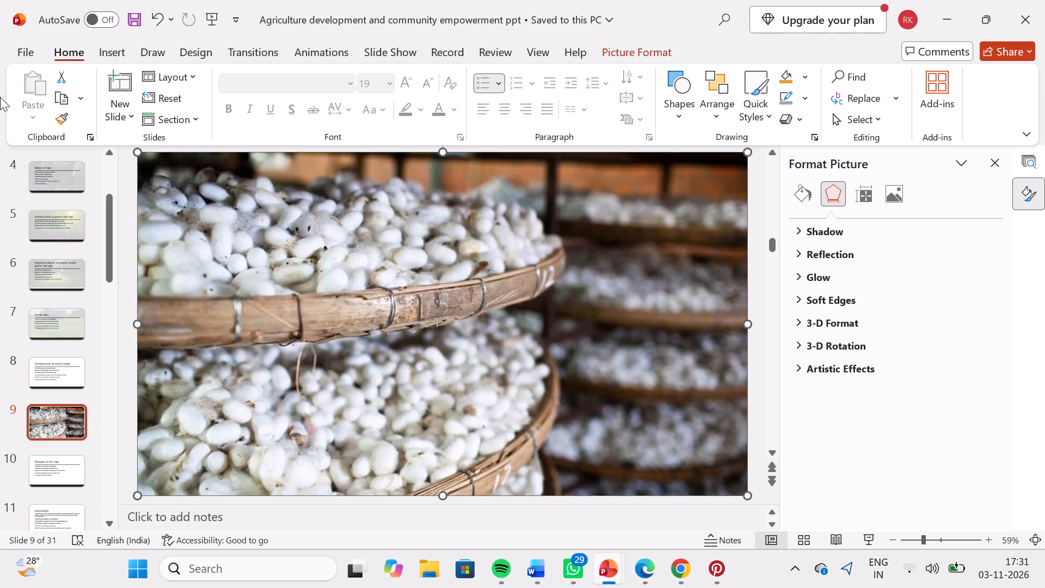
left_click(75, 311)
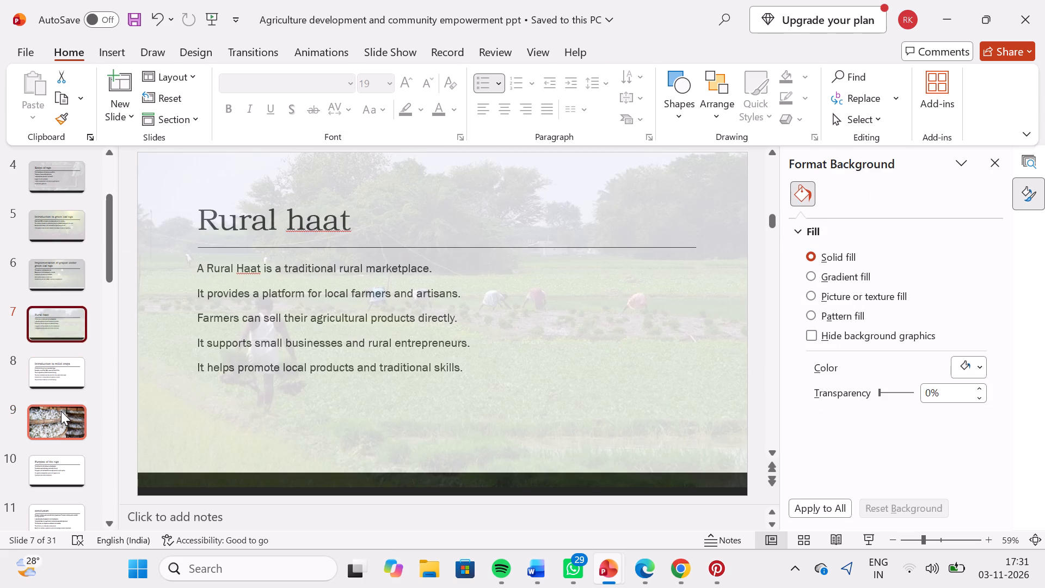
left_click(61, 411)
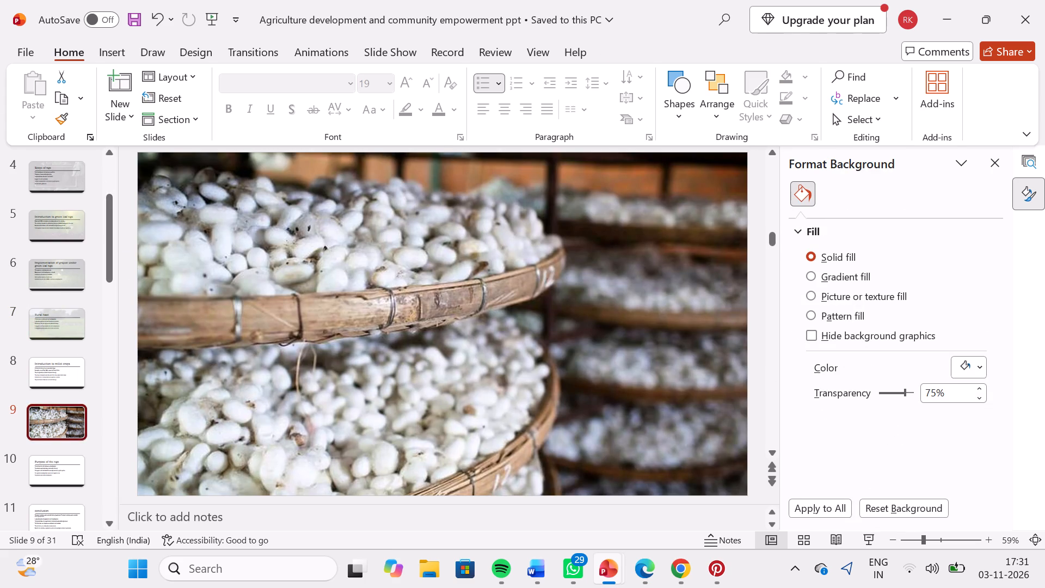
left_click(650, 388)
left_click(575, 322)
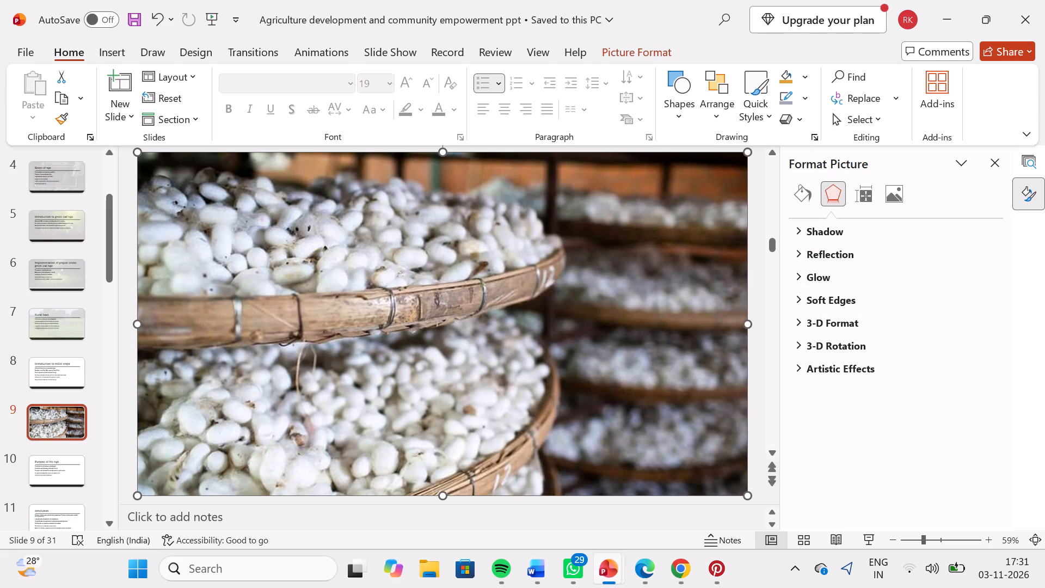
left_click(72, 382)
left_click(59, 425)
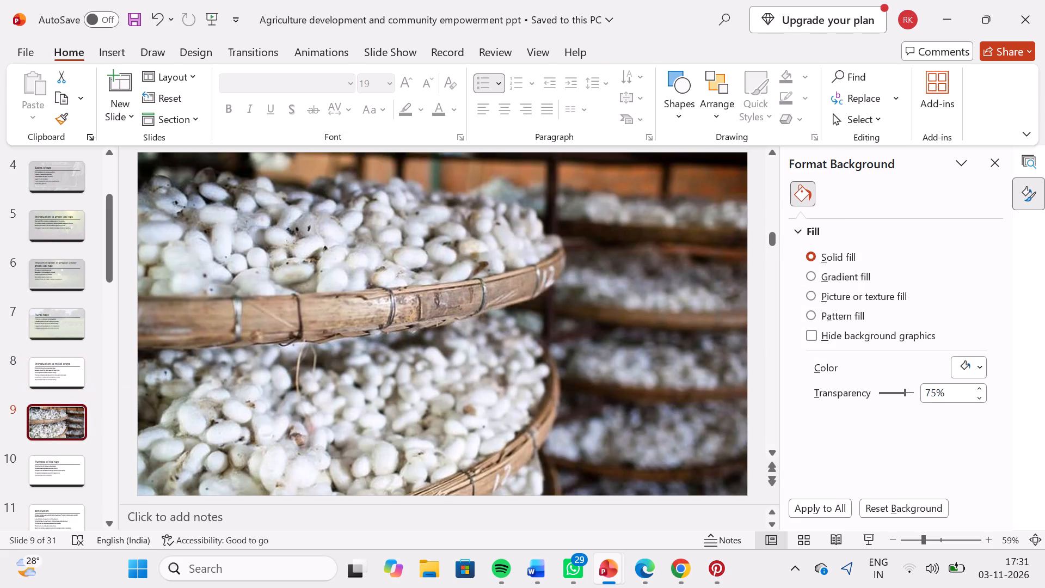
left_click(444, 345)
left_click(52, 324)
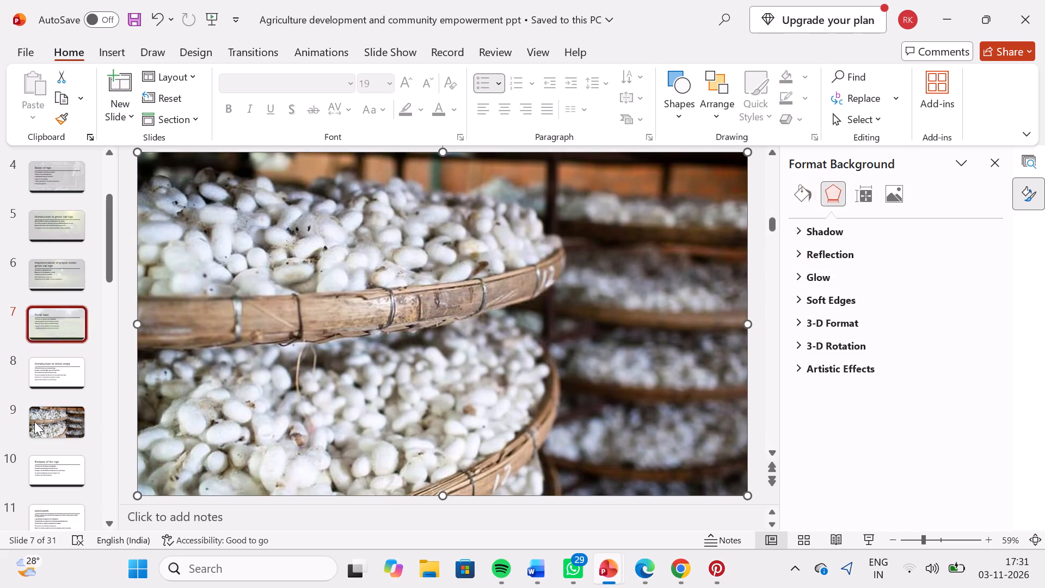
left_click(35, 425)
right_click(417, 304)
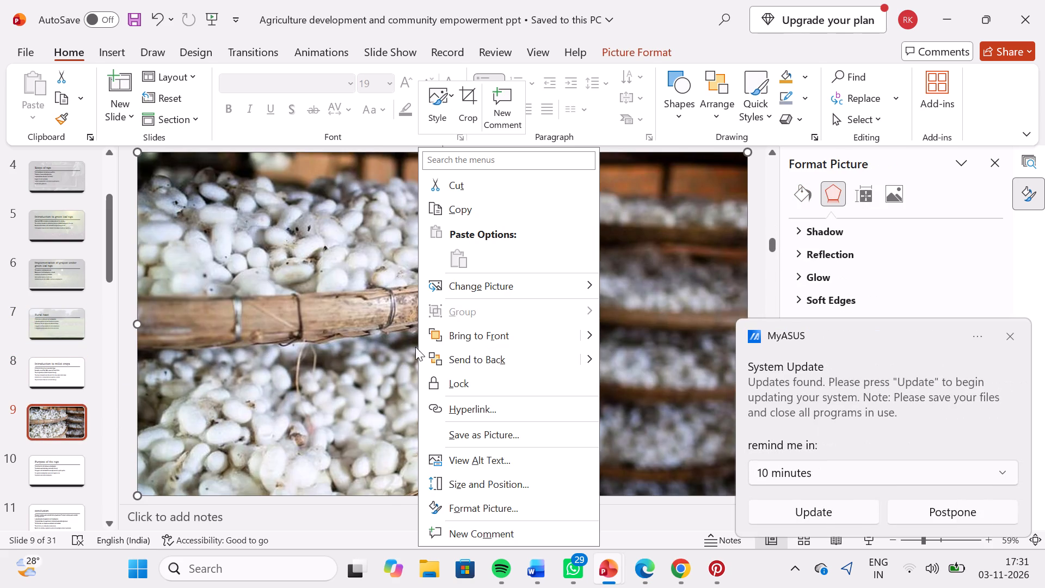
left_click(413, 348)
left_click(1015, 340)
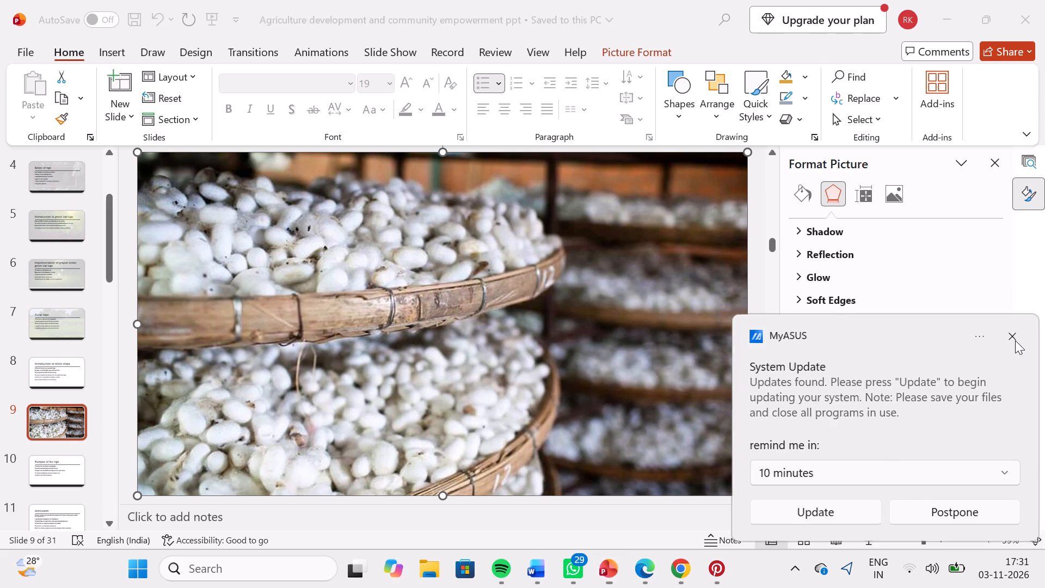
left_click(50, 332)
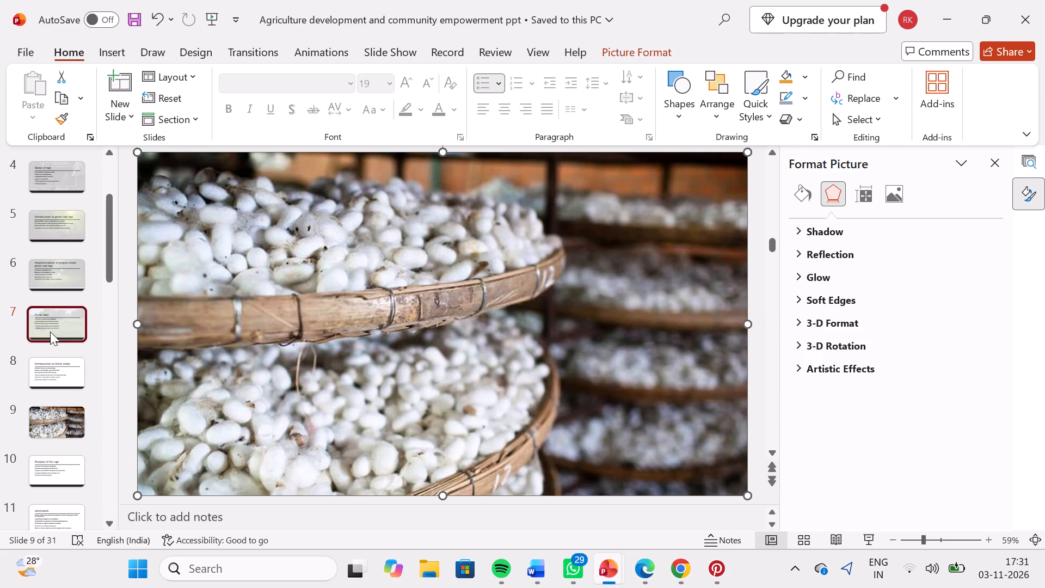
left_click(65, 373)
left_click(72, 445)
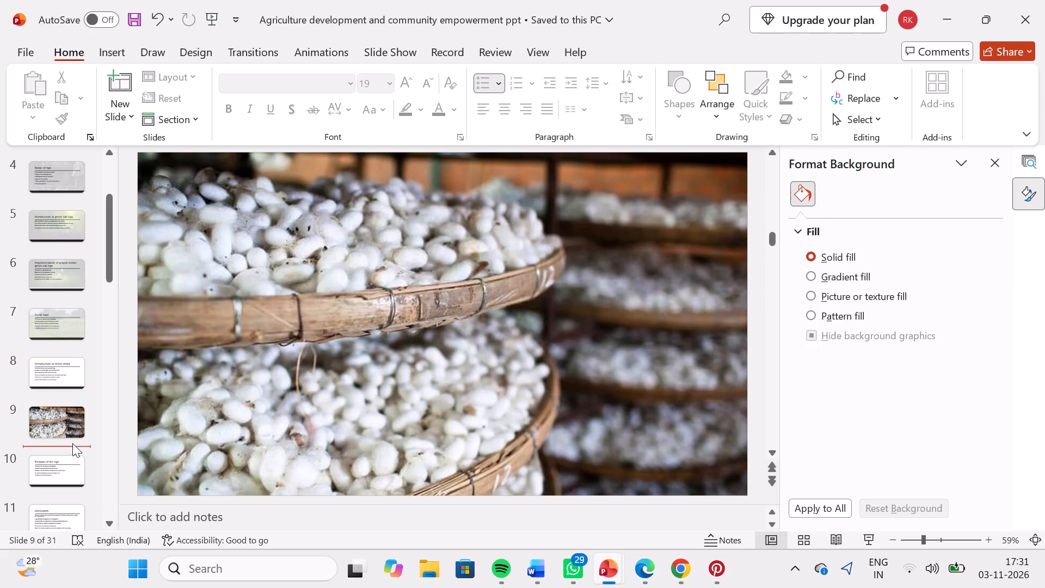
Slightly lower the transparency of slide 9's solid background fill.
left_click(72, 428)
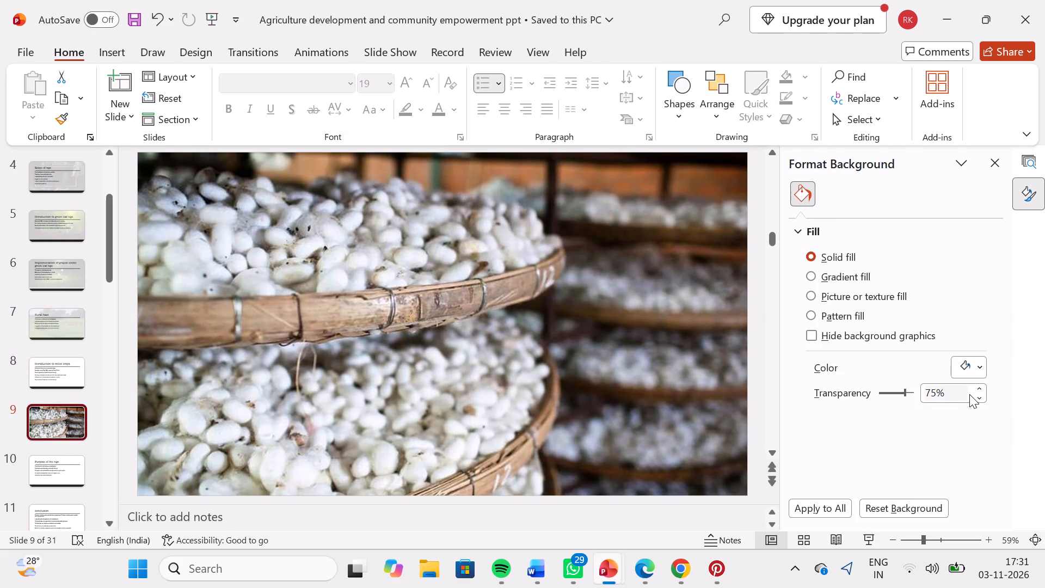
left_click(973, 395)
left_click(978, 400)
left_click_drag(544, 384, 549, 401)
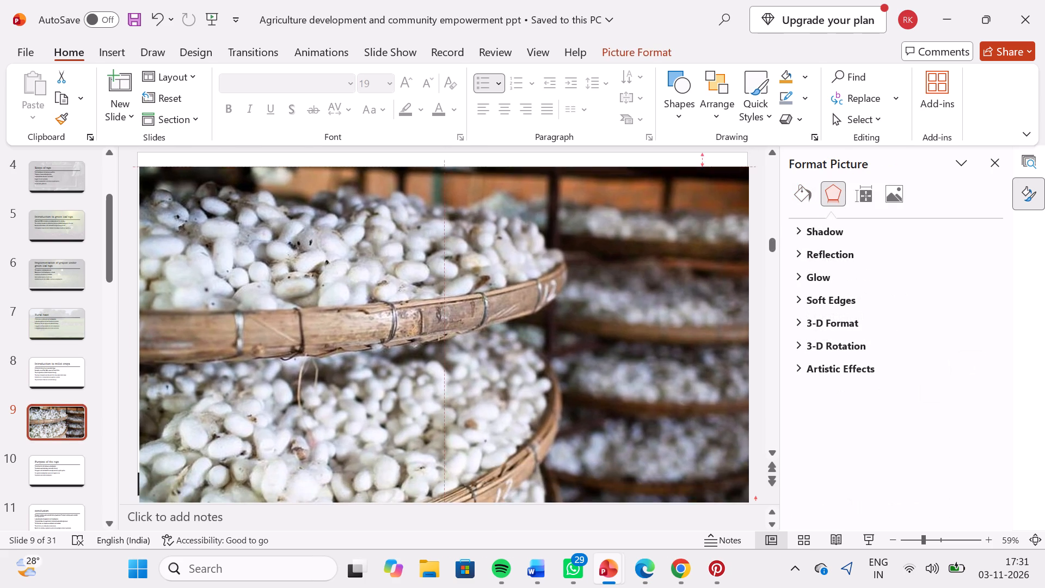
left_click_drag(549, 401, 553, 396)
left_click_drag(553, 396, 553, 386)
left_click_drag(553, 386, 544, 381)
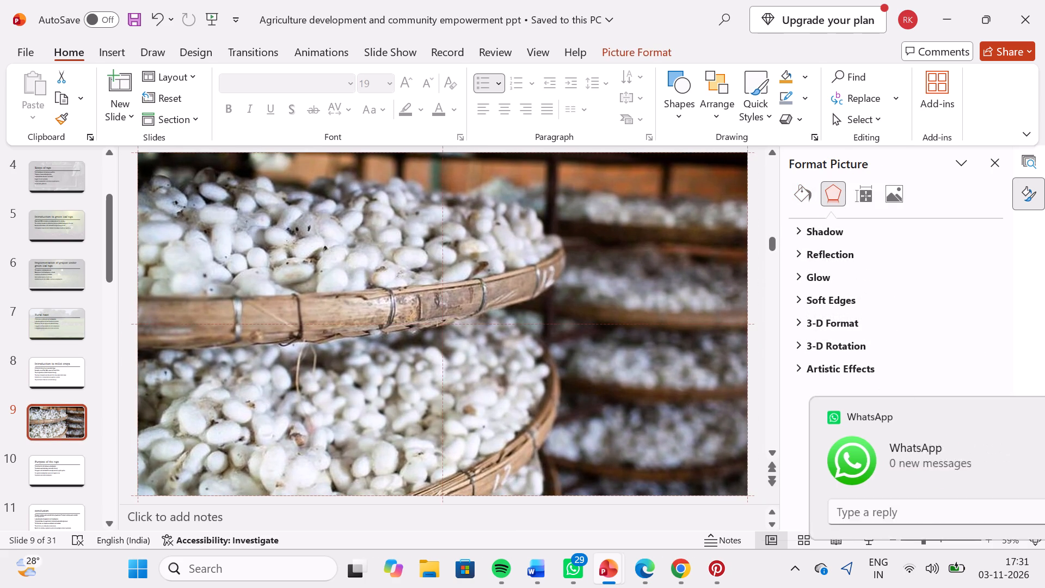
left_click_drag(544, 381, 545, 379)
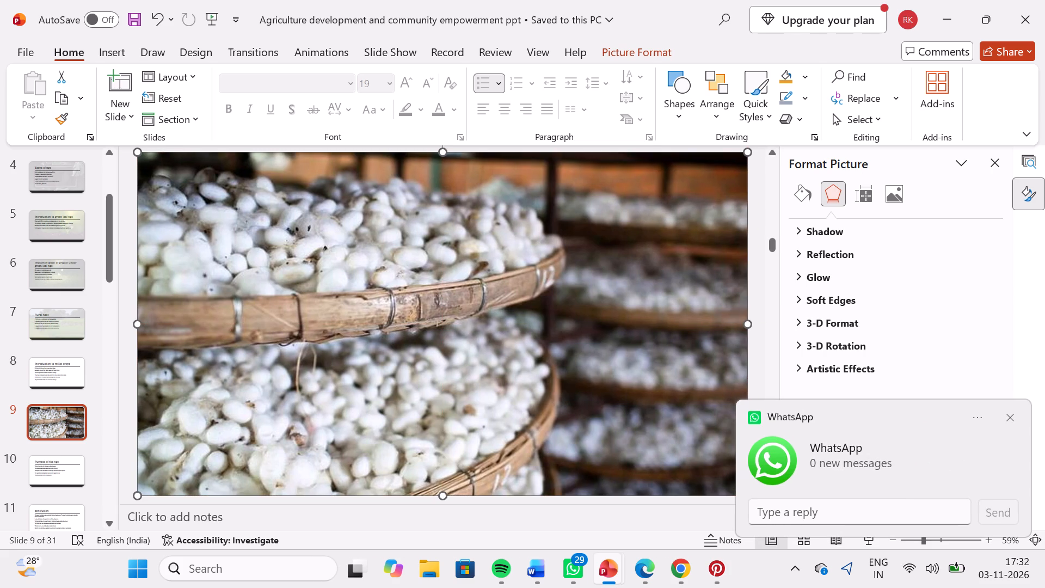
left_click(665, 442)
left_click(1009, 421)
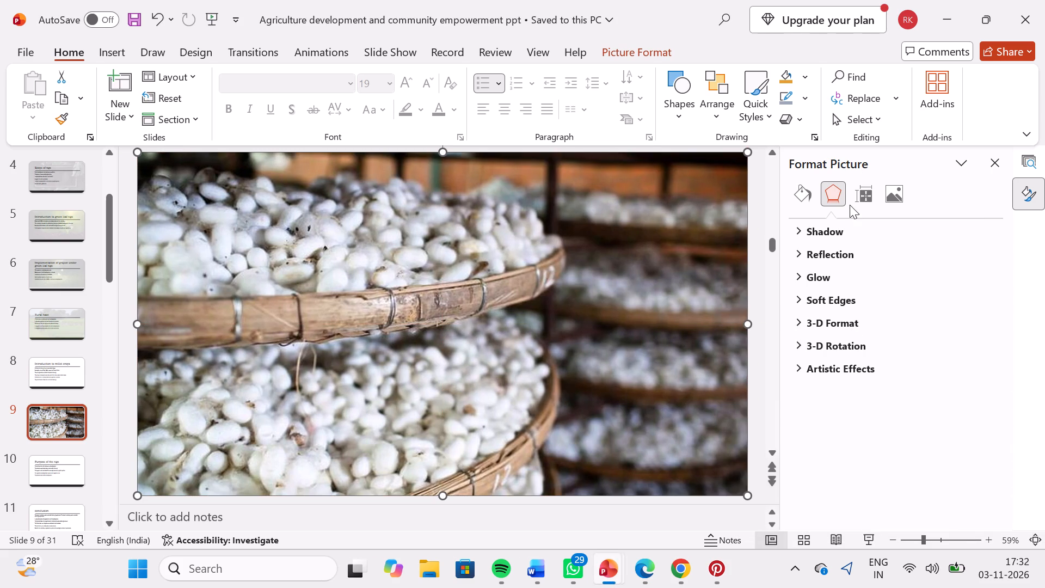
Set the picture transparency of slide 9's cocoon picture to 82% so it serves as a faded backdrop for the text.
left_click(853, 200)
left_click(887, 194)
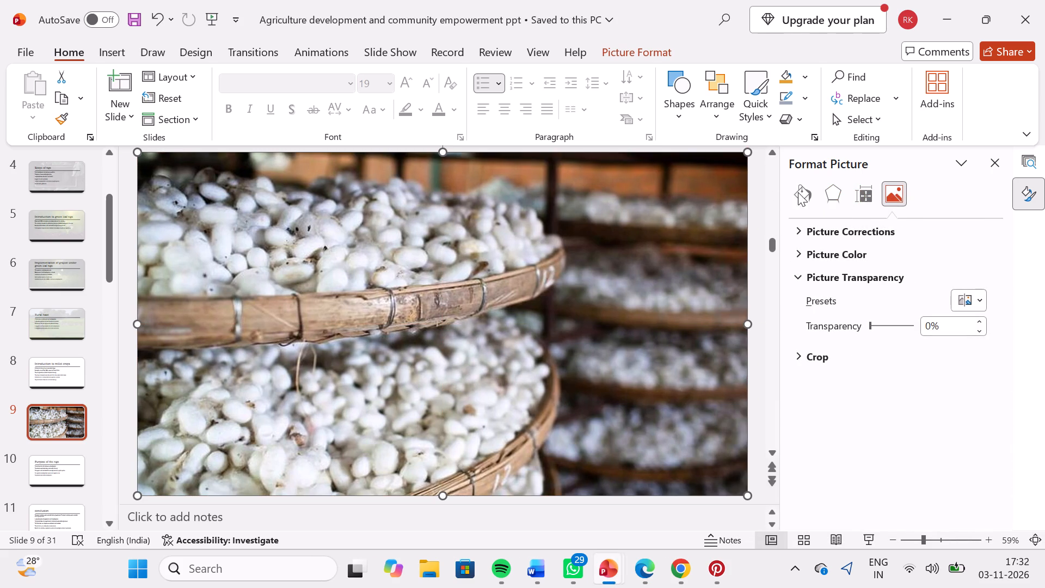
triple_click(980, 322)
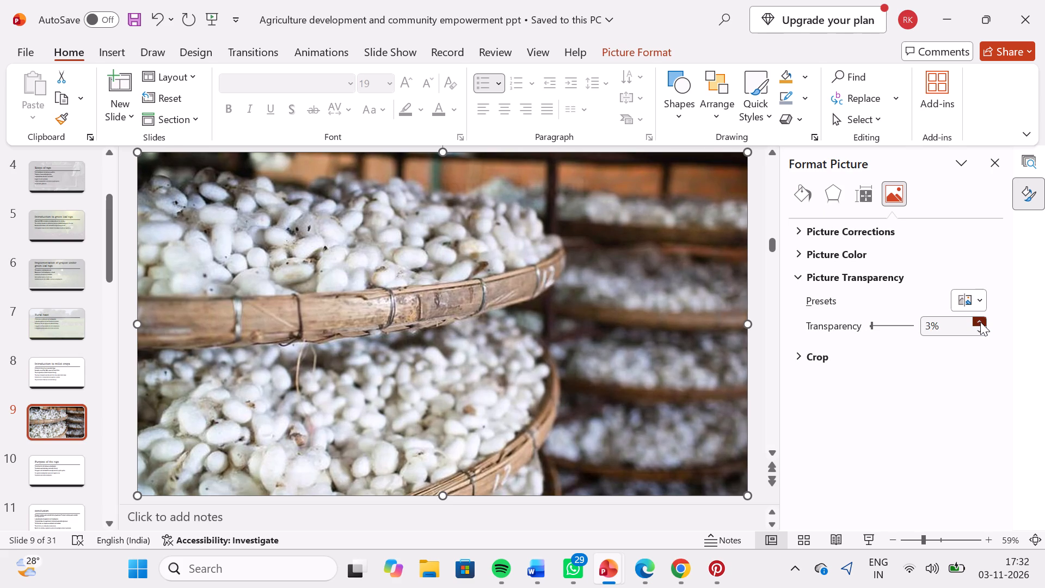
left_click(980, 322)
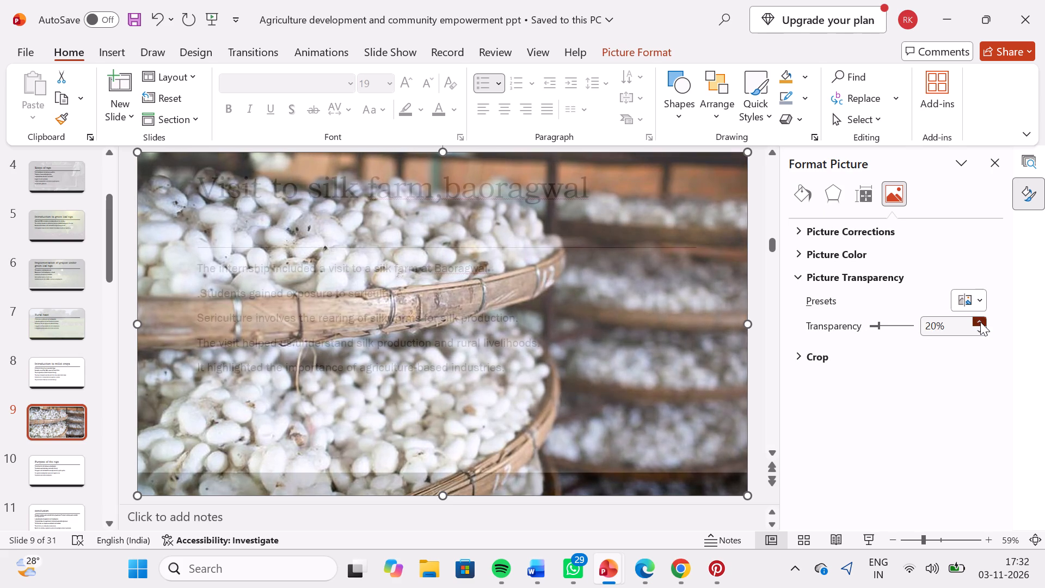
triple_click(980, 322)
left_click(980, 322)
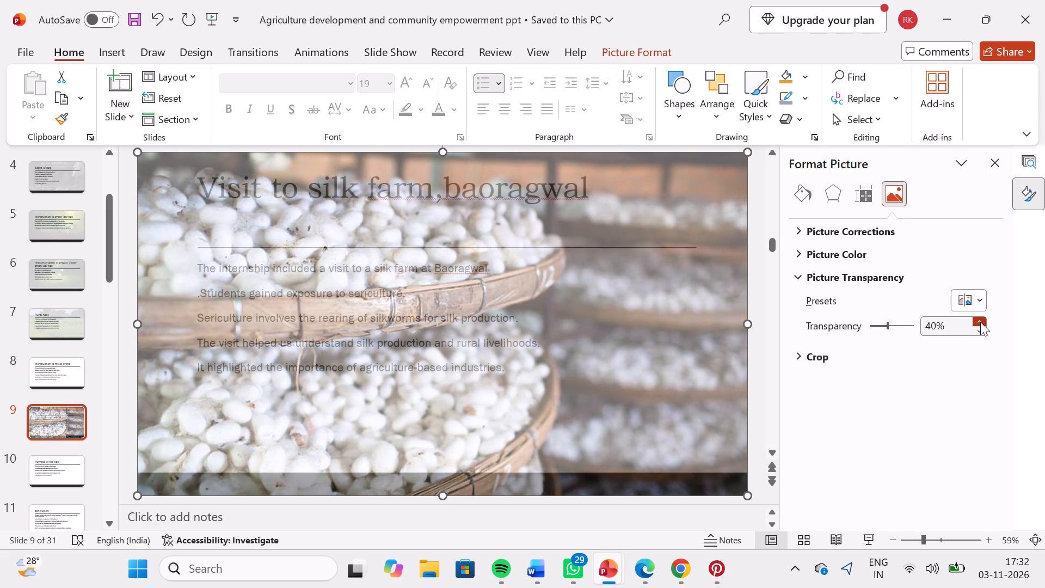
double_click(980, 322)
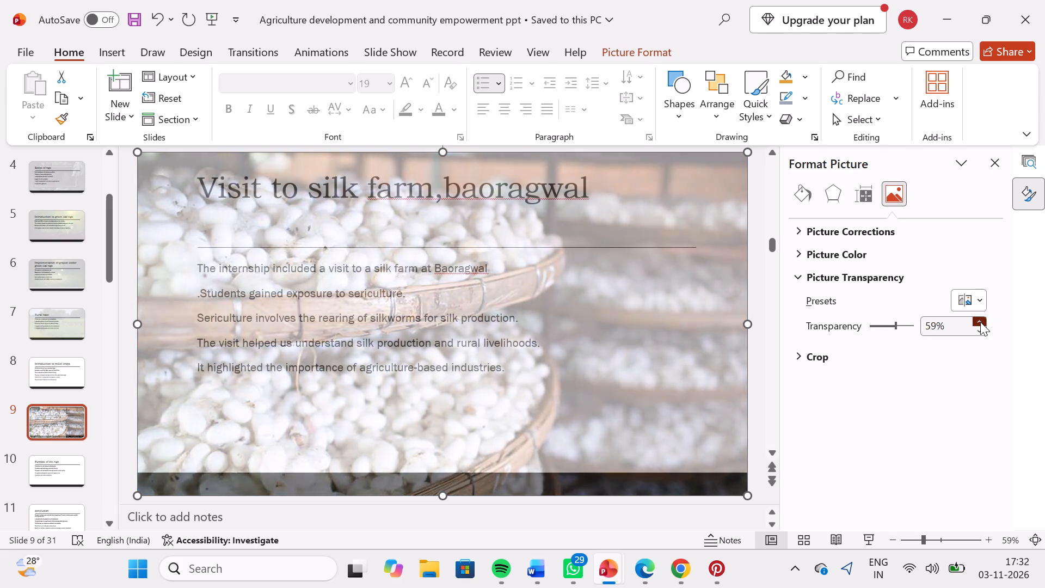
triple_click(980, 322)
triple_click(980, 322)
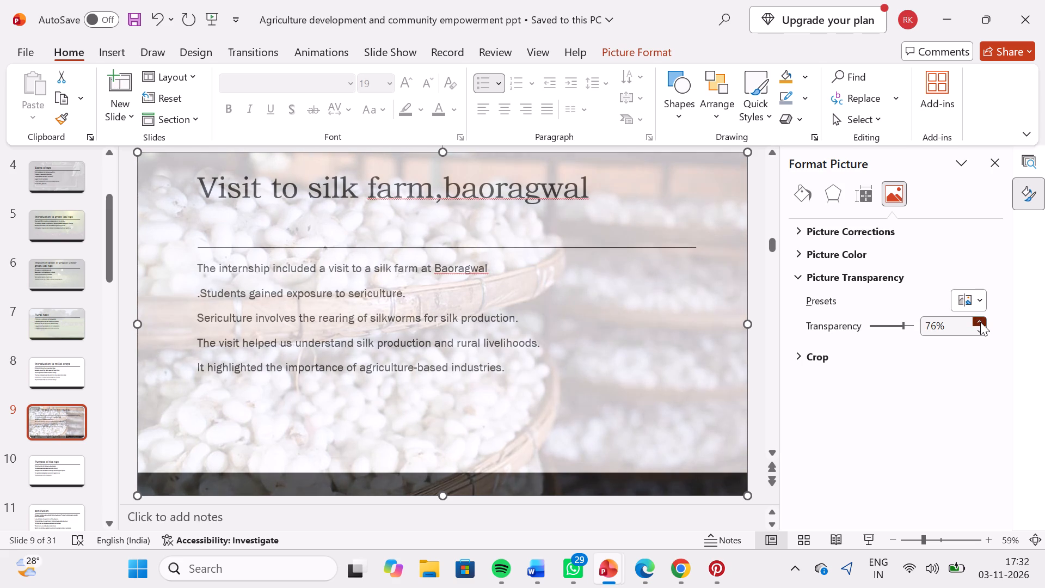
left_click(980, 322)
triple_click(980, 322)
left_click(980, 322)
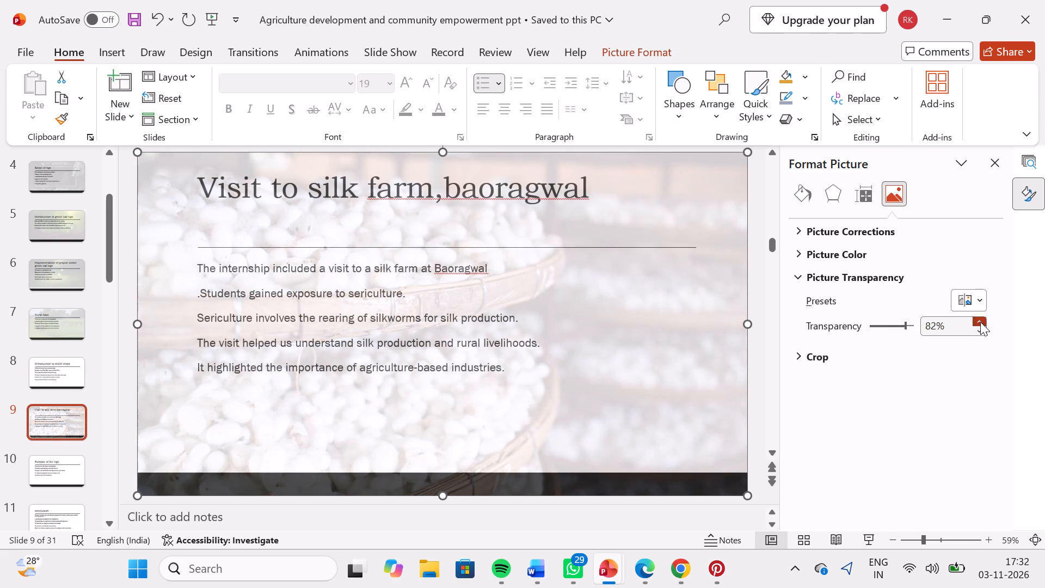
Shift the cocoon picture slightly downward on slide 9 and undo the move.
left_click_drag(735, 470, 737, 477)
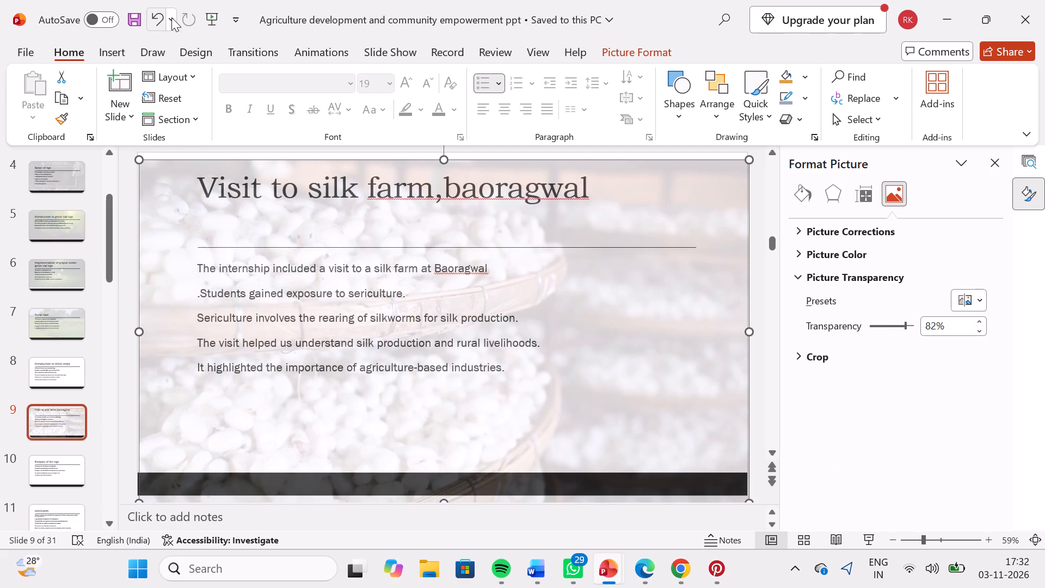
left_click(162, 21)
View slide 10 on the purpose of the NGO and return to slide 8 on millet crops.
left_click(73, 362)
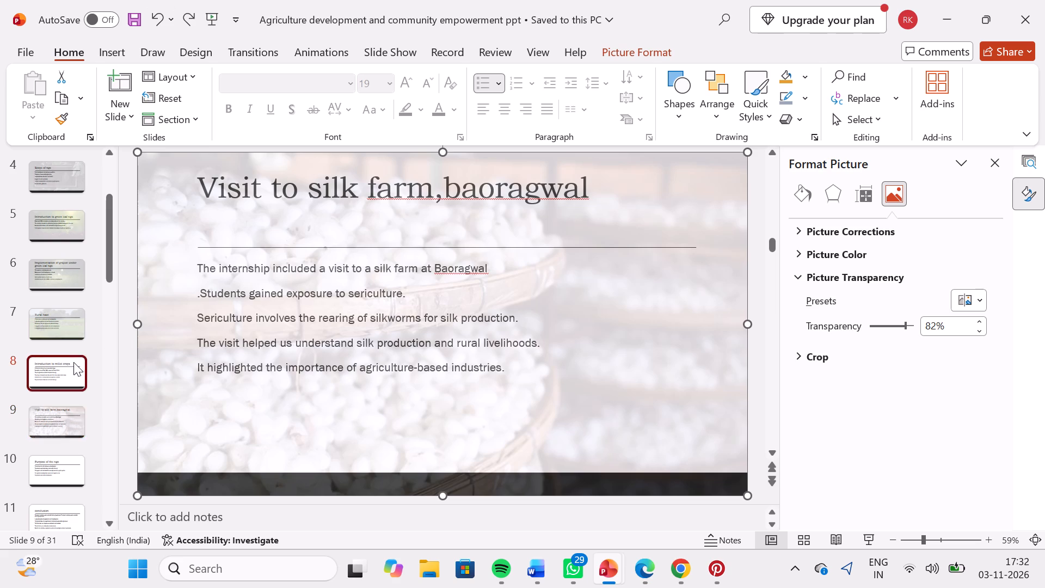
left_click(67, 463)
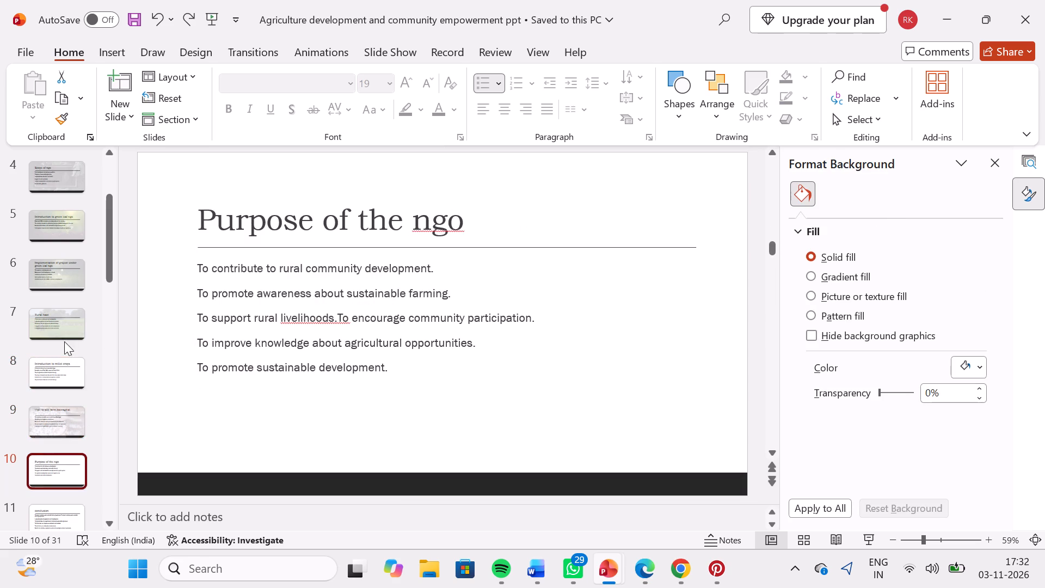
left_click(52, 364)
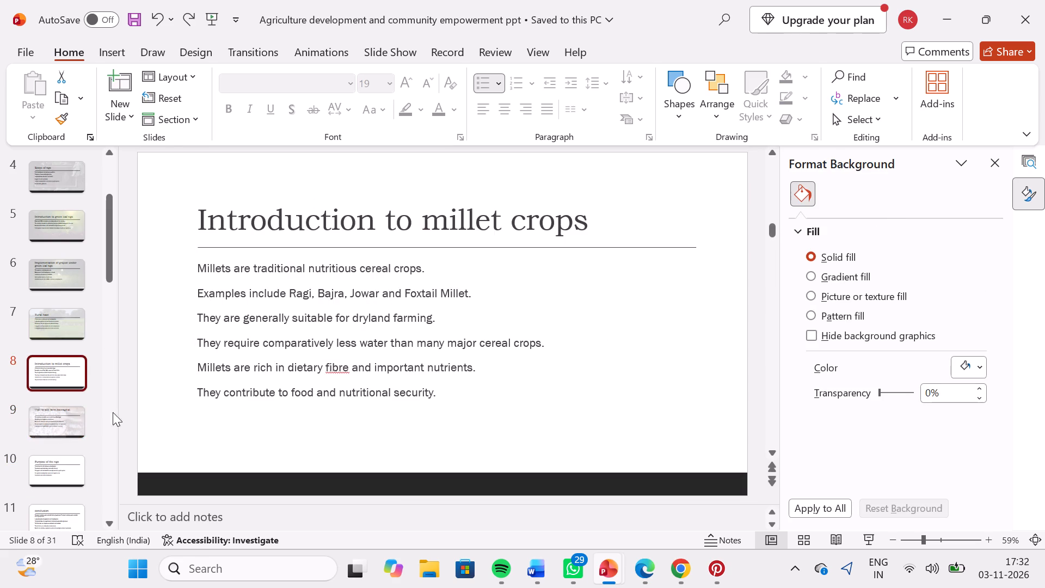
Switch to Pinterest and search for "millet crops".
left_click(722, 571)
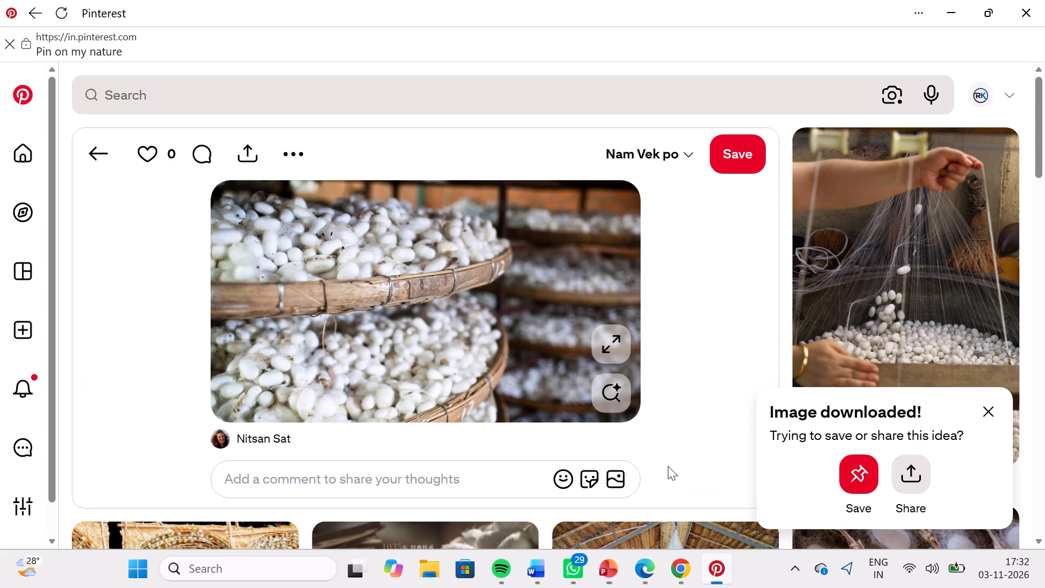
left_click(353, 111)
type("millet")
key("space")
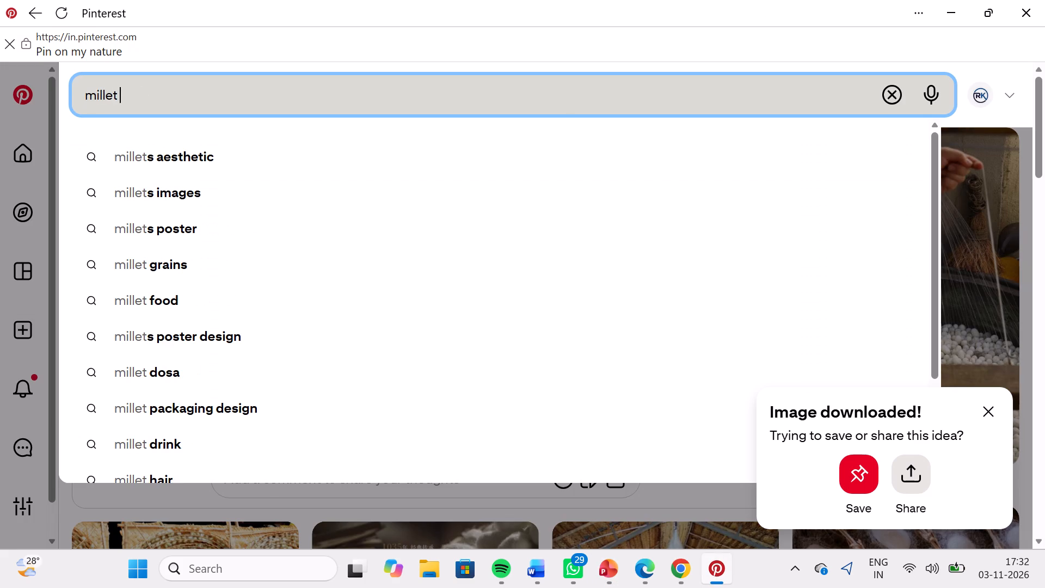
key("c")
type("rops")
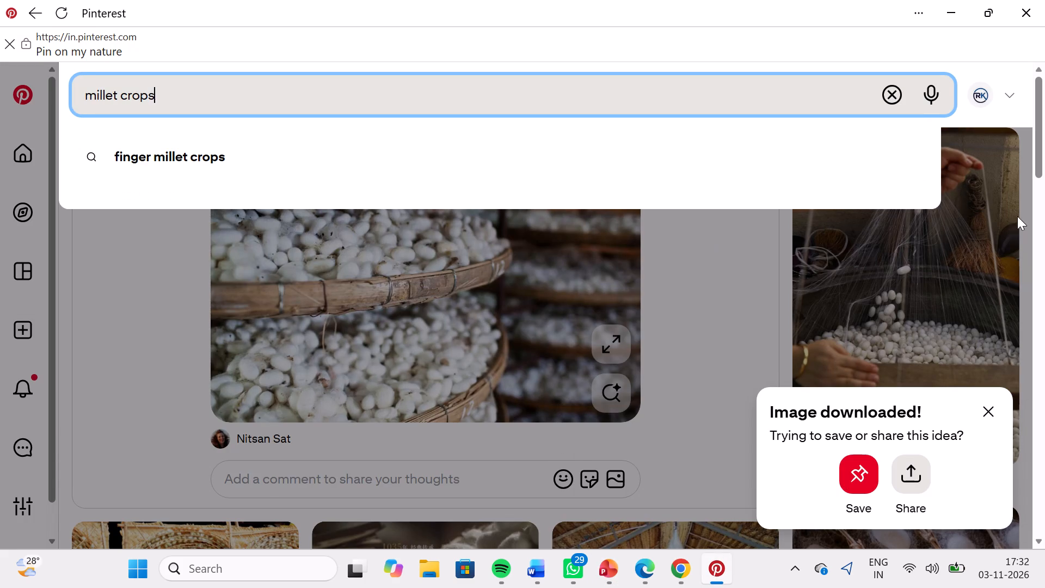
key("Return")
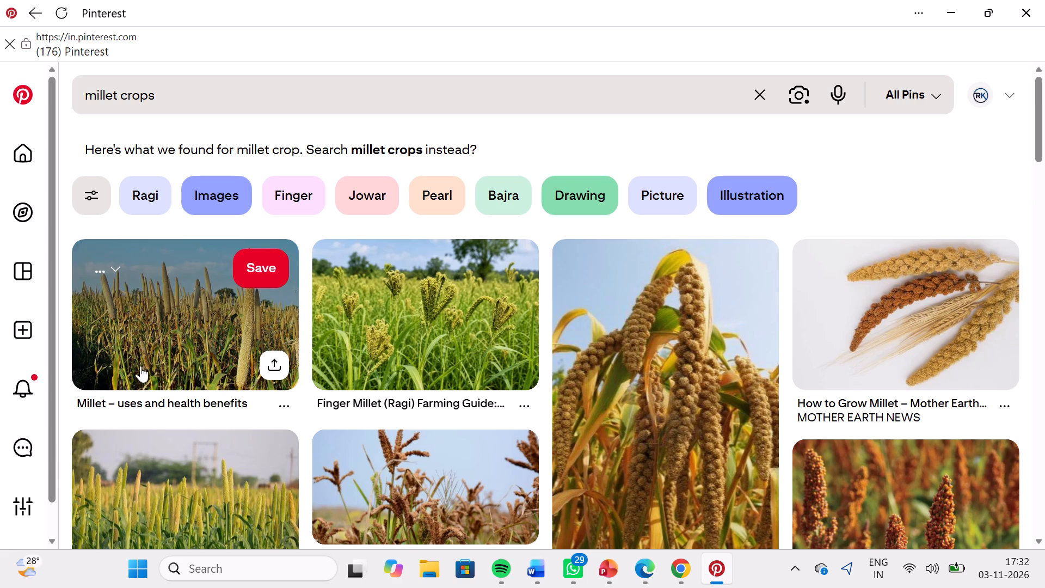
Browse the millet crop results and download the "Millet – uses and health benefits" picture of tall millet under a blue sky.
scroll(4, 578, "down", 1)
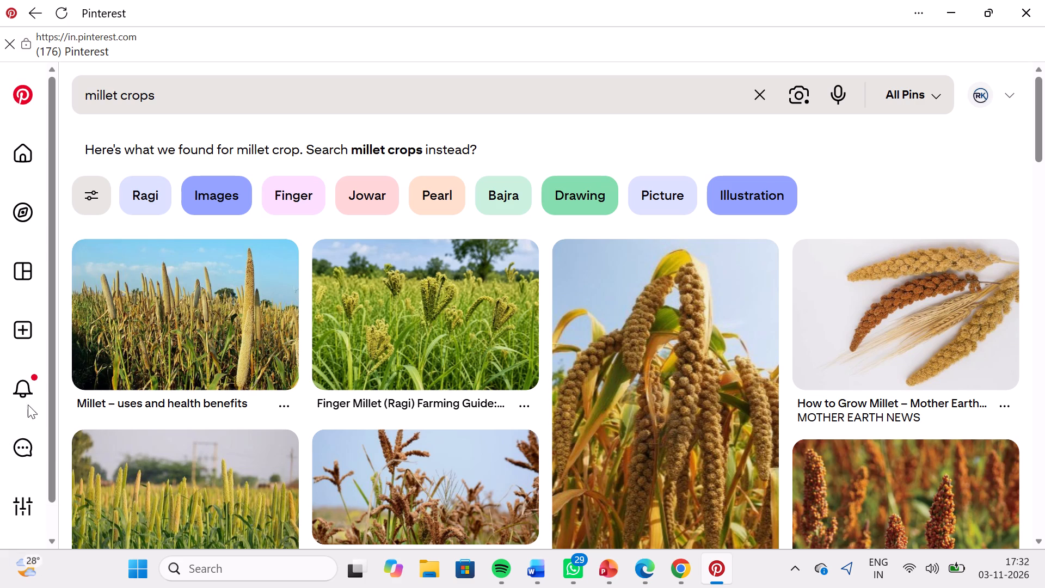
scroll(255, 535, "down", 2)
scroll(259, 524, "up", 2)
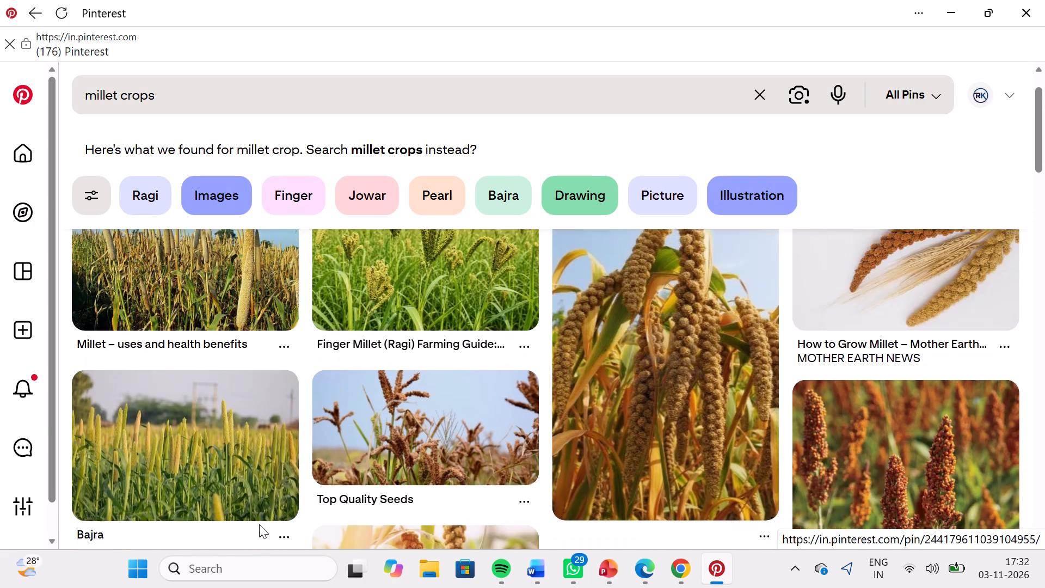
scroll(259, 524, "up", 1)
left_click(219, 322)
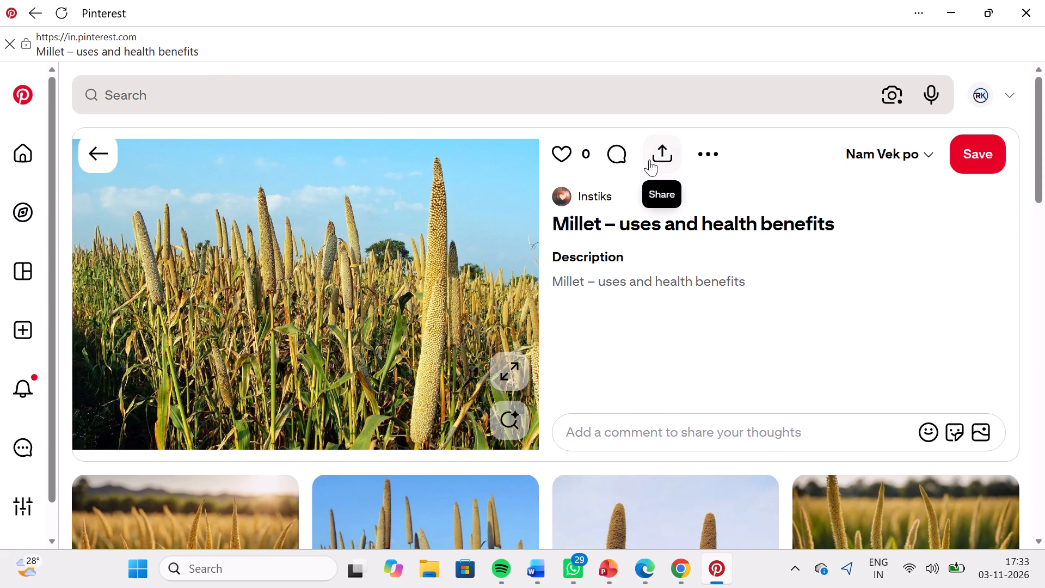
left_click(649, 160)
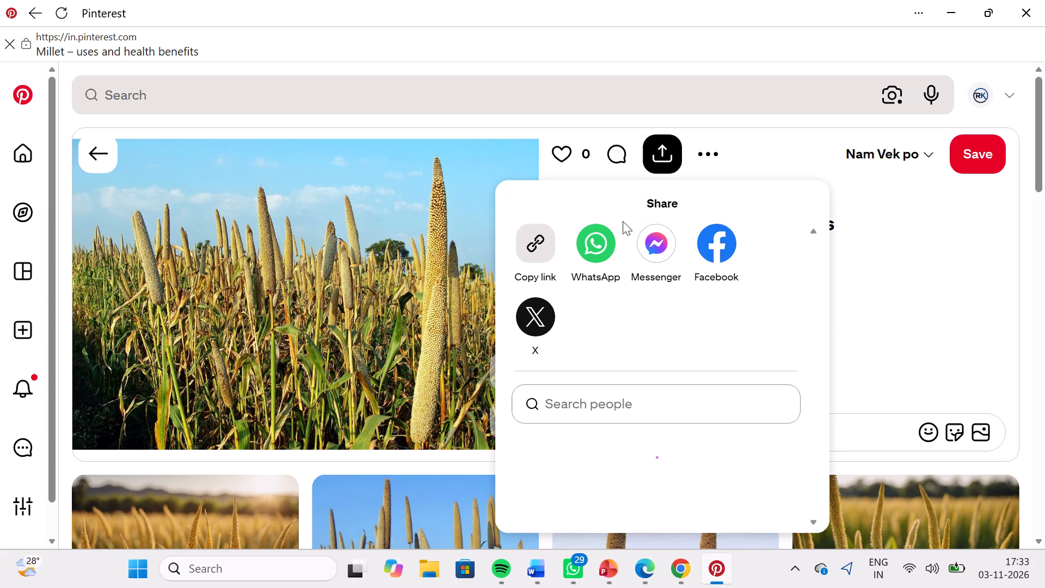
left_click(312, 223)
left_click(714, 150)
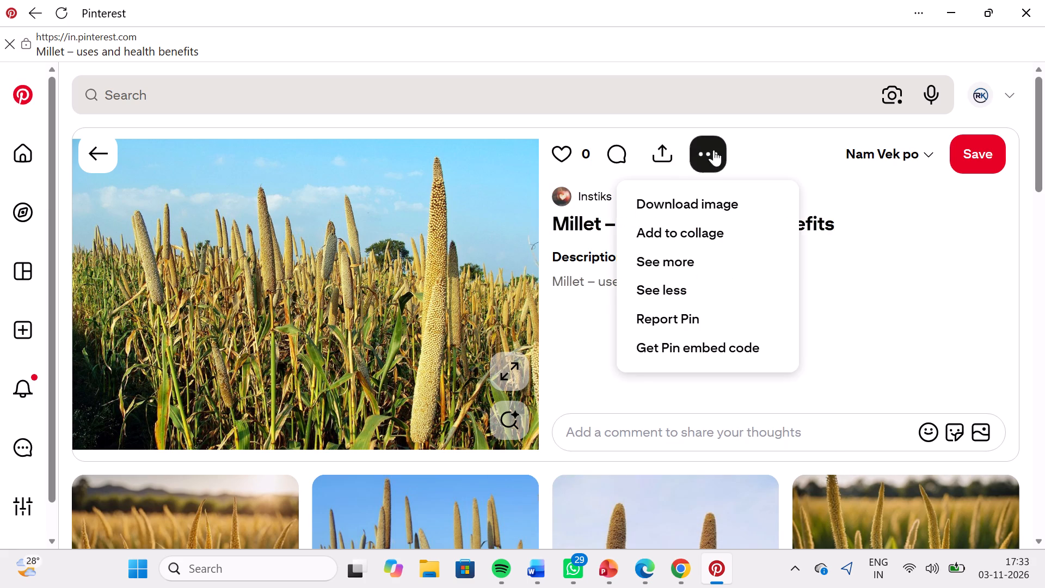
left_click(672, 204)
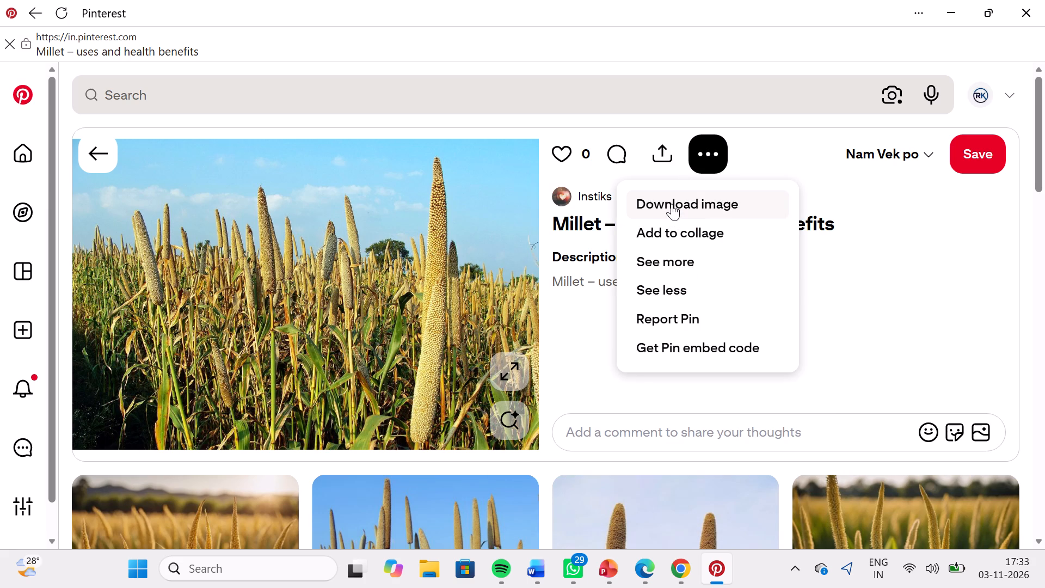
left_click(672, 204)
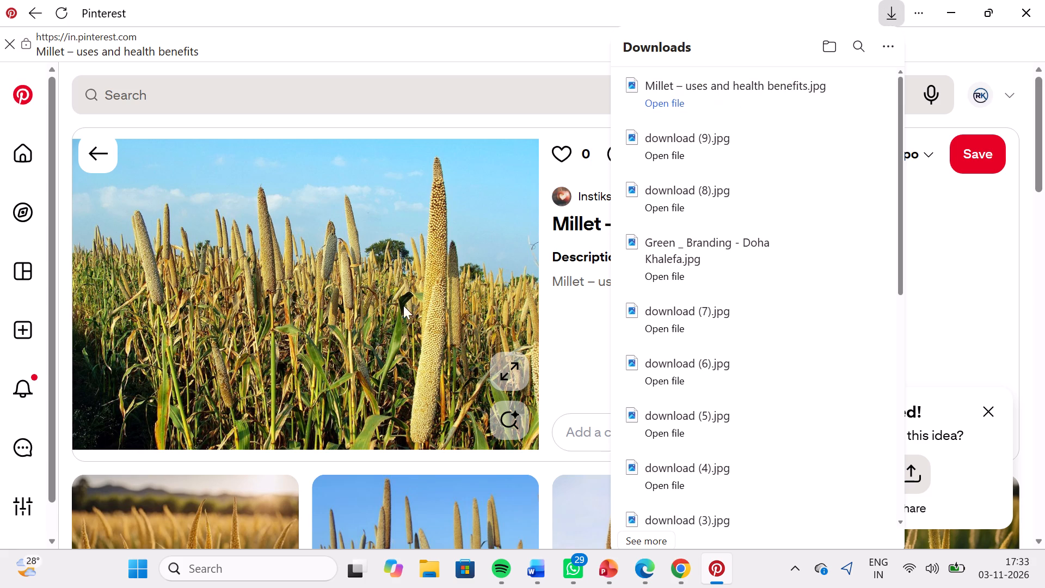
left_click(147, 172)
Switch to the agriculture presentation in PowerPoint and insert the downloaded "Millet – uses and health benefits" picture on slide 8.
left_click(608, 563)
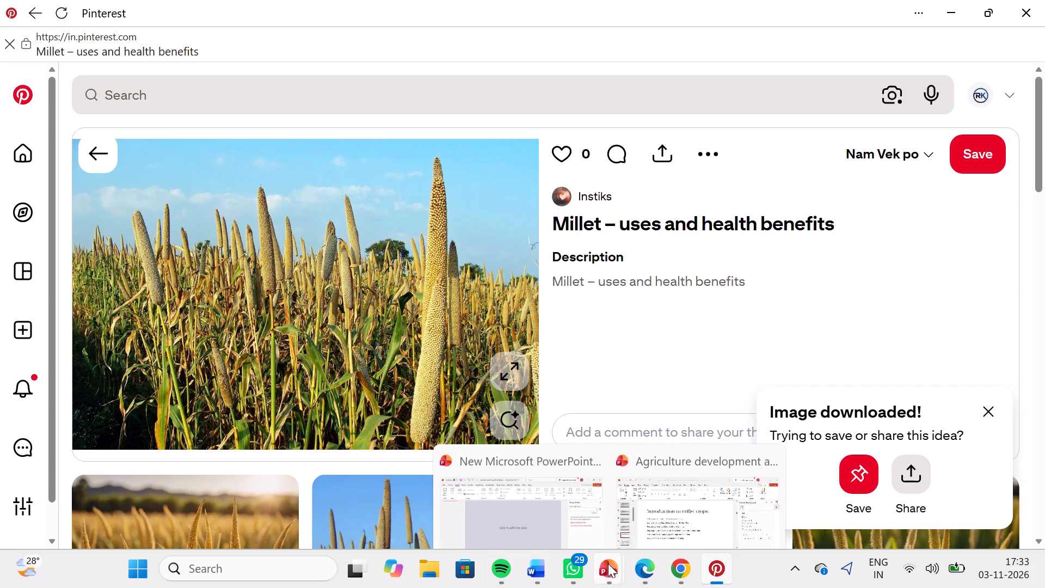
left_click(672, 503)
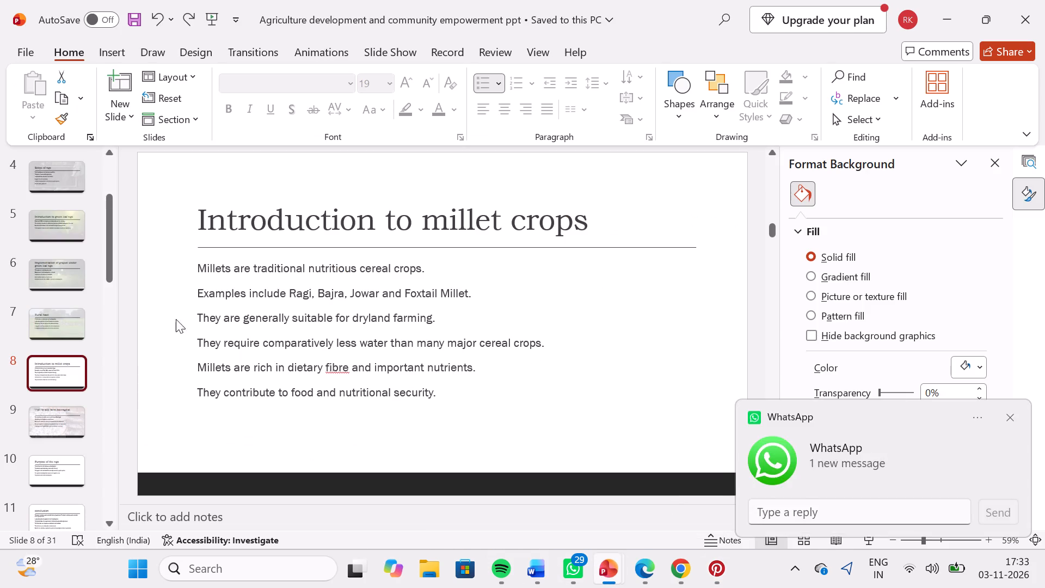
left_click(108, 52)
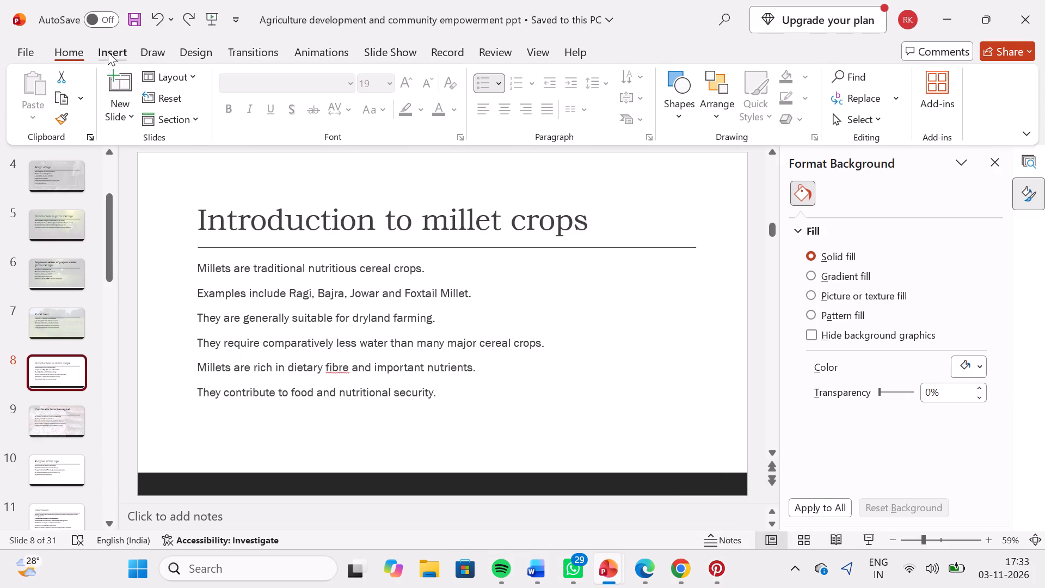
left_click(134, 106)
left_click(149, 175)
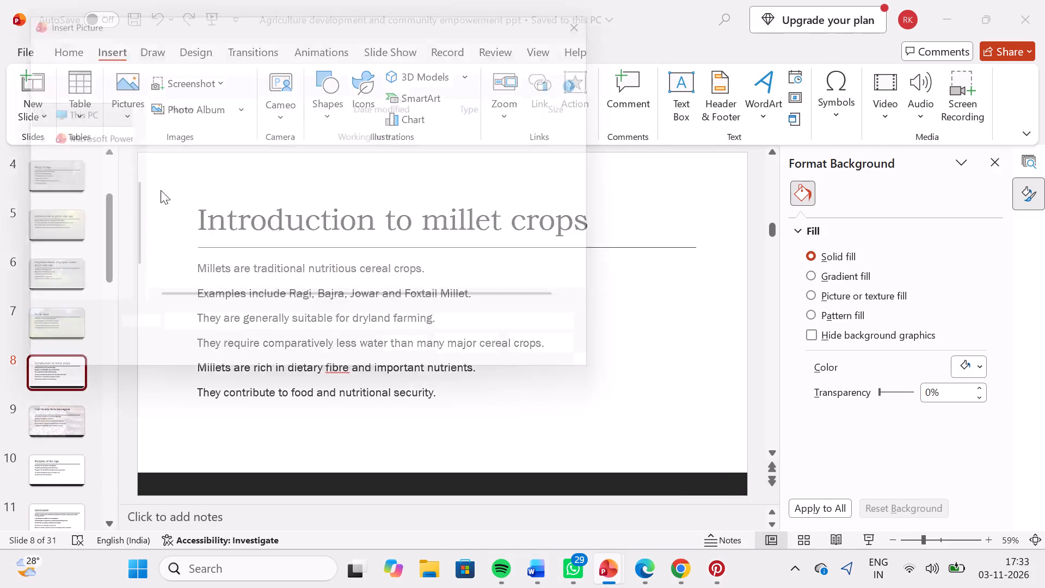
left_click(201, 151)
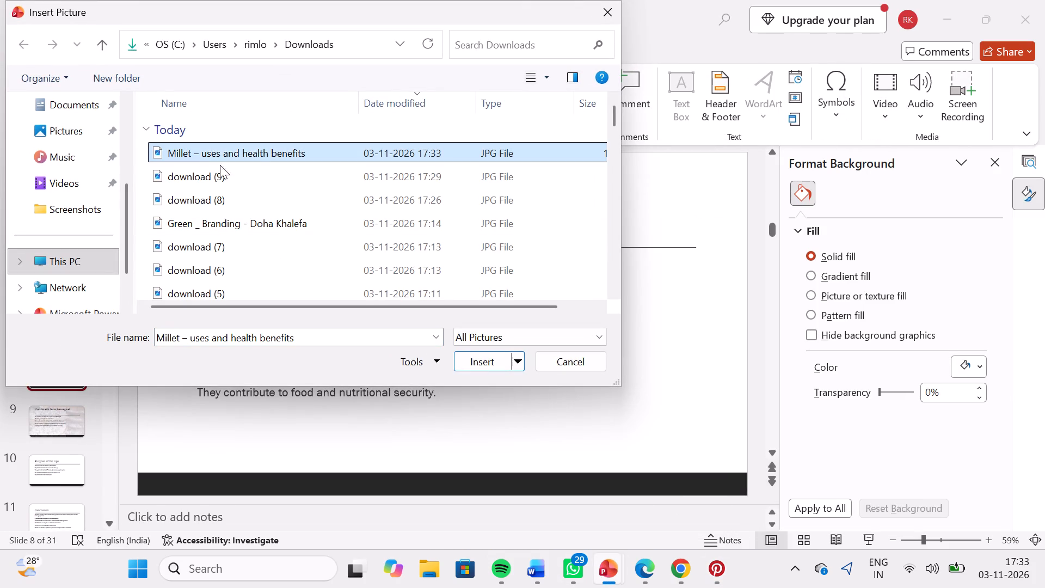
left_click(494, 360)
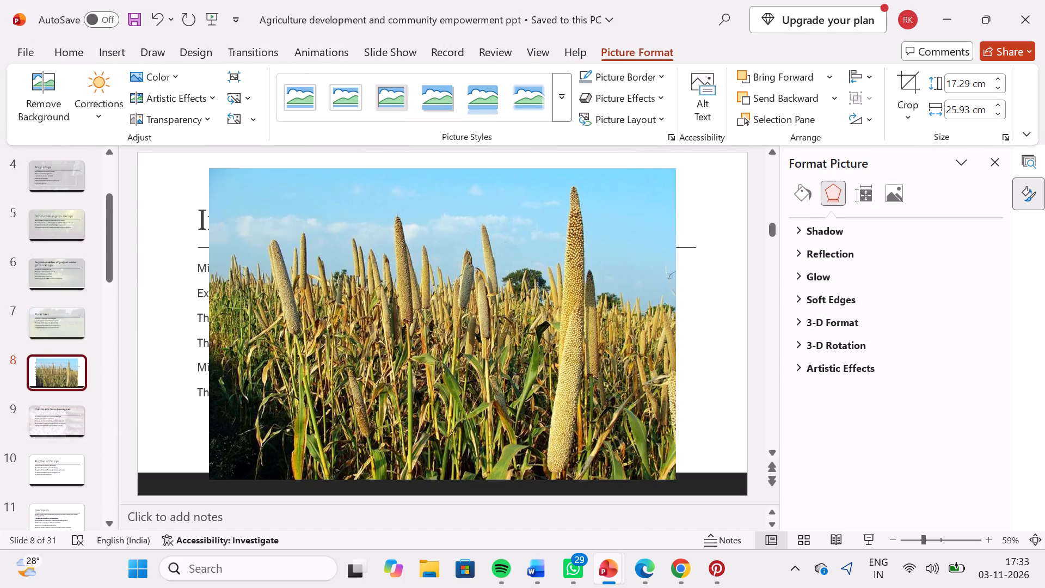
Align the millet picture with the slide's upper-left corner and enlarge it proportionally to the full slide width, about 33.87 cm.
left_click_drag(281, 266, 211, 255)
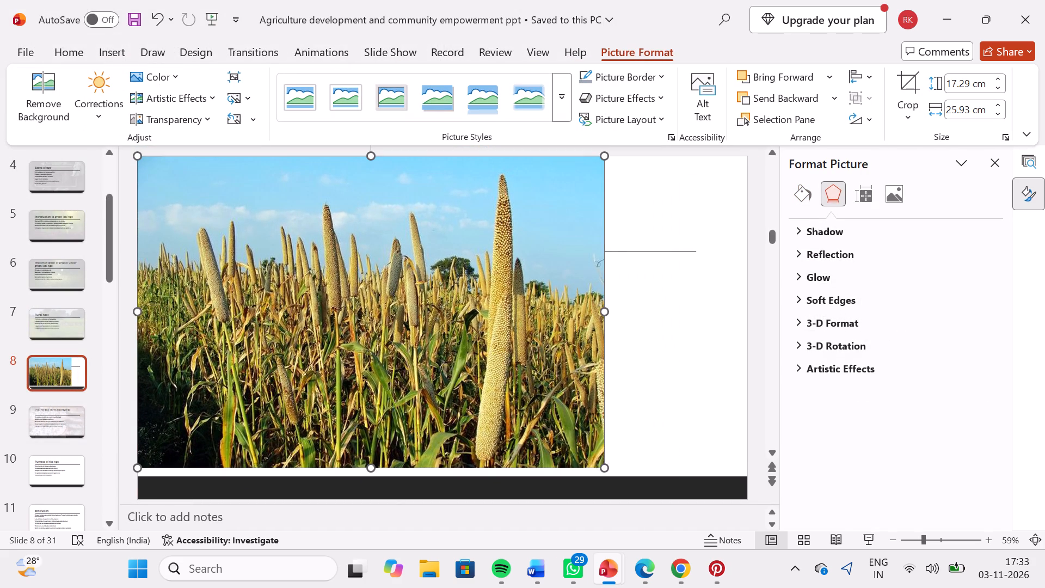
left_click(599, 462)
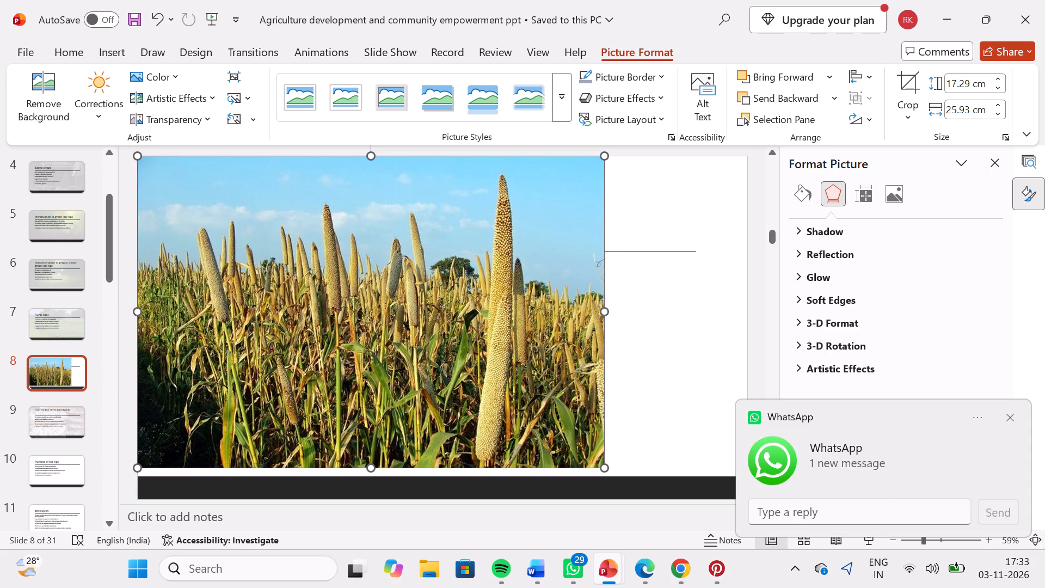
left_click(600, 306)
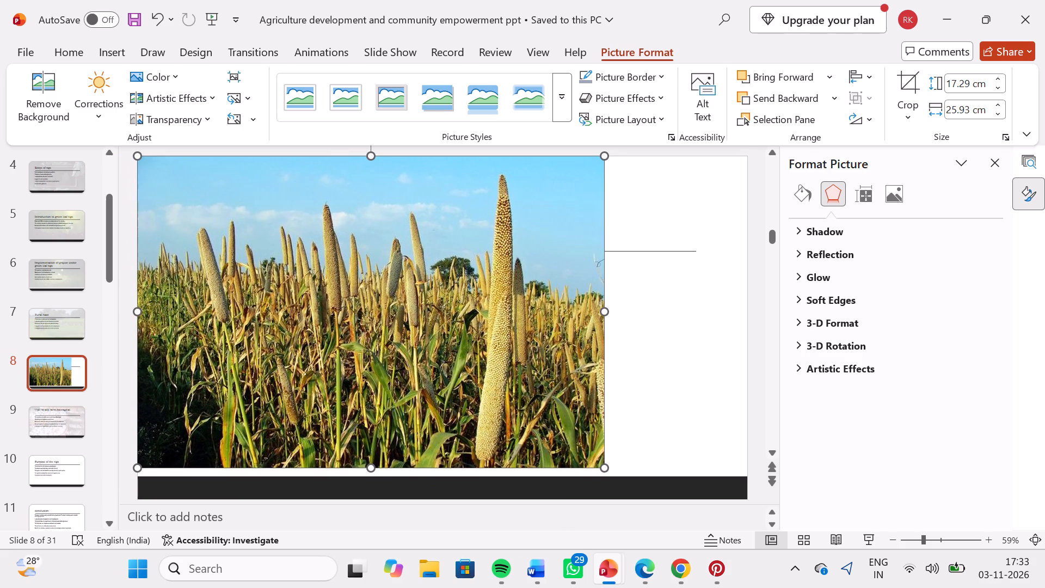
left_click_drag(603, 468, 697, 473)
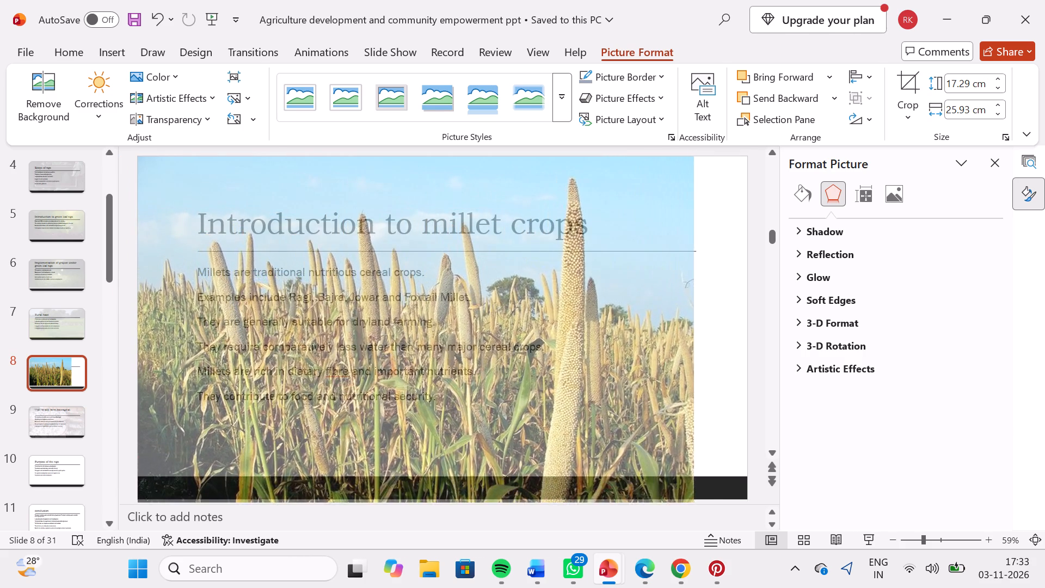
left_click_drag(697, 473, 749, 462)
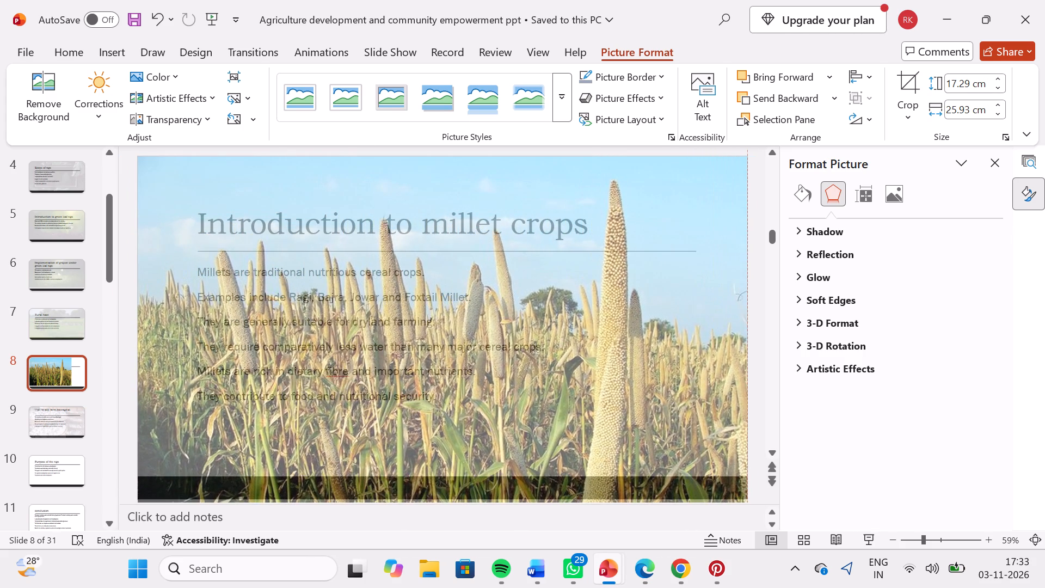
left_click_drag(749, 462, 744, 462)
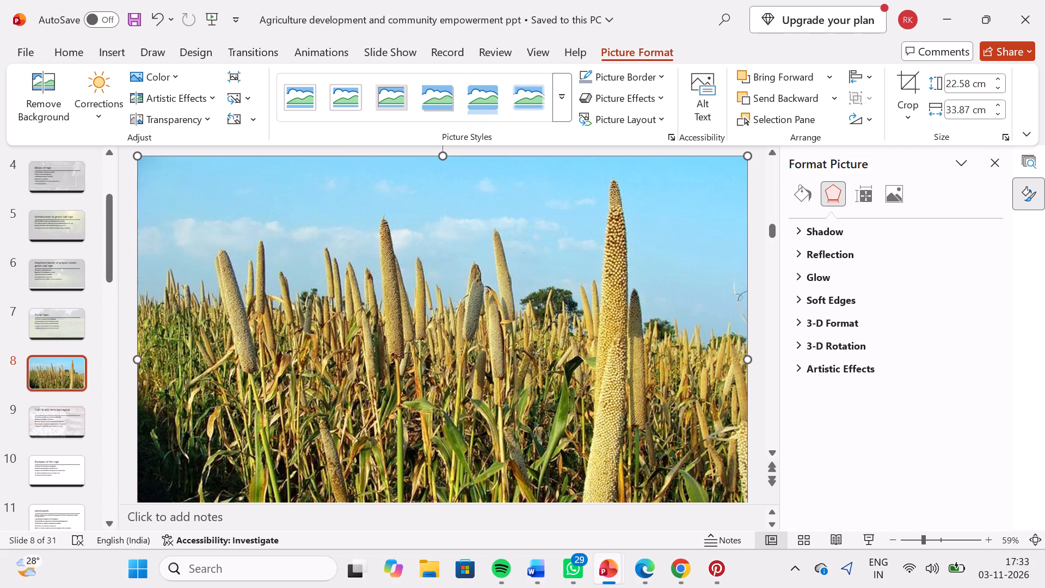
Set the millet picture's transparency to 75%.
left_click(886, 185)
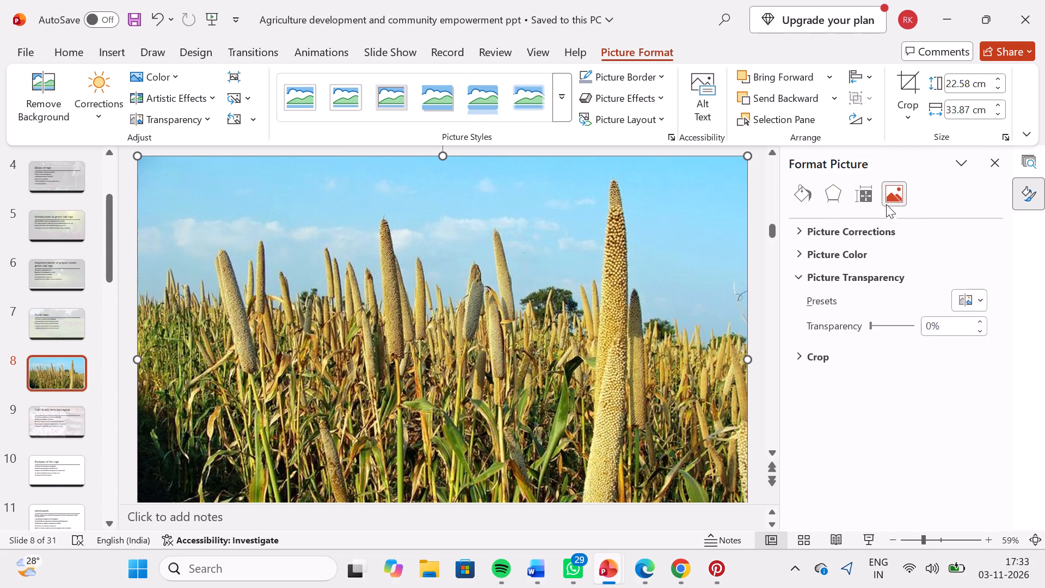
left_click(980, 320)
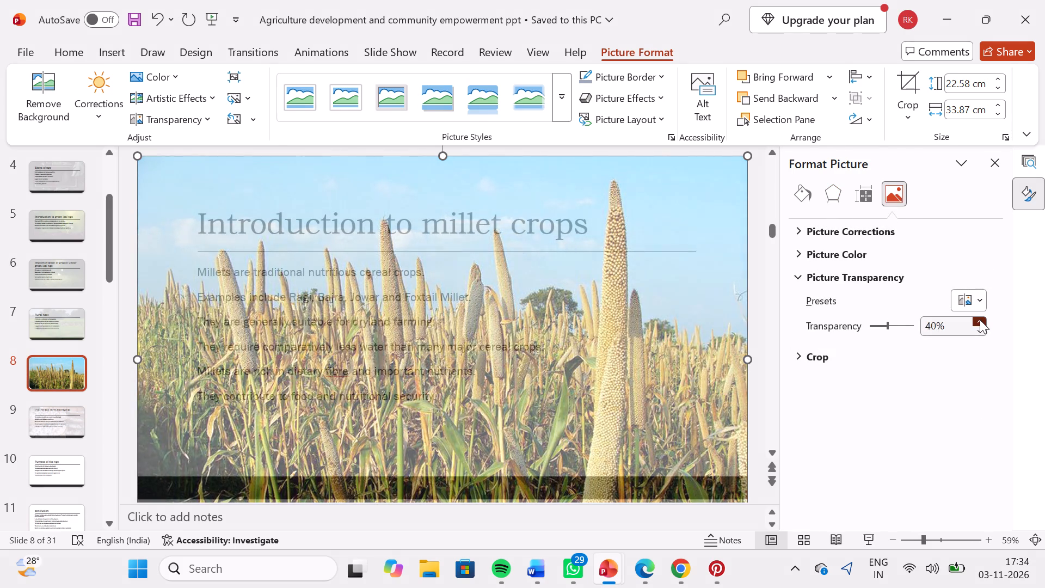
left_click(980, 320)
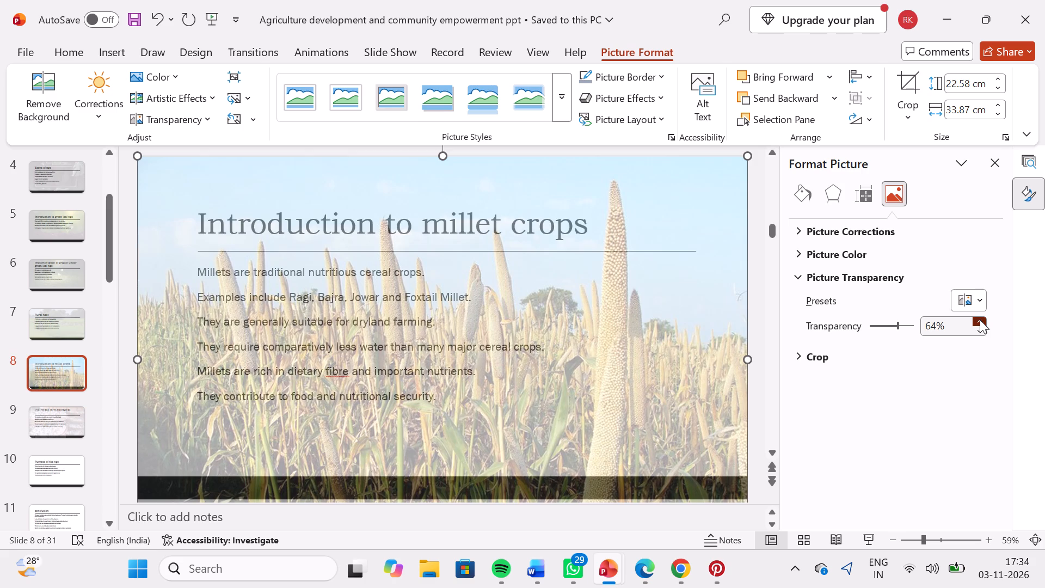
triple_click(980, 320)
left_click(980, 320)
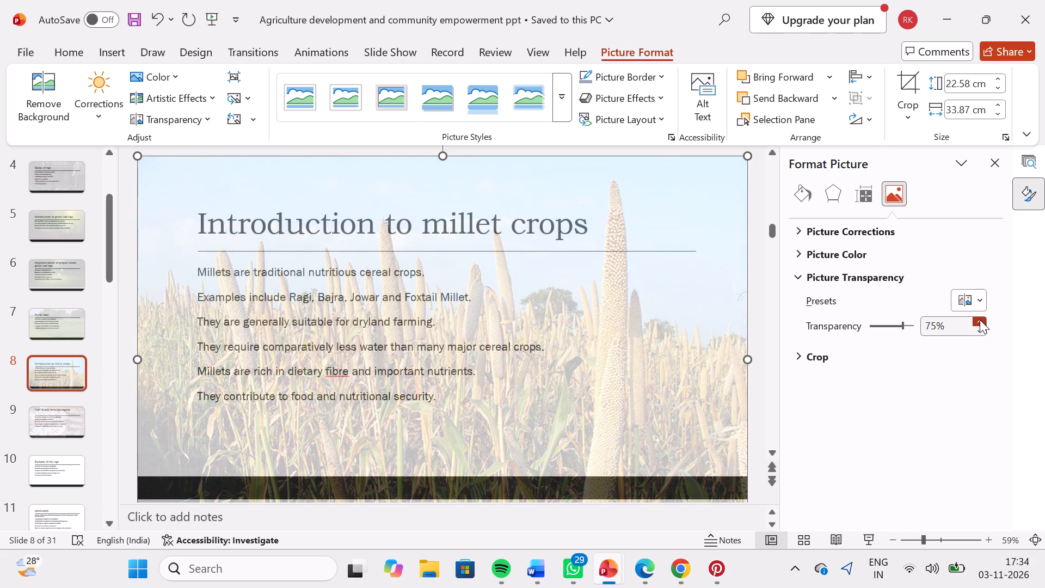
Capitalize the first letter of the title on slide 11 so it reads "Conclusion".
left_click(53, 414)
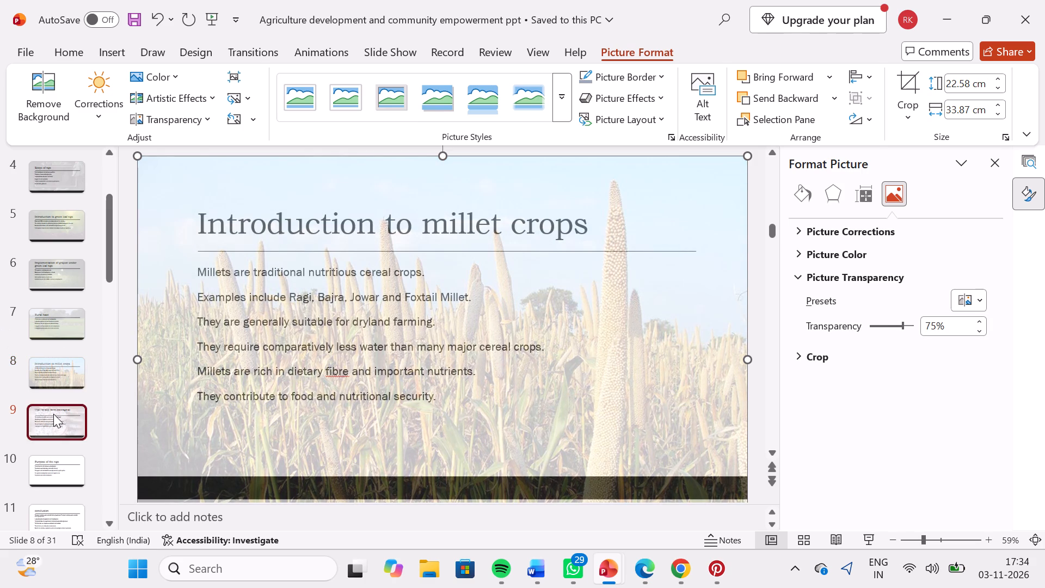
left_click(56, 509)
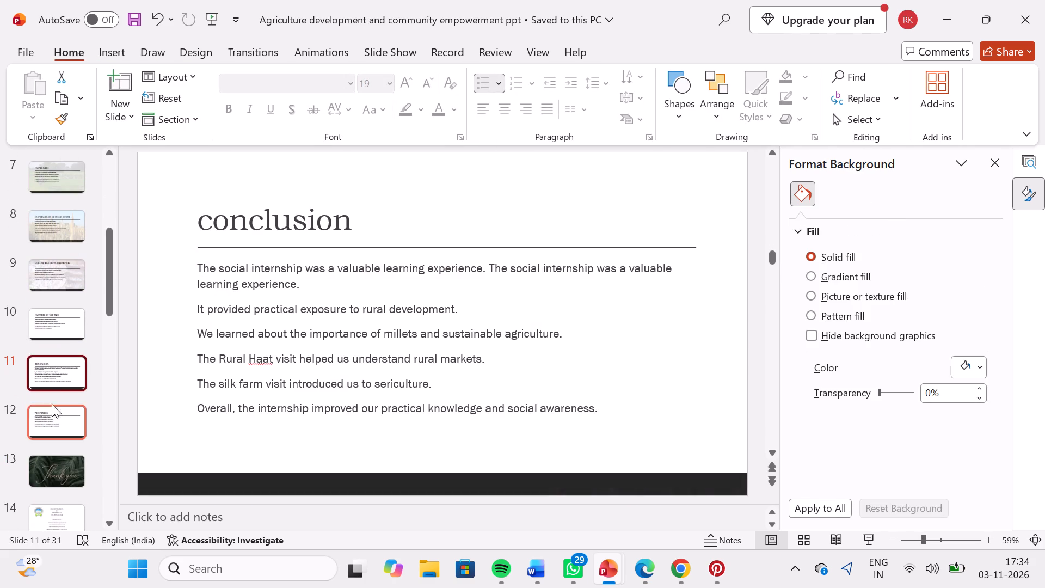
left_click(45, 371)
left_click(55, 382)
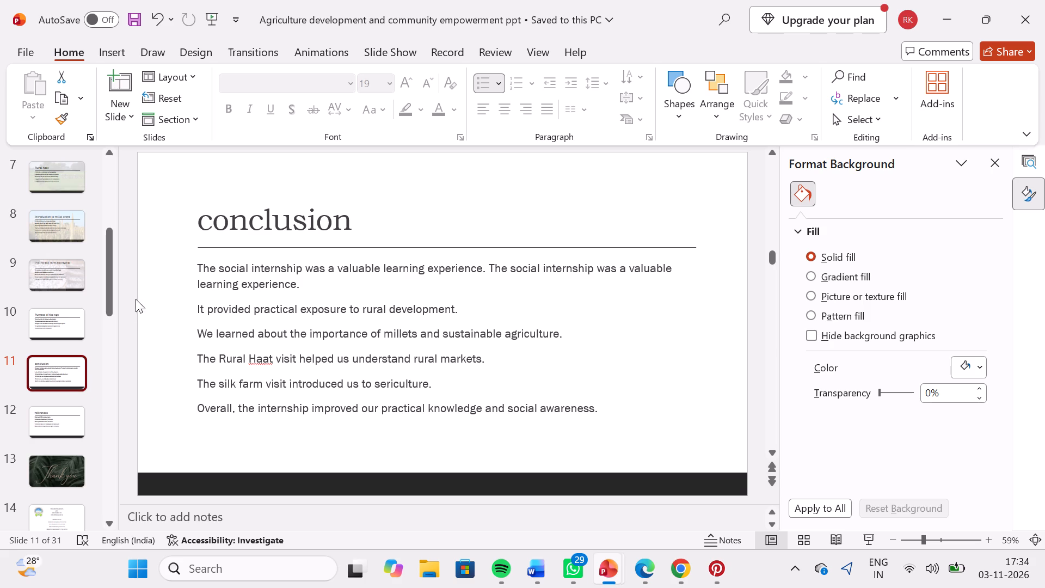
left_click(208, 224)
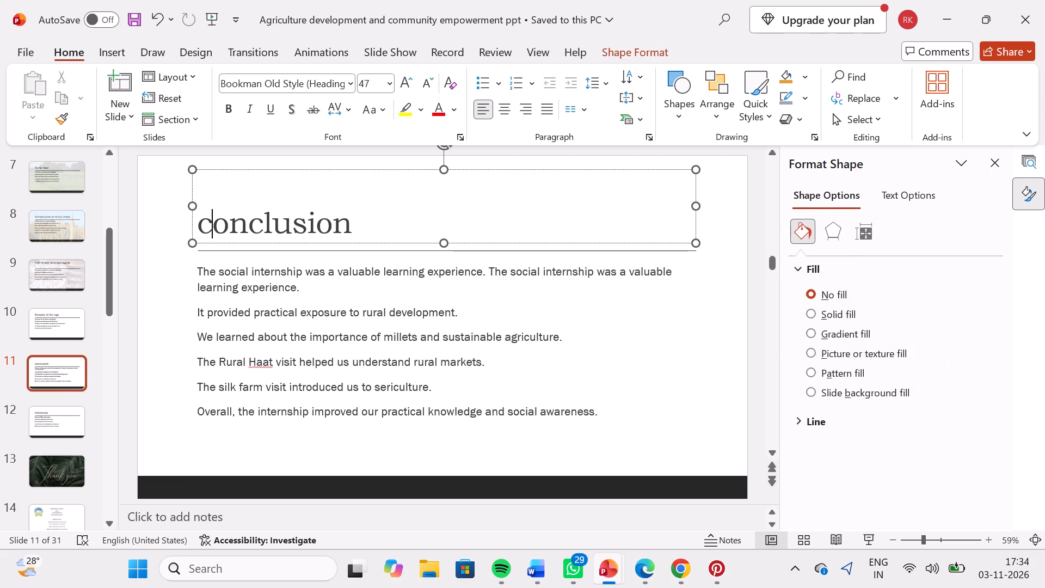
key("BackSpace")
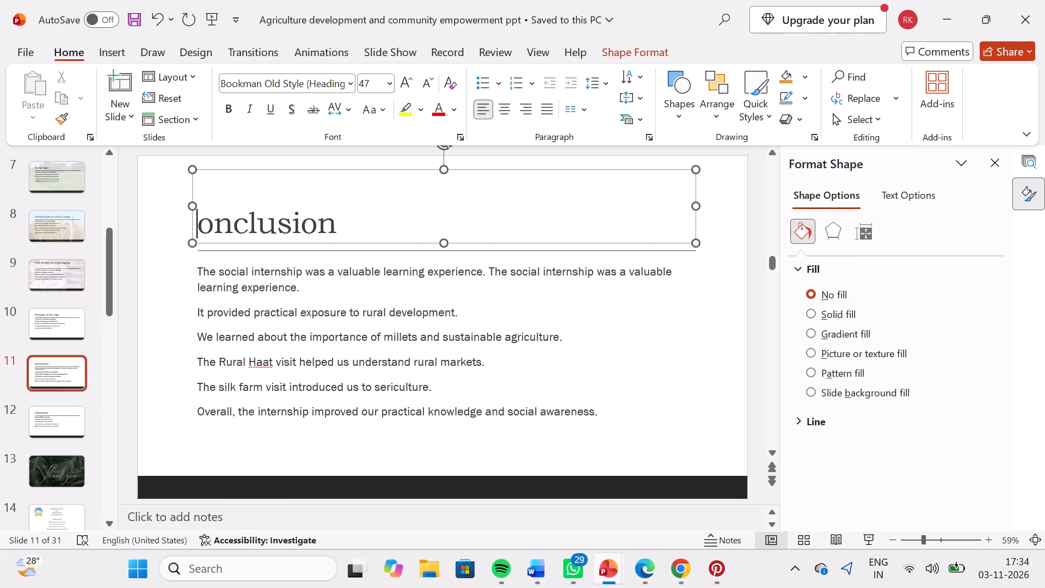
key("shift+c")
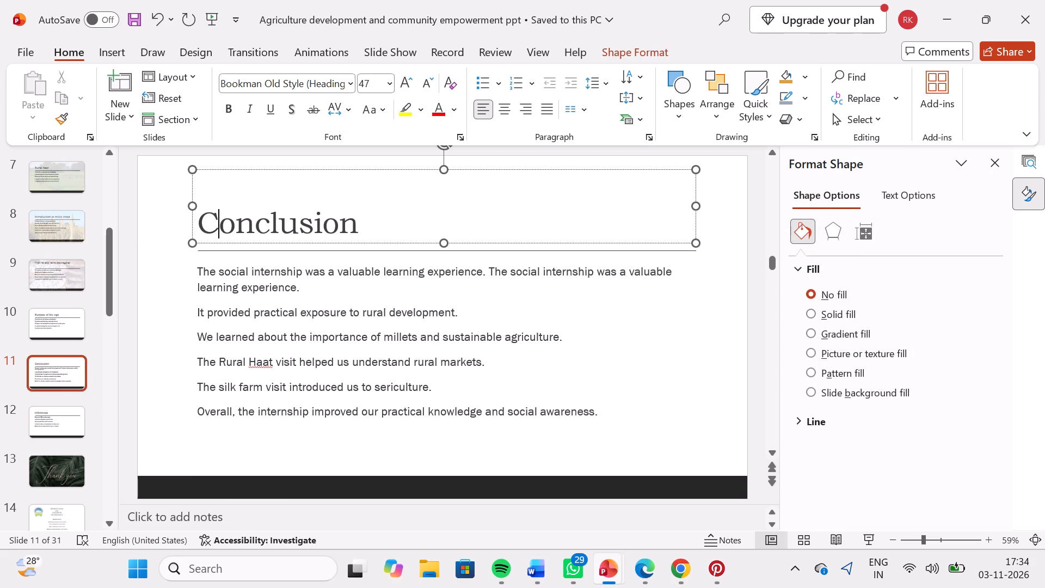
Check the thank-you slide and capitalize the first letter of slide 12's title so it reads "References".
left_click(83, 471)
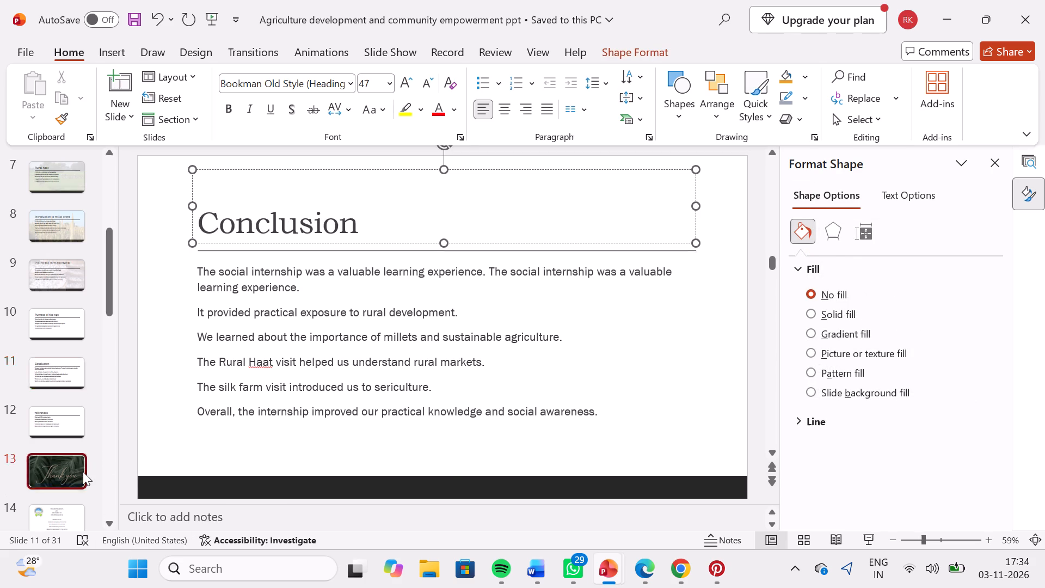
scroll(0, 529, "down", 1)
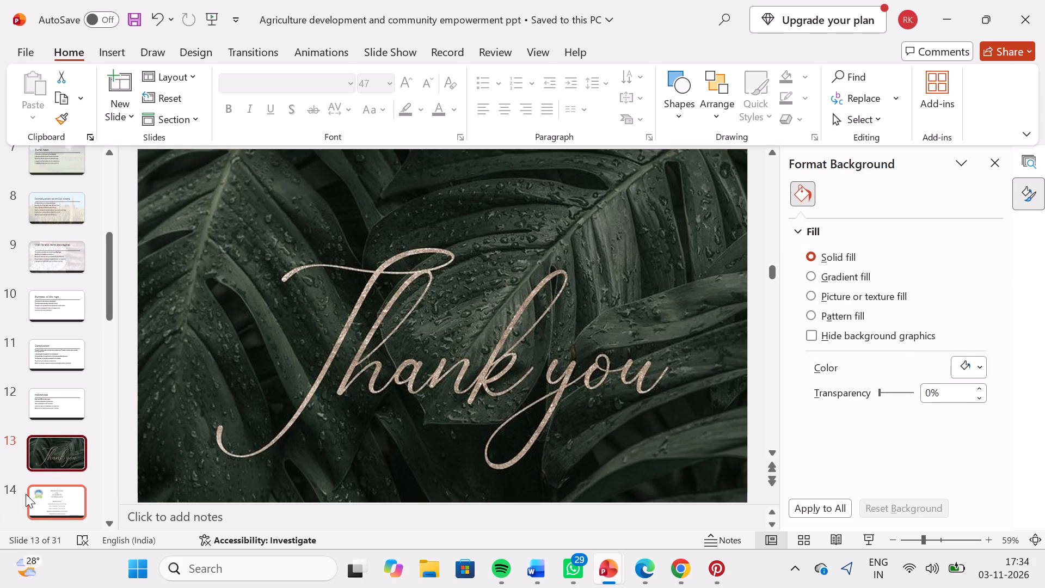
left_click(26, 494)
left_click(63, 454)
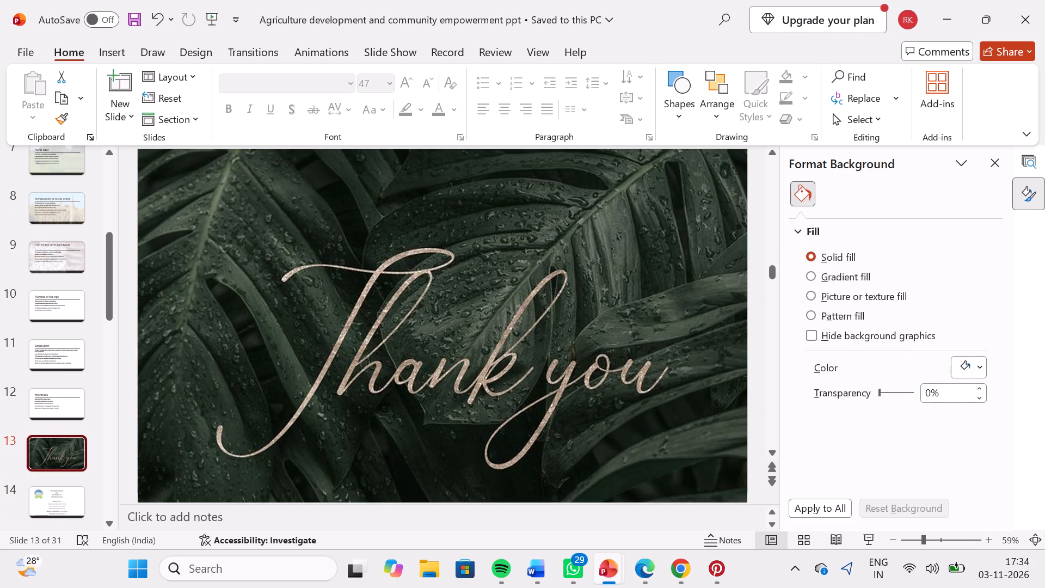
left_click(78, 398)
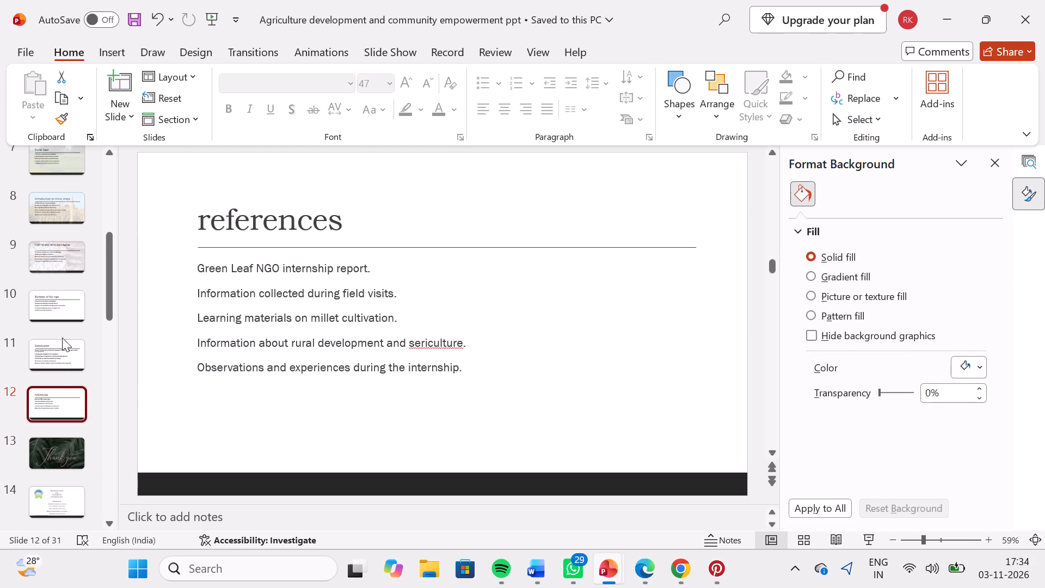
left_click(207, 221)
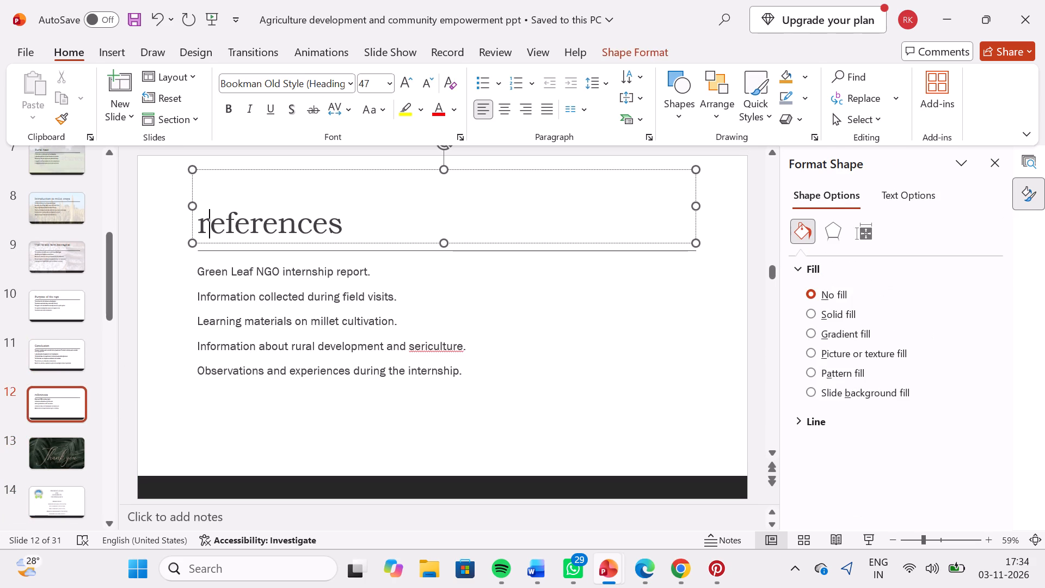
key("BackSpace")
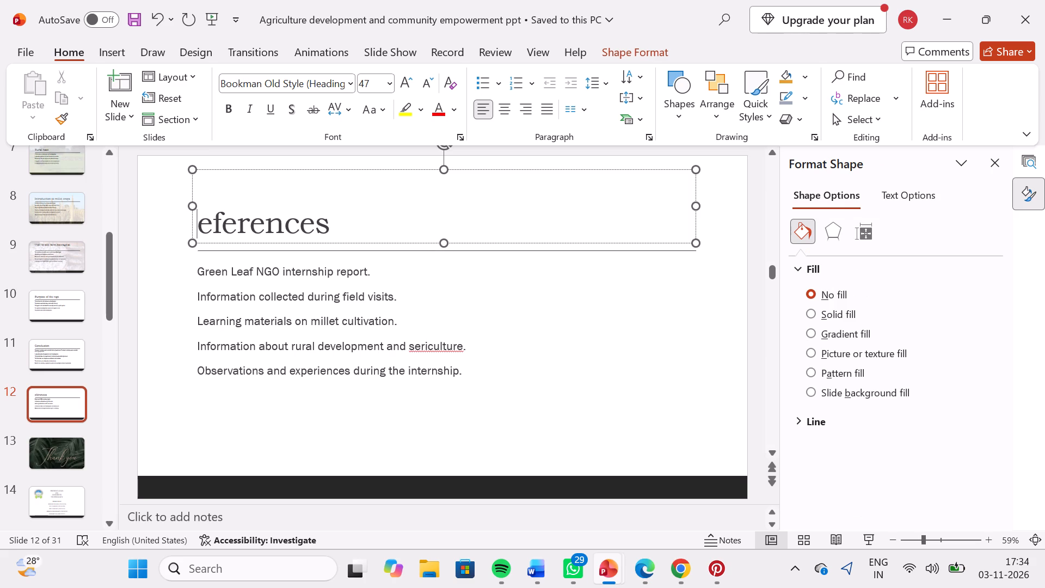
key("shift+r")
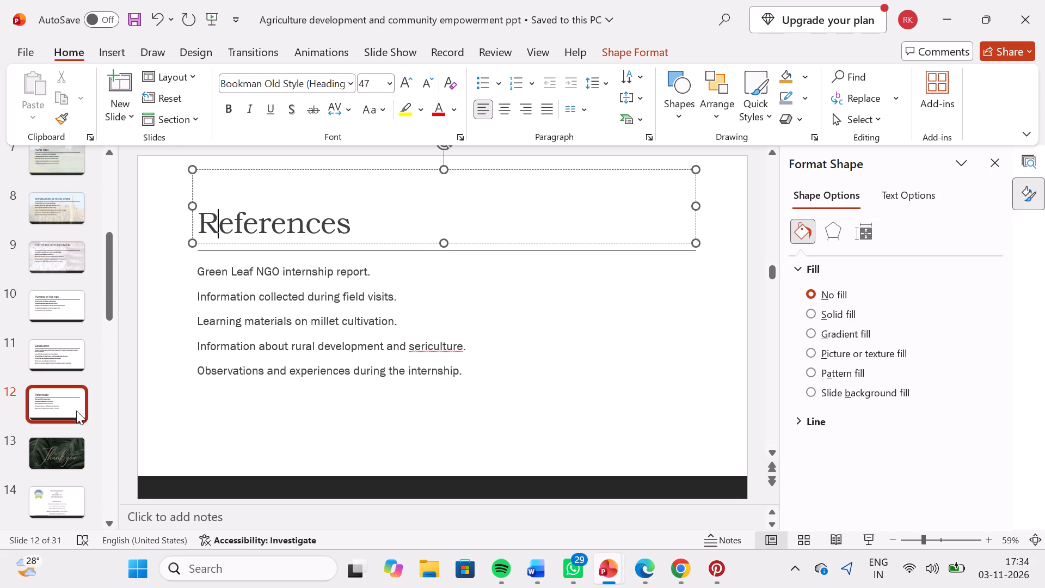
Capitalize the organization abbreviation in slide 10's title so it reads "Purpose of the NGO".
left_click(76, 320)
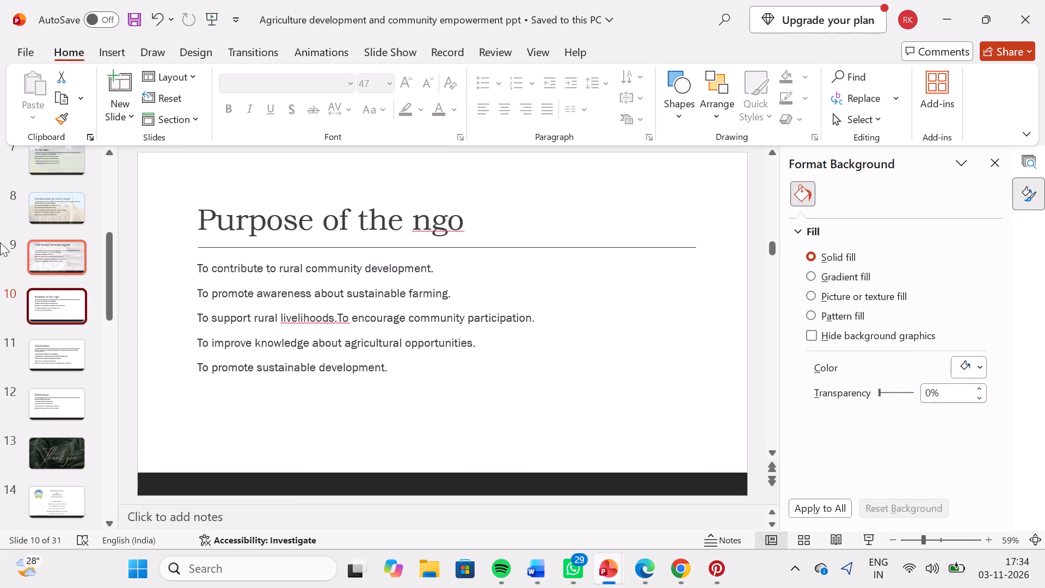
left_click(52, 307)
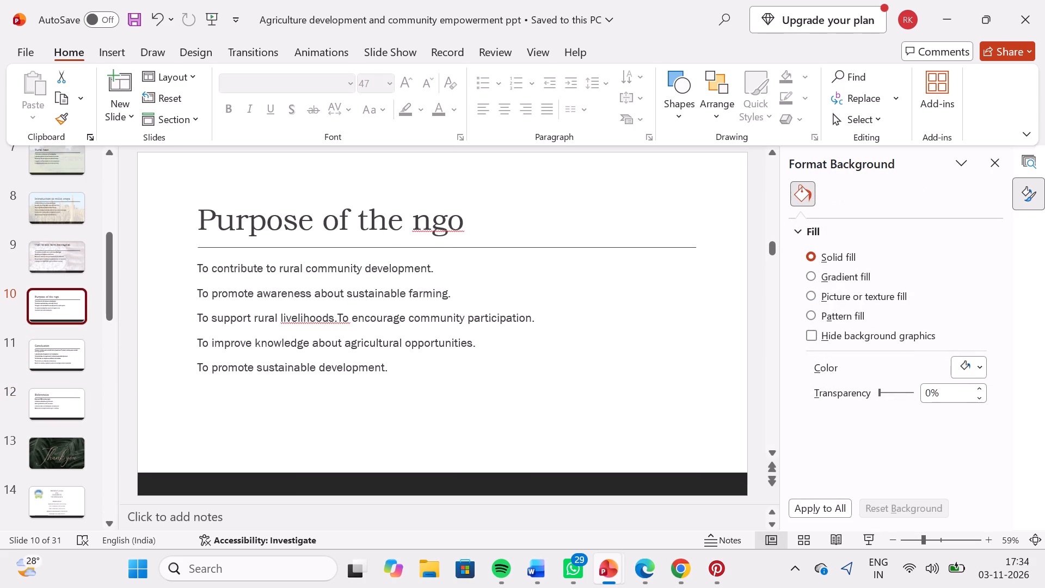
left_click(467, 223)
left_click(470, 216)
left_click(464, 219)
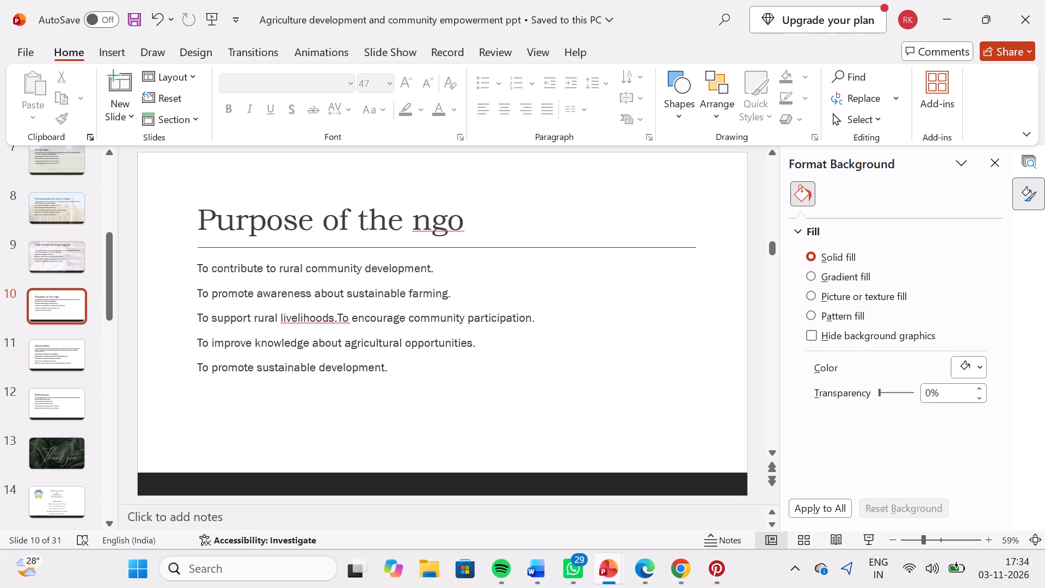
left_click(307, 223)
left_click(421, 223)
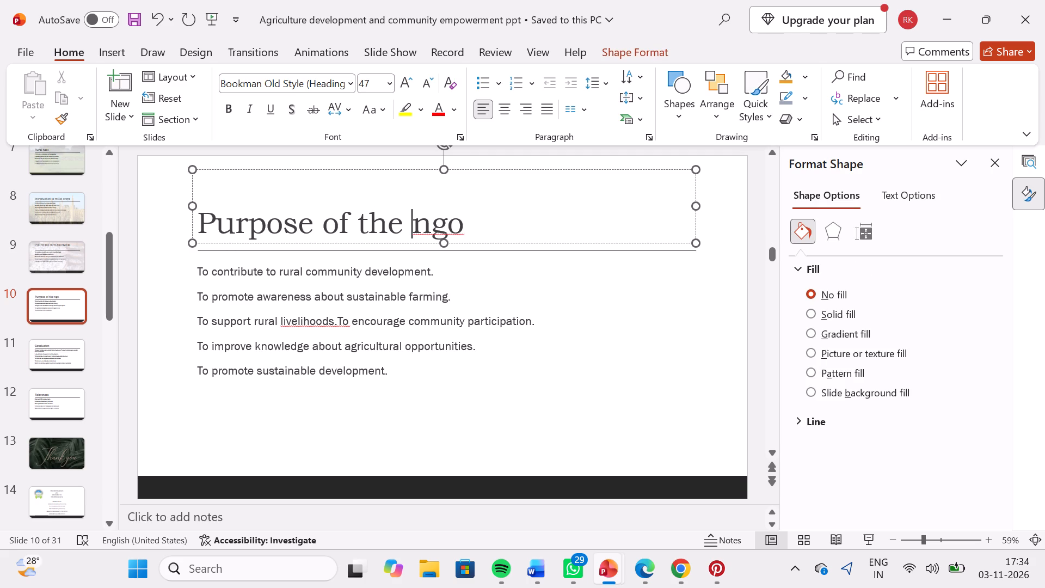
left_click(463, 224)
key("BackSpace")
key("BackSpace")
key("BackSpace")
key("shift+n")
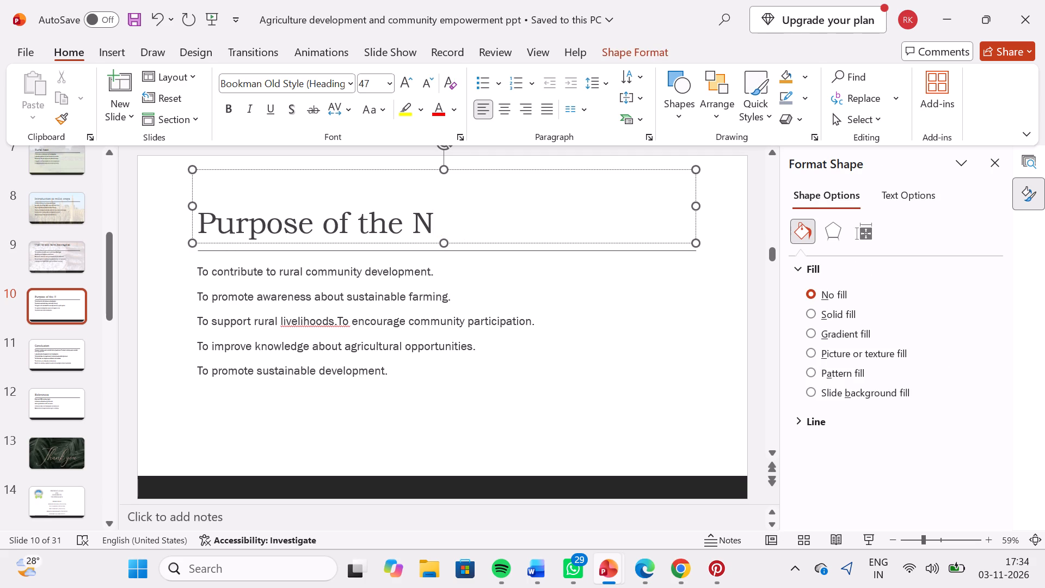
key("shift+g")
key("shift+o")
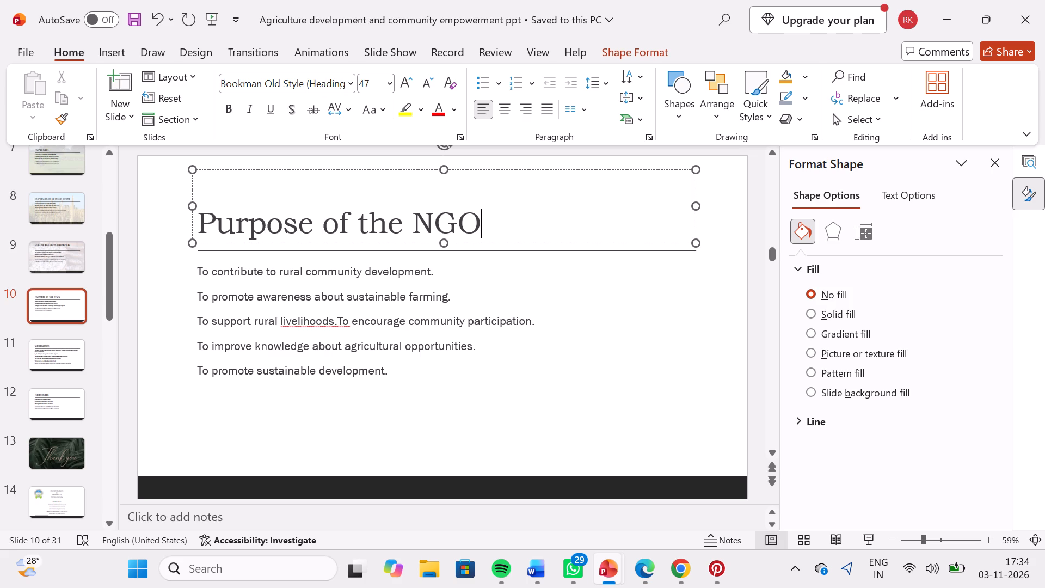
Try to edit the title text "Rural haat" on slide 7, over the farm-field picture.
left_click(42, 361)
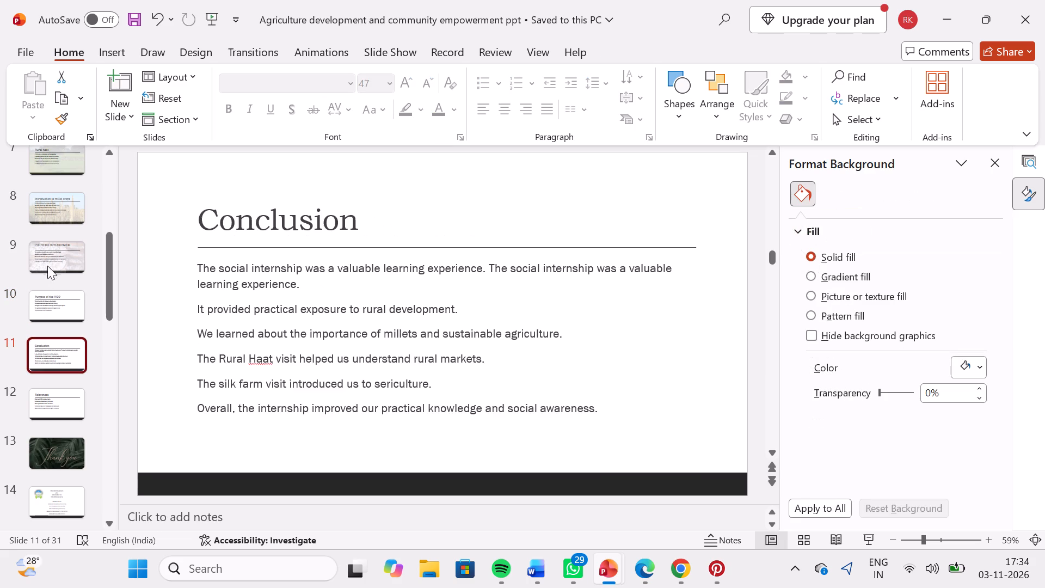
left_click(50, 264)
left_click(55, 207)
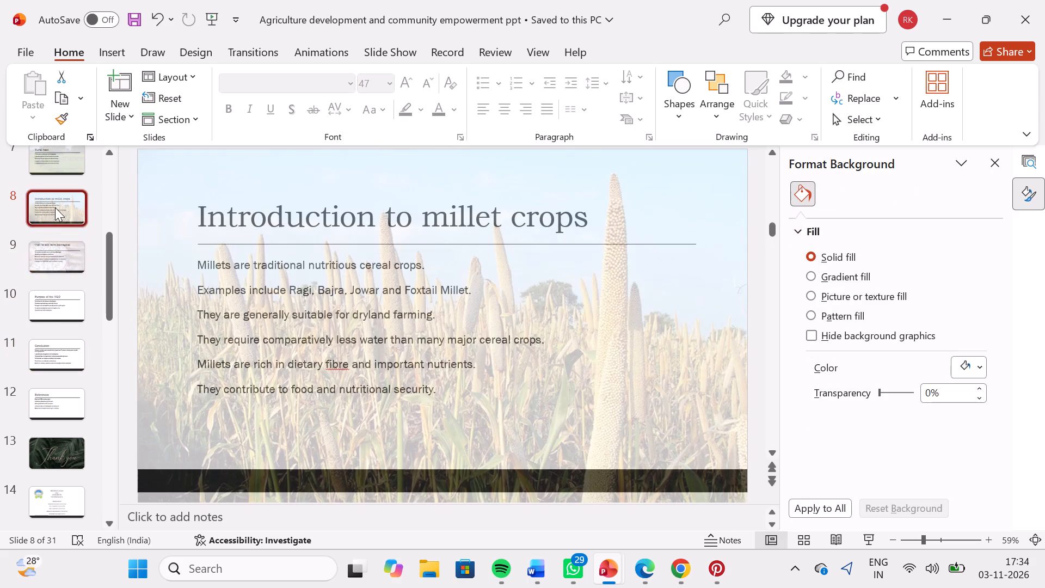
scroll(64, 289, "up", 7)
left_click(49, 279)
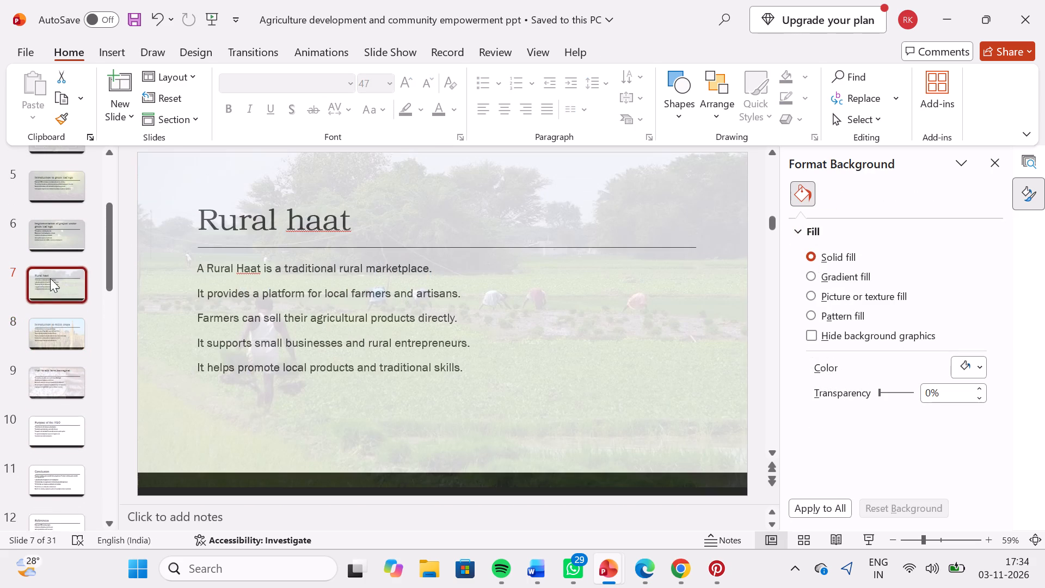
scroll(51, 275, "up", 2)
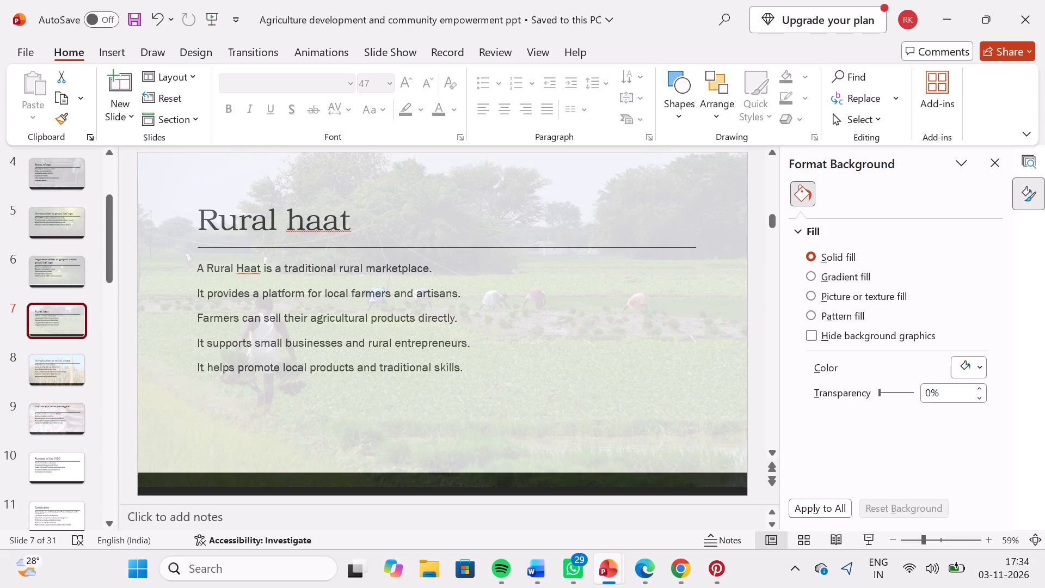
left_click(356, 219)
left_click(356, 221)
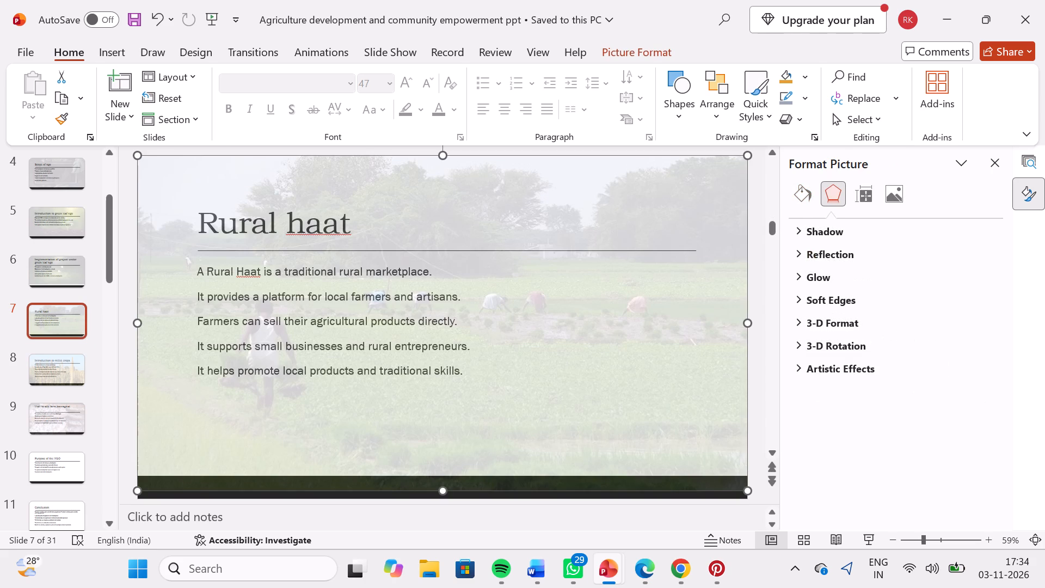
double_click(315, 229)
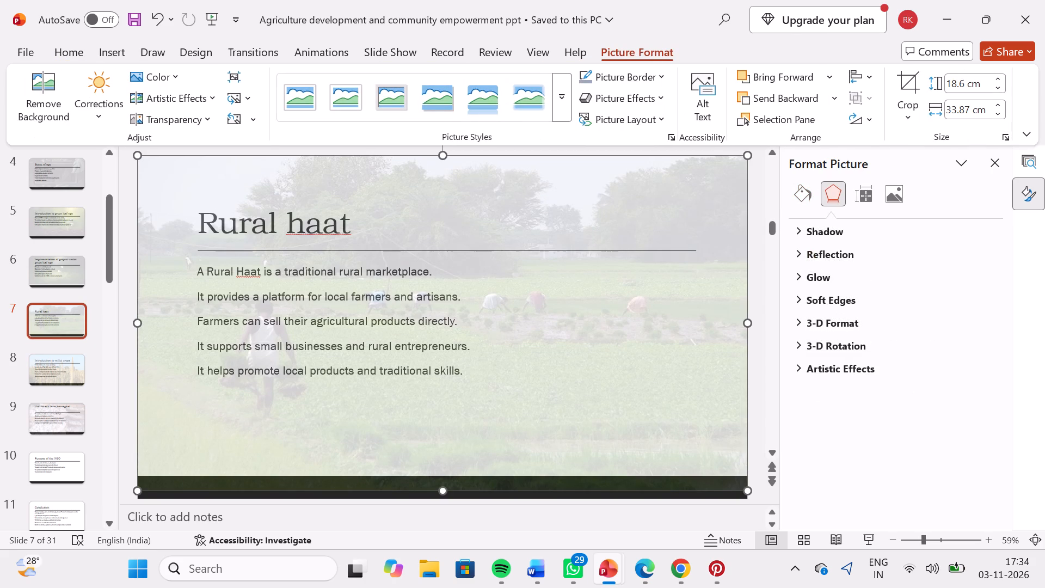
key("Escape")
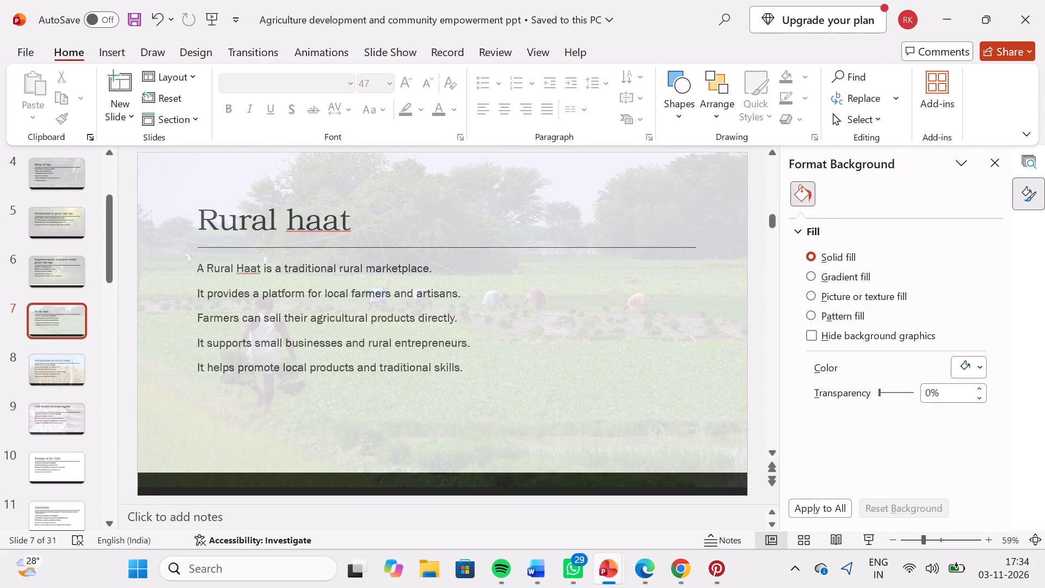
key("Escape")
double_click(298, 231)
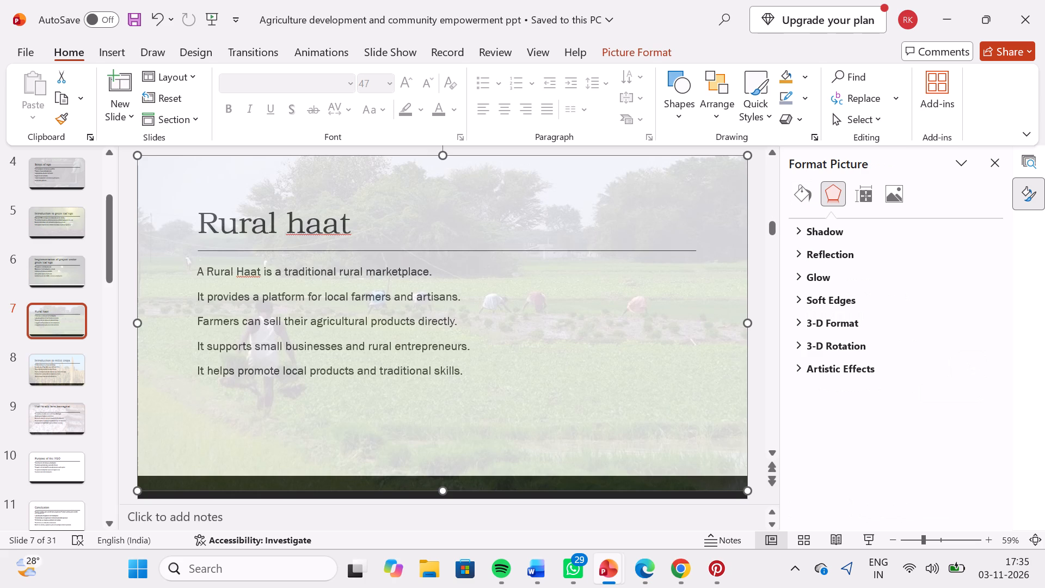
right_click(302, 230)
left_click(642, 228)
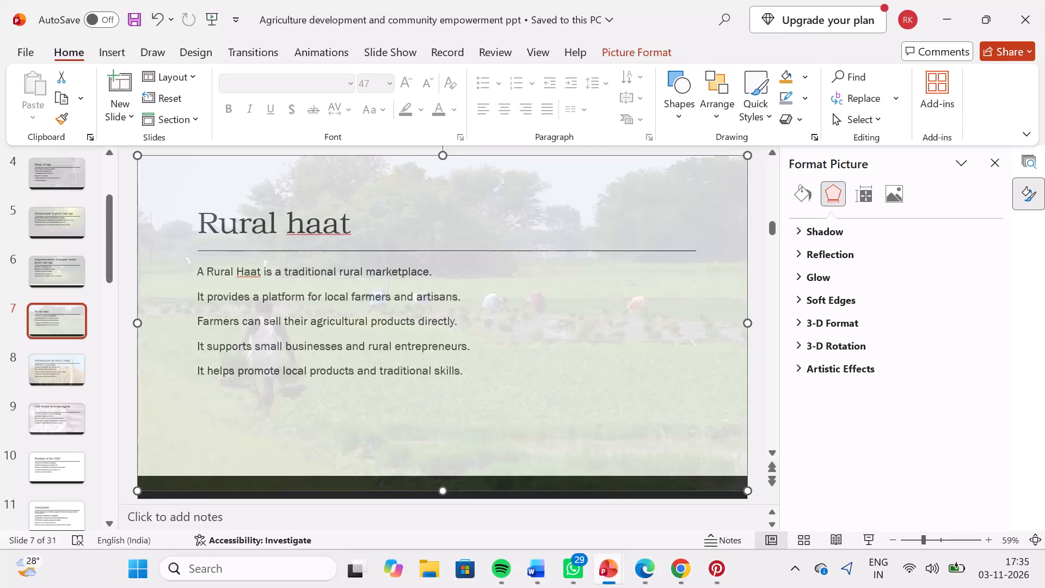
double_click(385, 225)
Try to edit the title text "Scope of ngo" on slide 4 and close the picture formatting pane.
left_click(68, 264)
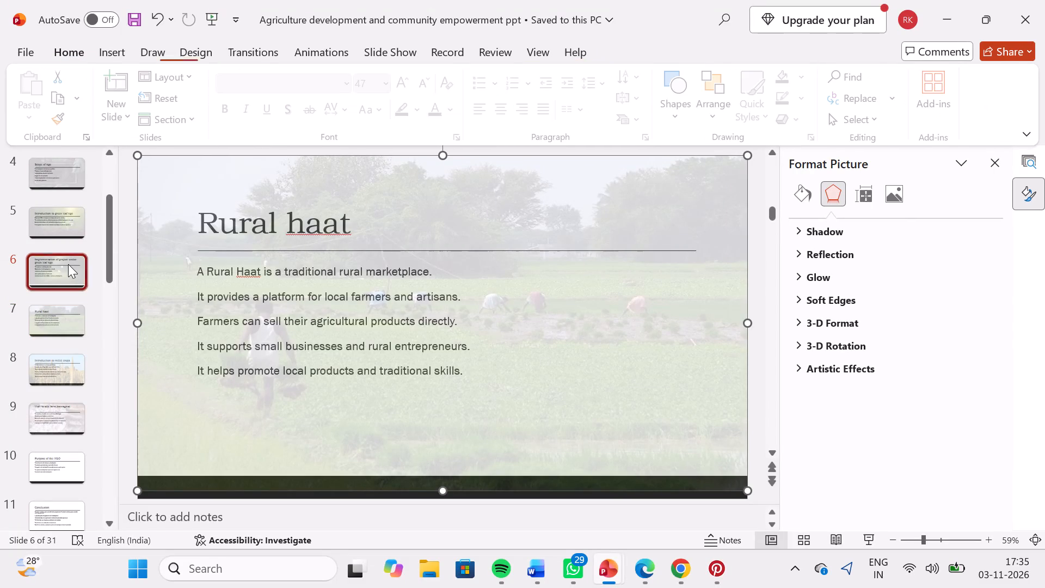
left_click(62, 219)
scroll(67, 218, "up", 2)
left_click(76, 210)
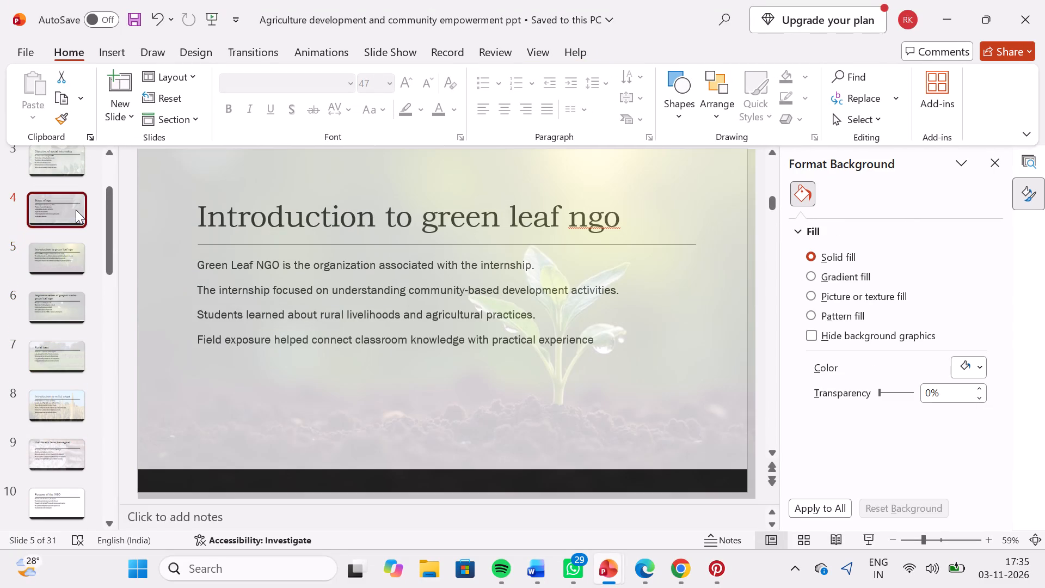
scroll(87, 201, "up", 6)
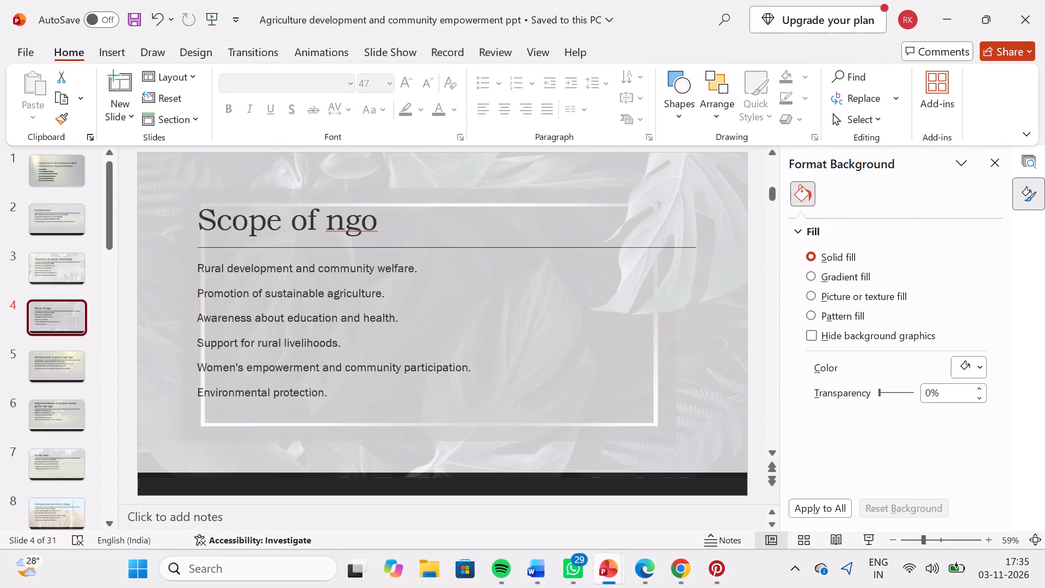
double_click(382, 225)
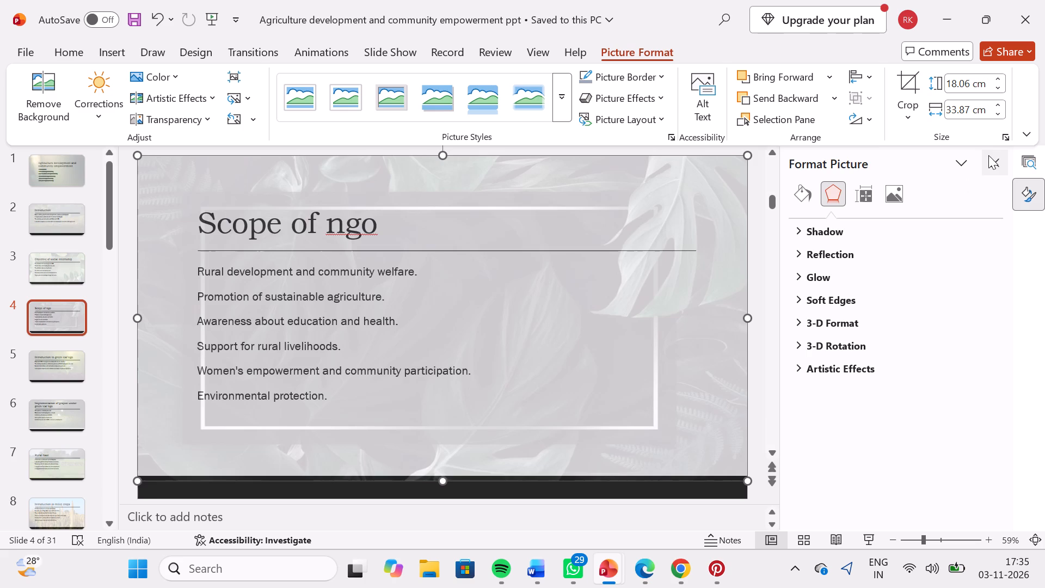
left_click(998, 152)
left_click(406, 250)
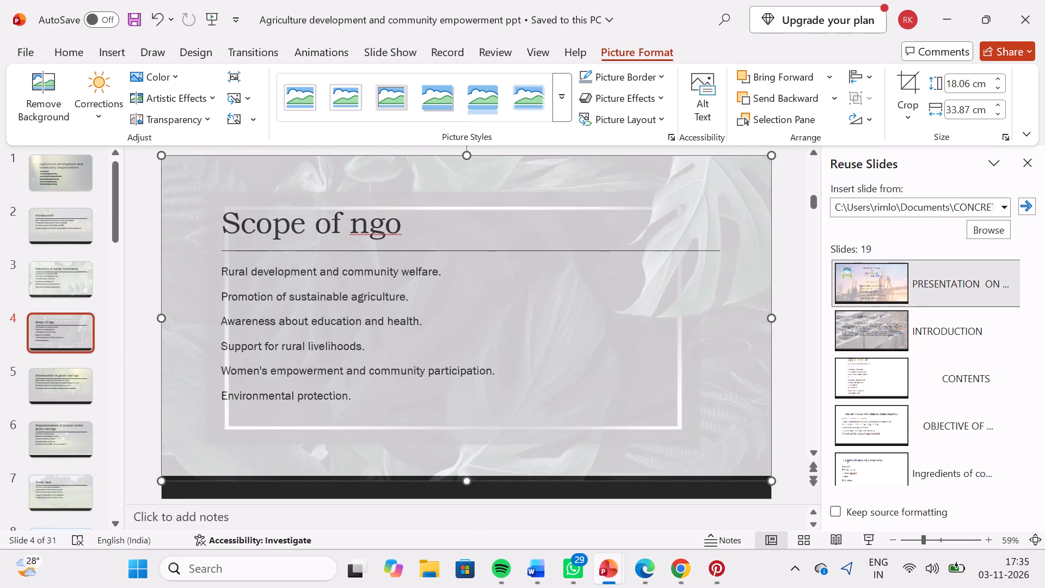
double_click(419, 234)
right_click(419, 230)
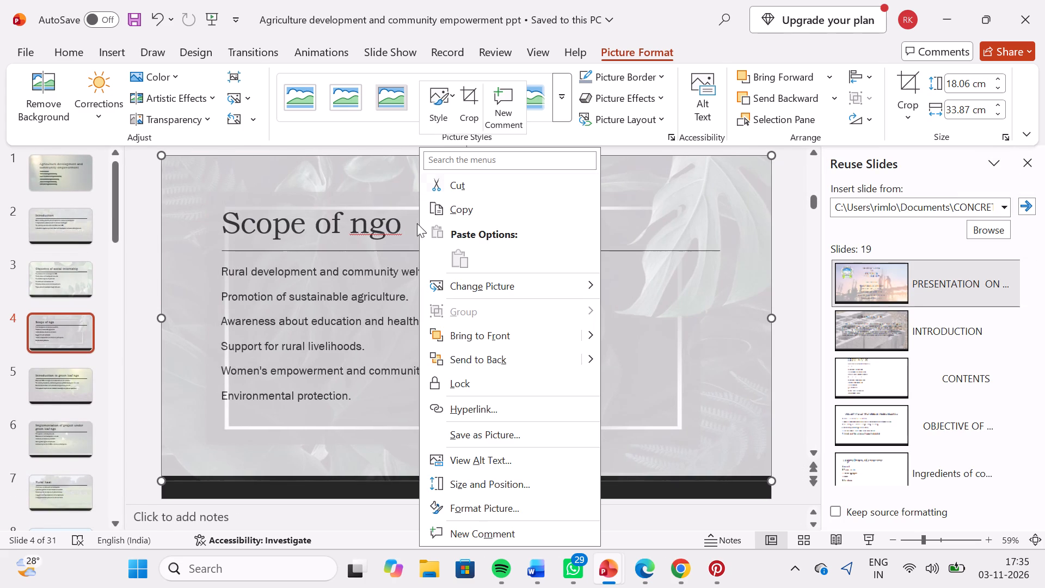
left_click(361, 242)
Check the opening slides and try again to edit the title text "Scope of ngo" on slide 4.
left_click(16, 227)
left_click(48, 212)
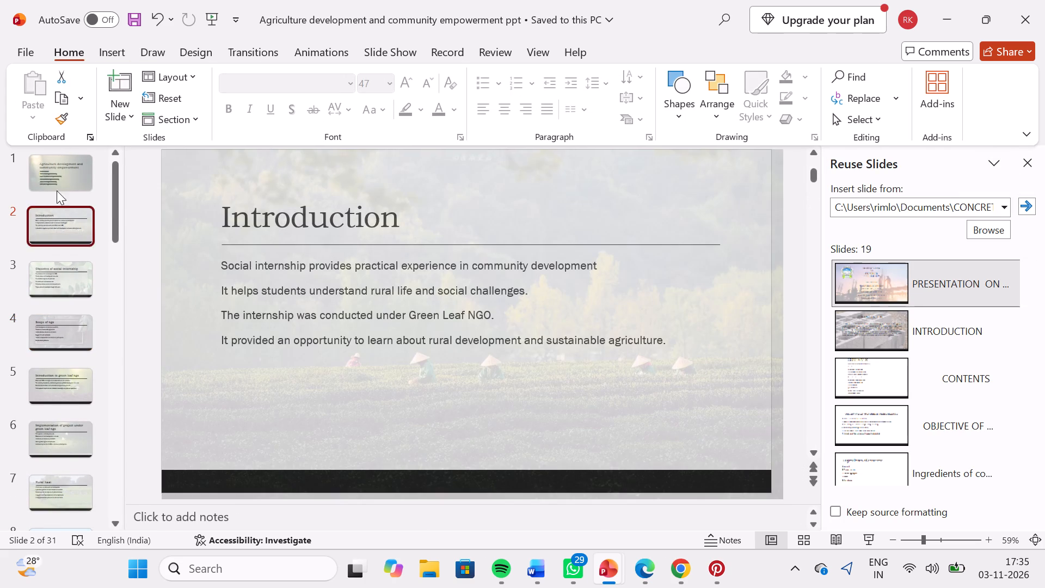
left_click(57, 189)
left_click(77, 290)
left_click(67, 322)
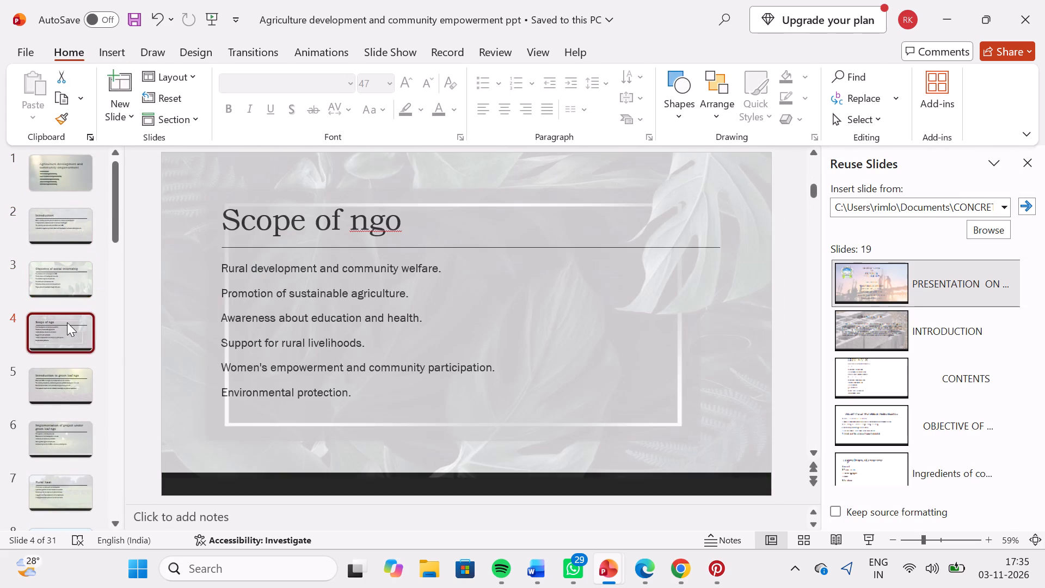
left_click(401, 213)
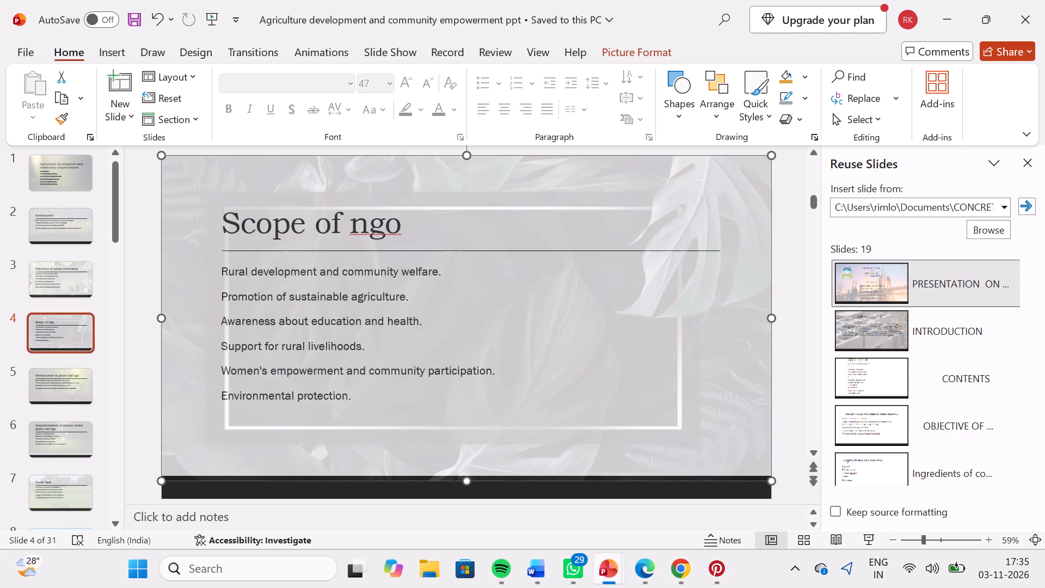
Open the title "References" on slide 12 for text editing.
scroll(57, 506, "down", 14)
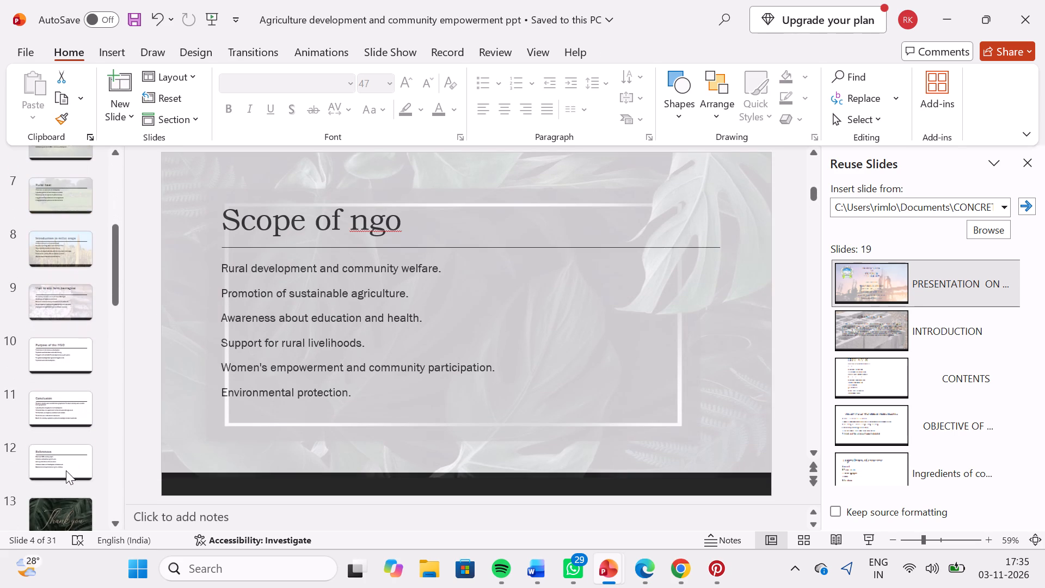
left_click(65, 470)
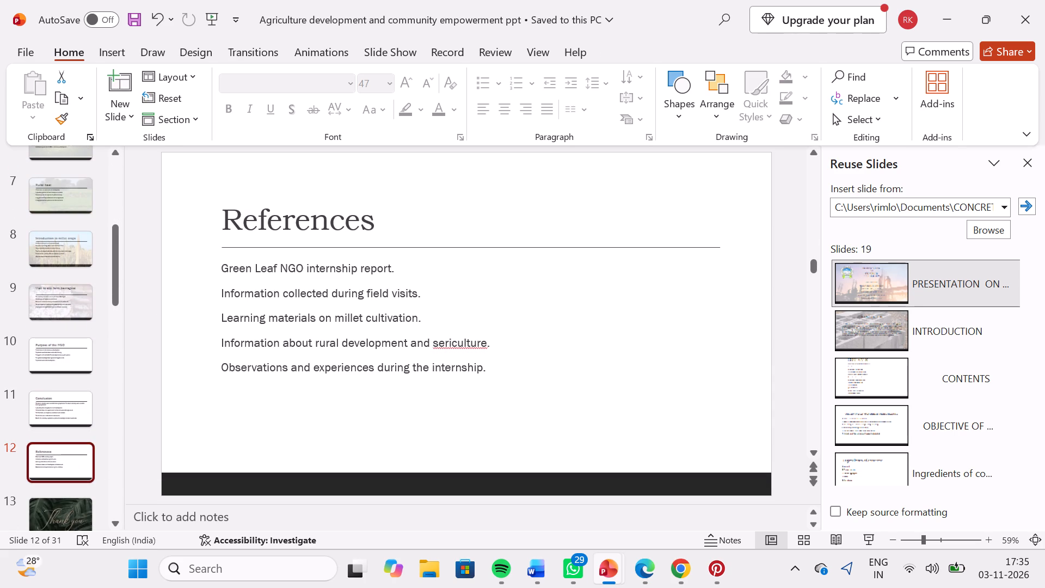
left_click(371, 217)
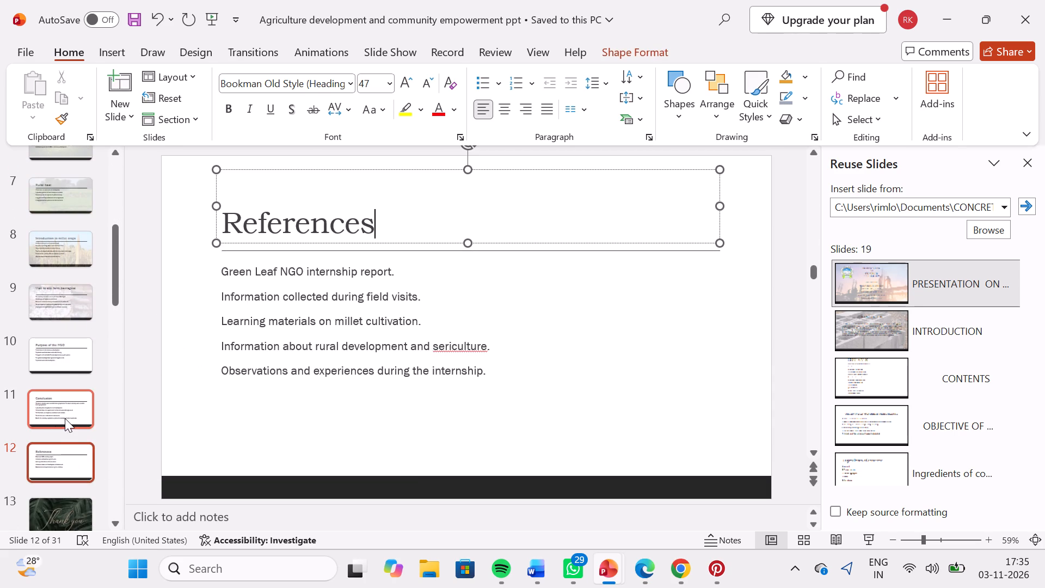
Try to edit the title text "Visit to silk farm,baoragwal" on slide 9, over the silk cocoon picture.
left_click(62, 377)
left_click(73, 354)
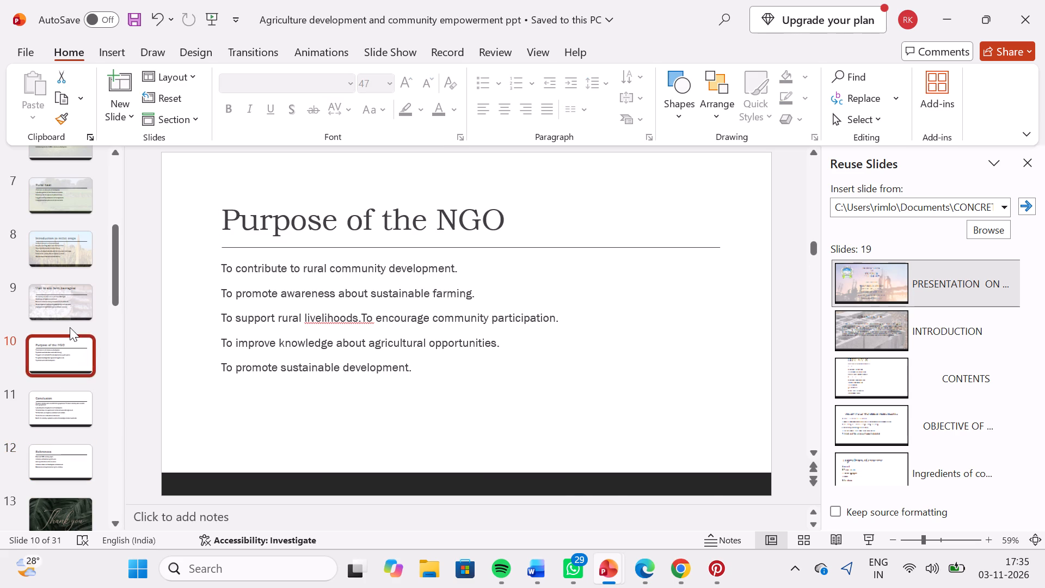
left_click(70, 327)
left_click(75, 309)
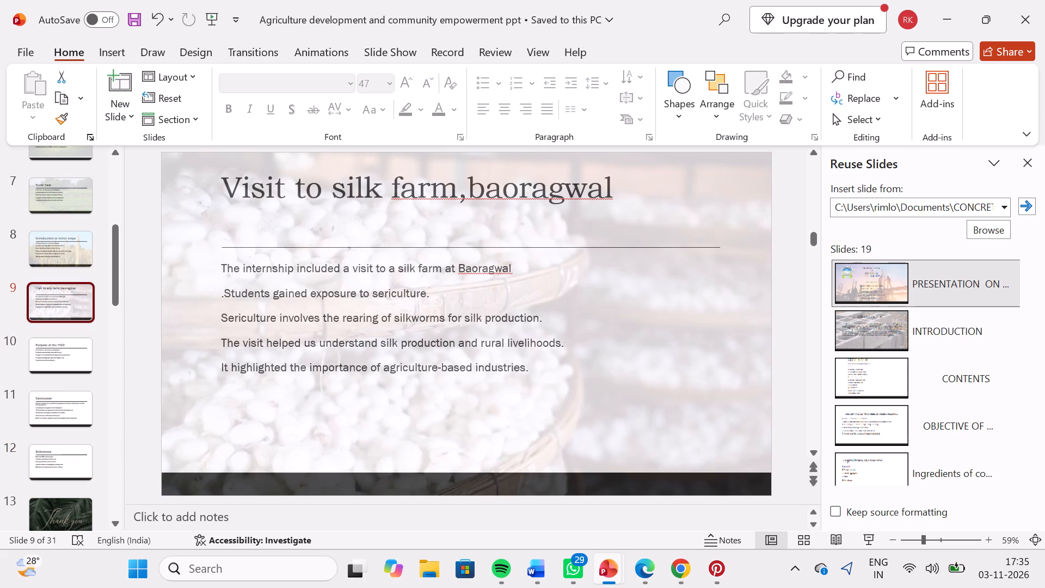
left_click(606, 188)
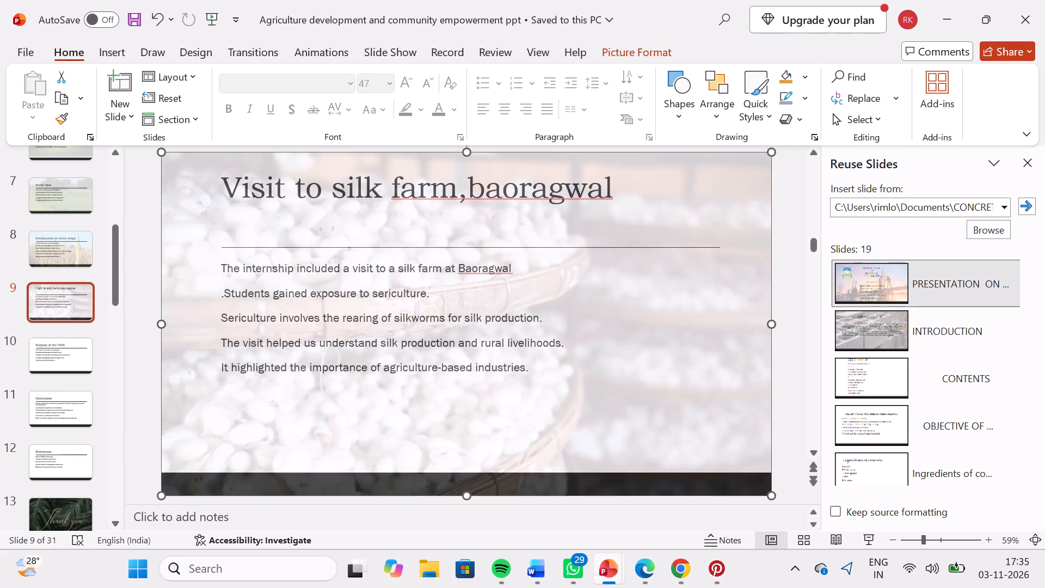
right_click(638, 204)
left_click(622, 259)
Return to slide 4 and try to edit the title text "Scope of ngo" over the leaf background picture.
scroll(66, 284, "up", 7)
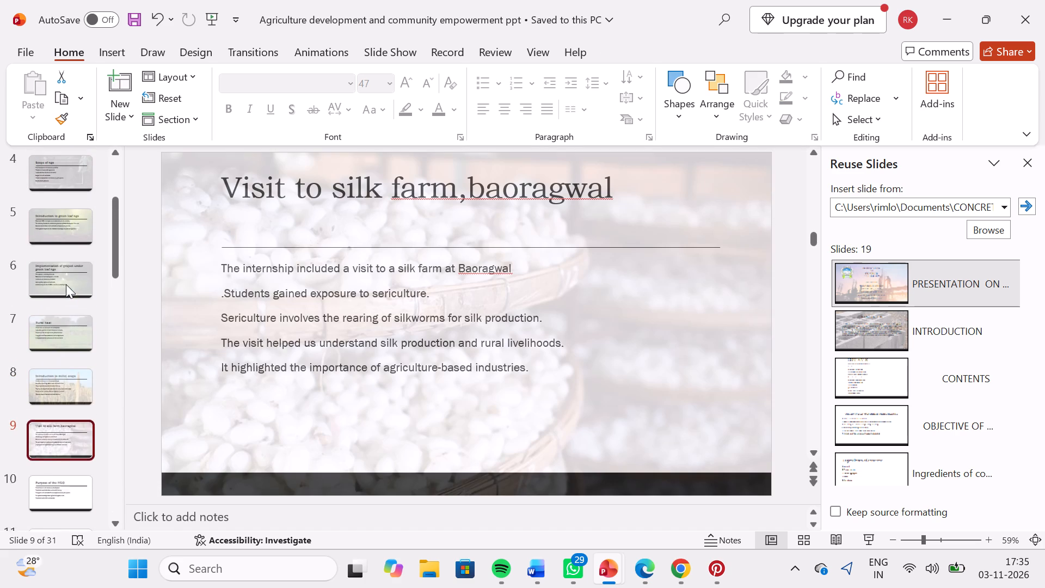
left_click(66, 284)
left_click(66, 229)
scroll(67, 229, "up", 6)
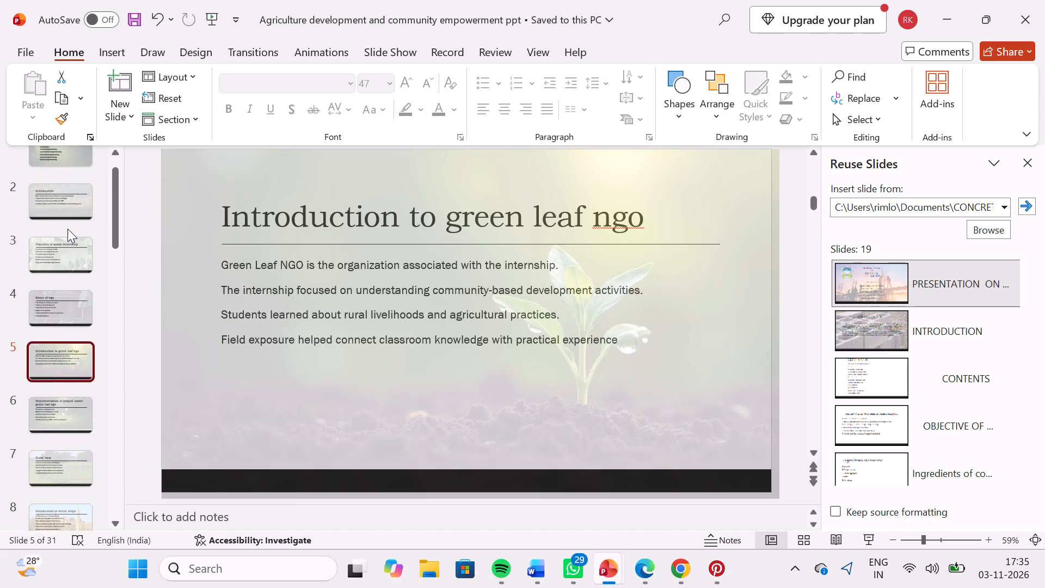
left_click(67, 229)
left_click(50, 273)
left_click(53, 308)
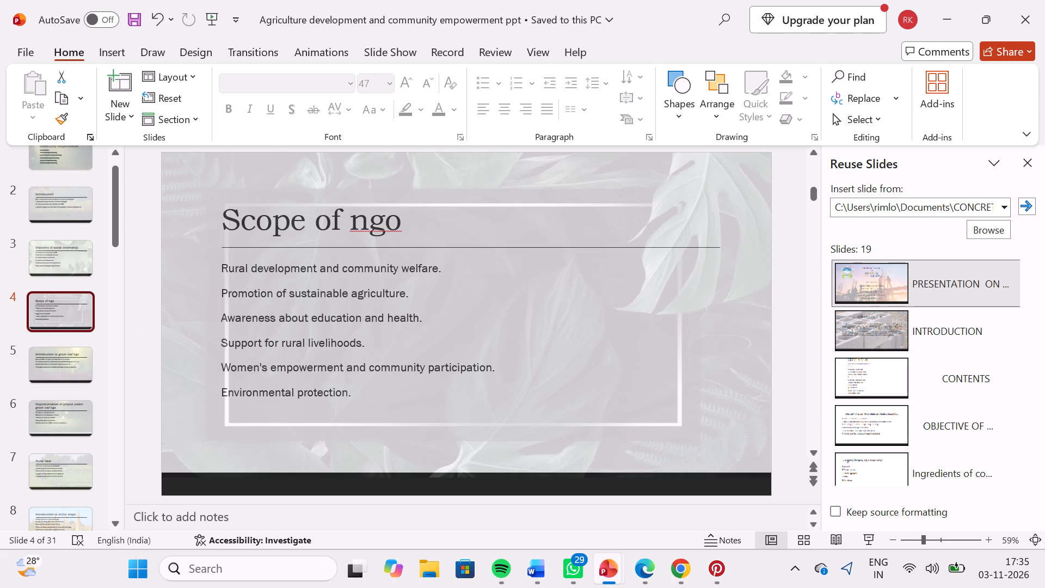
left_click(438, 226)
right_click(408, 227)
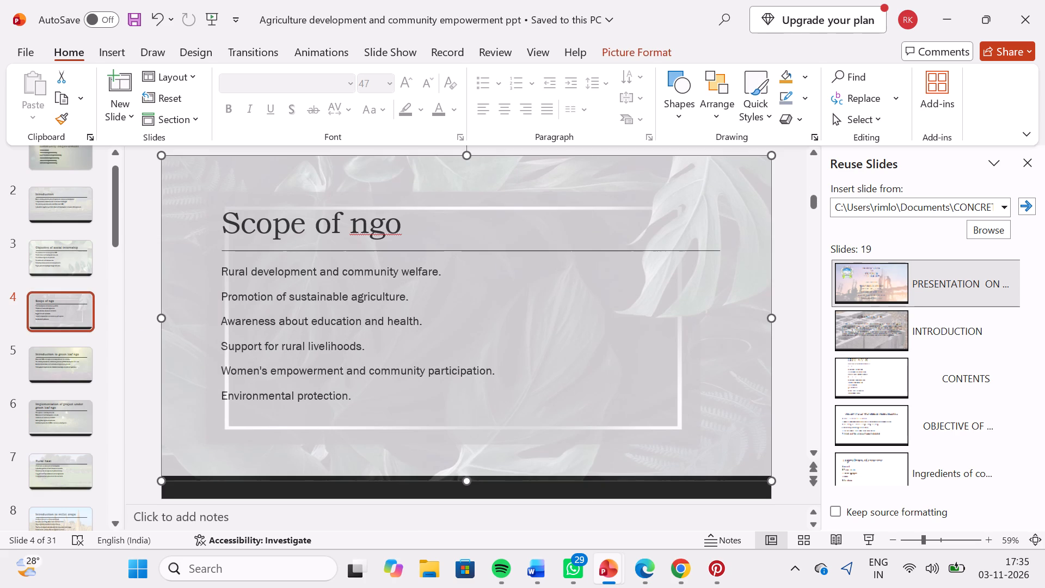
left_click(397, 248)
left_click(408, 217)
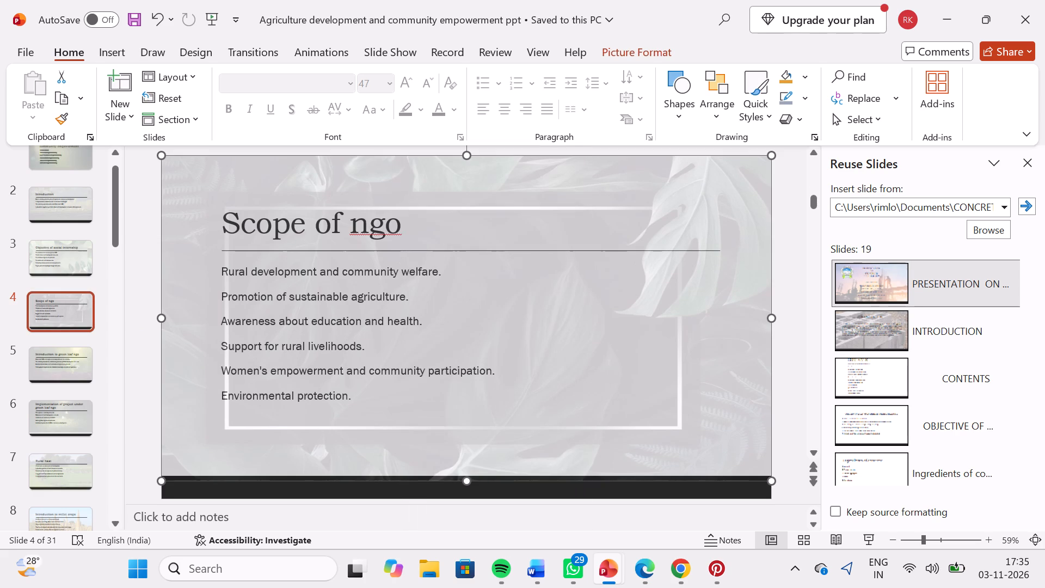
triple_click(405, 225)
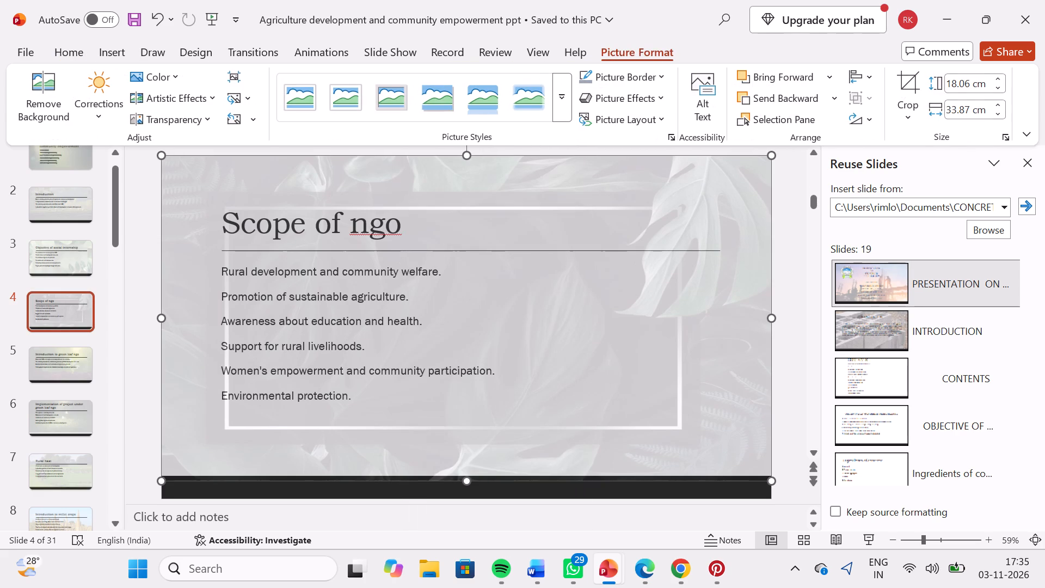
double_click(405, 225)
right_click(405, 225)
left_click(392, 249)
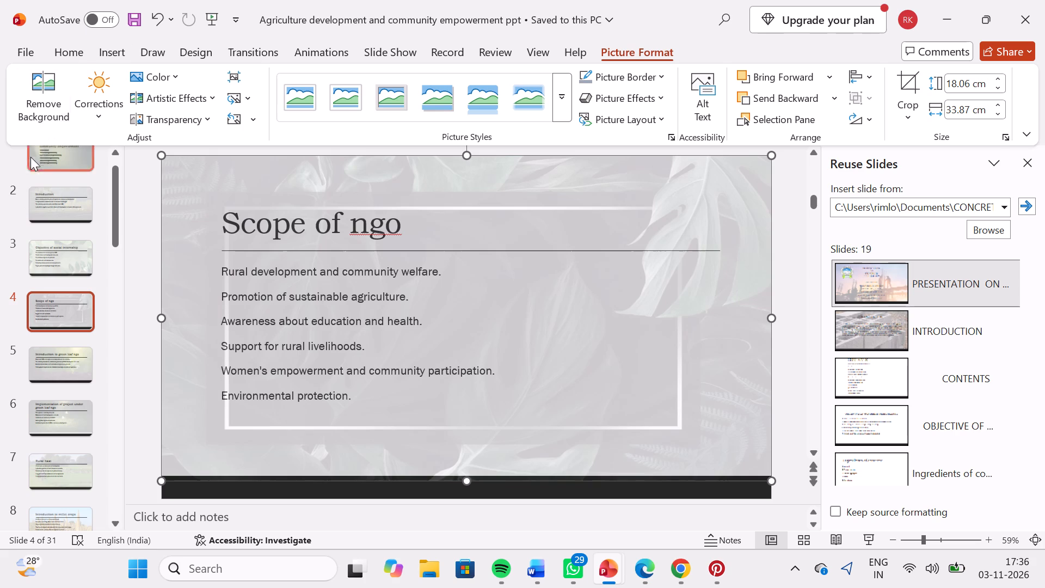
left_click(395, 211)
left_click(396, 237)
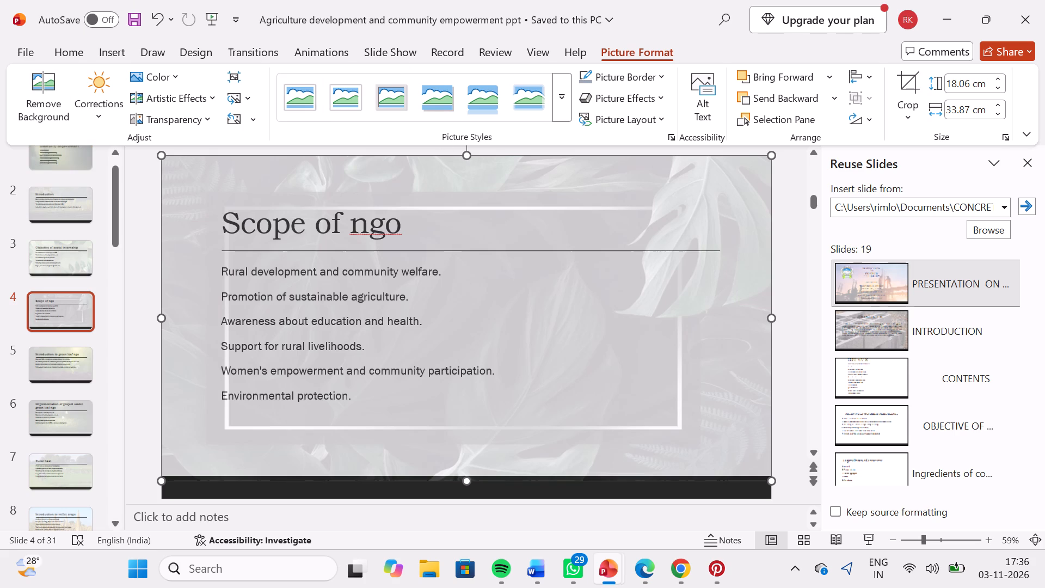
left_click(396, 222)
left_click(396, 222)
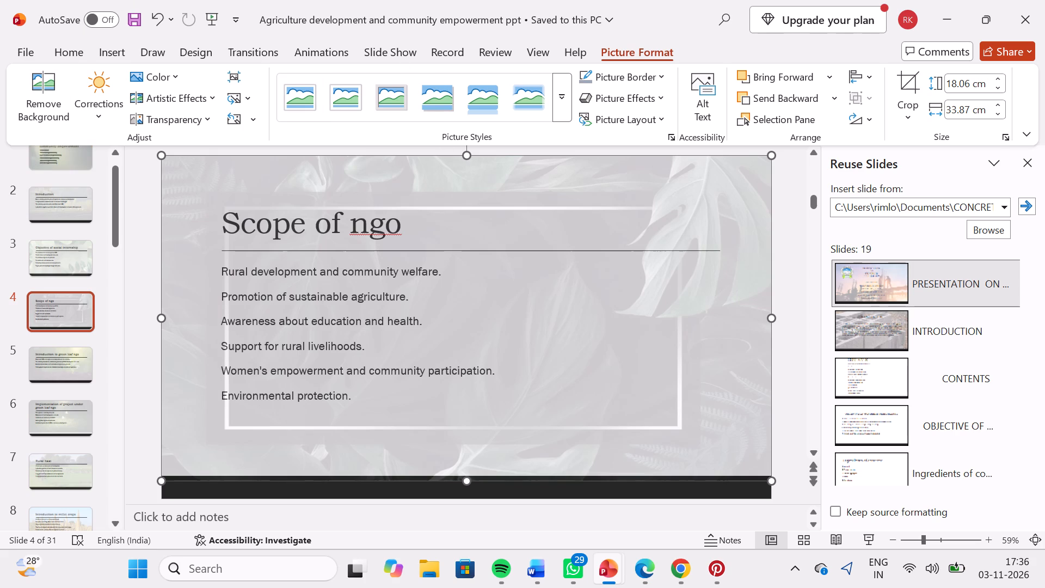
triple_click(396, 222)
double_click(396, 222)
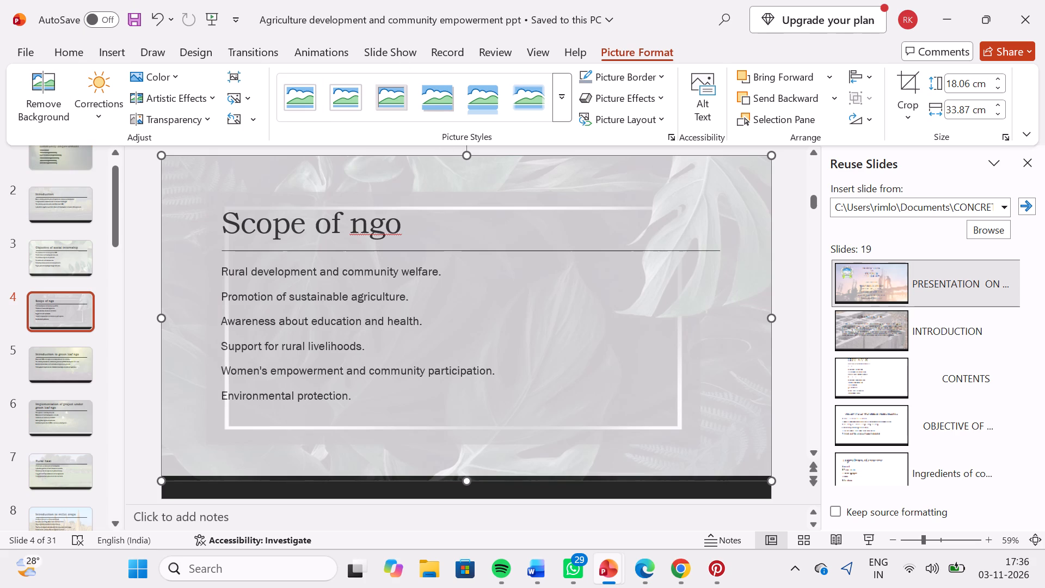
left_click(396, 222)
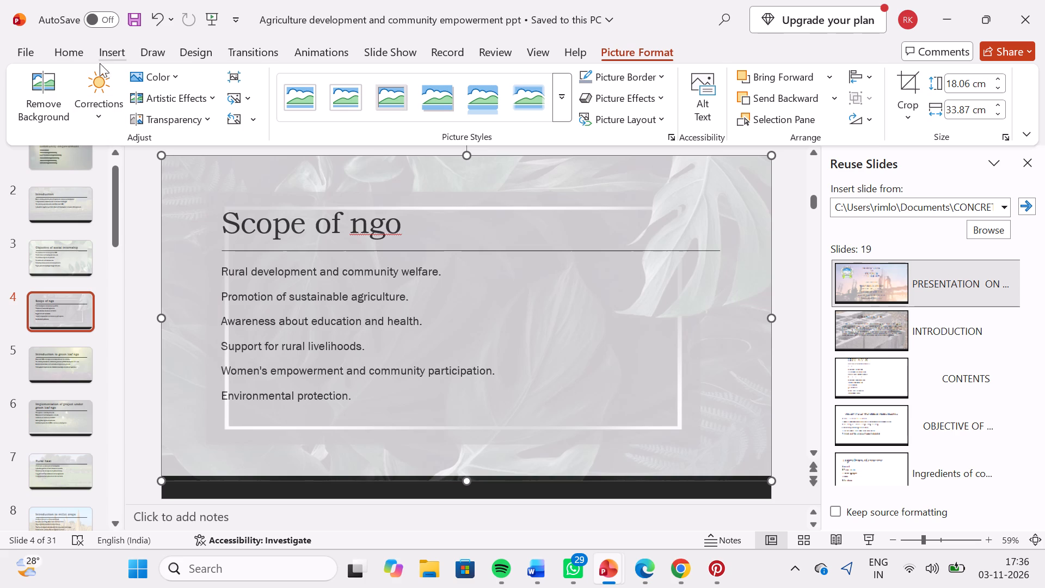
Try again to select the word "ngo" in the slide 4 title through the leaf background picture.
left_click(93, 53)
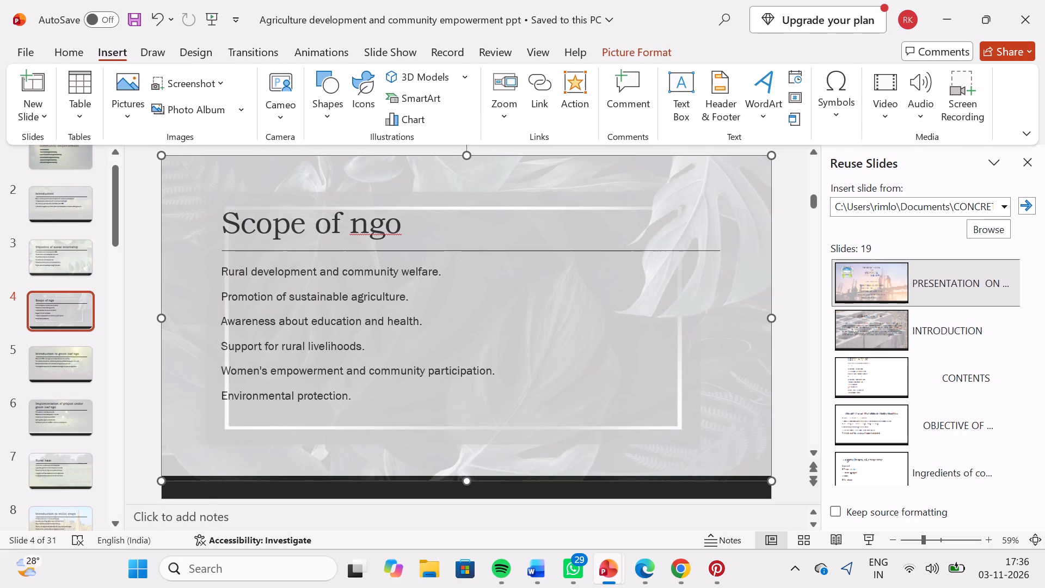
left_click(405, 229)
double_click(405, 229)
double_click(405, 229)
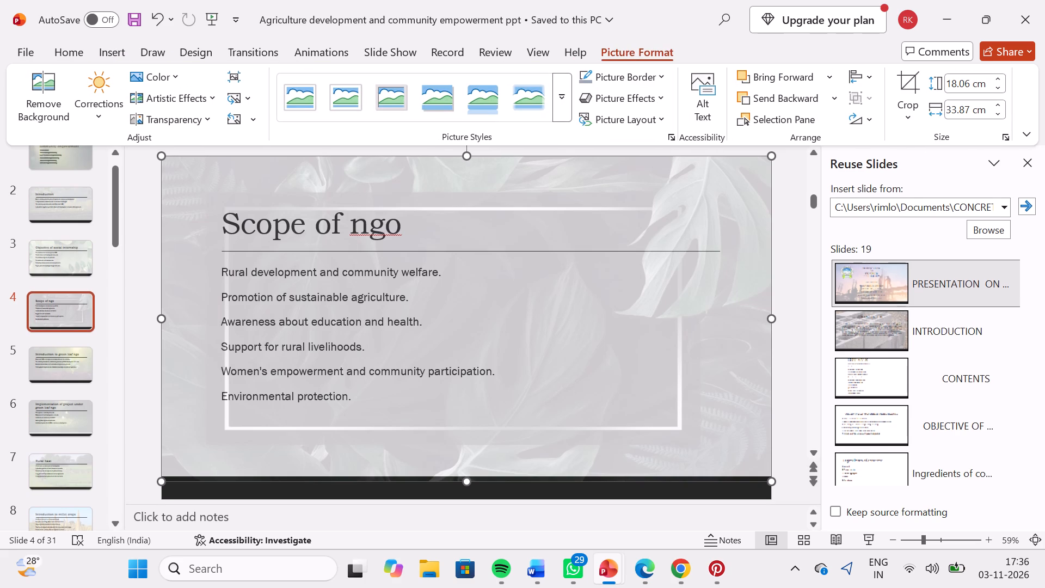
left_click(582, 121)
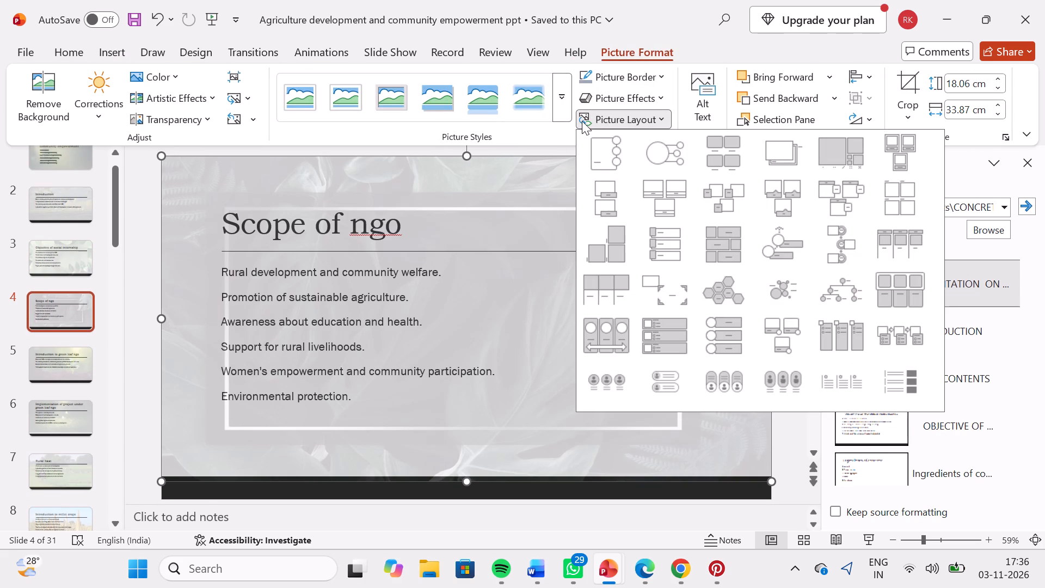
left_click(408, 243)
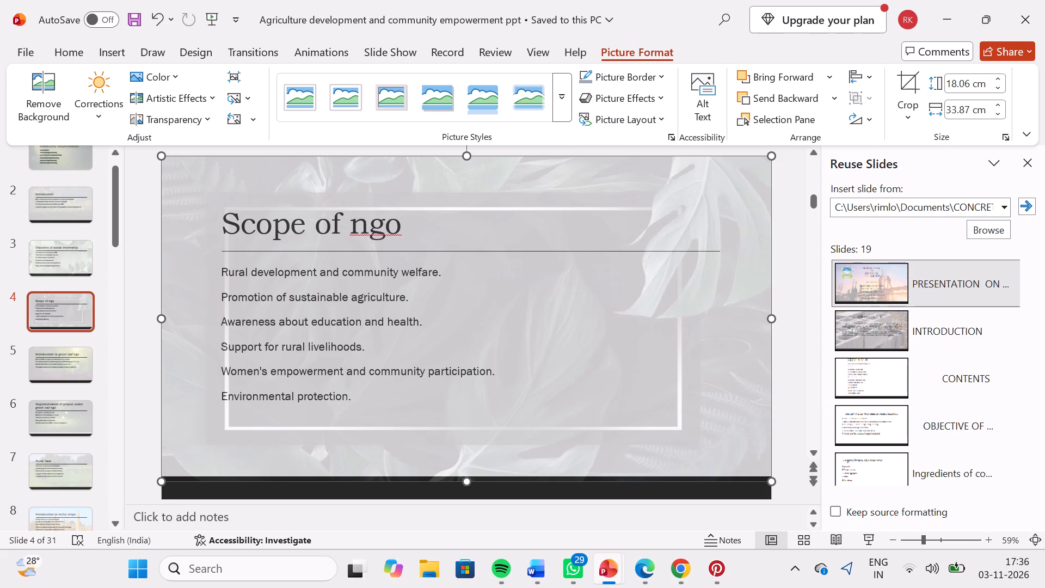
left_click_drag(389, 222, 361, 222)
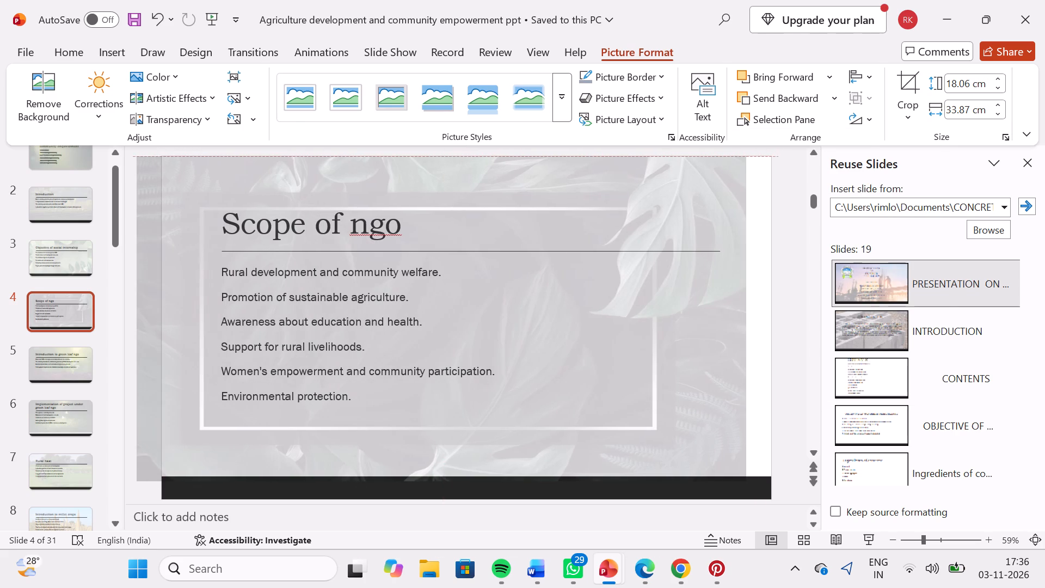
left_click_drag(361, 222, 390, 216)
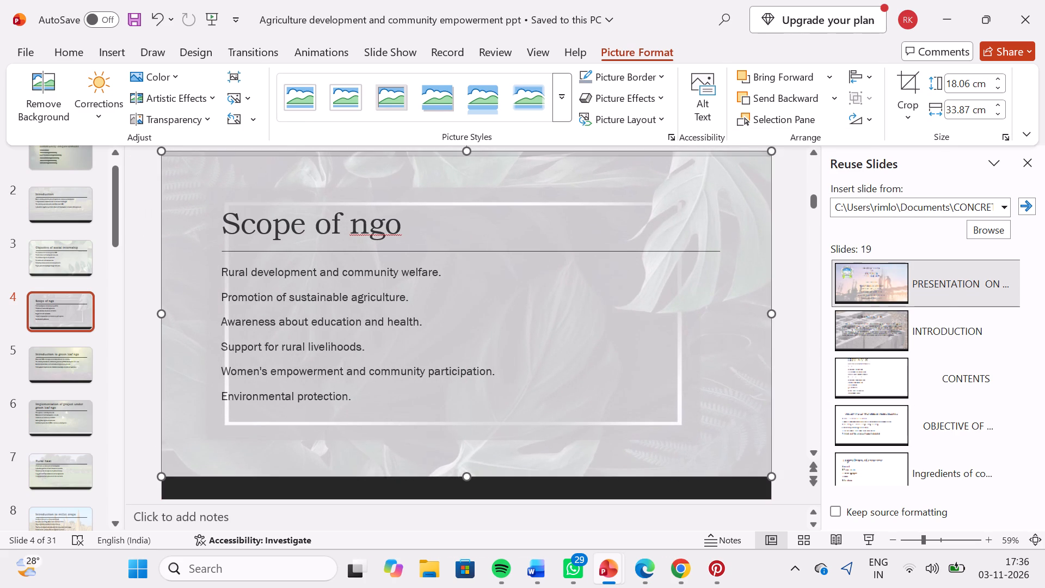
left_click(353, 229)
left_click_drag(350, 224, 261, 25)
Cut the full-slide leaf background picture from slide 4.
right_click(720, 259)
left_click(769, 183)
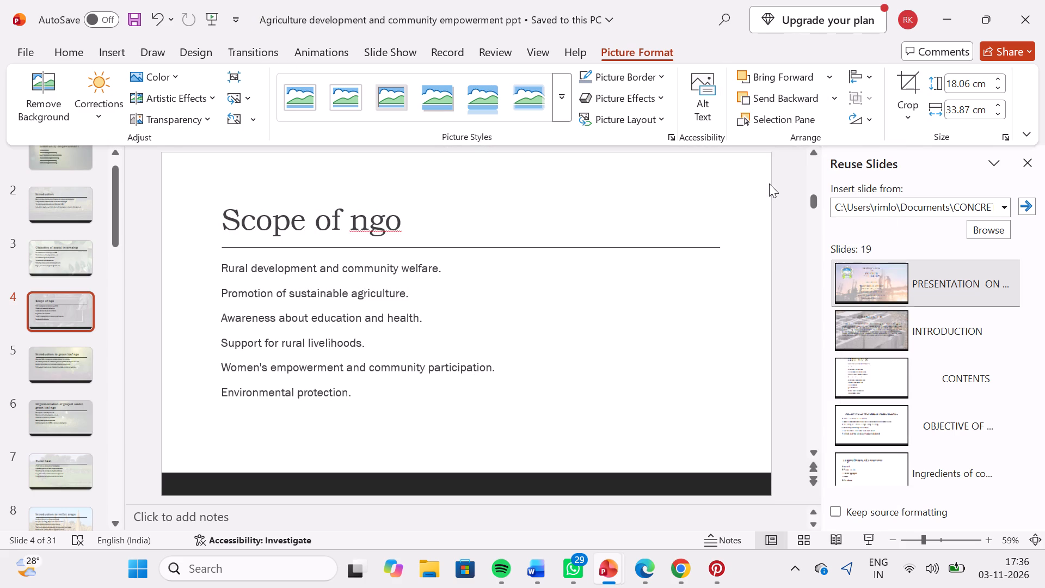
Replace "ngo" with "NGO" in the slide 4 title so it reads "Scope of NGO".
left_click(407, 223)
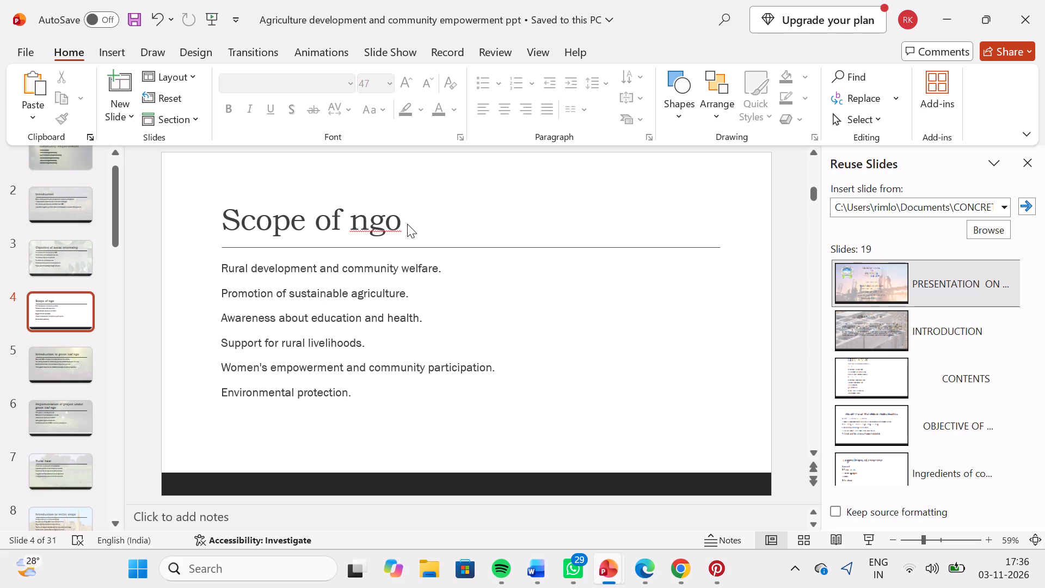
left_click(395, 225)
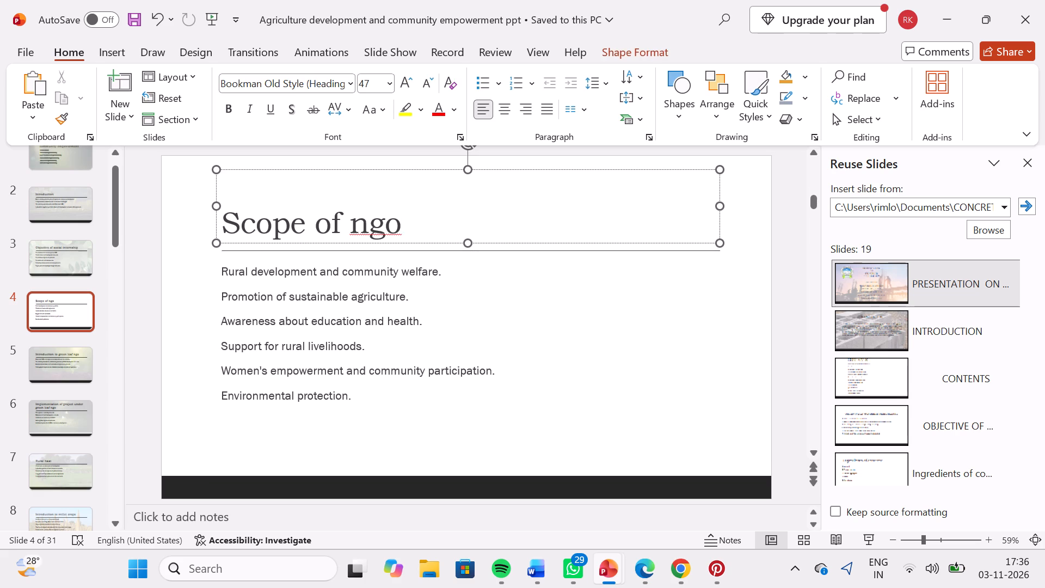
key("BackSpace")
key("BackSpace")
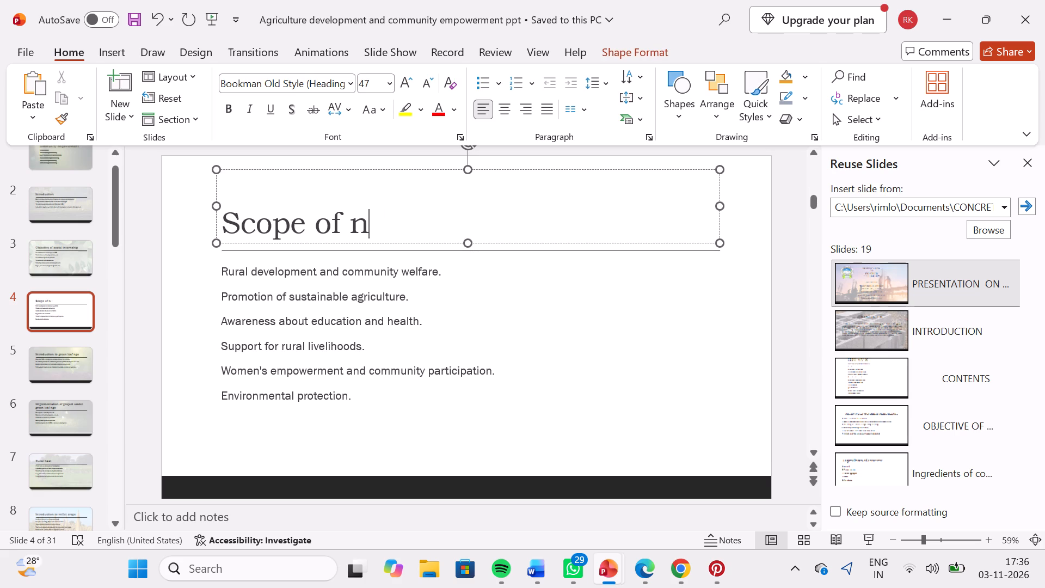
key("BackSpace")
type("NGP")
key("shift+BackSpace")
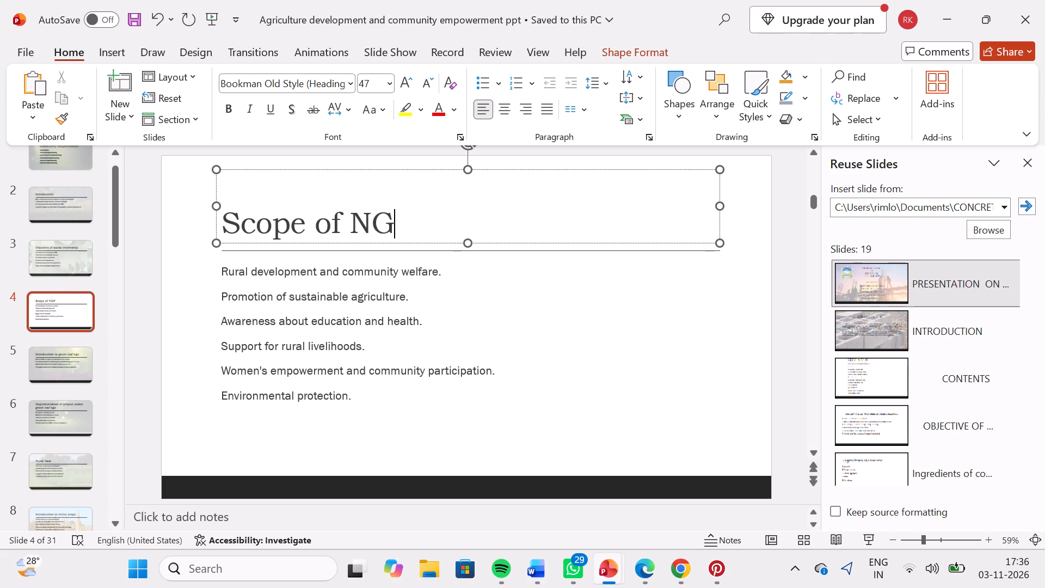
key("shift+o")
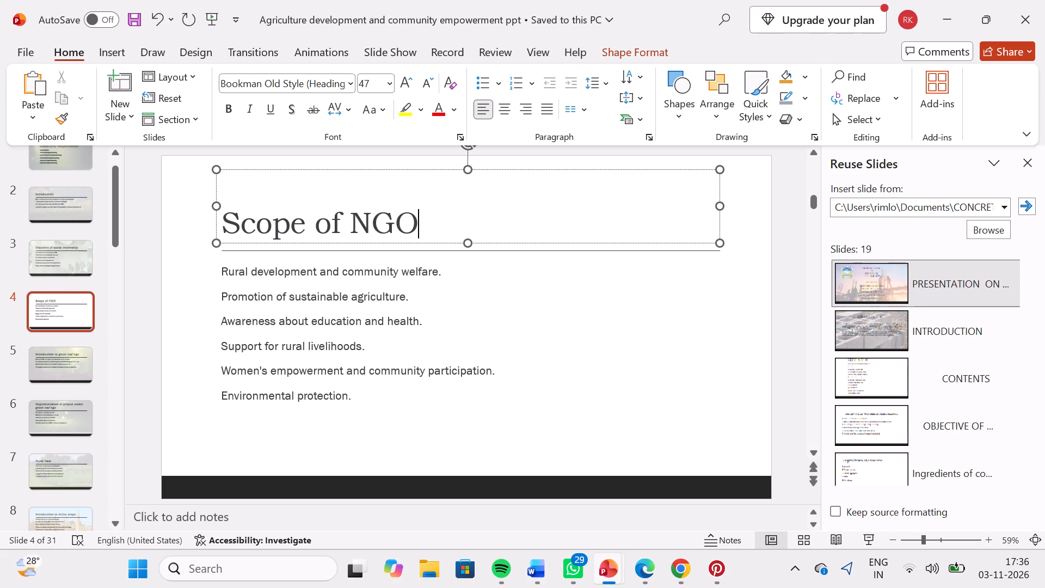
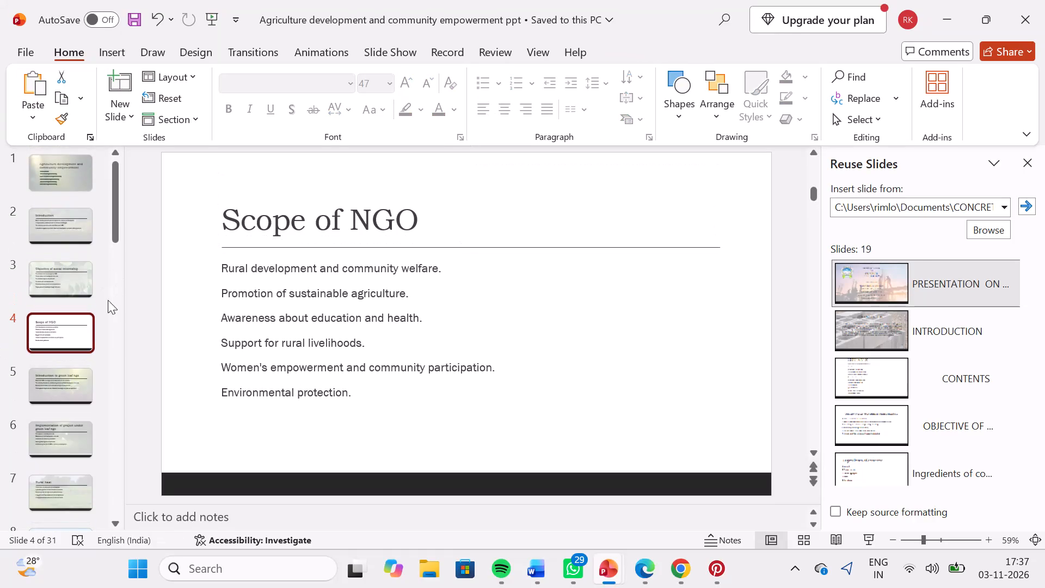
Remove the full-slide seedling background picture from slide 5, the introduction to the Green Leaf NGO.
left_click(72, 379)
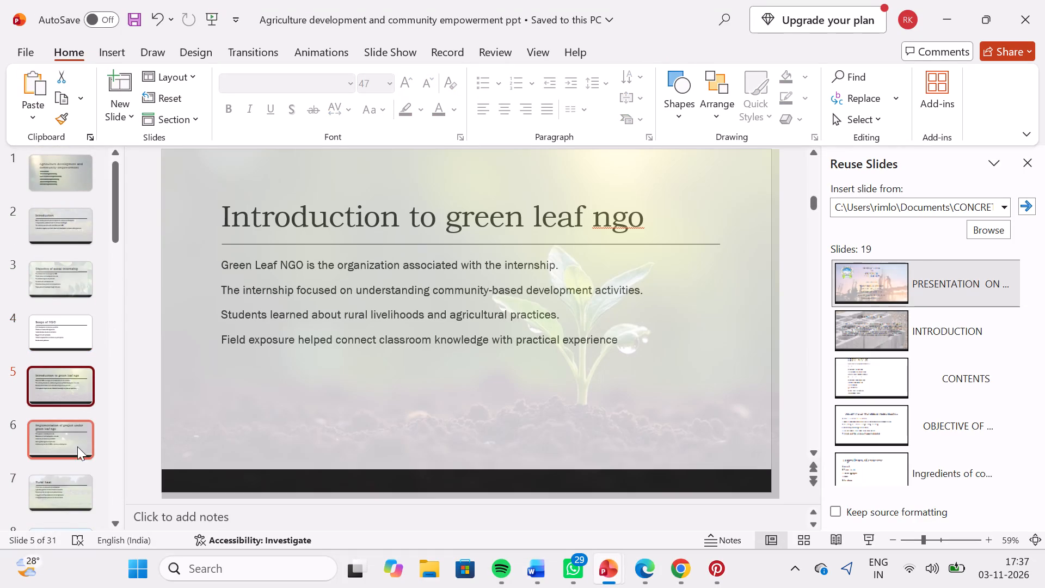
left_click(650, 231)
left_click(654, 231)
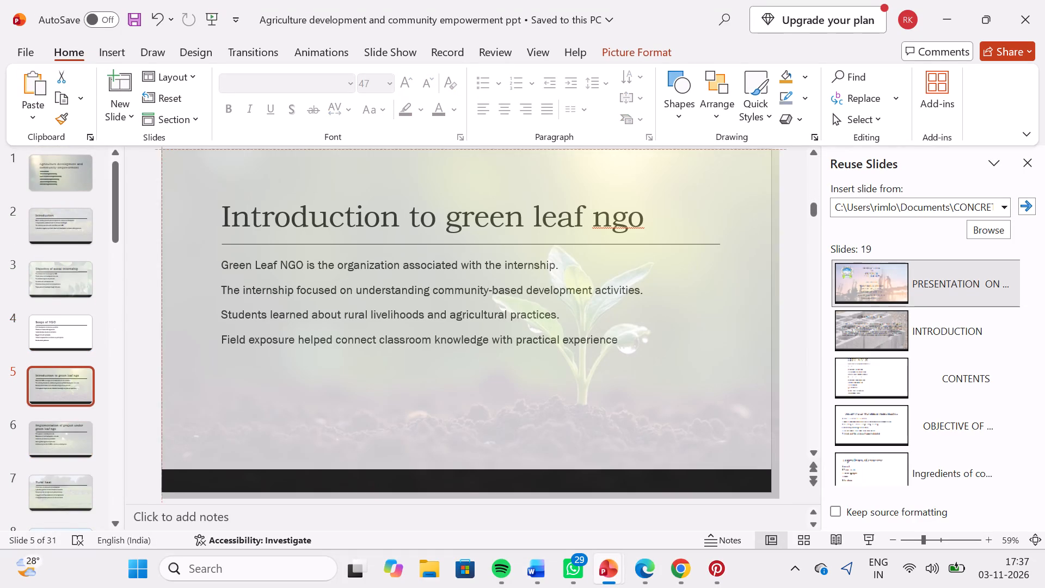
right_click(654, 234)
left_click(696, 191)
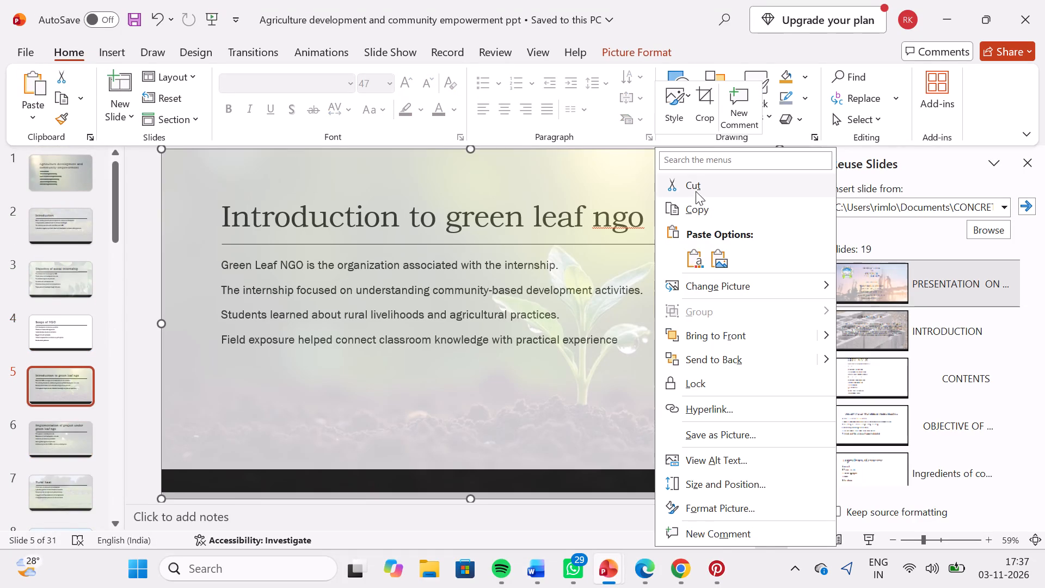
left_click(685, 227)
left_click(652, 224)
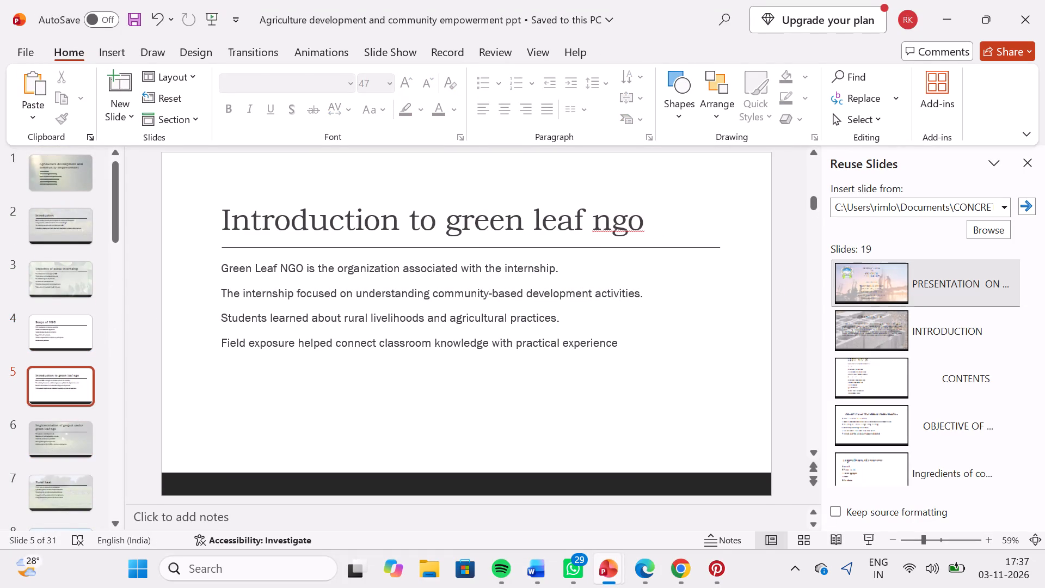
Replace the lowercase "ngo" at the end of slide 5's title with "NGO".
left_click(643, 219)
key("BackSpace")
key("BackSpace")
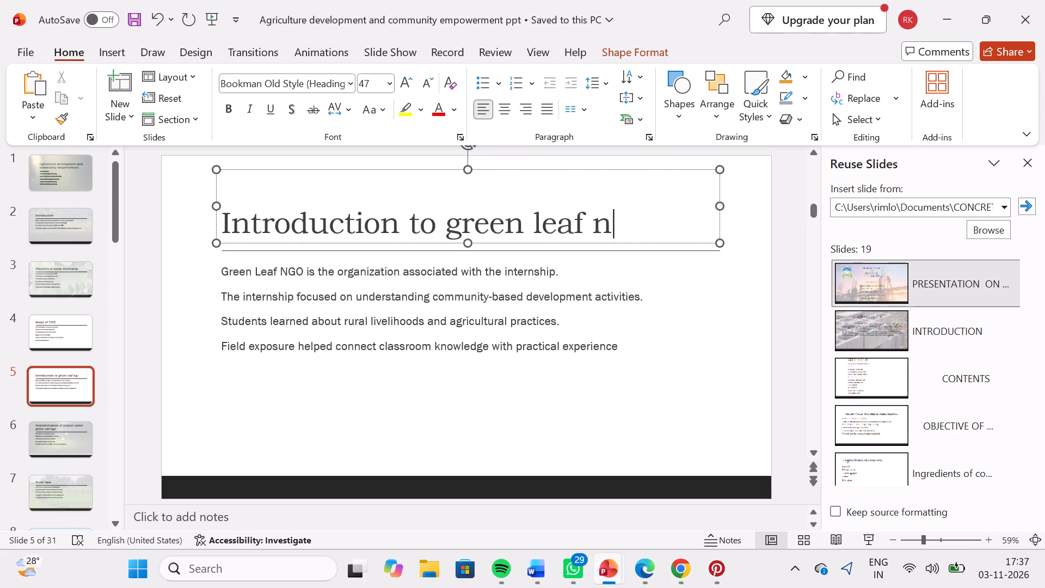
key("BackSpace")
key("shift+g")
key("shift+BackSpace")
type("NGO")
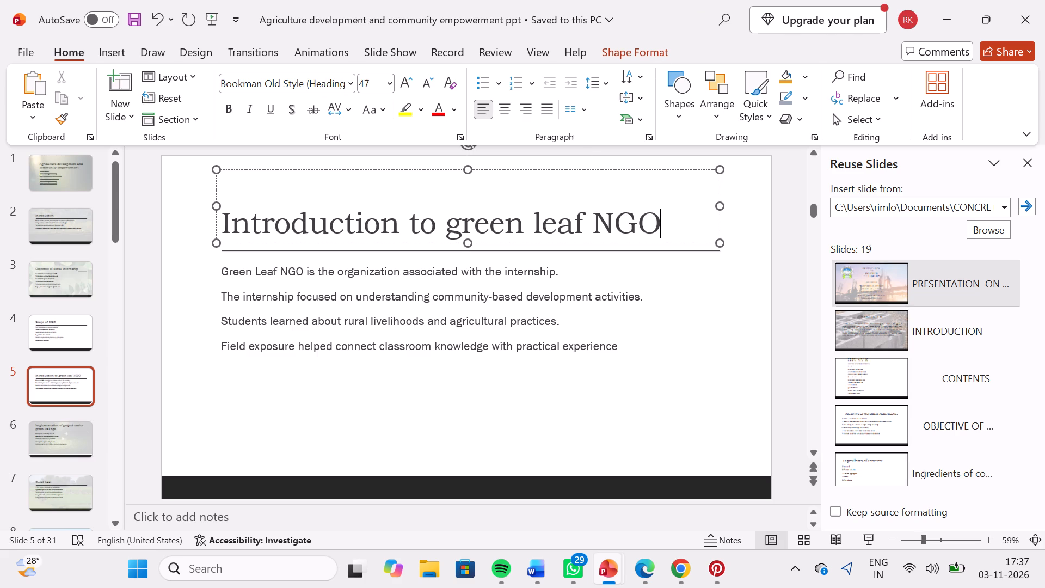
Capitalize the initials of "green leaf" in slide 5's title so it reads "Introduction to Green Leaf NGO".
left_click(460, 228)
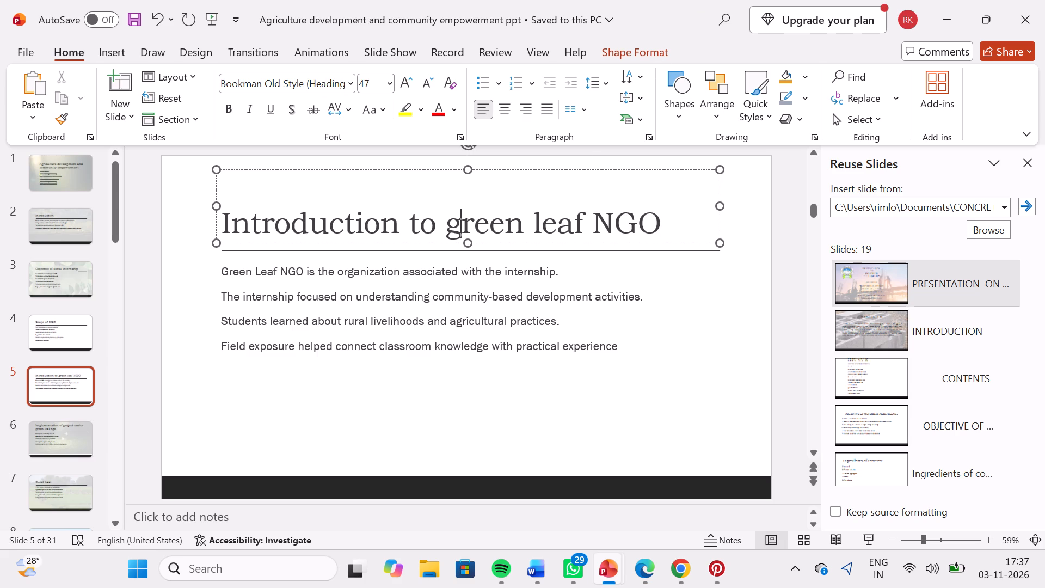
key("BackSpace")
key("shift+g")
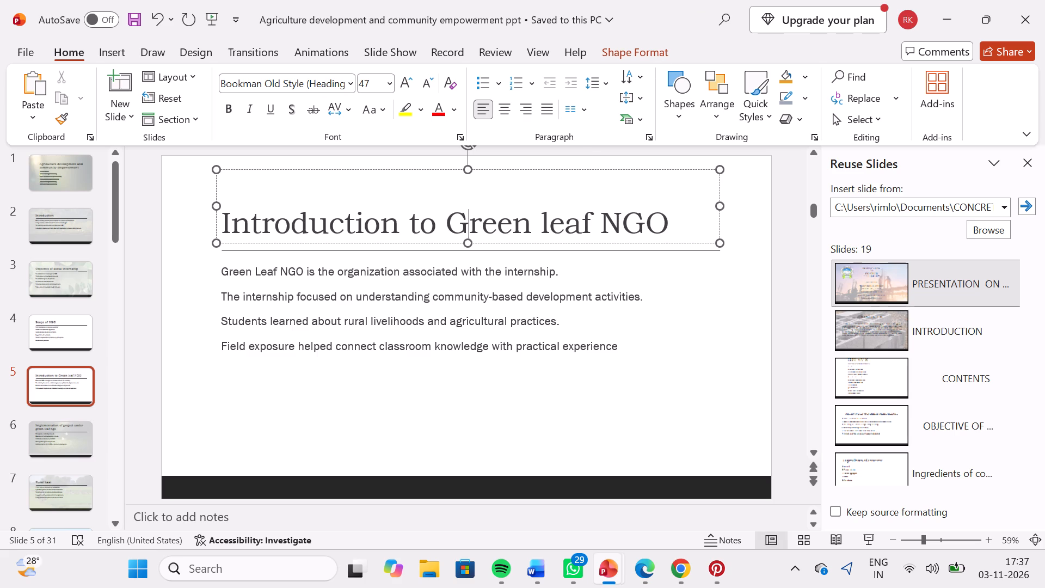
left_click(552, 228)
key("shift+BackSpace")
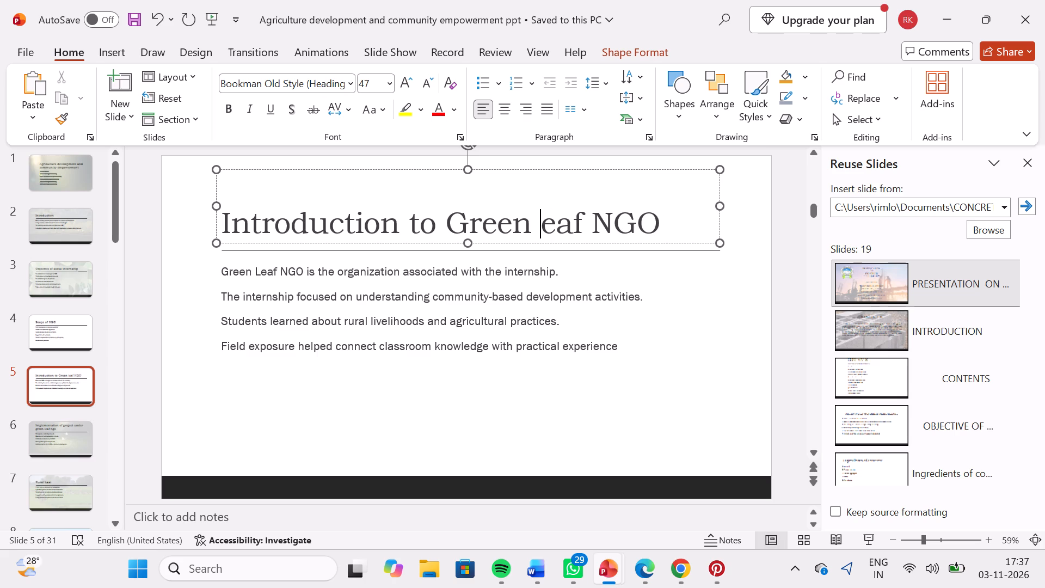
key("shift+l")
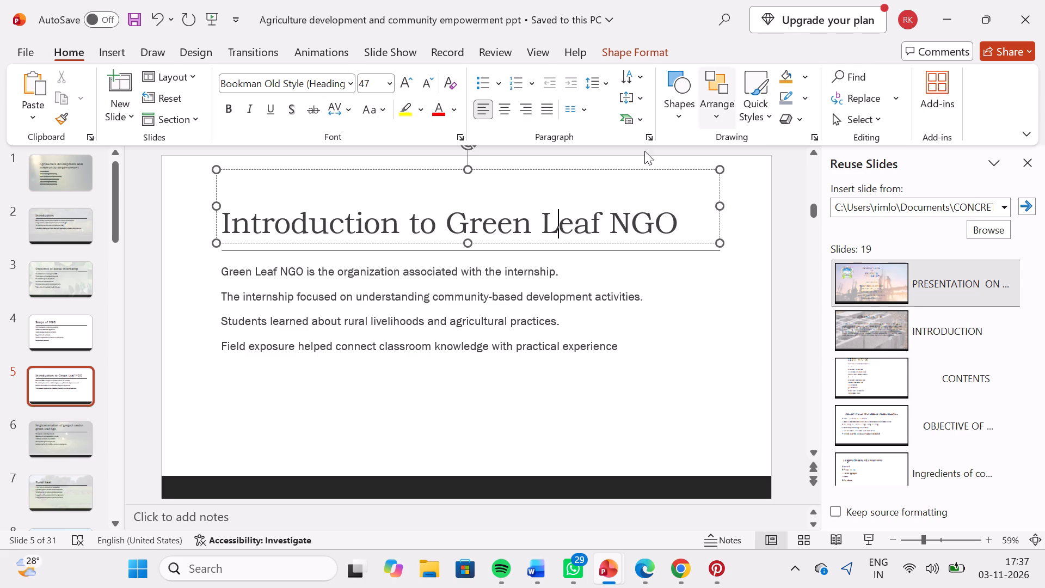
Review slides 1 to 5 to check their titles and backgrounds.
scroll(528, 315, "down", 3)
scroll(528, 316, "up", 7)
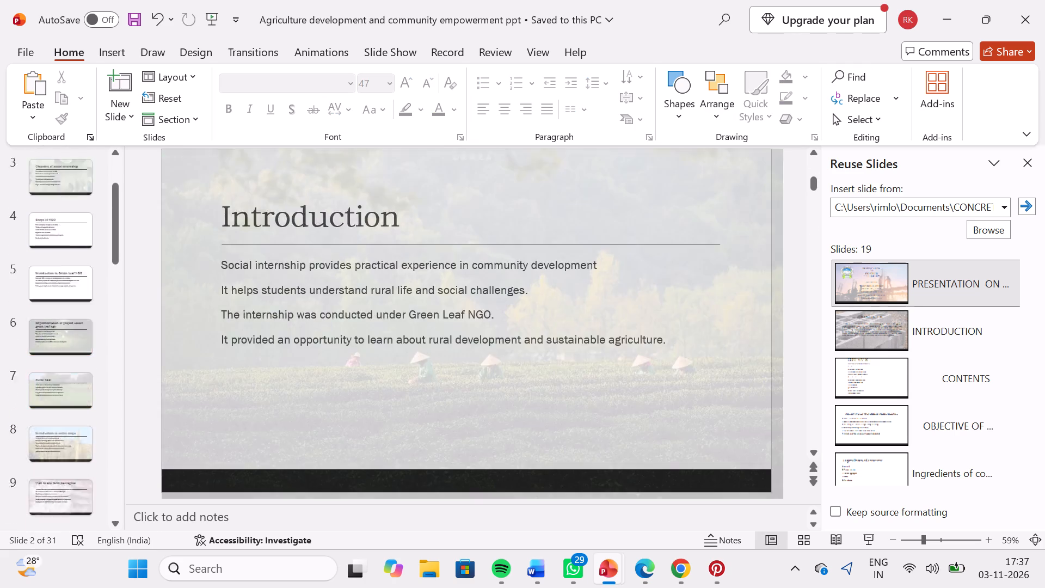
scroll(528, 316, "up", 5)
scroll(528, 316, "down", 1)
scroll(528, 316, "up", 2)
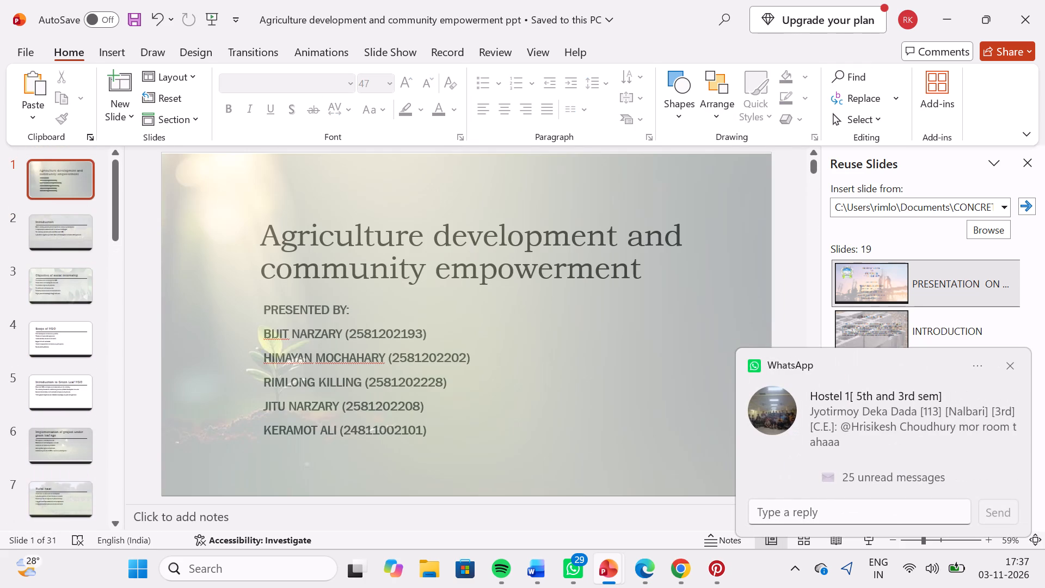
scroll(528, 316, "down", 3)
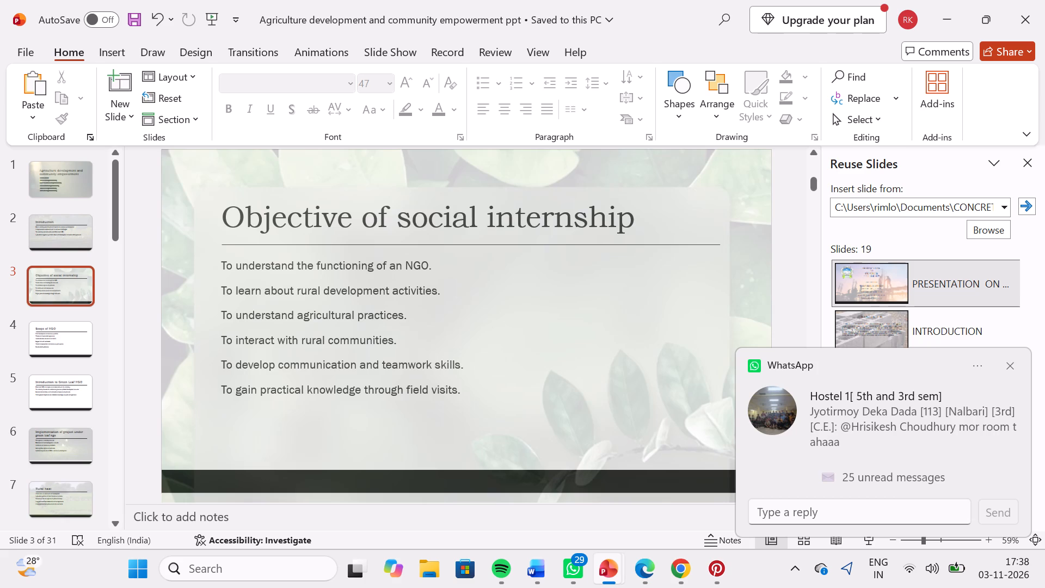
scroll(528, 316, "down", 6)
left_click(68, 355)
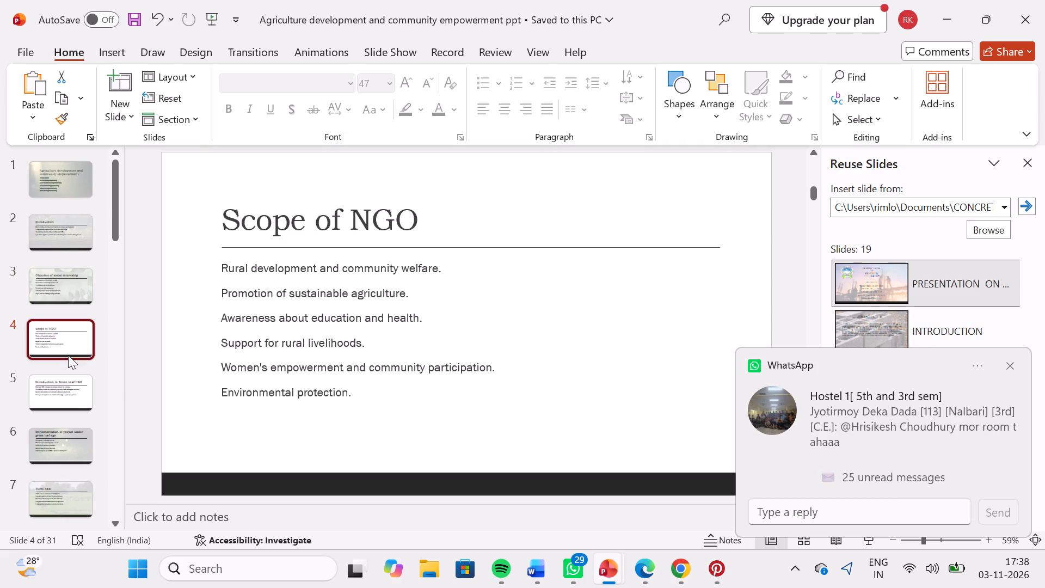
left_click(73, 393)
Cut the full-slide farm field background picture from slide 7, the rural haat slide.
left_click(46, 497)
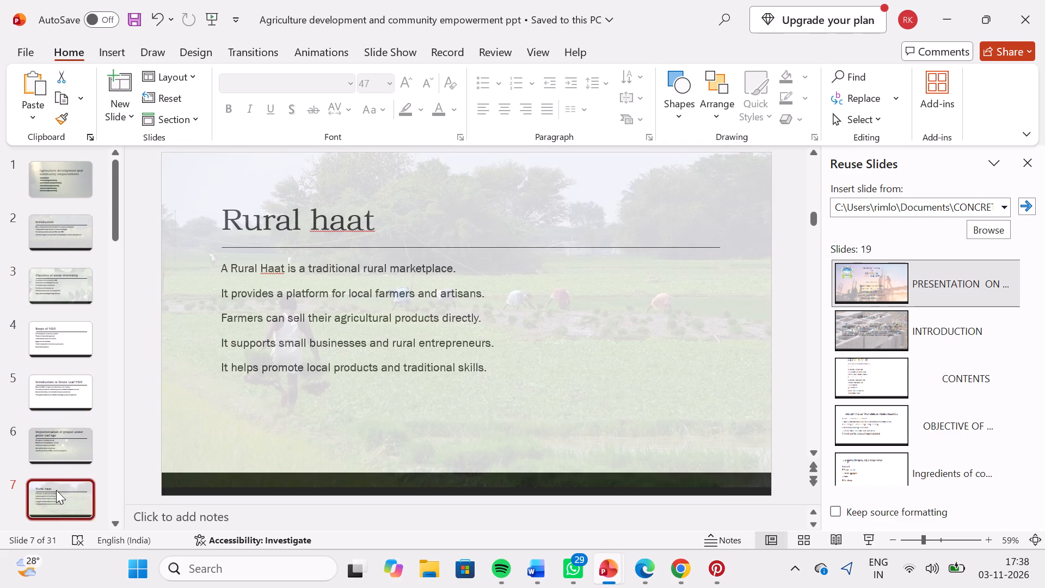
scroll(56, 490, "down", 2)
left_click(478, 232)
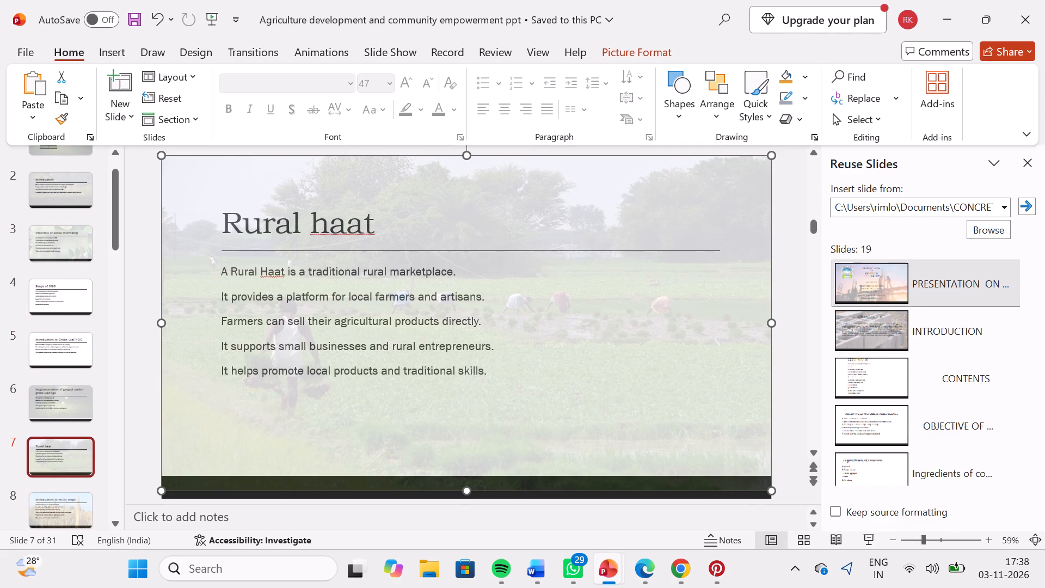
right_click(591, 232)
left_click(659, 185)
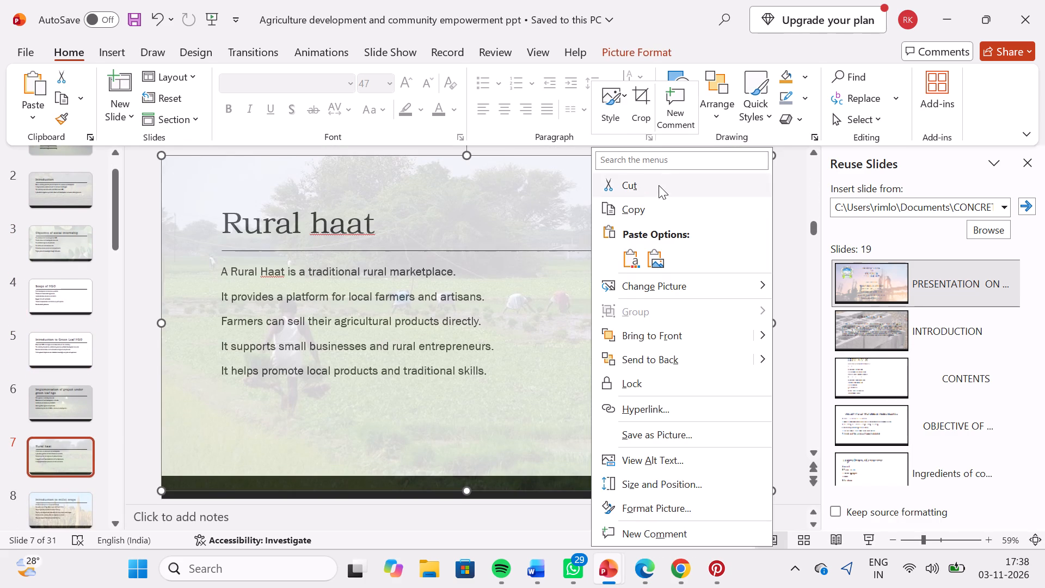
Capitalize the "h" in slide 7's title so it reads "Rural Haat".
left_click(327, 219)
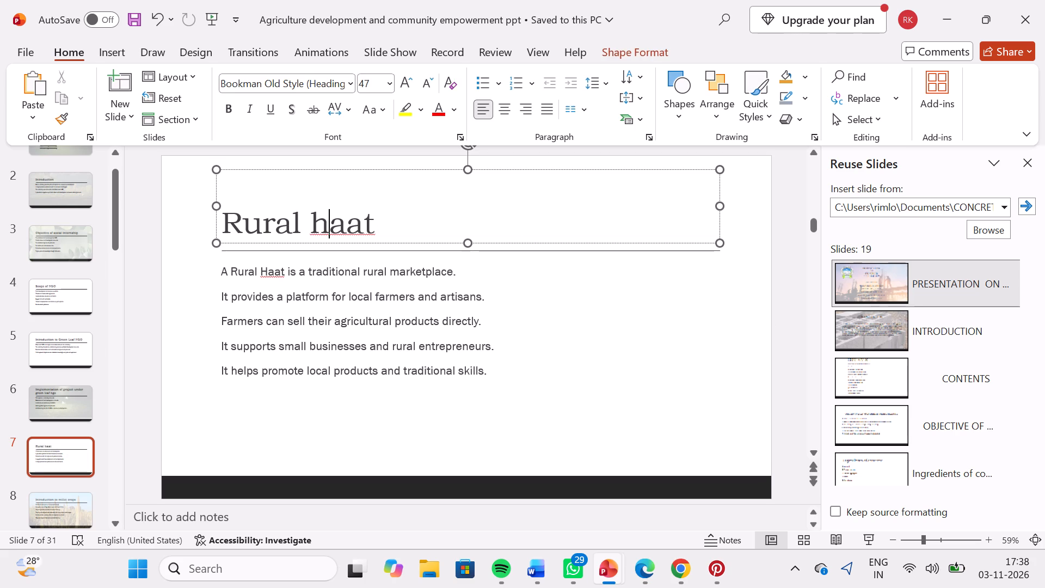
key("shift+BackSpace")
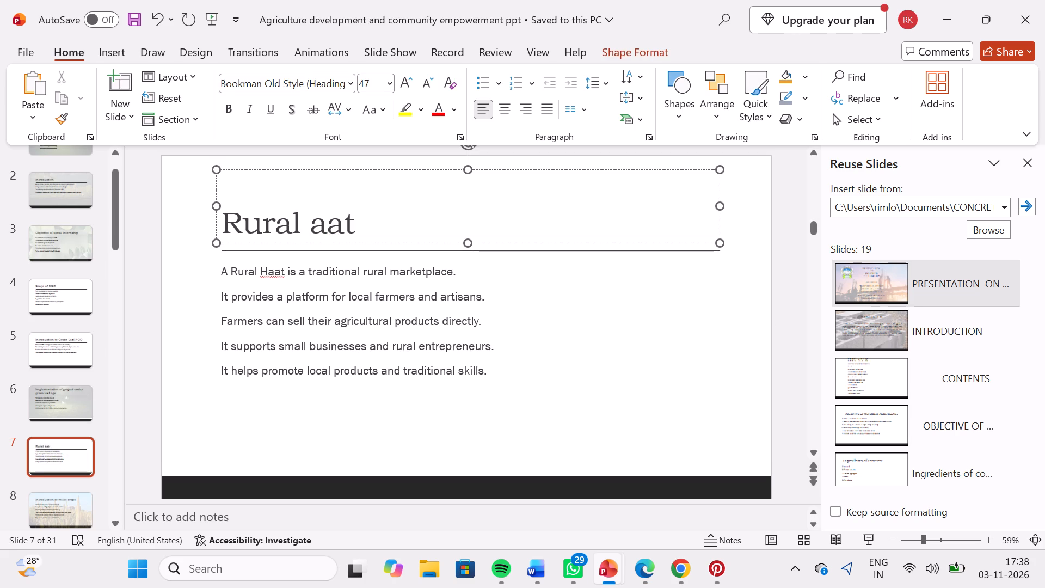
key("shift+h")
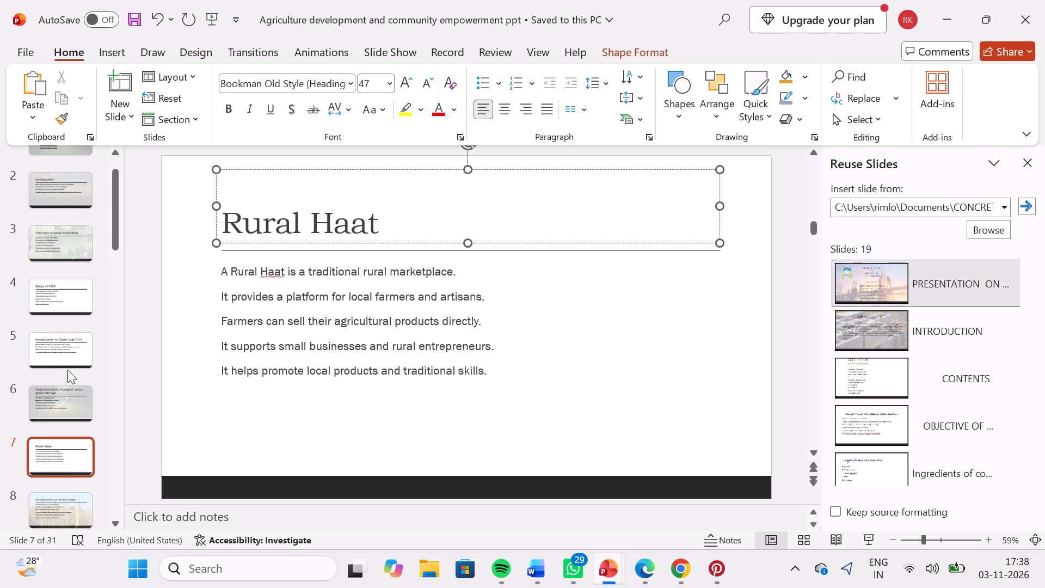
Cut the full-slide silk cocoon background picture from slide 9, the silk farm visit slide.
scroll(69, 369, "down", 2)
left_click(57, 468)
scroll(57, 467, "down", 6)
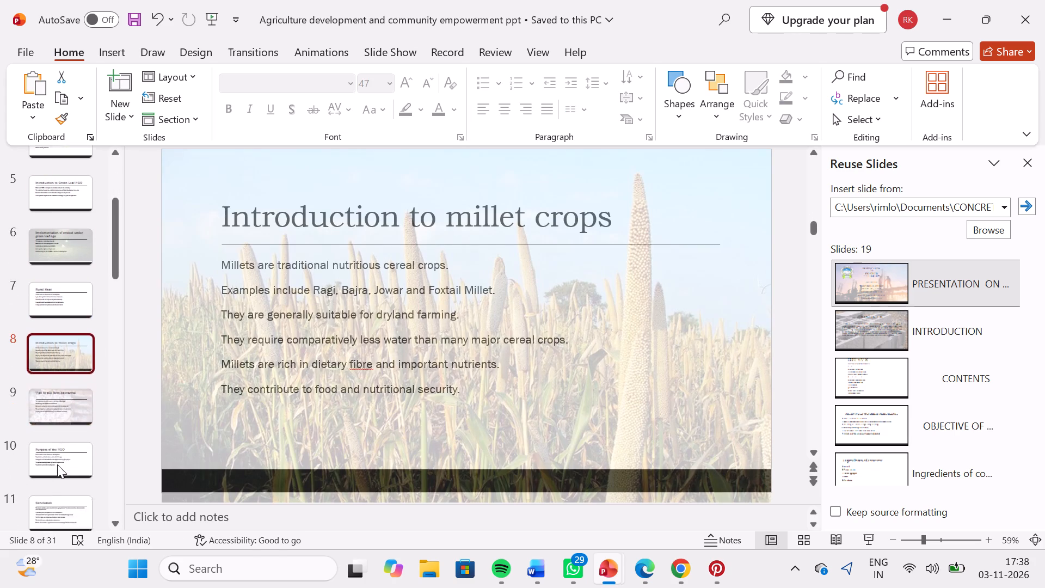
left_click(69, 395)
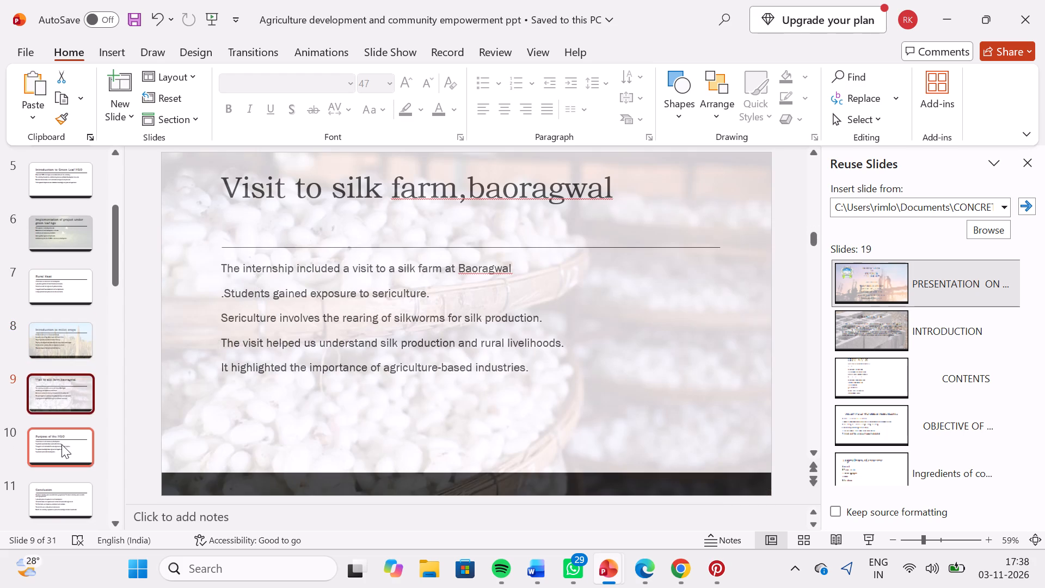
left_click(622, 222)
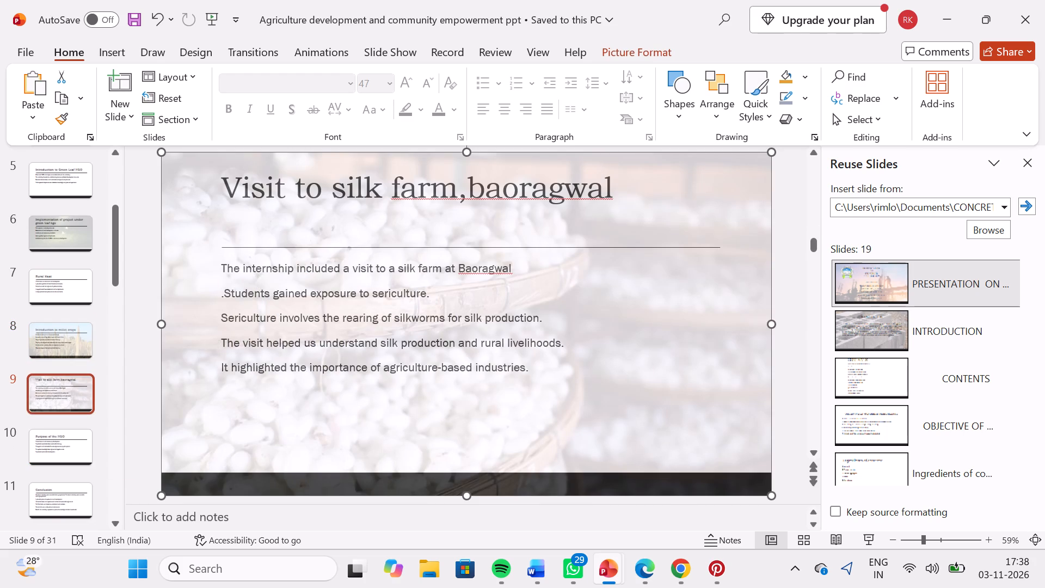
right_click(623, 223)
left_click(666, 185)
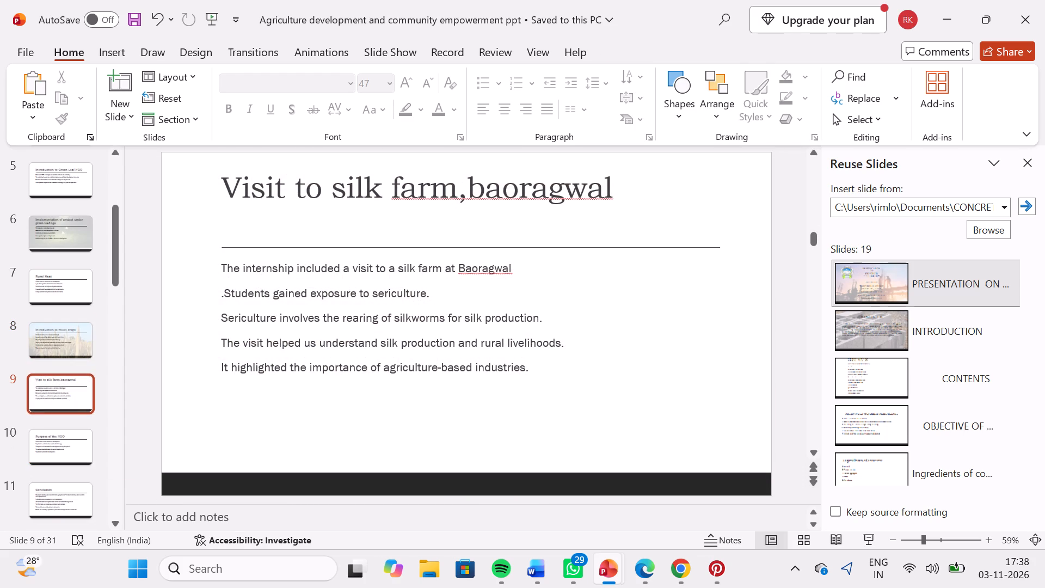
Capitalise the place name in slide 9's silk farm title so it reads "Baoragwal".
left_click(483, 188)
key("shift+BackSpace")
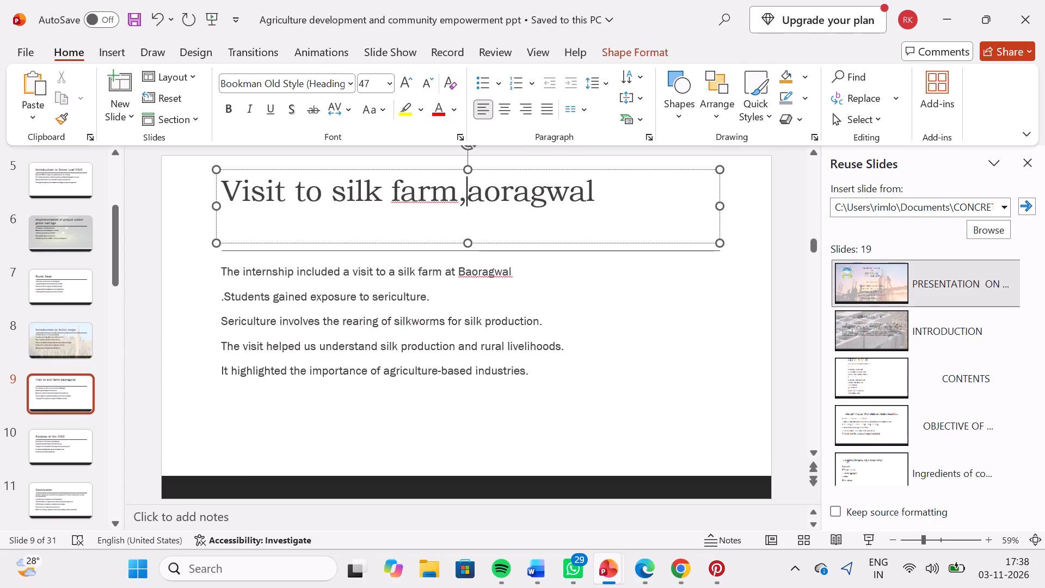
key("shift+b")
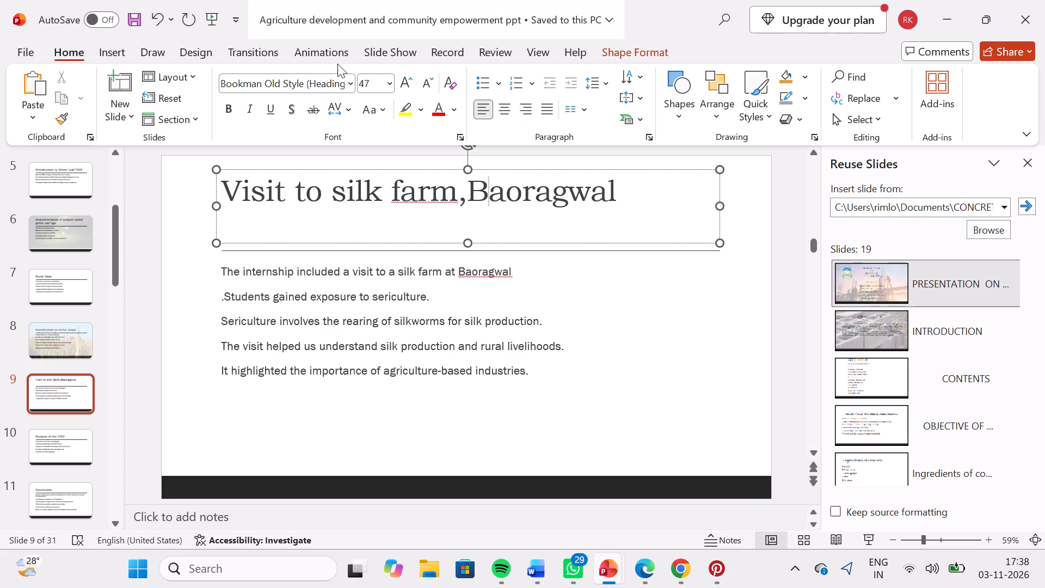
Review the slides after the silk farm visit and those from the start of the deck, checking their content and backgrounds.
scroll(485, 295, "down", 1)
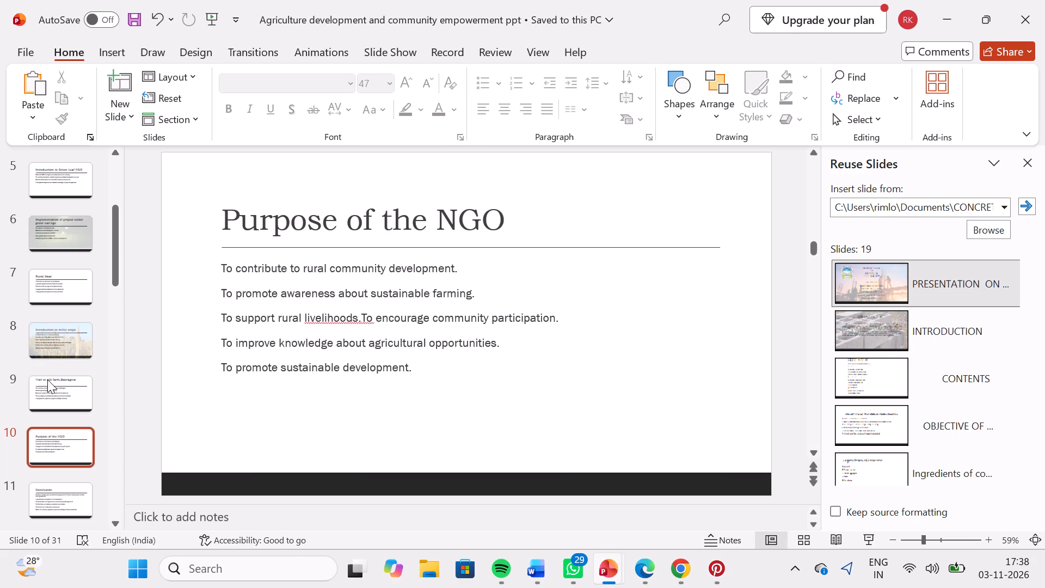
left_click(47, 379)
left_click(69, 437)
scroll(146, 497, "down", 2)
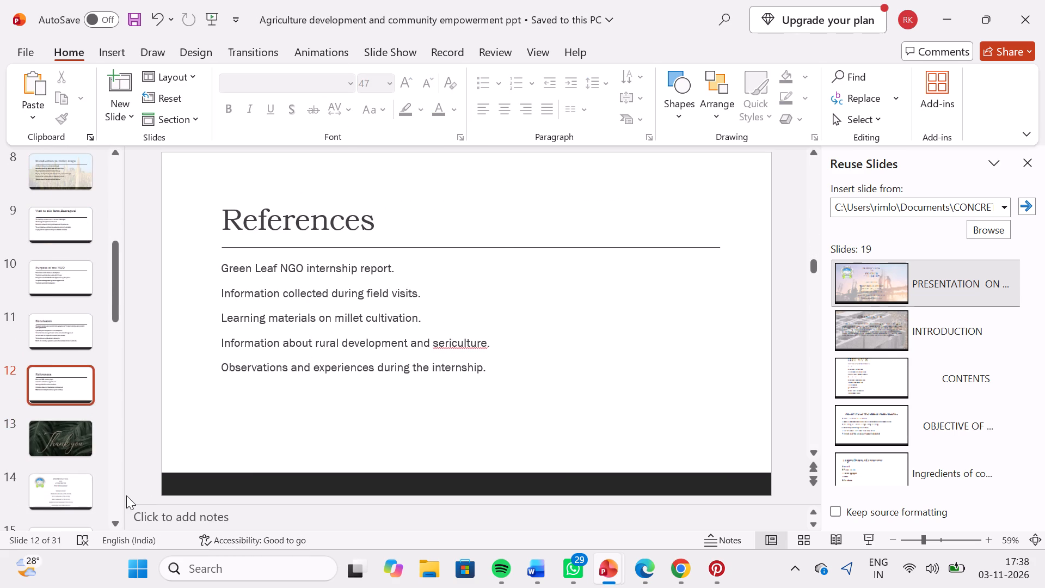
left_click(73, 504)
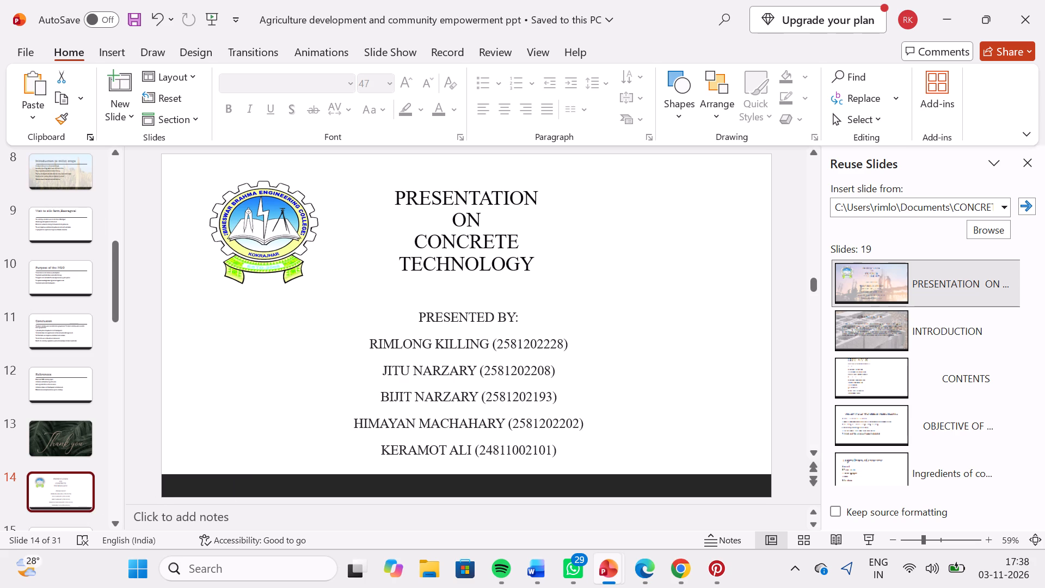
left_click(79, 442)
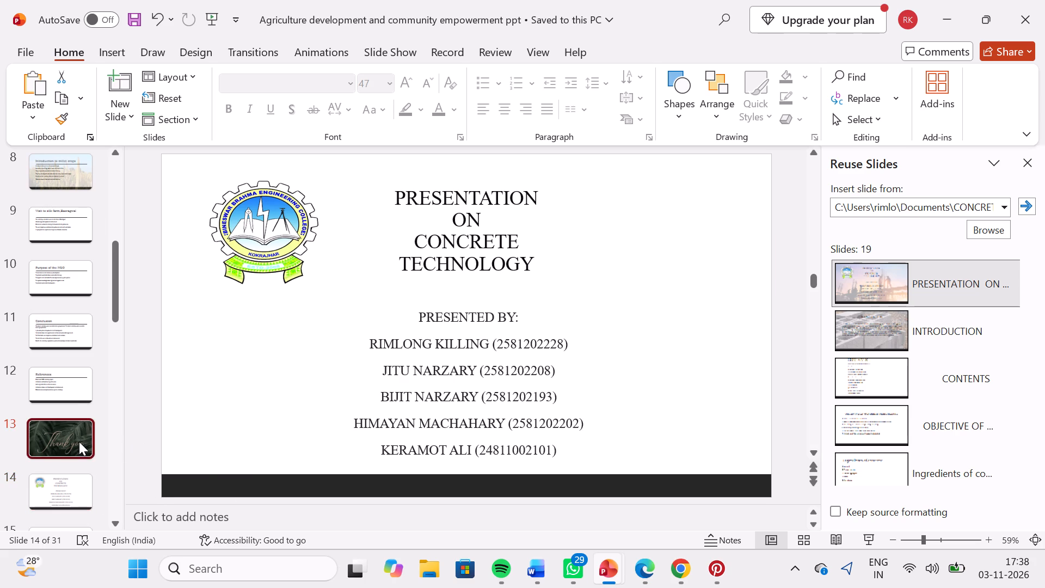
scroll(73, 397, "up", 20)
scroll(73, 397, "up", 9)
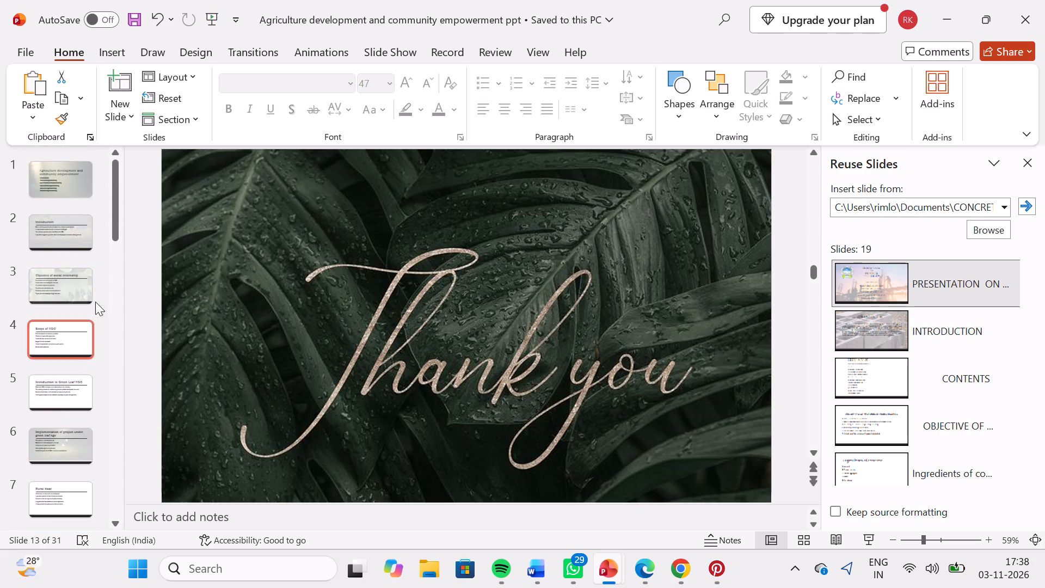
left_click(46, 175)
left_click(60, 237)
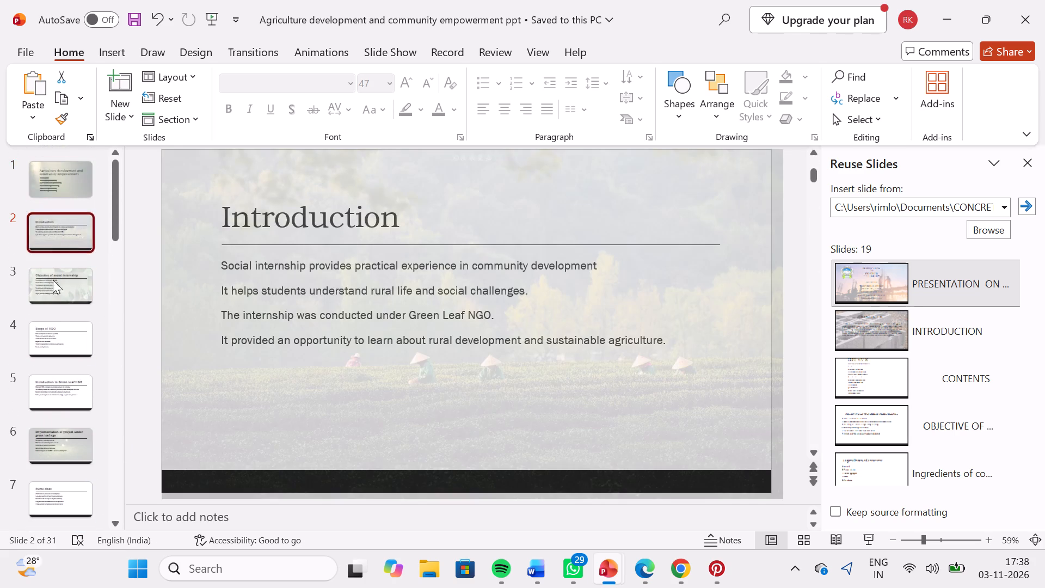
left_click(55, 299)
left_click(55, 327)
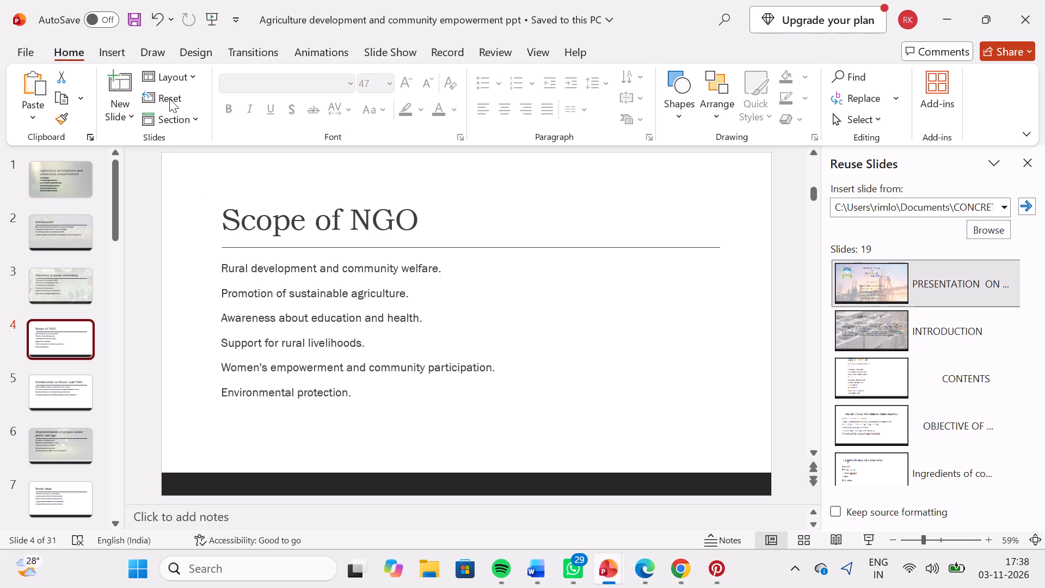
left_click(104, 47)
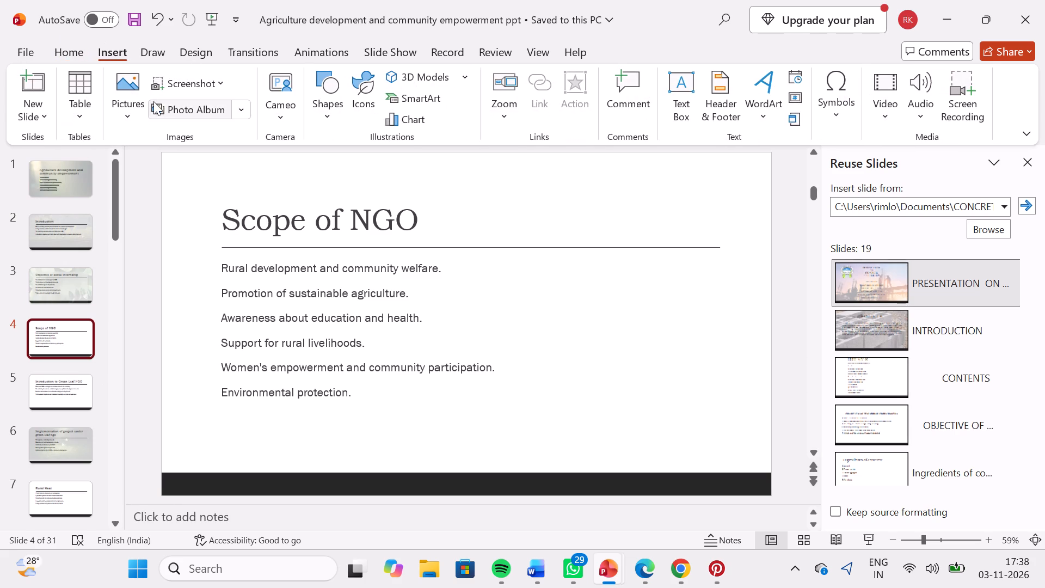
left_click(84, 385)
scroll(211, 323, "down", 4)
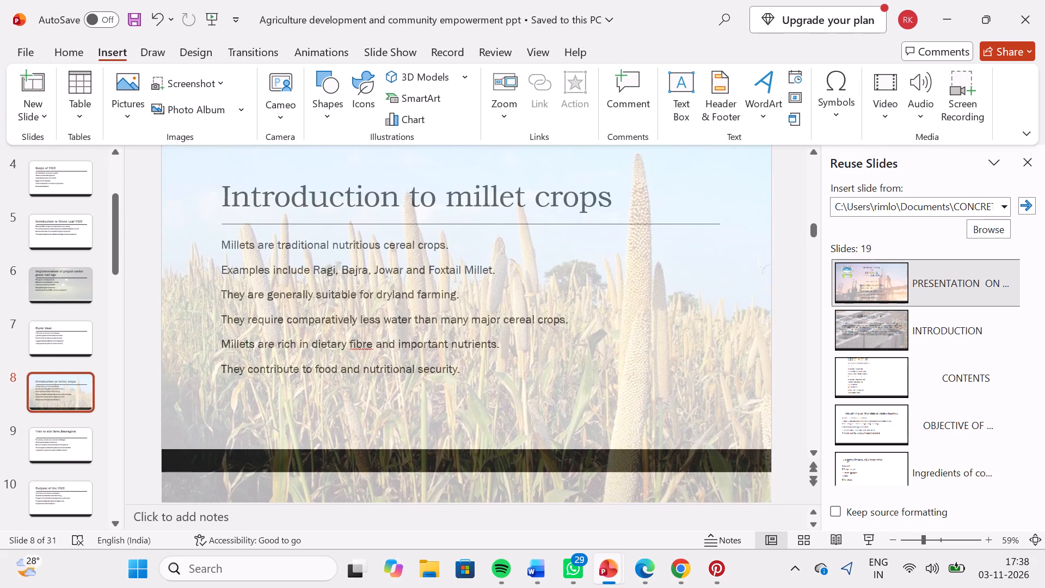
scroll(206, 329, "down", 3)
left_click(66, 237)
scroll(79, 295, "up", 7)
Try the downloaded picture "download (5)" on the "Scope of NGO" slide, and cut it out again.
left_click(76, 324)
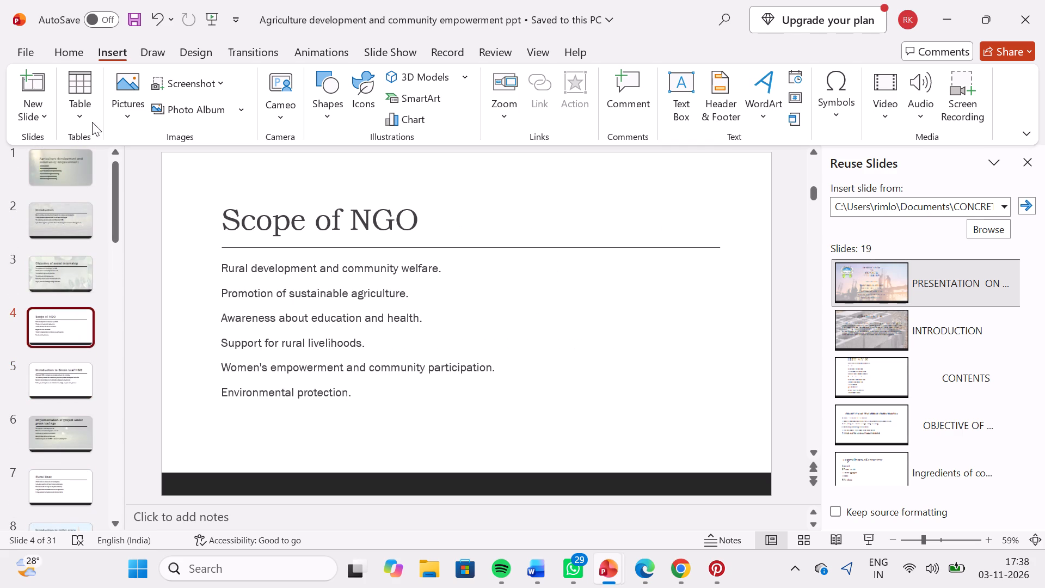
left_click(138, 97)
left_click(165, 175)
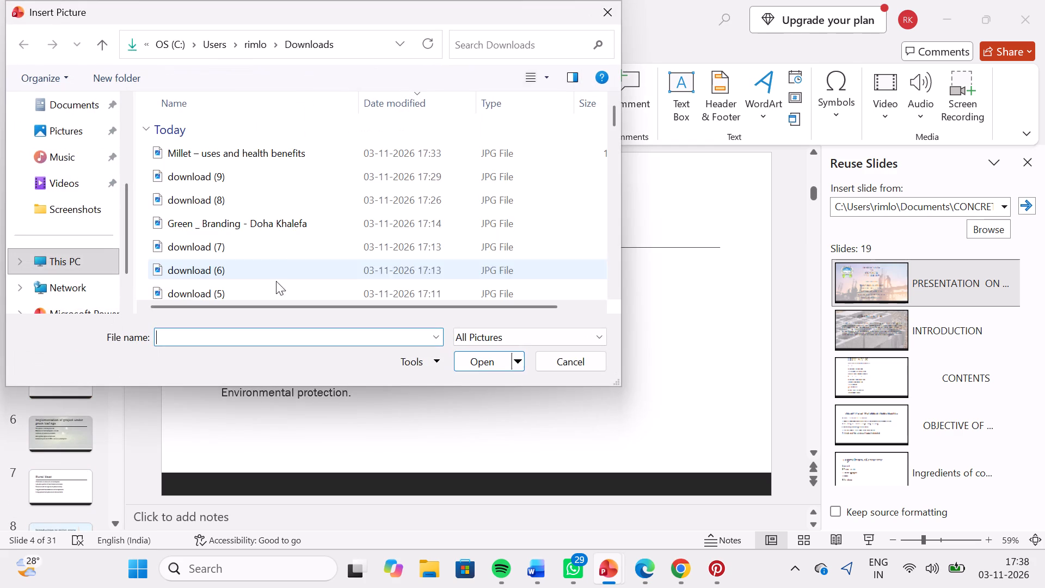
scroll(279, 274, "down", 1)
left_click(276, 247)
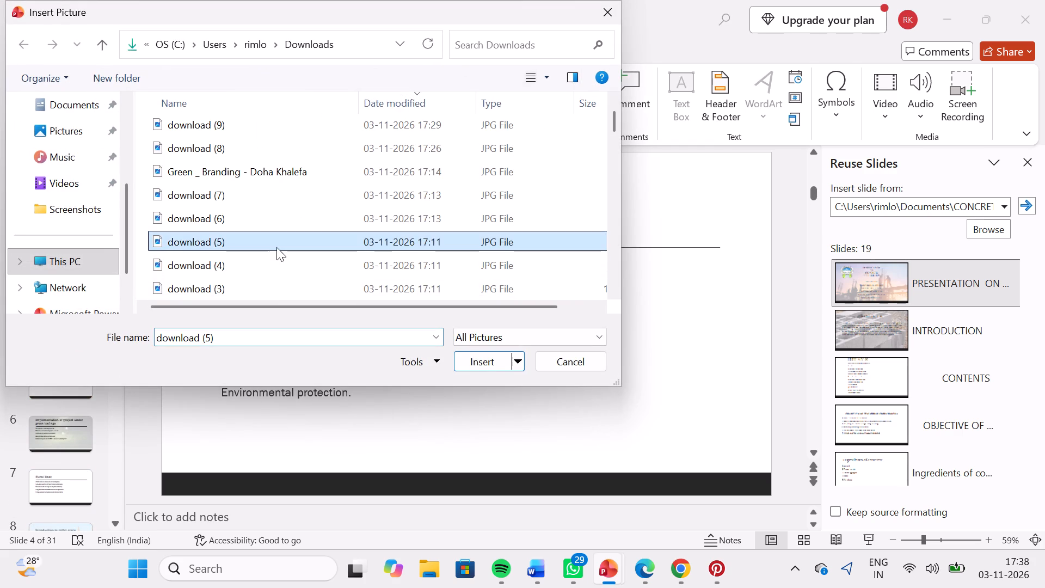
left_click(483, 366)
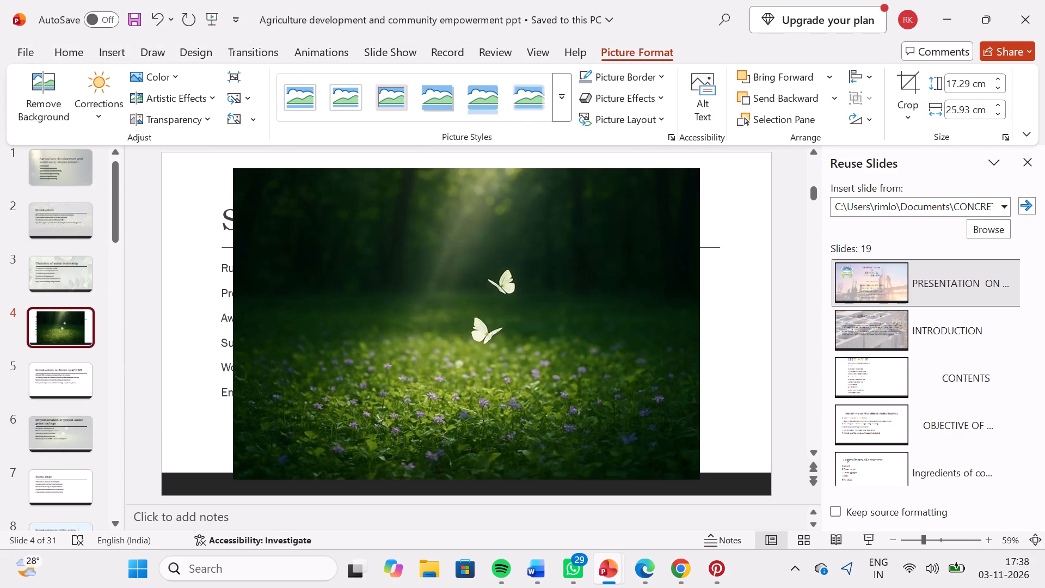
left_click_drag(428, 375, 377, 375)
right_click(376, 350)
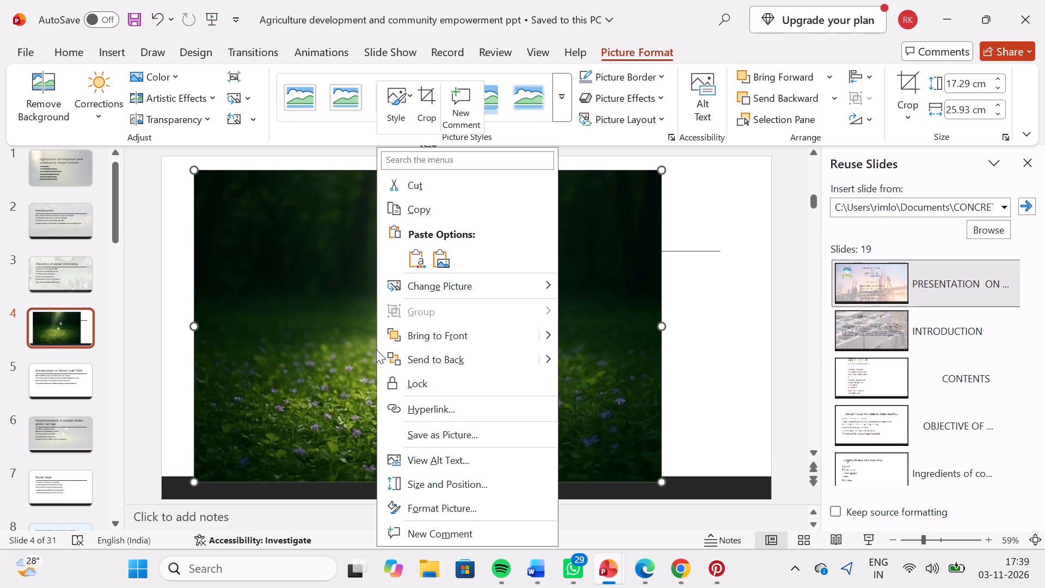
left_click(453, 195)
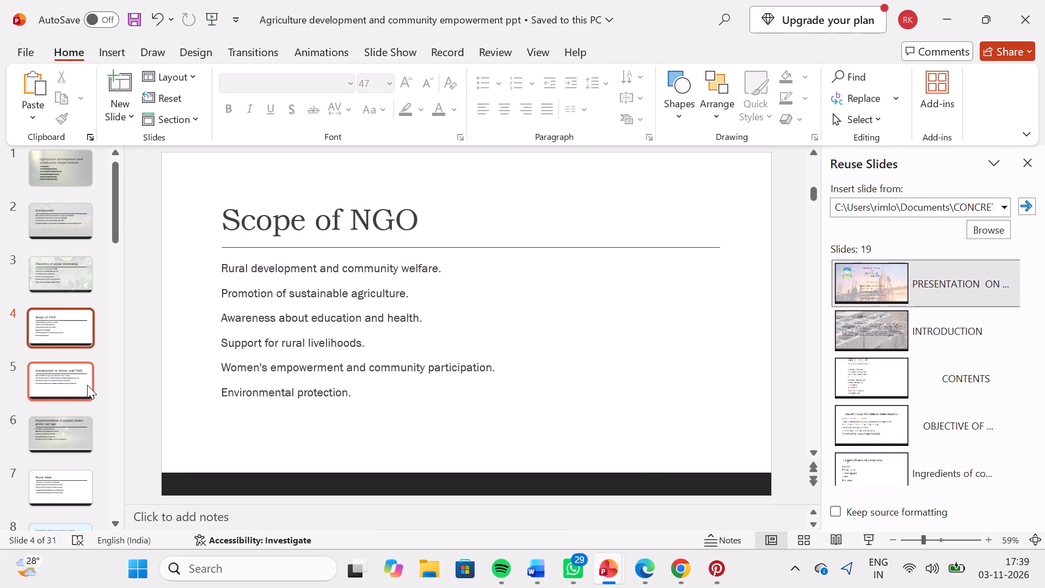
Insert the picture "download (6)" from the Downloads folder on slide 5, "Introduction to Green Leaf NGO".
left_click(87, 385)
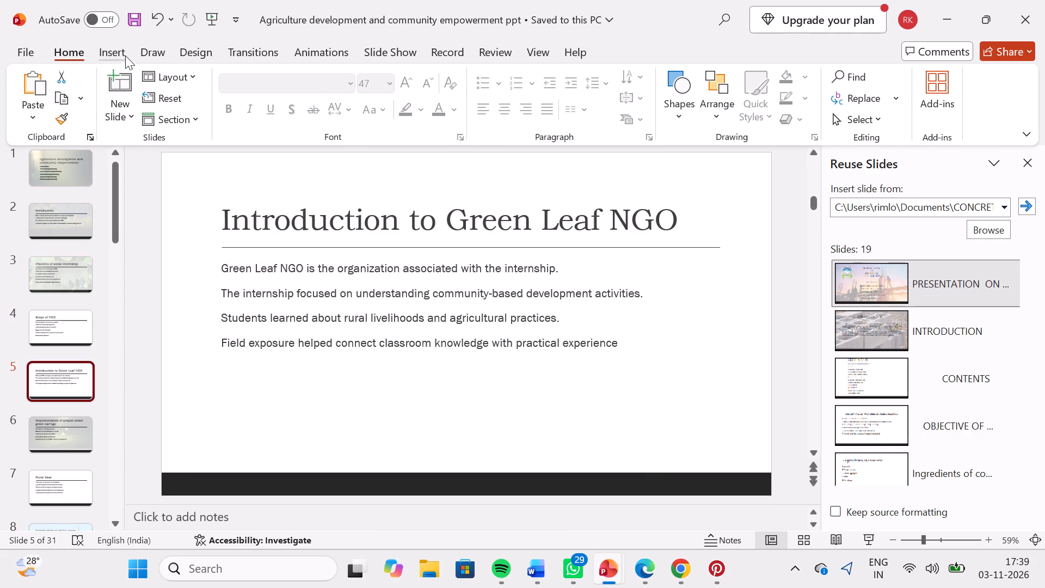
left_click(119, 52)
left_click(137, 108)
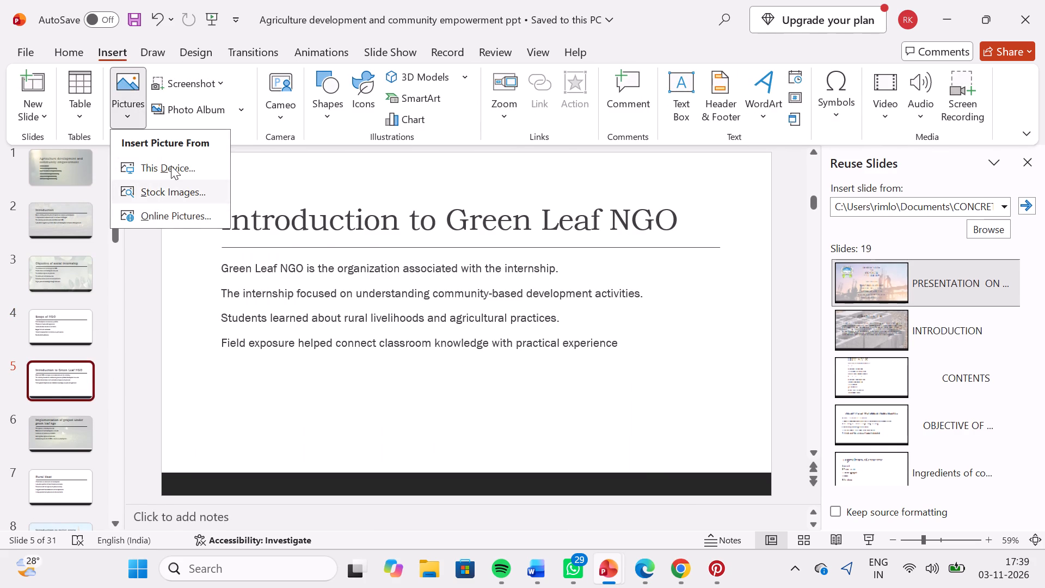
left_click(171, 163)
scroll(288, 296, "down", 3)
scroll(281, 280, "up", 1)
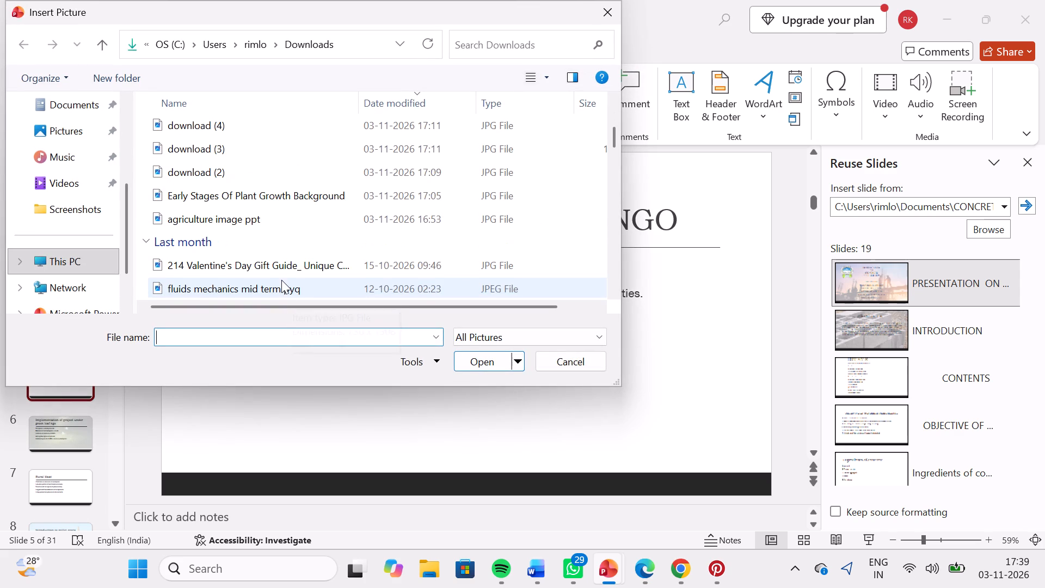
scroll(245, 171, "up", 1)
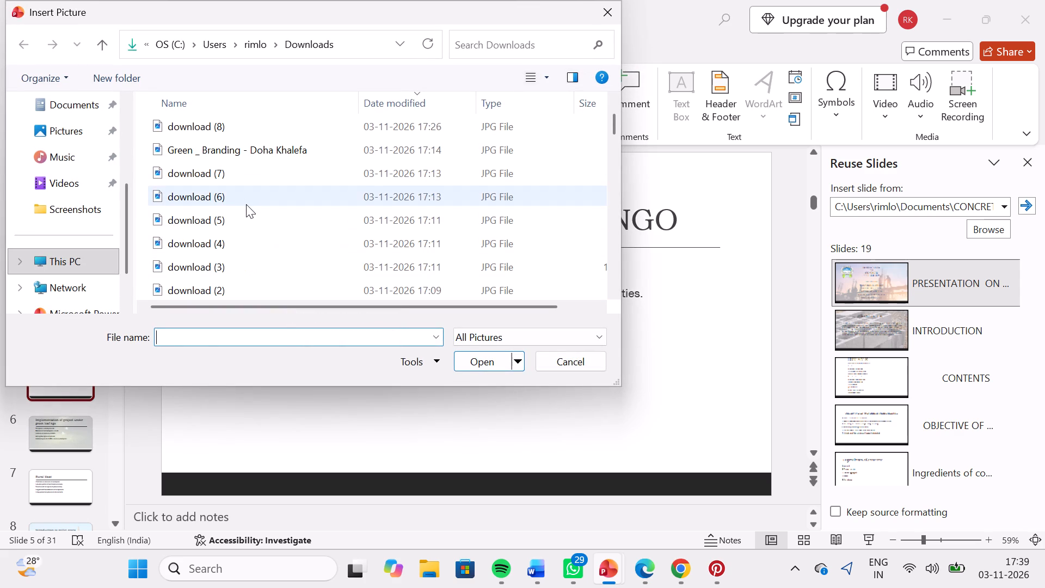
left_click(246, 204)
left_click(489, 360)
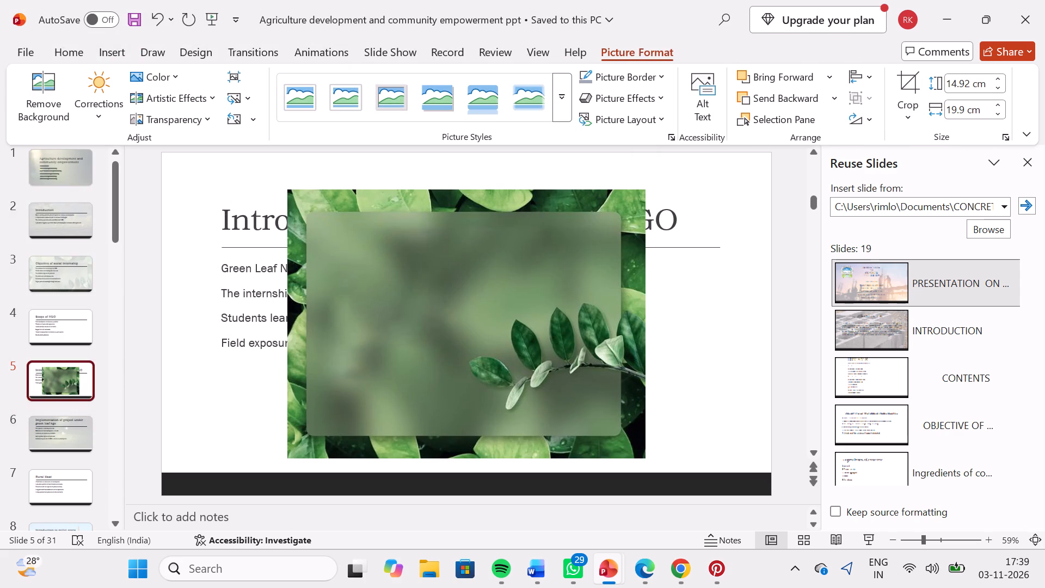
Align the leaf picture with slide 5's top-left corner and enlarge it to the slide's full width, 33.87 by 25.4 cm.
left_click_drag(301, 247, 187, 213)
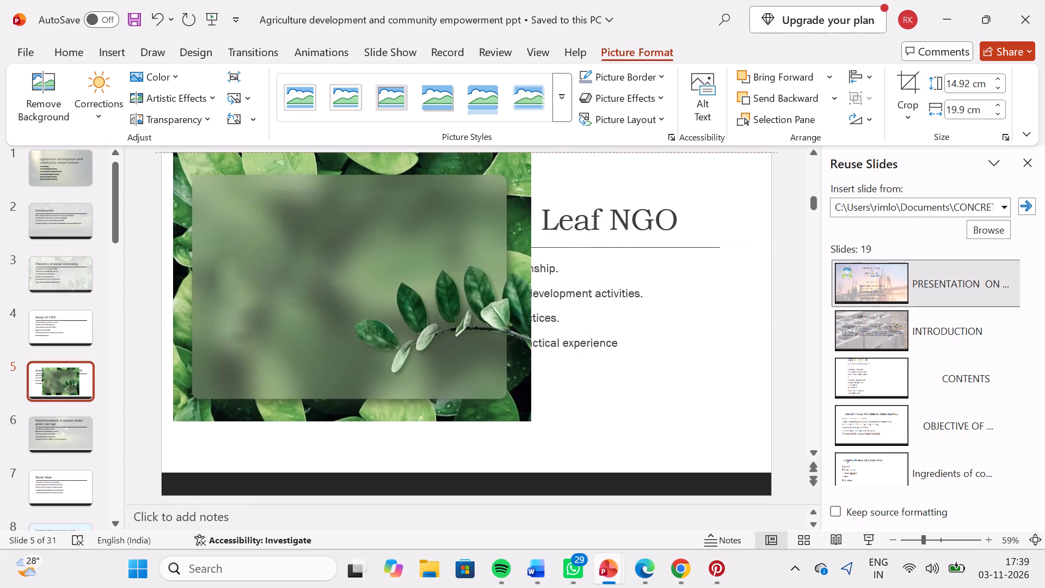
left_click_drag(187, 213, 176, 207)
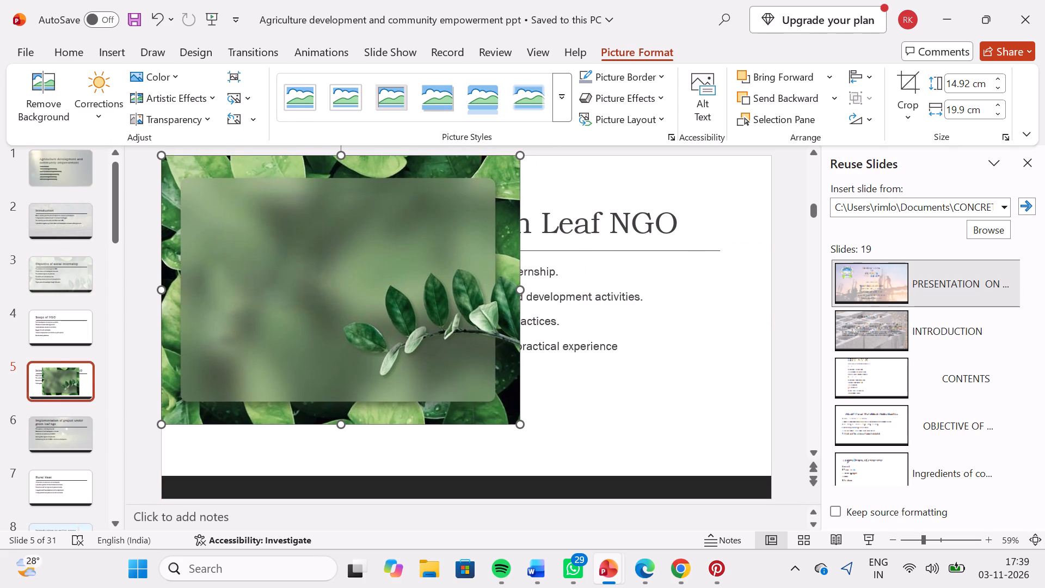
left_click_drag(521, 422, 638, 448)
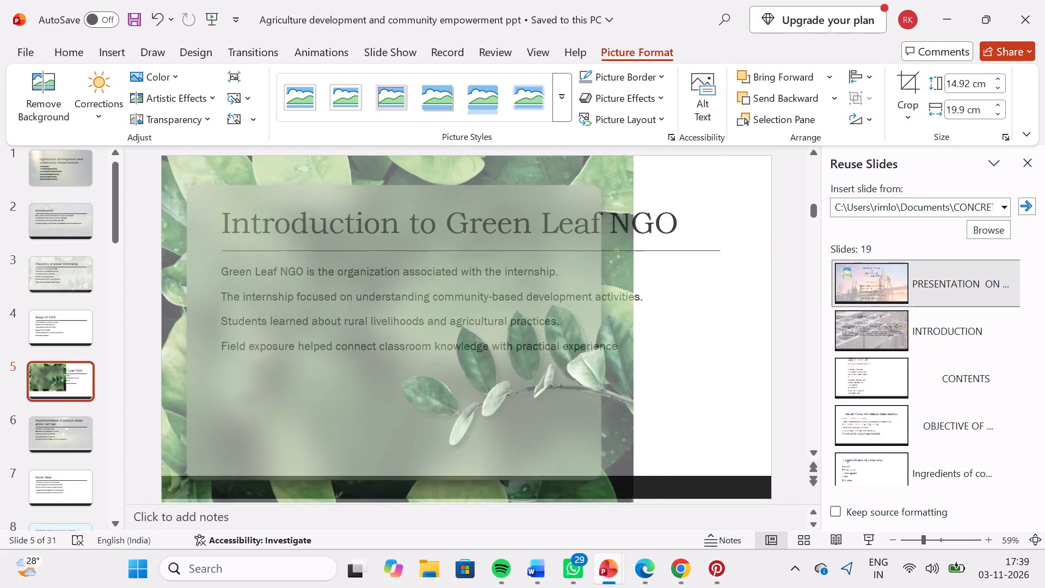
left_click_drag(638, 448, 771, 455)
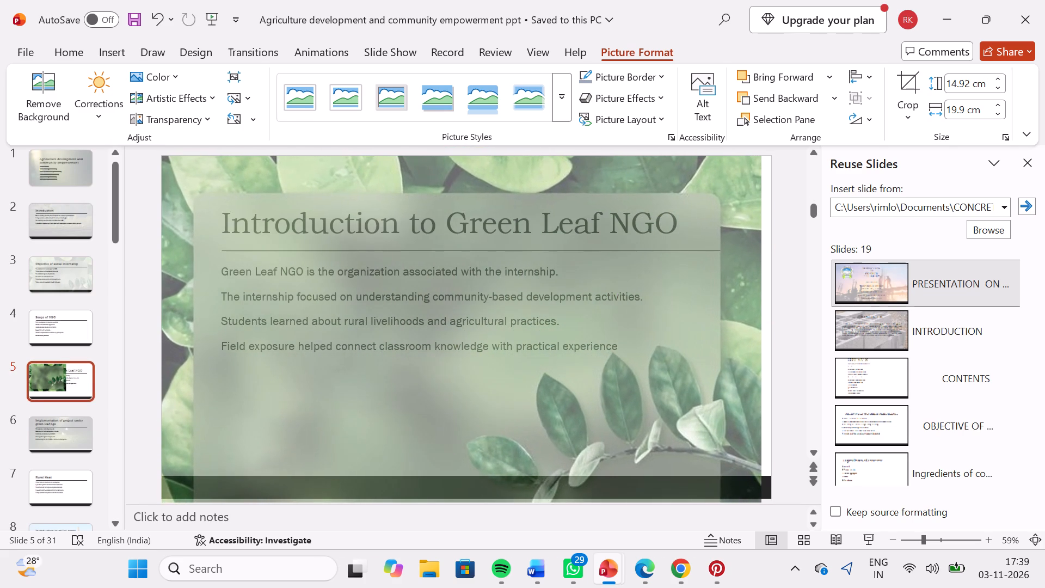
left_click_drag(771, 455, 774, 457)
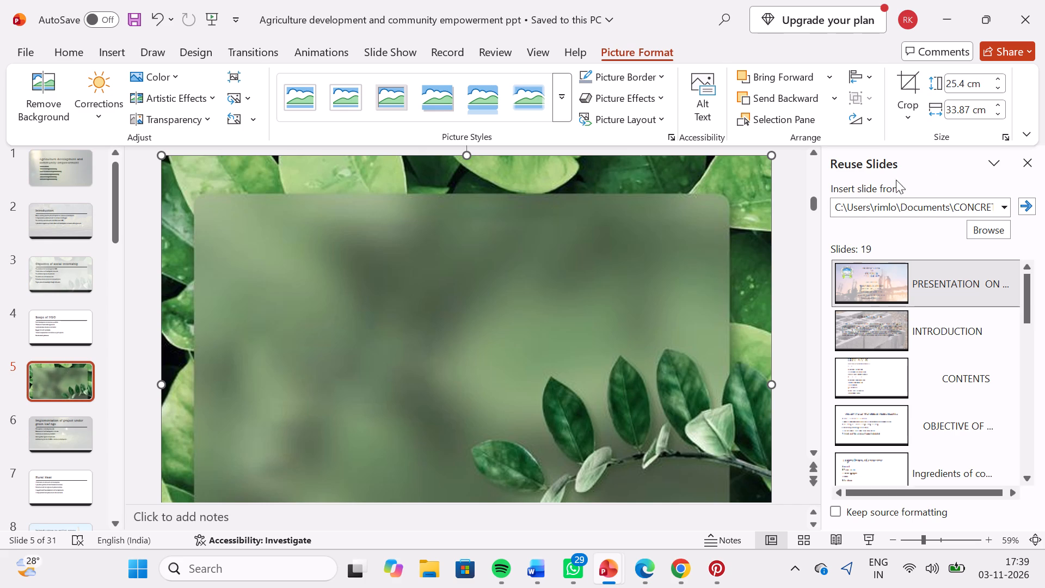
Close the Reuse Slides pane.
left_click(1021, 157)
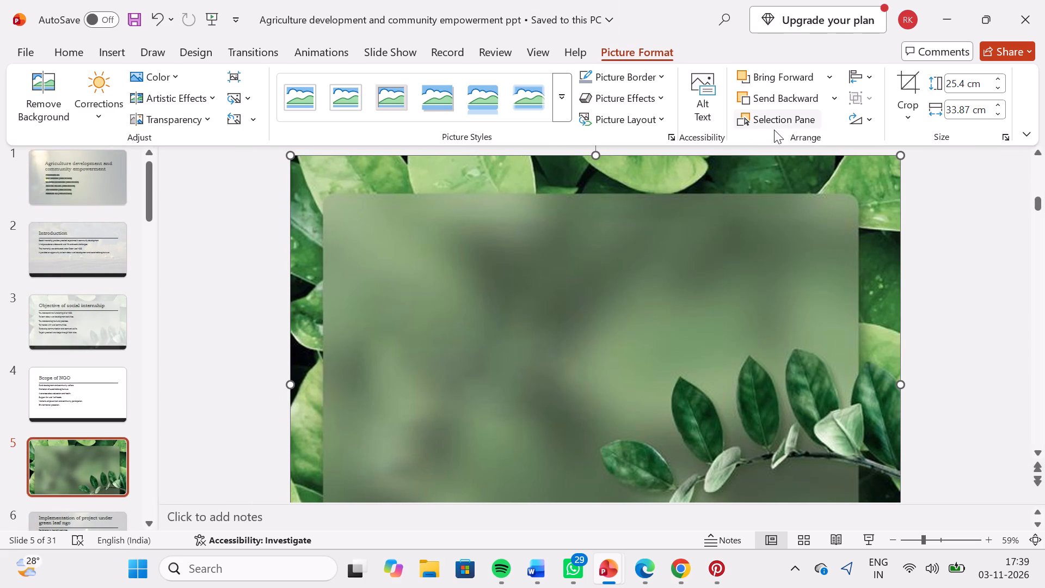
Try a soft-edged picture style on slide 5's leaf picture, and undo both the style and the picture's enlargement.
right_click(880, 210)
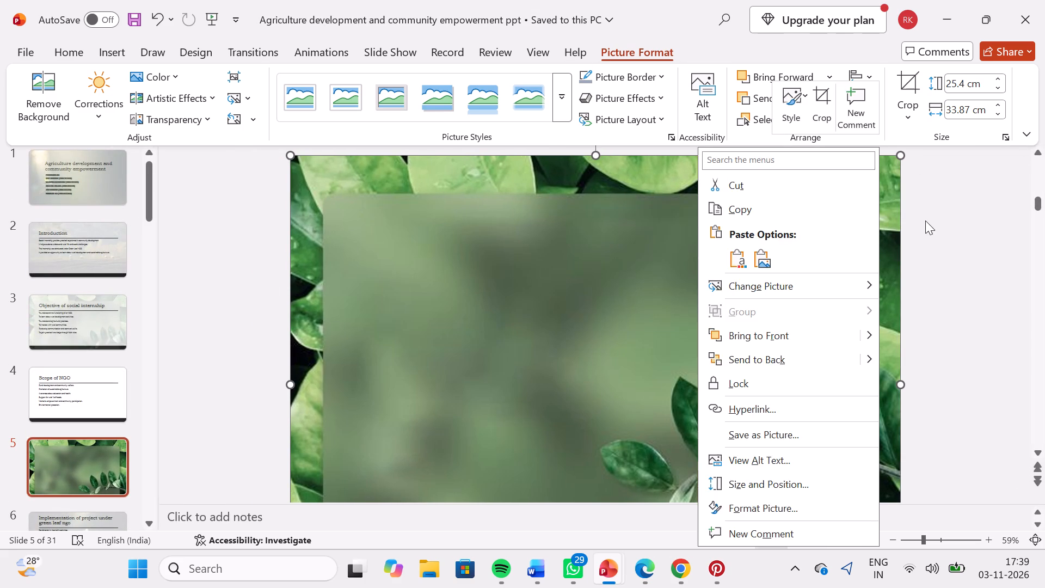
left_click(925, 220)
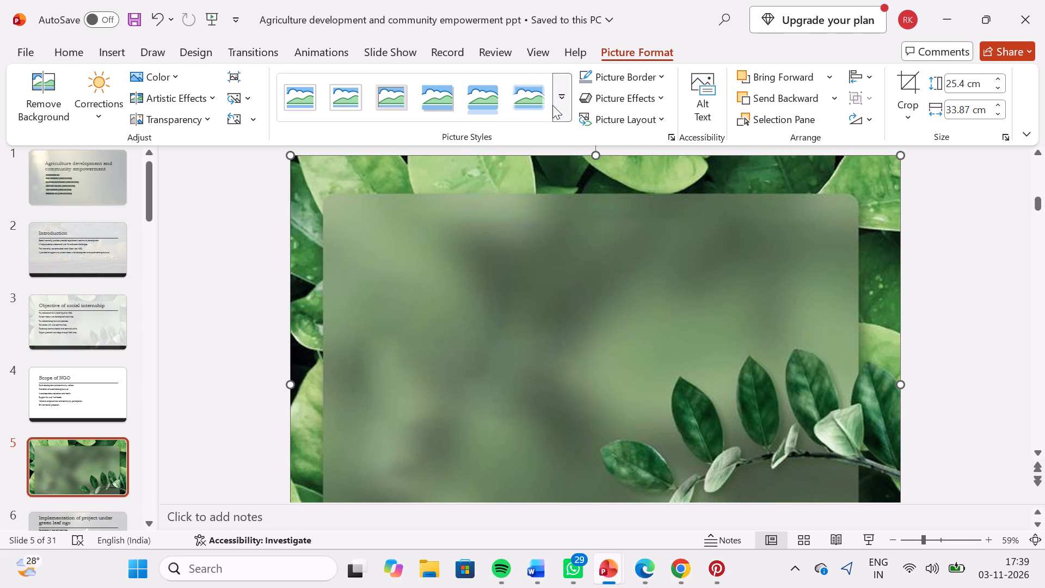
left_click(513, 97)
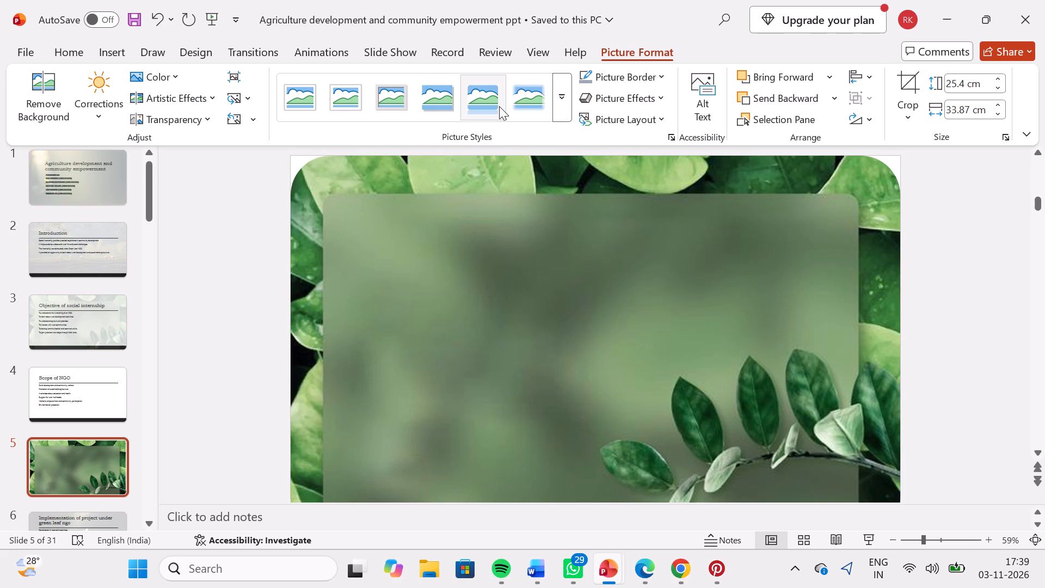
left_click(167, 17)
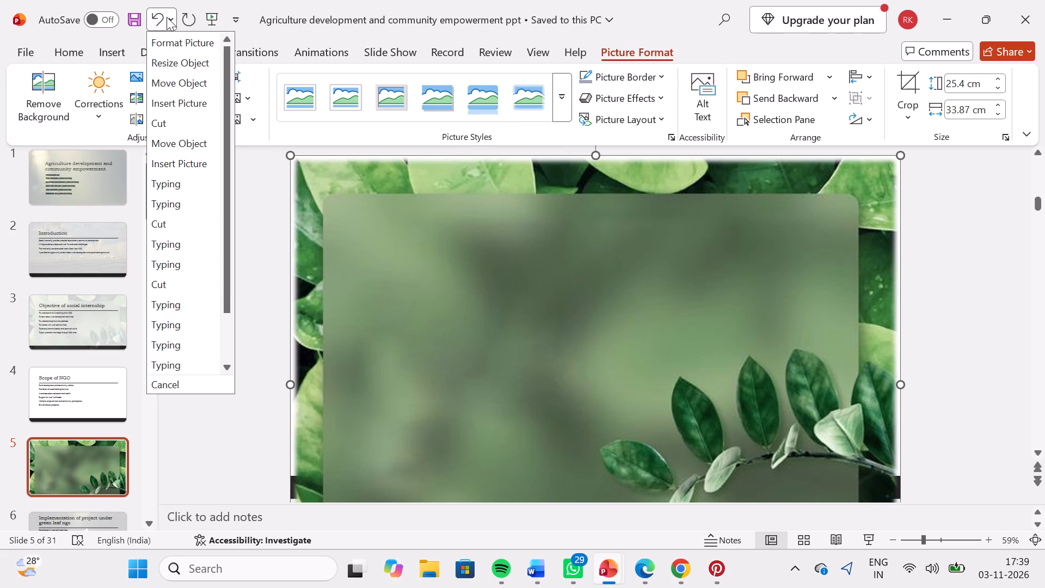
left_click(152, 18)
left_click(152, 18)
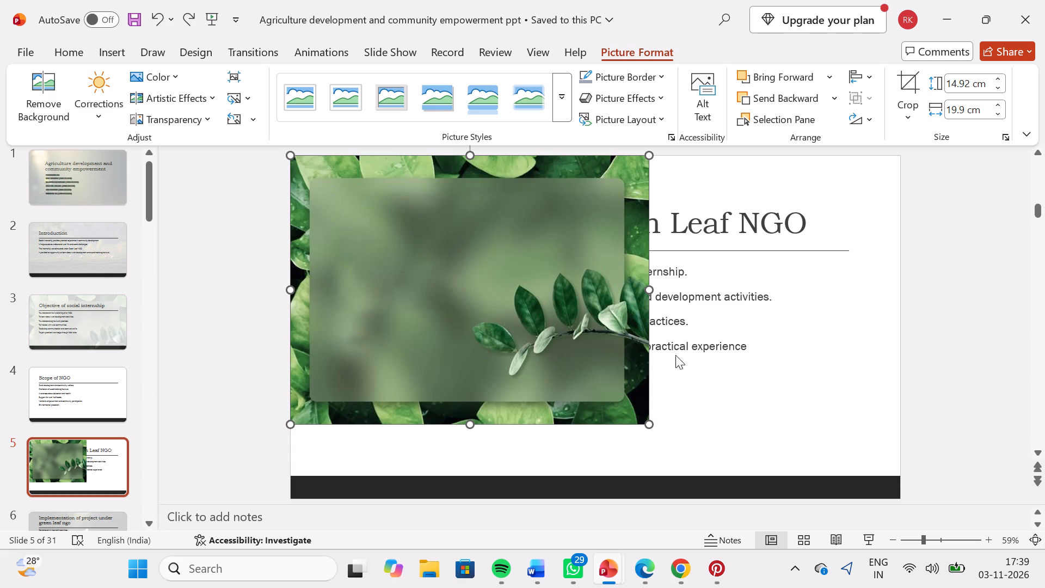
Enlarge the leaf picture on slide 5 to the slide's full width, 33.87 by 25.4 cm.
left_click_drag(651, 426, 822, 442)
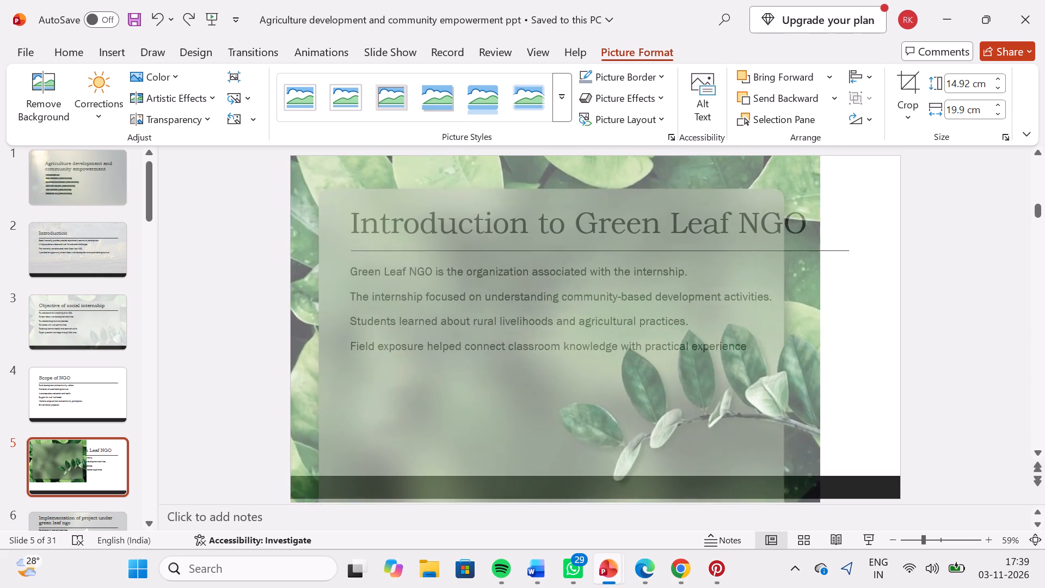
left_click_drag(822, 442, 894, 464)
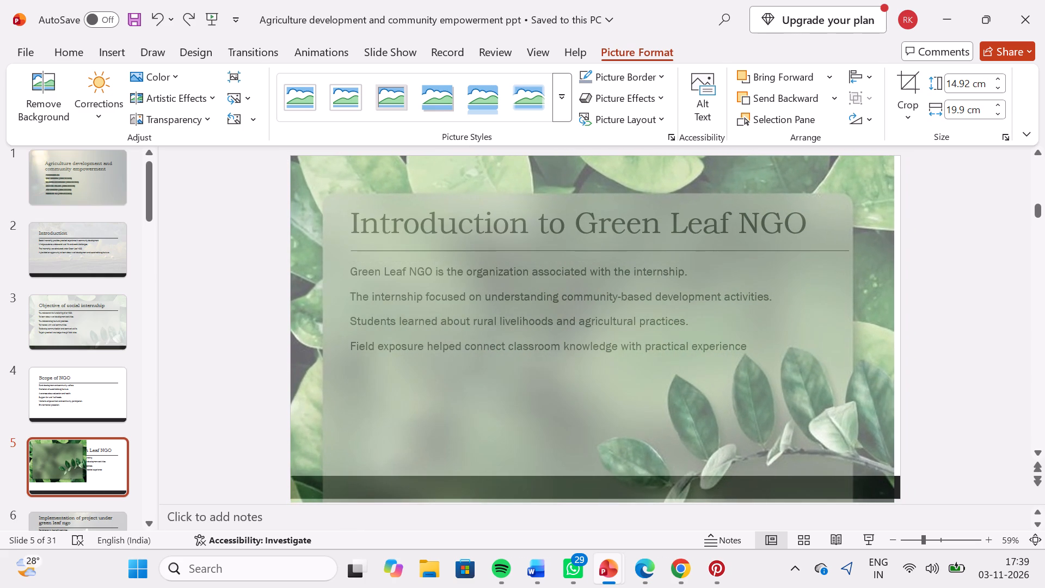
left_click_drag(894, 464, 899, 462)
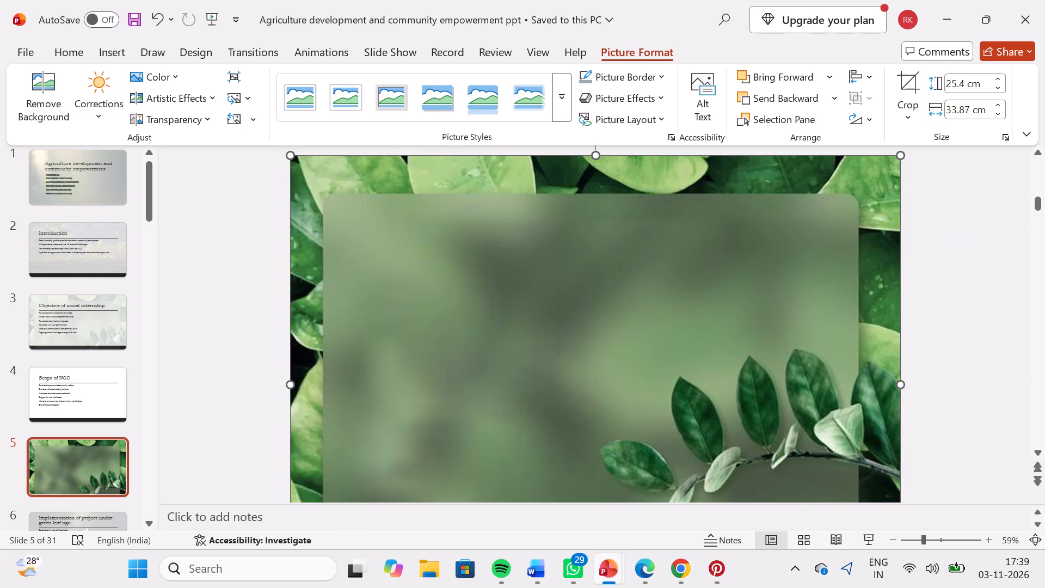
Set the transparency of slide 5's leaf picture to 70%.
left_click(1009, 140)
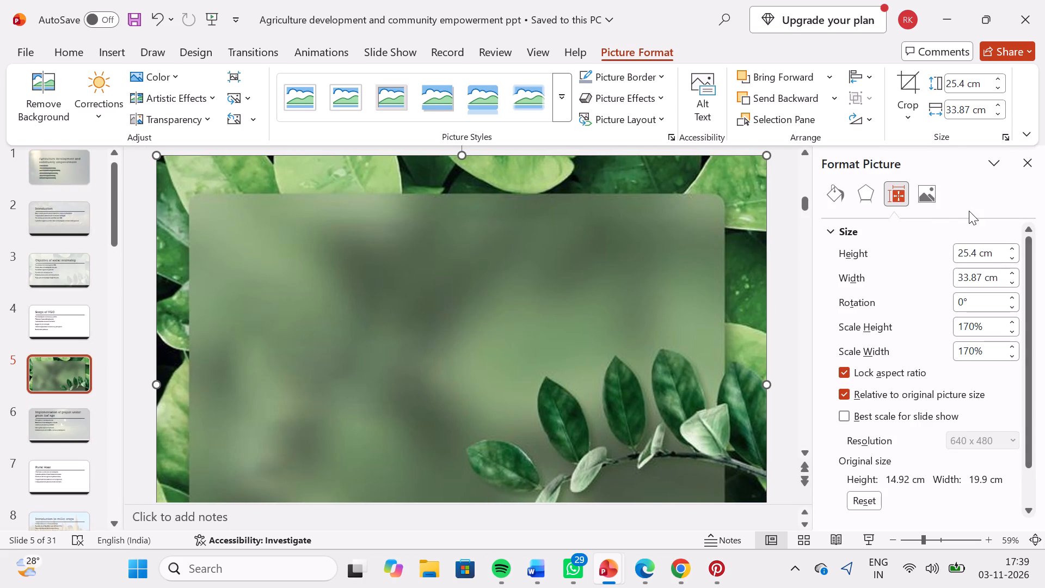
left_click(931, 206)
left_click(929, 203)
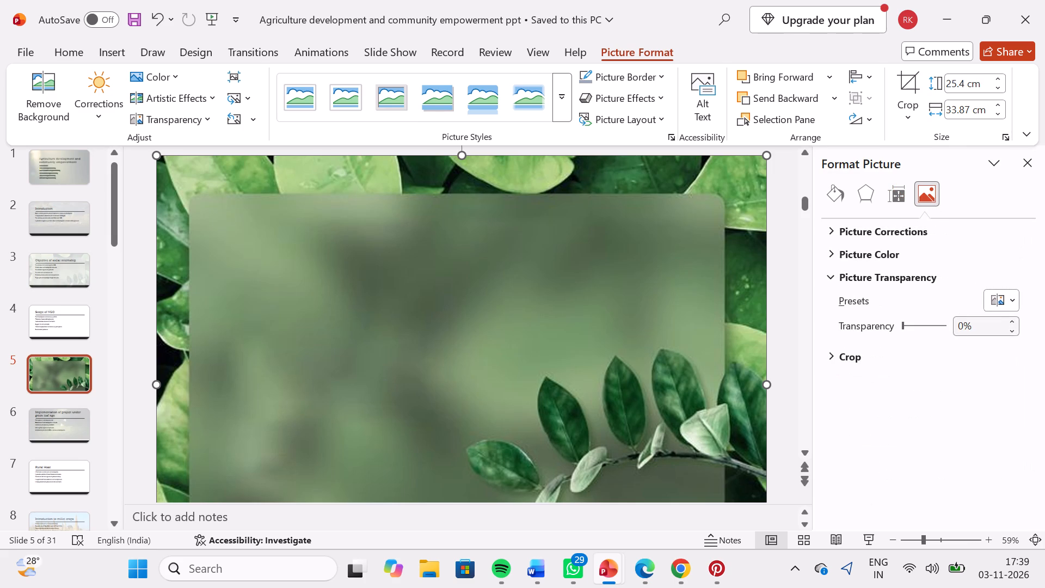
left_click(1011, 321)
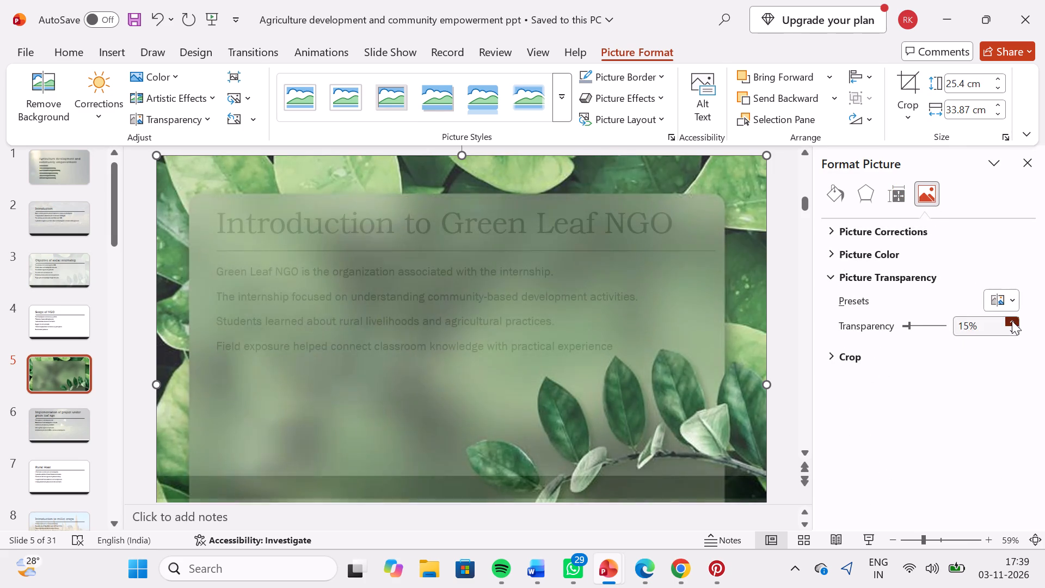
left_click(1012, 320)
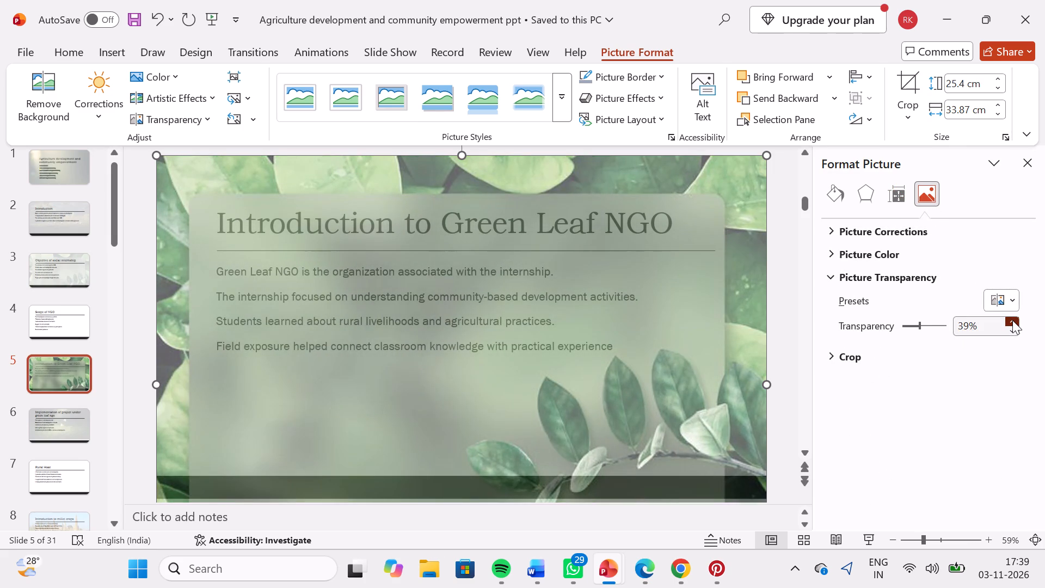
left_click(1012, 320)
double_click(1012, 320)
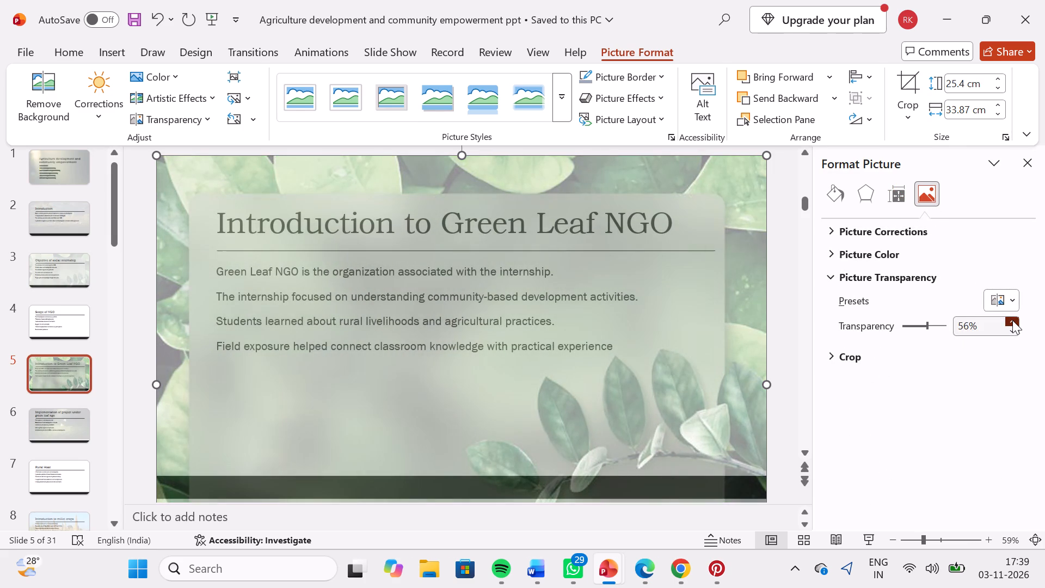
left_click(1012, 320)
triple_click(1012, 320)
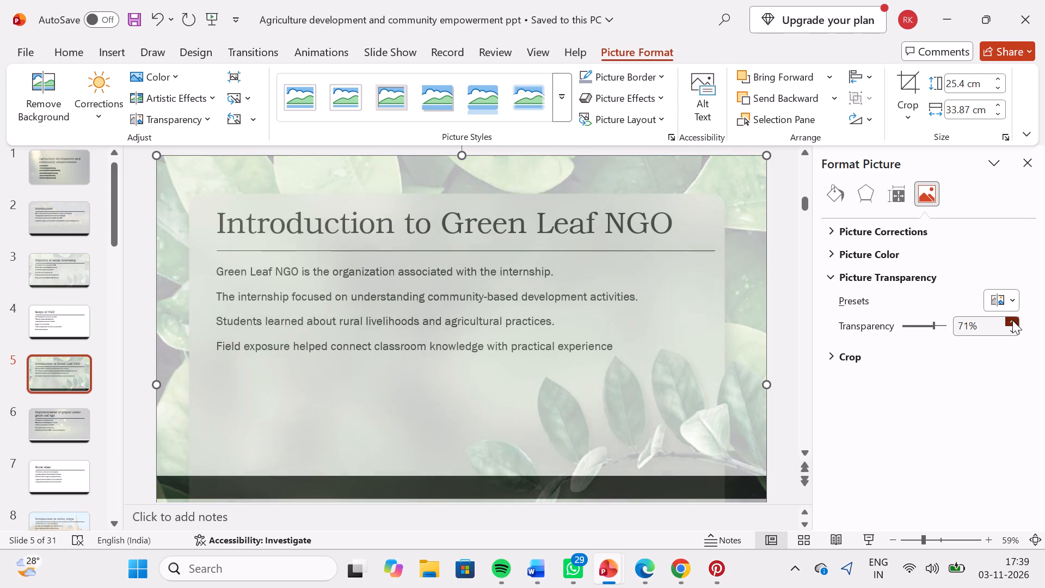
triple_click(1012, 320)
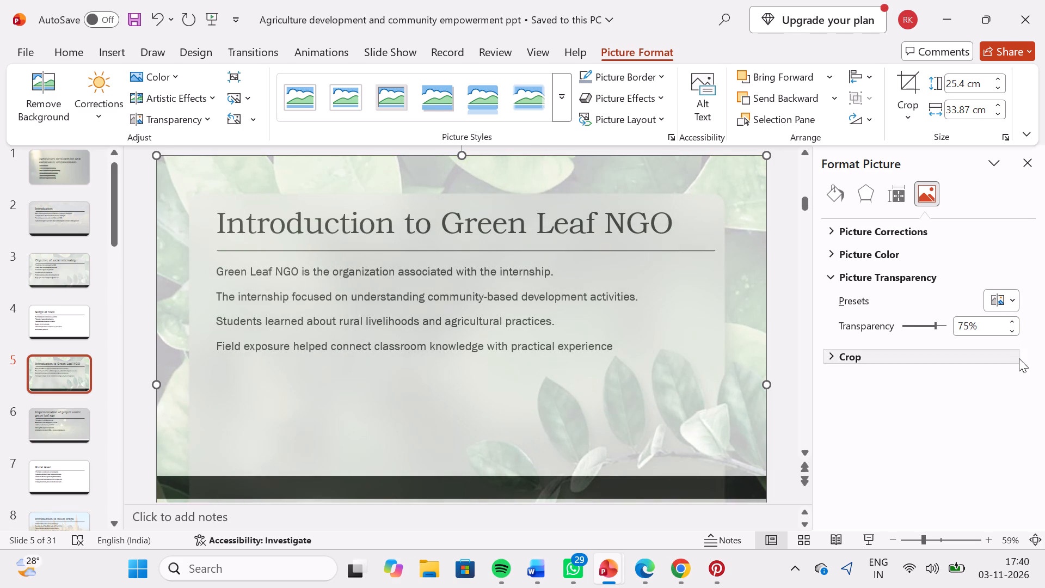
left_click(1014, 332)
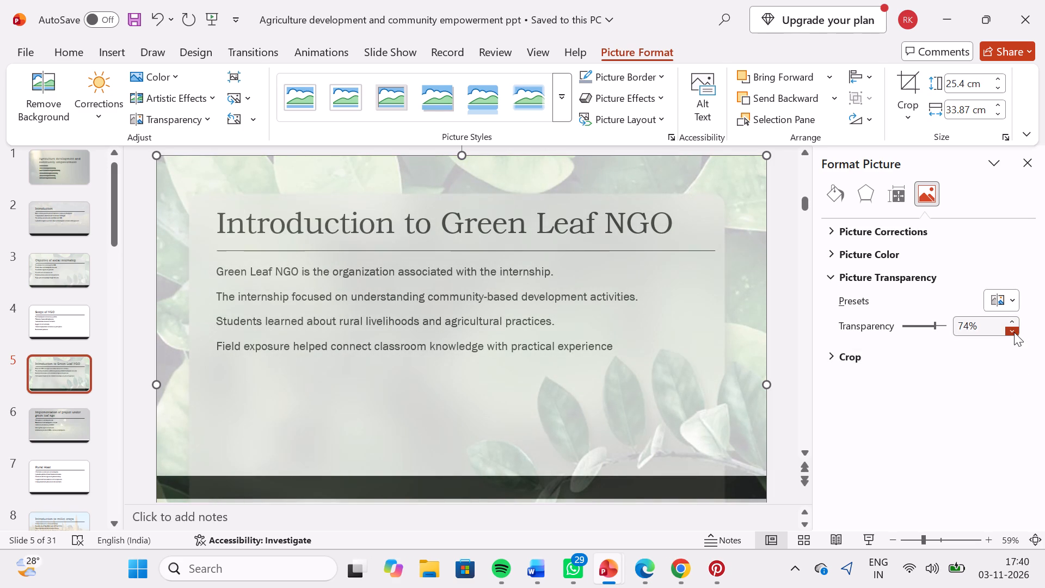
left_click(1014, 332)
double_click(1014, 332)
double_click(1014, 332)
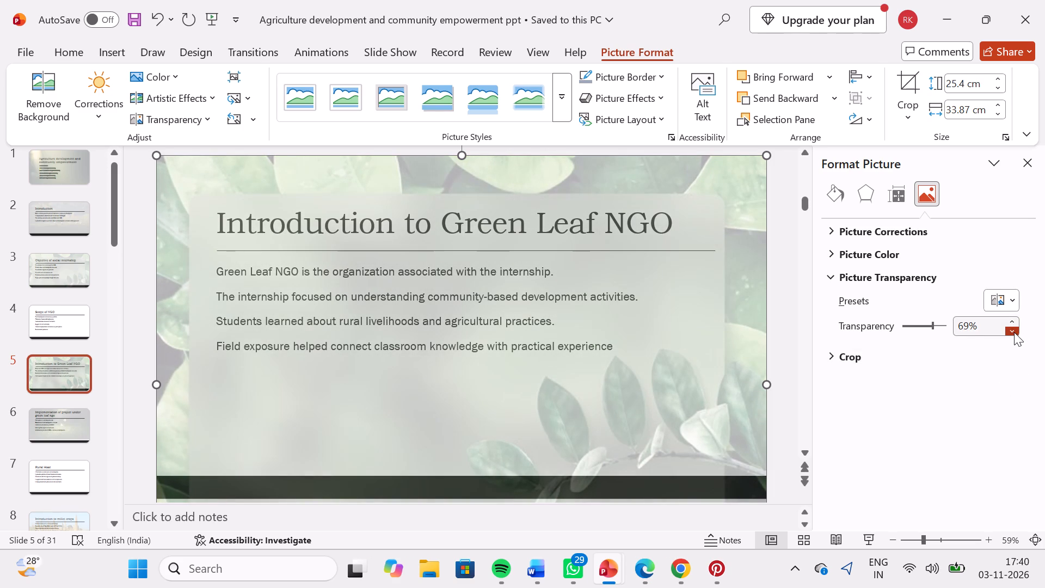
triple_click(1009, 332)
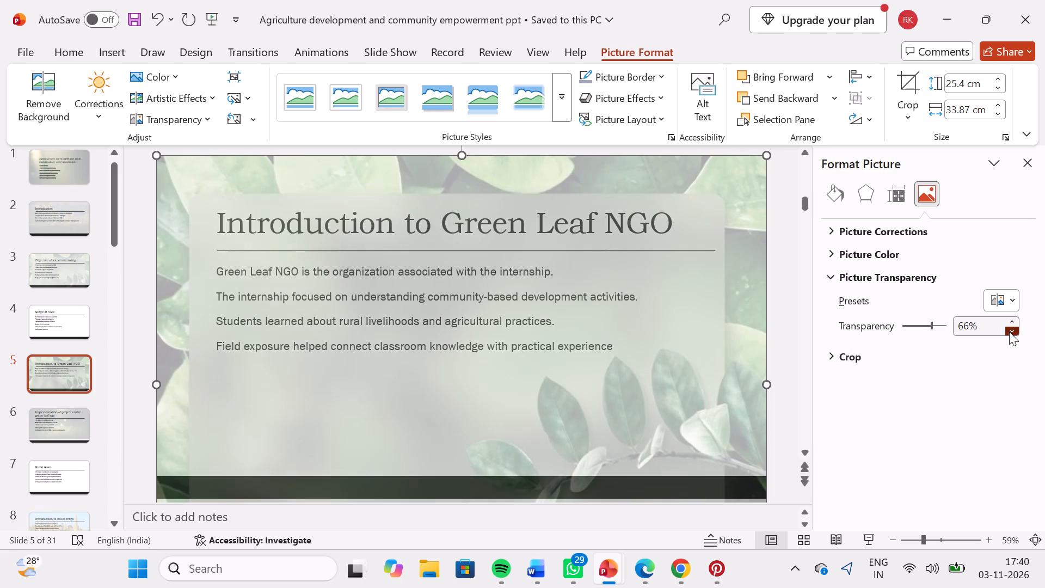
left_click(1017, 315)
left_click(1011, 320)
left_click(1005, 321)
left_click(1005, 321)
left_click(1005, 321)
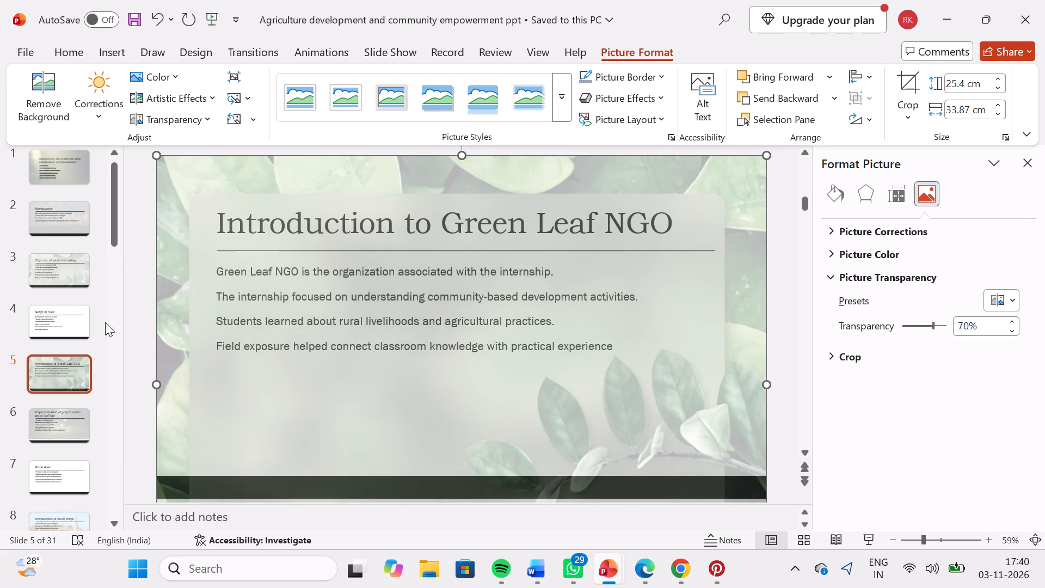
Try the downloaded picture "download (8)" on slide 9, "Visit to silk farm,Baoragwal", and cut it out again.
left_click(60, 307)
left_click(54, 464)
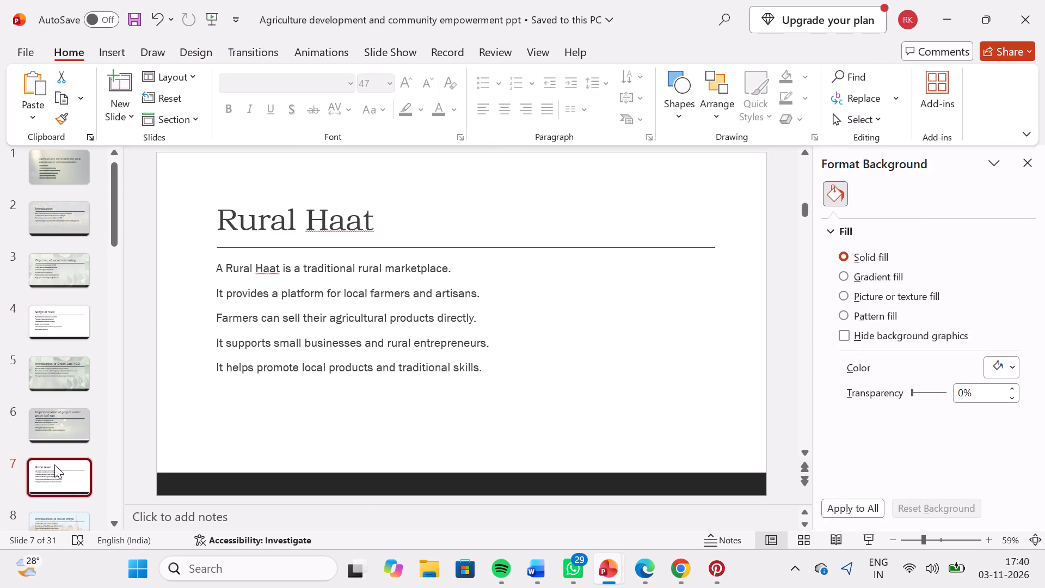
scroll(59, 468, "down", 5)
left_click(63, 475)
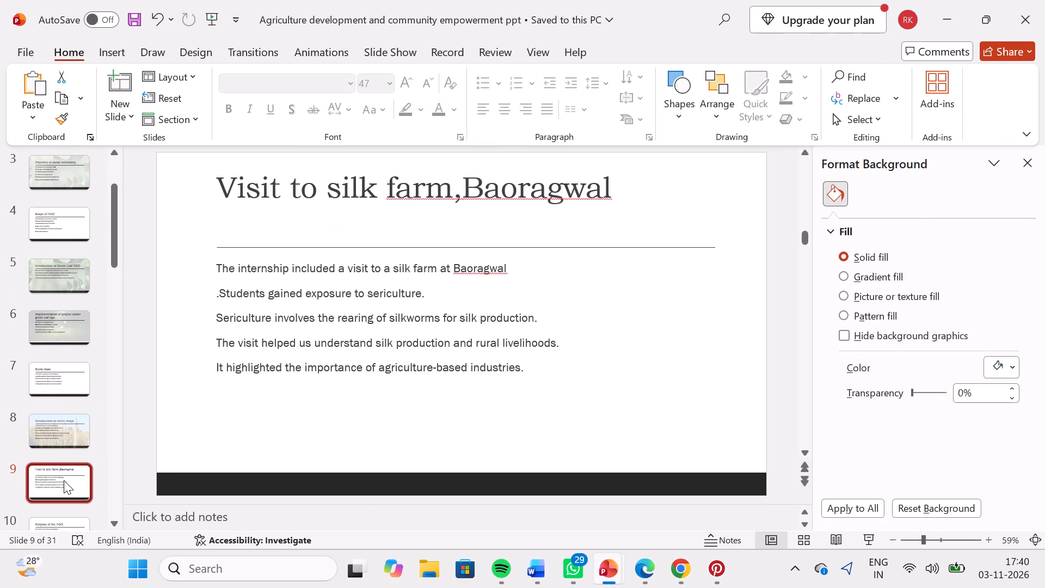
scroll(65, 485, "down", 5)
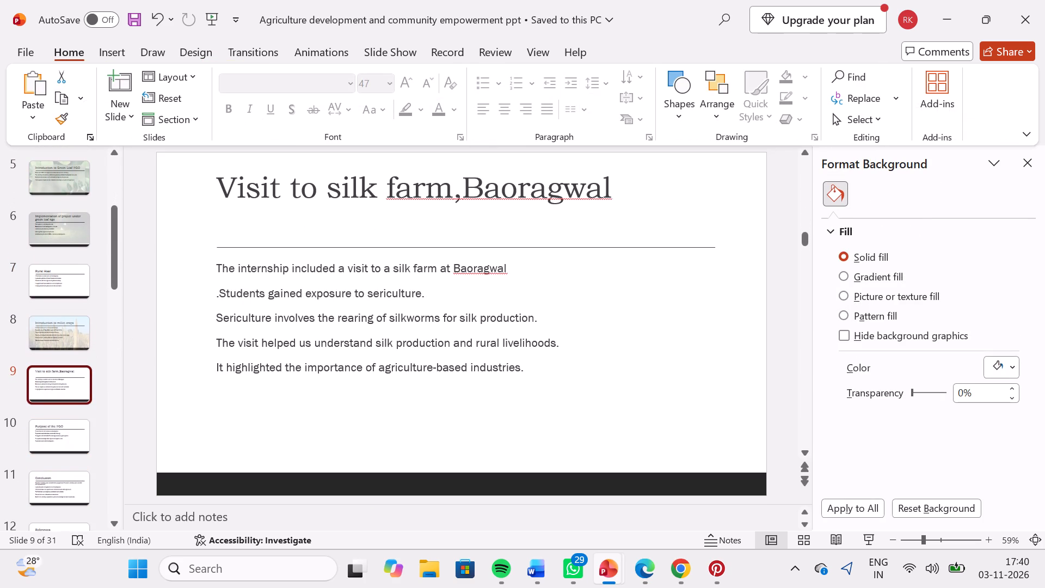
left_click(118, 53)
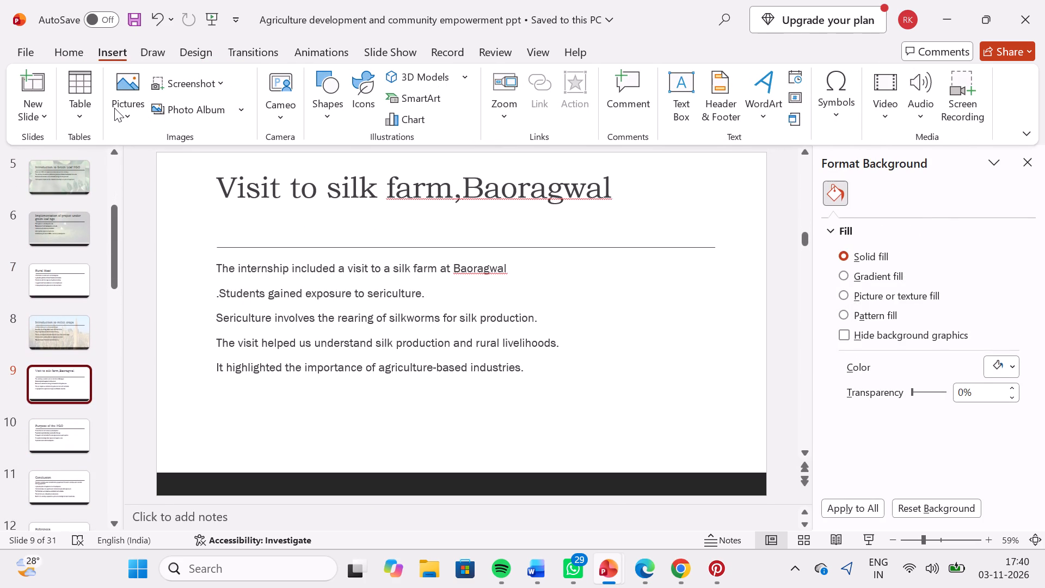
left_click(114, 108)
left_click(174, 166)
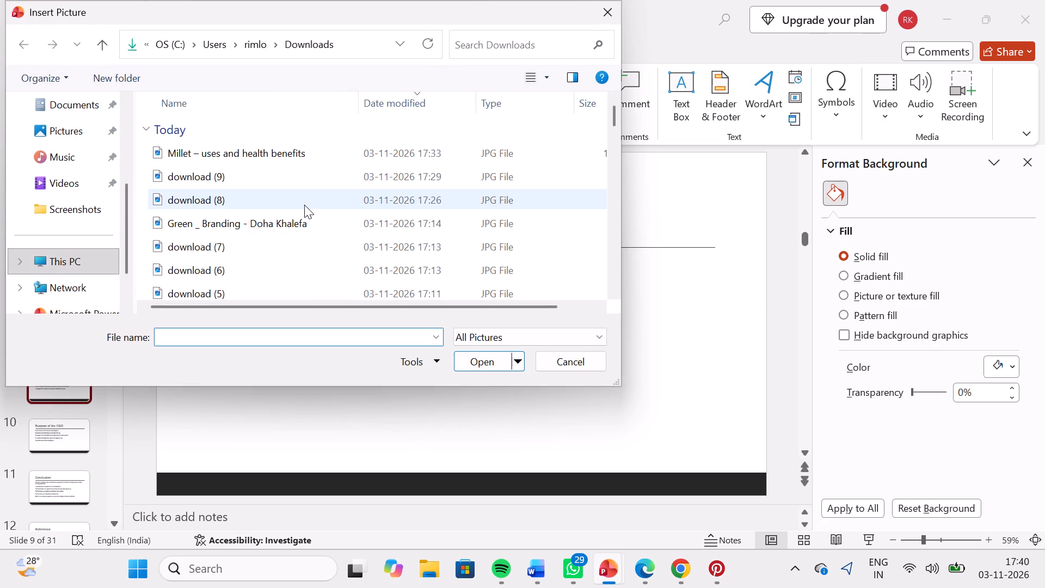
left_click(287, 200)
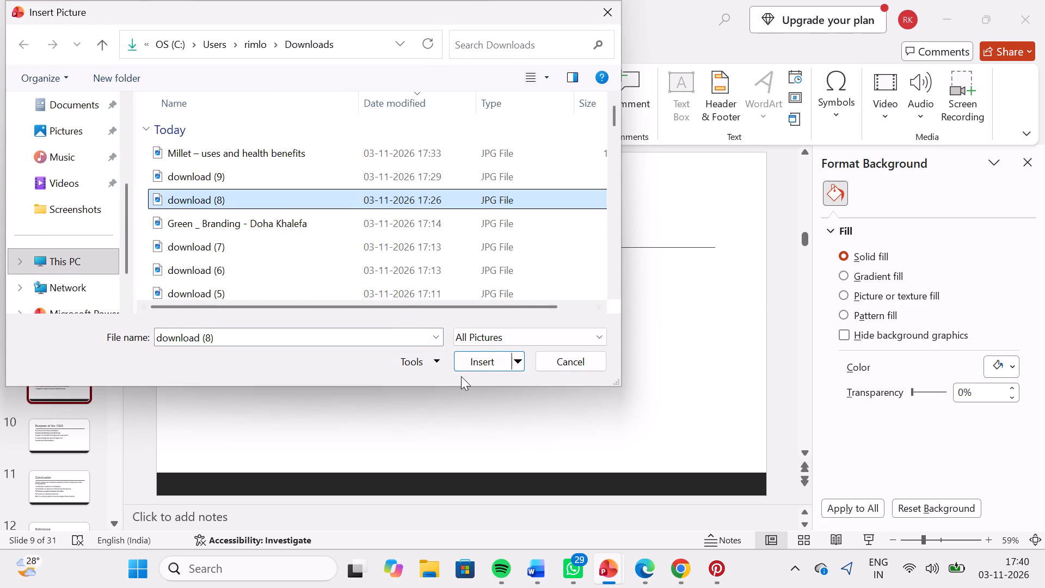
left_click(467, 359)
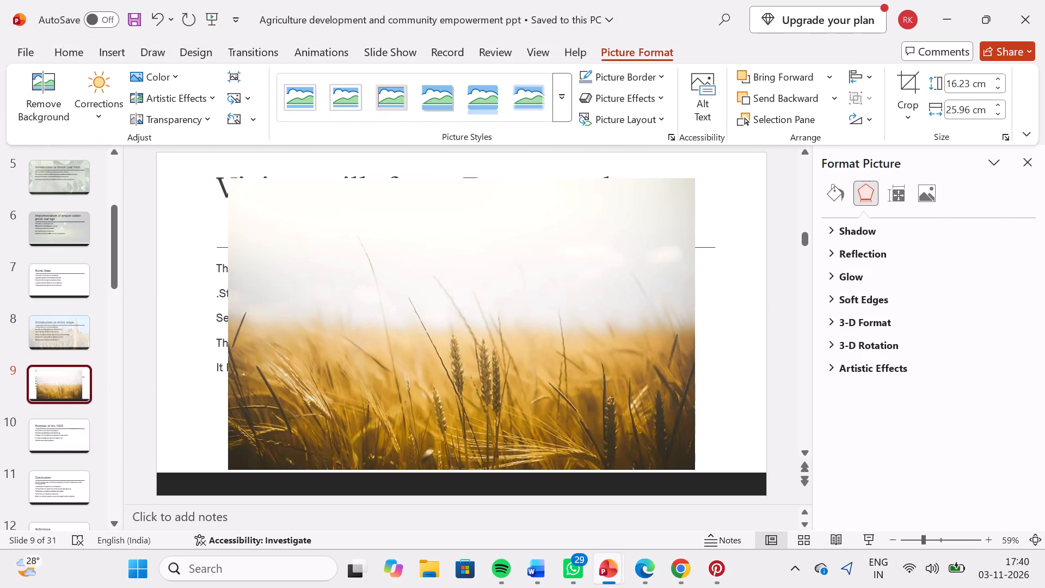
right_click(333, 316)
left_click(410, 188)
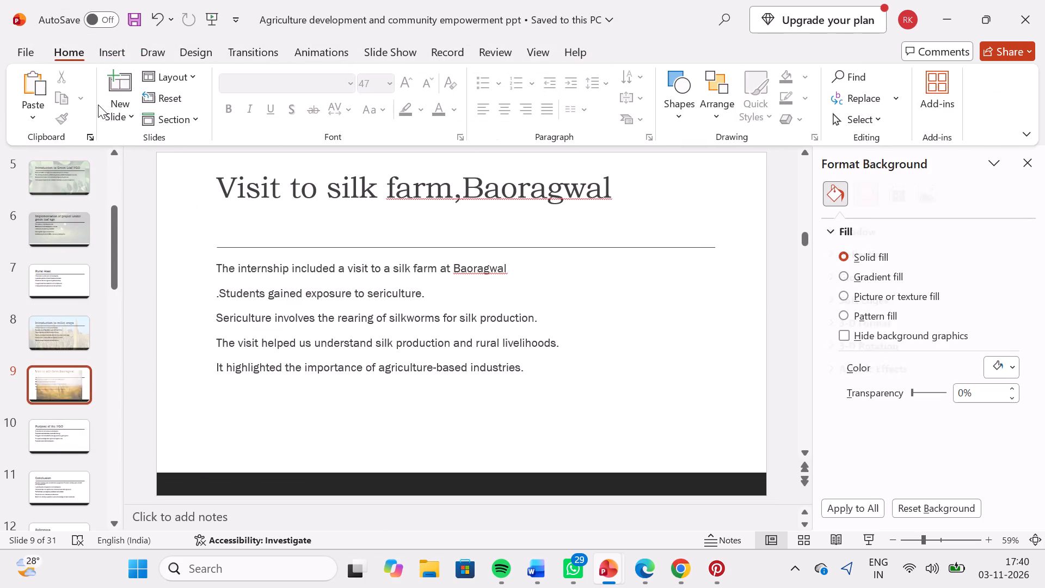
Insert the picture "download (9)" from the Downloads folder on slide 9, "Visit to silk farm,Baoragwal".
left_click(112, 49)
left_click(124, 120)
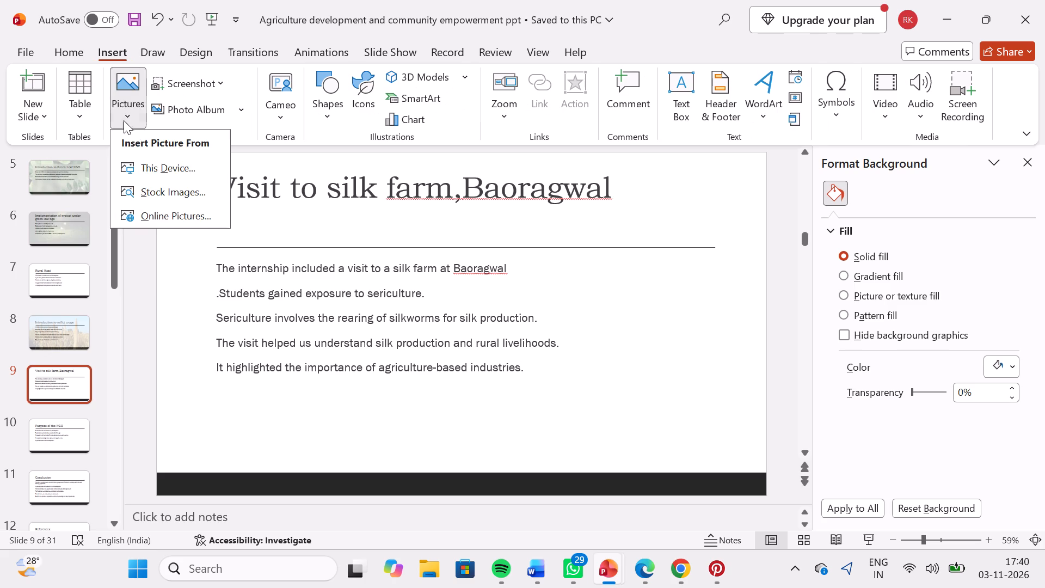
left_click(145, 164)
left_click(260, 241)
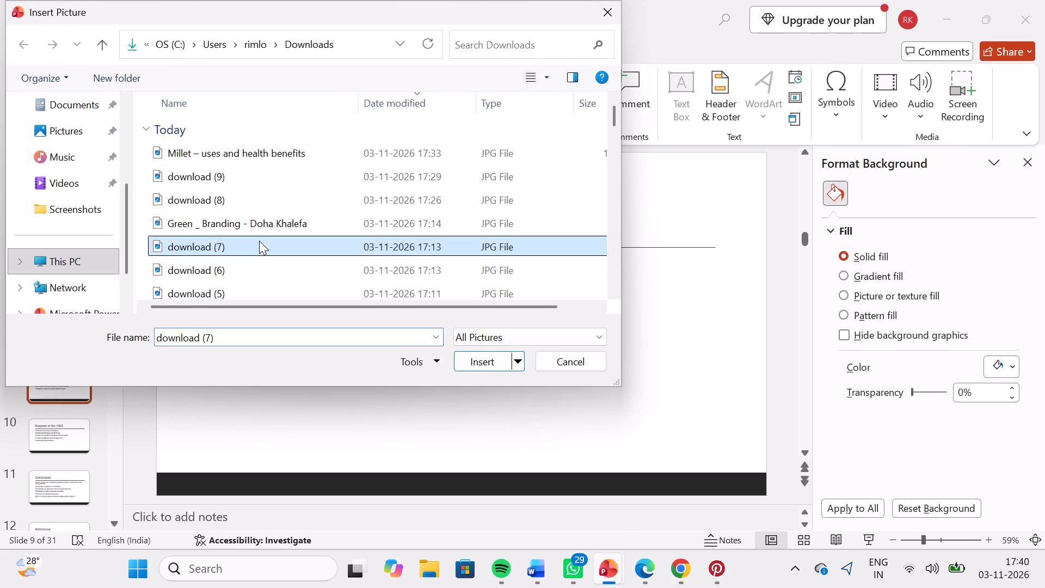
left_click(281, 169)
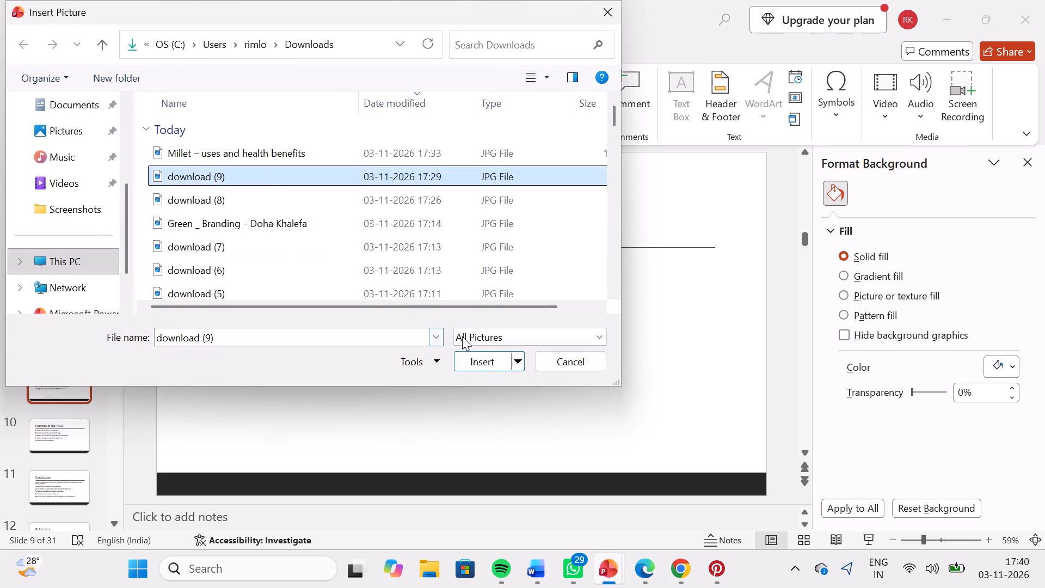
left_click(494, 363)
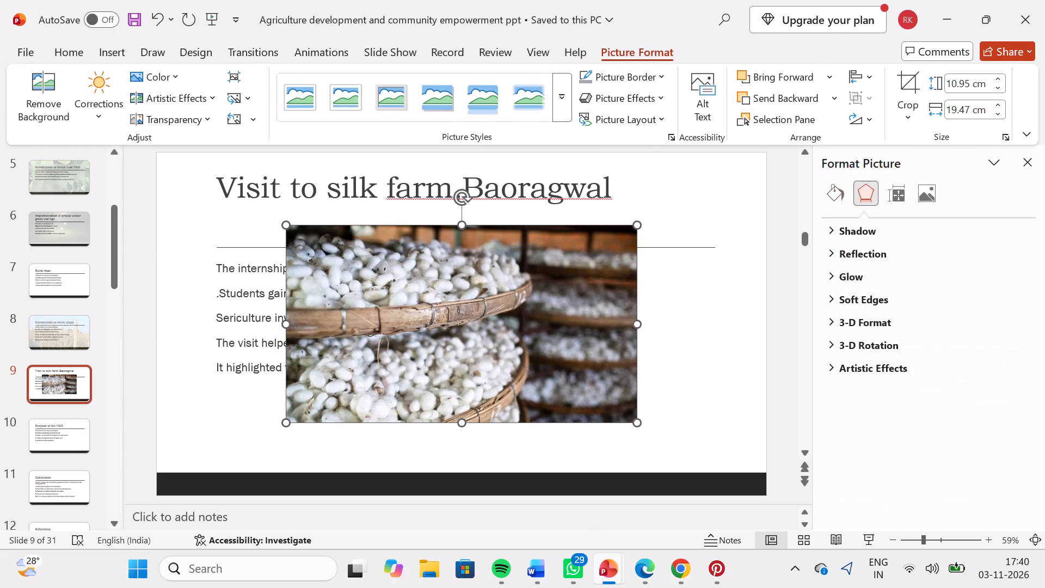
Align the silk cocoon picture with slide 9's top-left corner and enlarge it to cover the slide, 33.87 by 19.05 cm.
left_click_drag(304, 262, 175, 188)
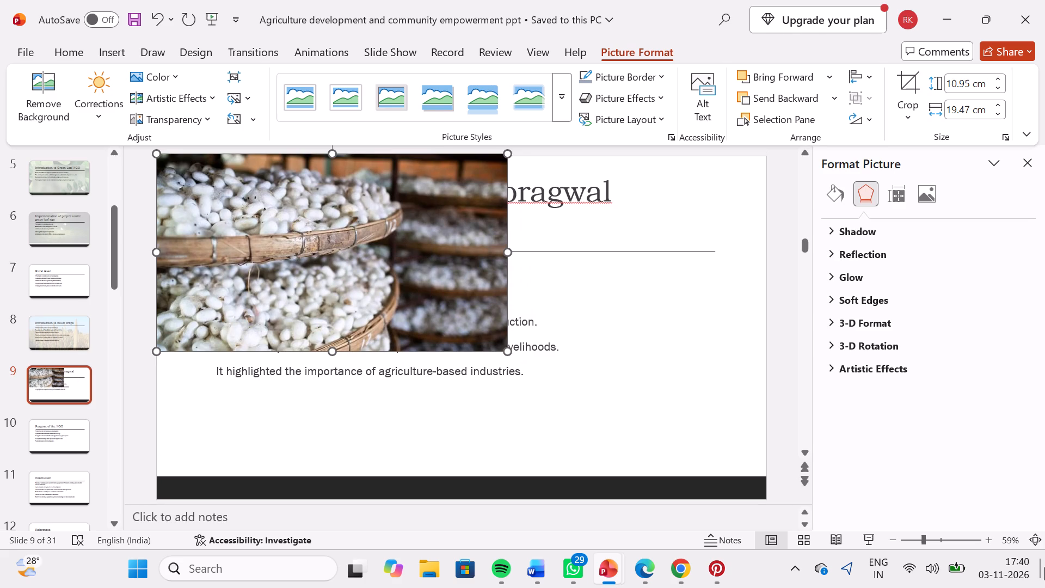
left_click_drag(508, 352, 764, 480)
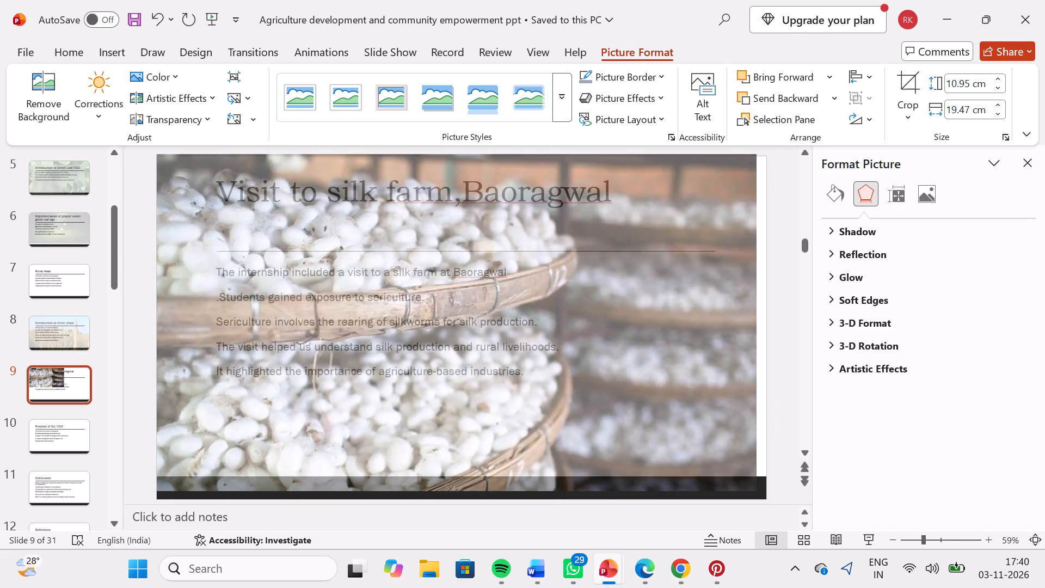
left_click_drag(764, 480, 764, 481)
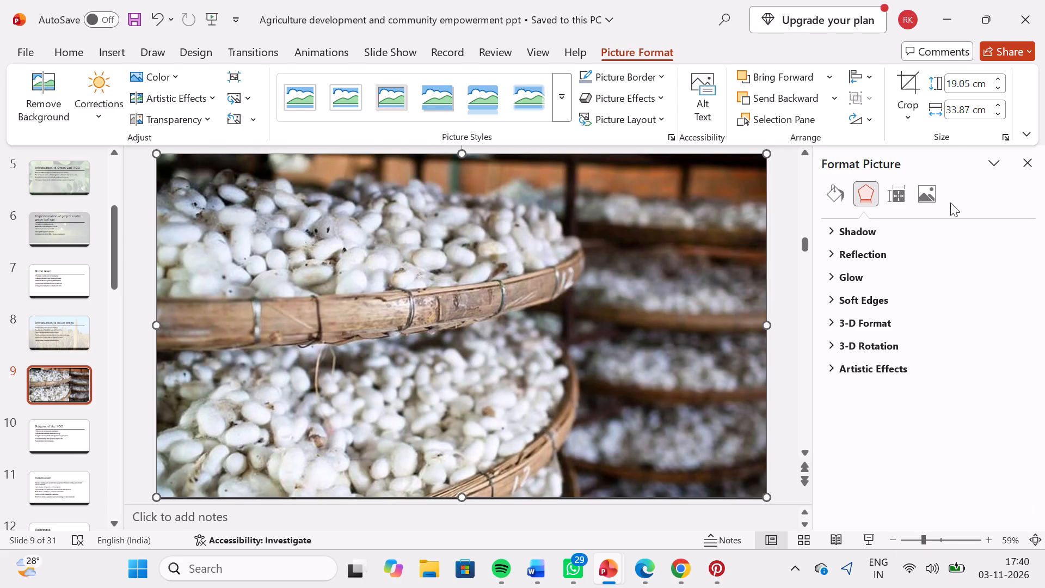
Set the transparency of slide 9's silk cocoon picture to 75%.
left_click(921, 202)
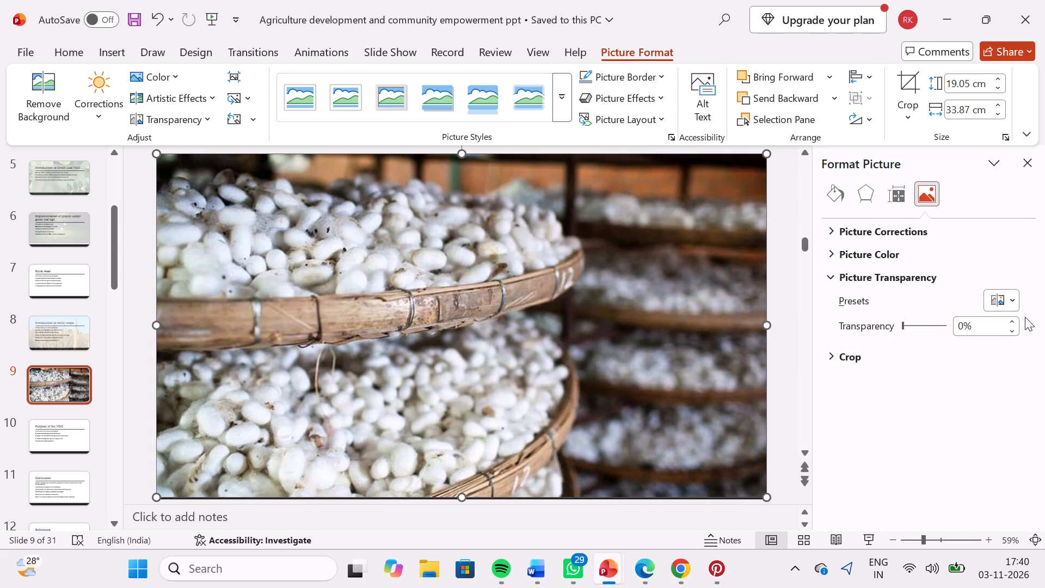
left_click(1016, 323)
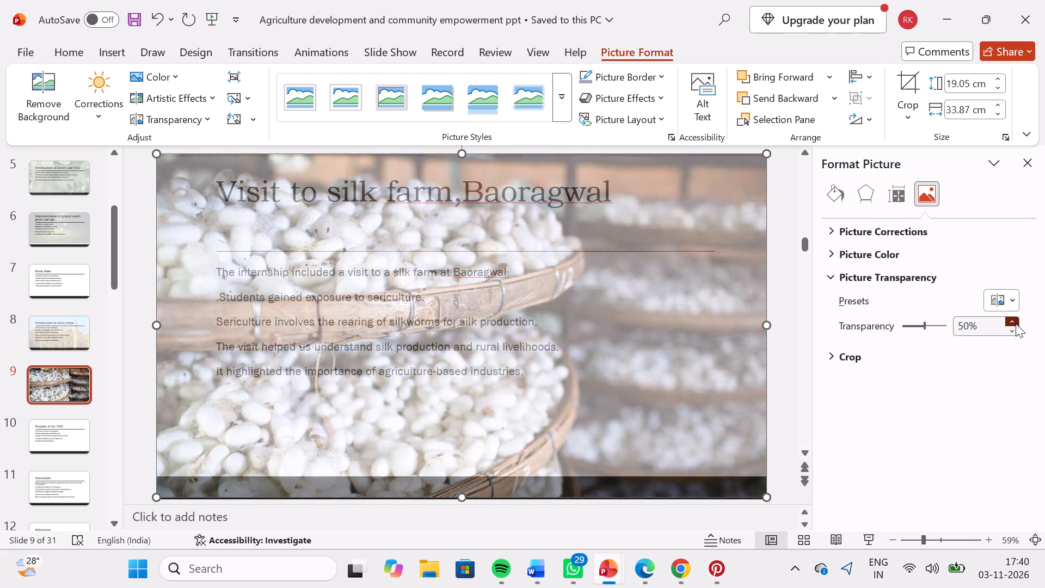
left_click(1016, 323)
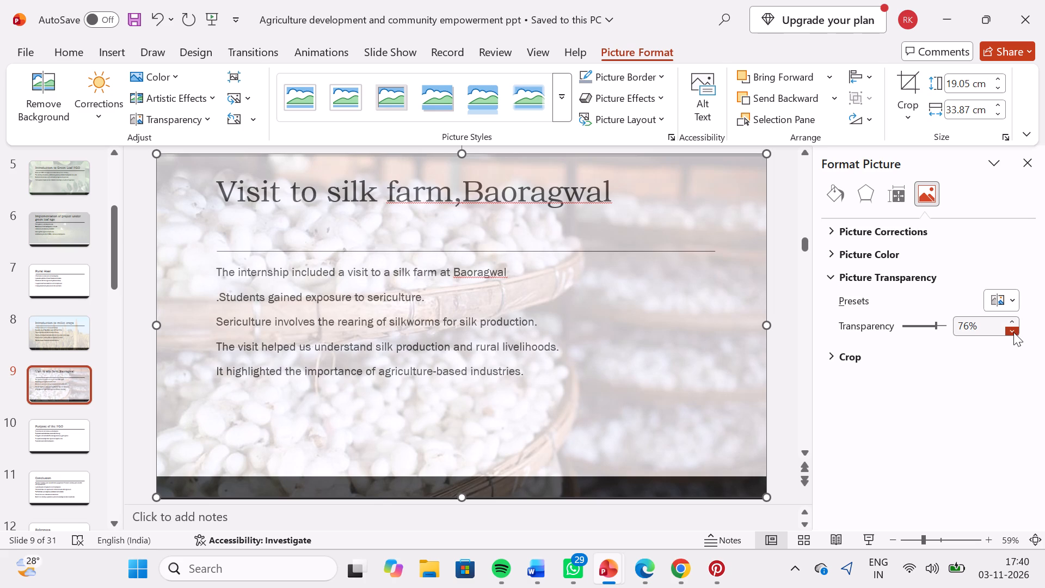
triple_click(1009, 320)
triple_click(1009, 320)
triple_click(1009, 320)
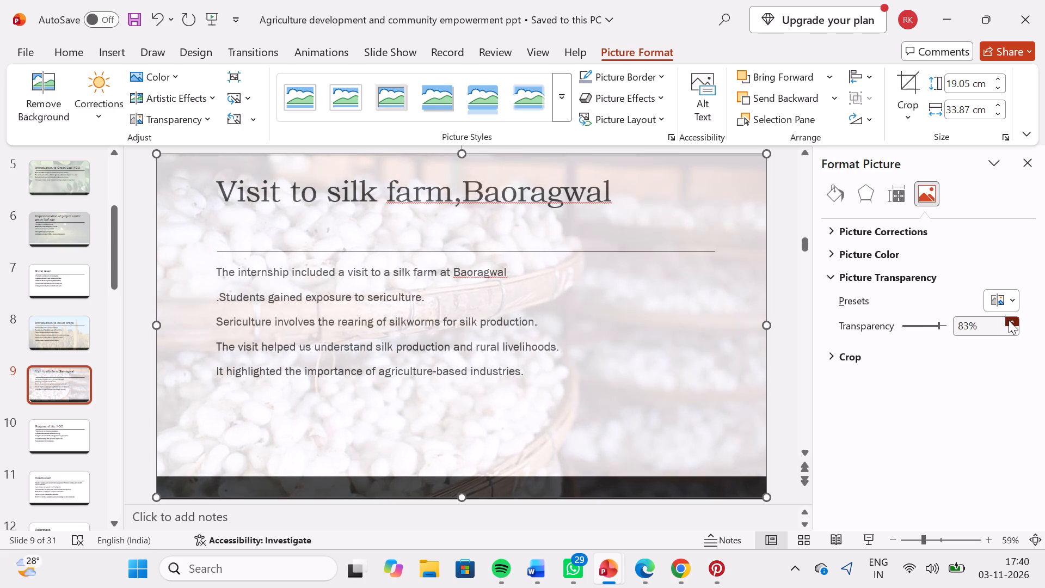
double_click(1009, 328)
triple_click(1009, 328)
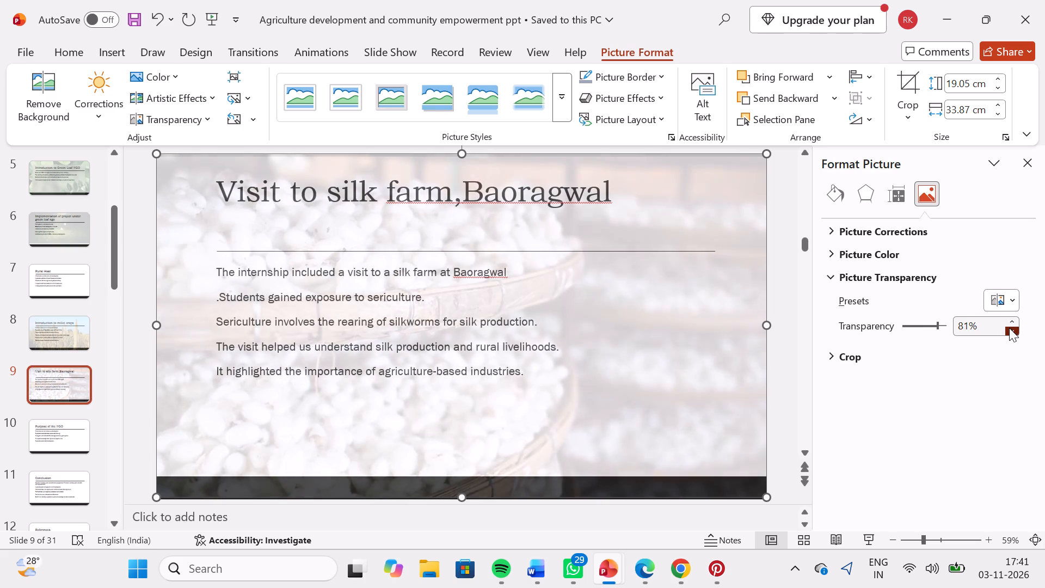
triple_click(1009, 328)
left_click(1009, 328)
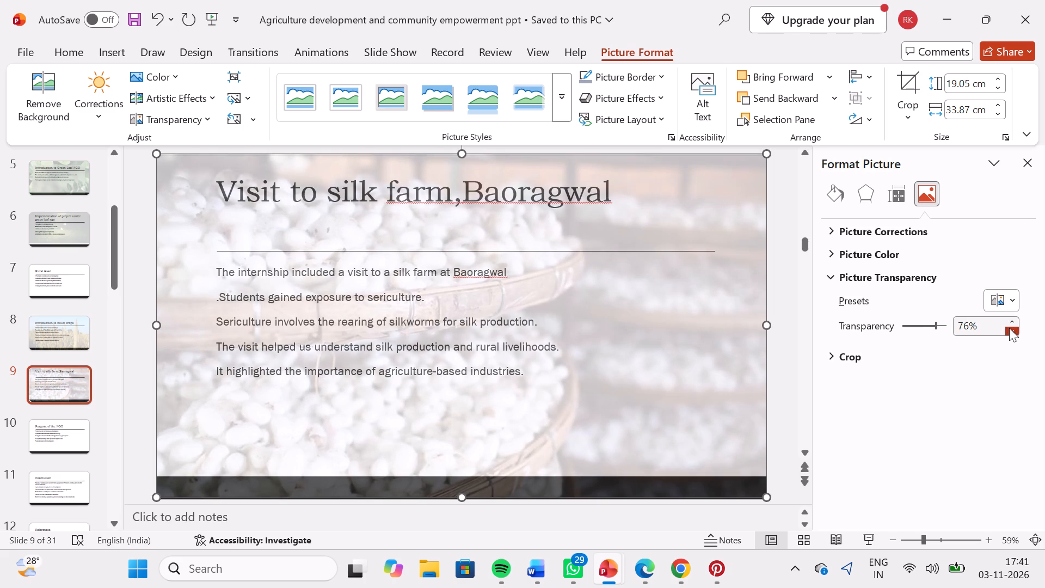
left_click(1009, 328)
Look through slides 7 to 12 to check which ones still need a background picture, returning to slide 7, "Rural Haat".
left_click(46, 283)
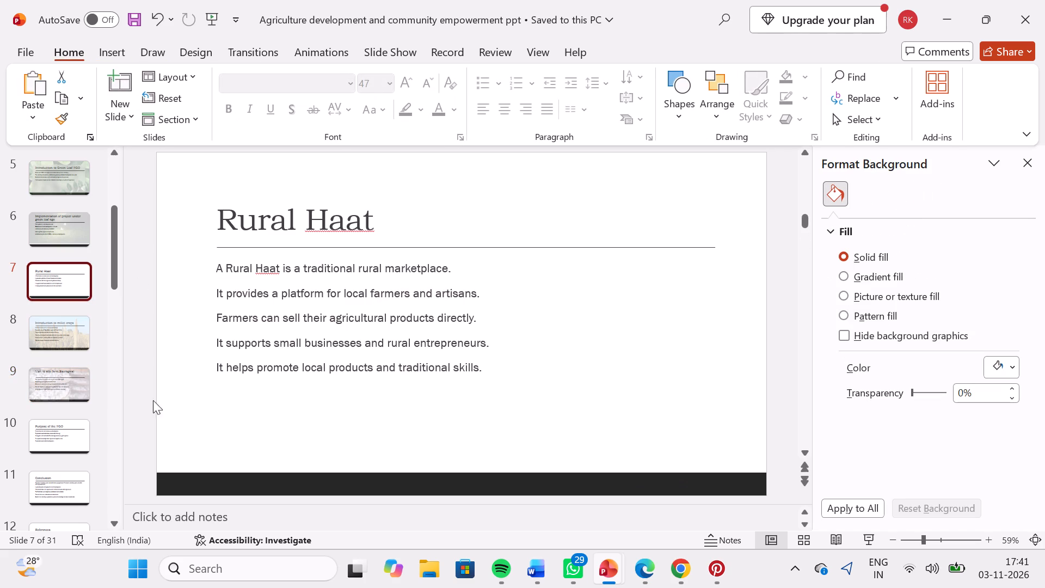
left_click(74, 383)
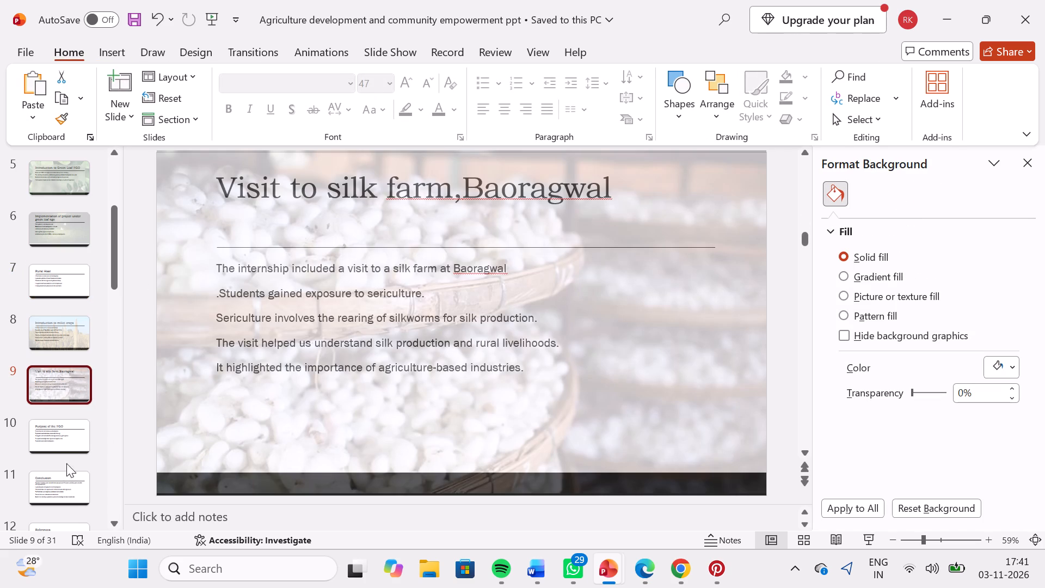
left_click(87, 330)
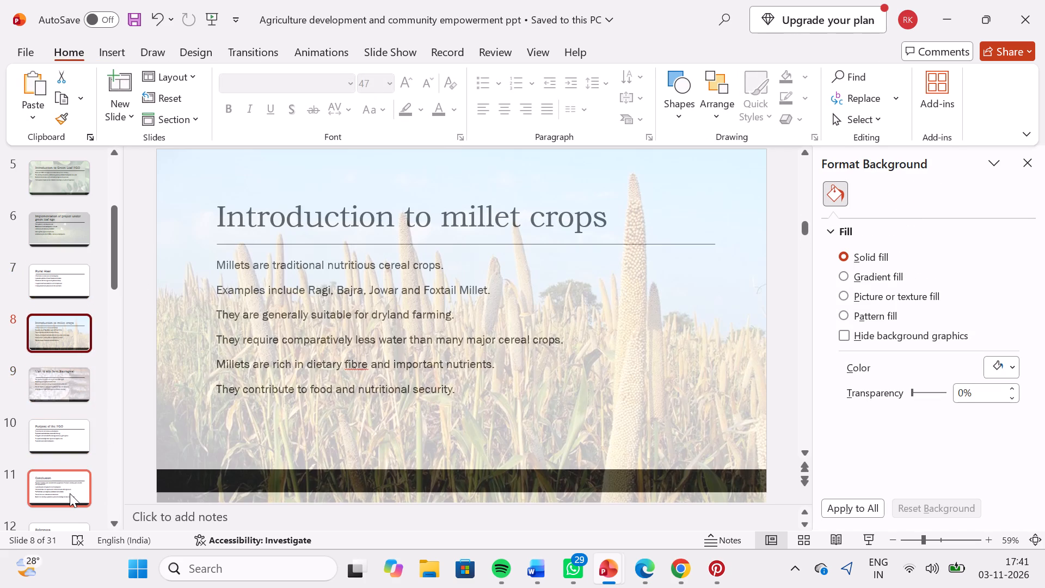
left_click(61, 444)
scroll(74, 511, "down", 2)
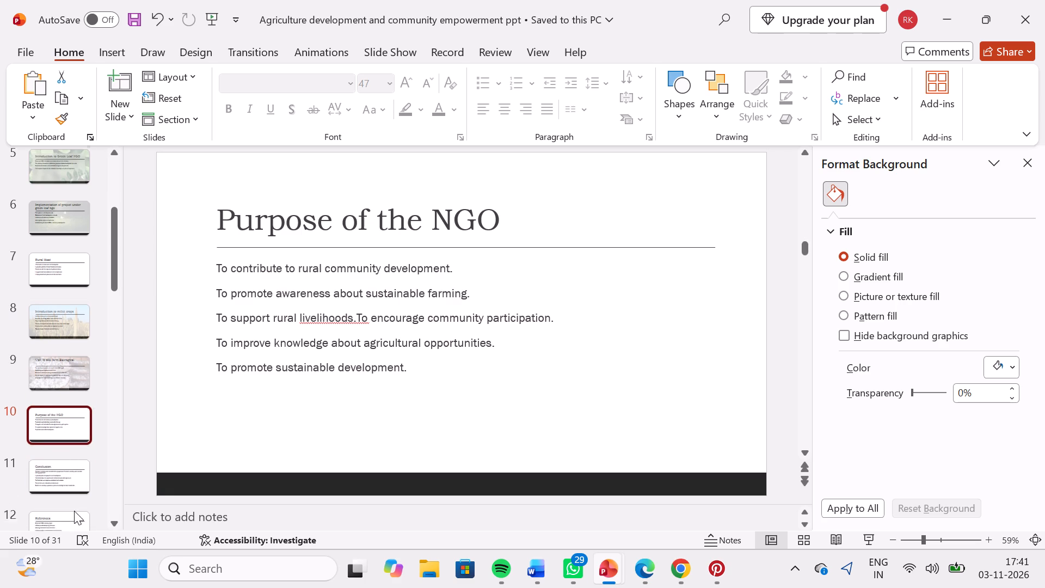
left_click(70, 454)
left_click(66, 510)
scroll(66, 503, "down", 3)
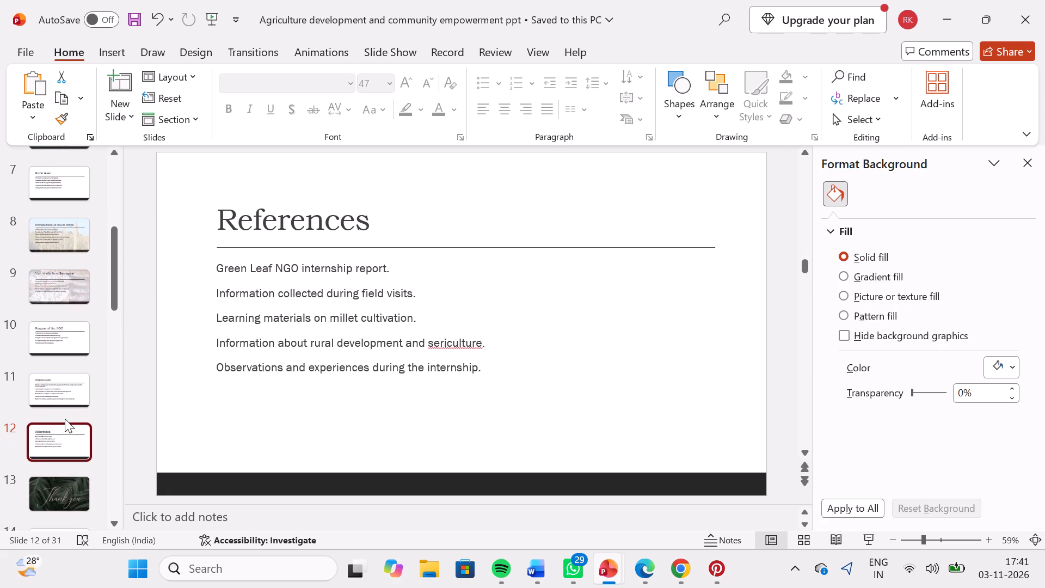
scroll(65, 419, "up", 4)
left_click(65, 366)
left_click(78, 320)
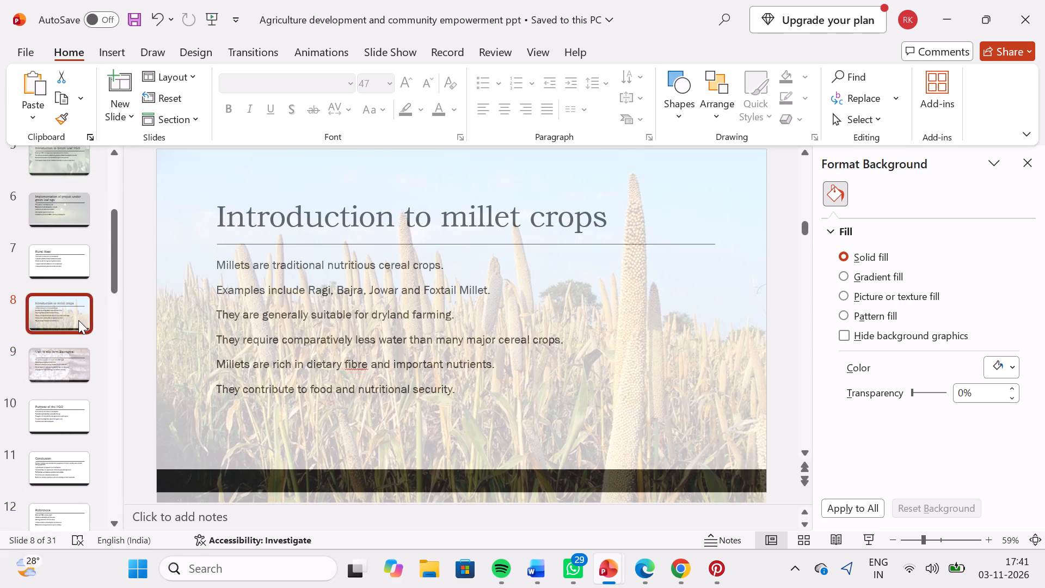
scroll(78, 320, "up", 3)
left_click(75, 308)
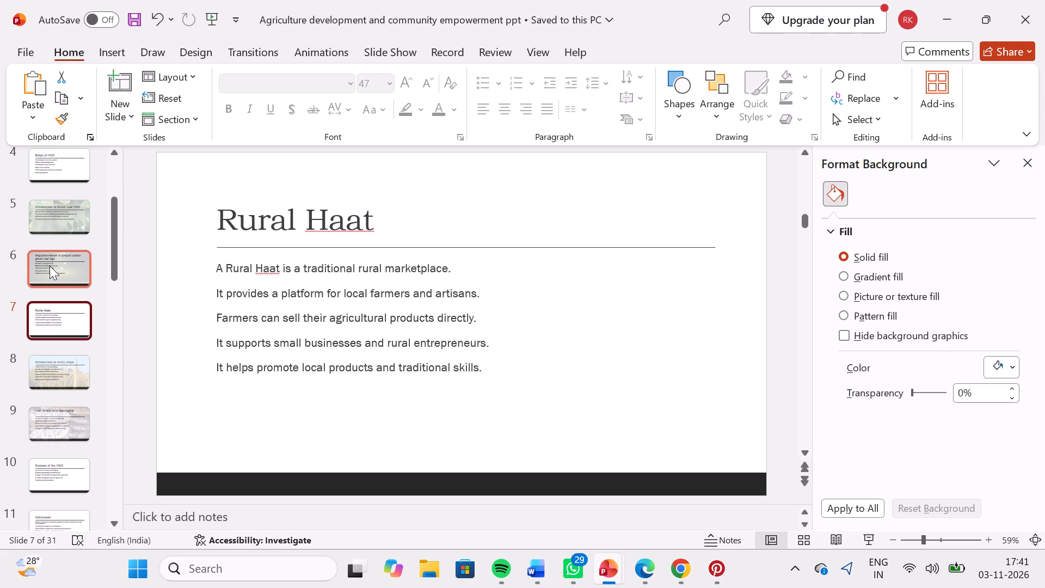
Switch to Pinterest, search for "rural haat" and download the "village imege" picture.
left_click(715, 578)
left_click(382, 93)
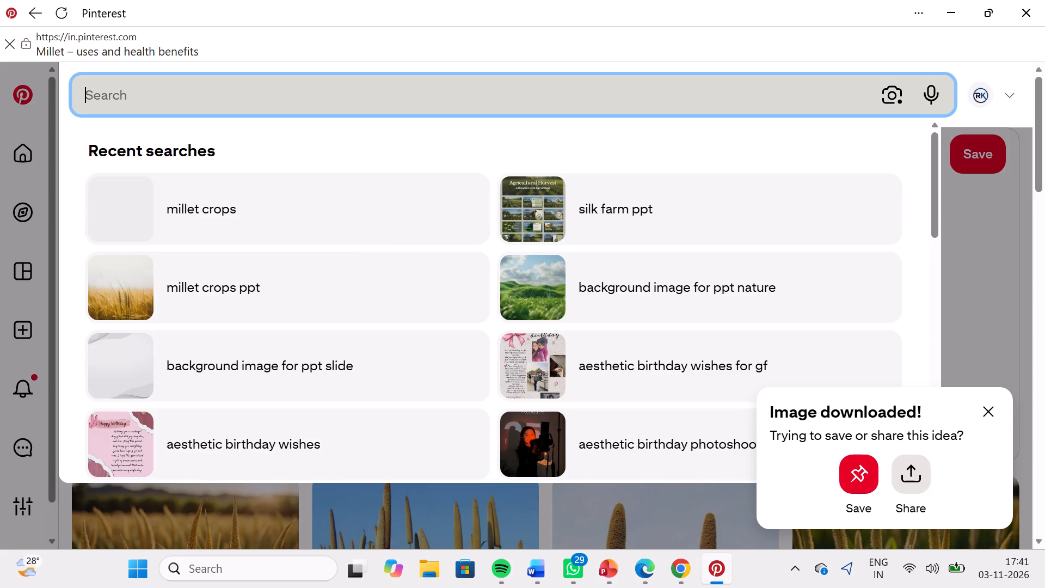
type("rura")
type("l haat")
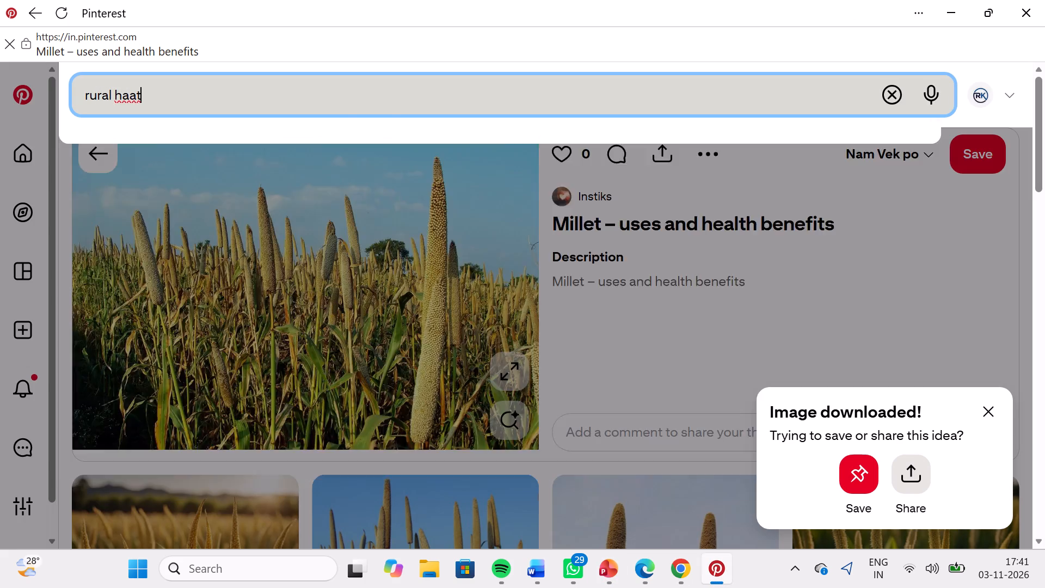
key("Return")
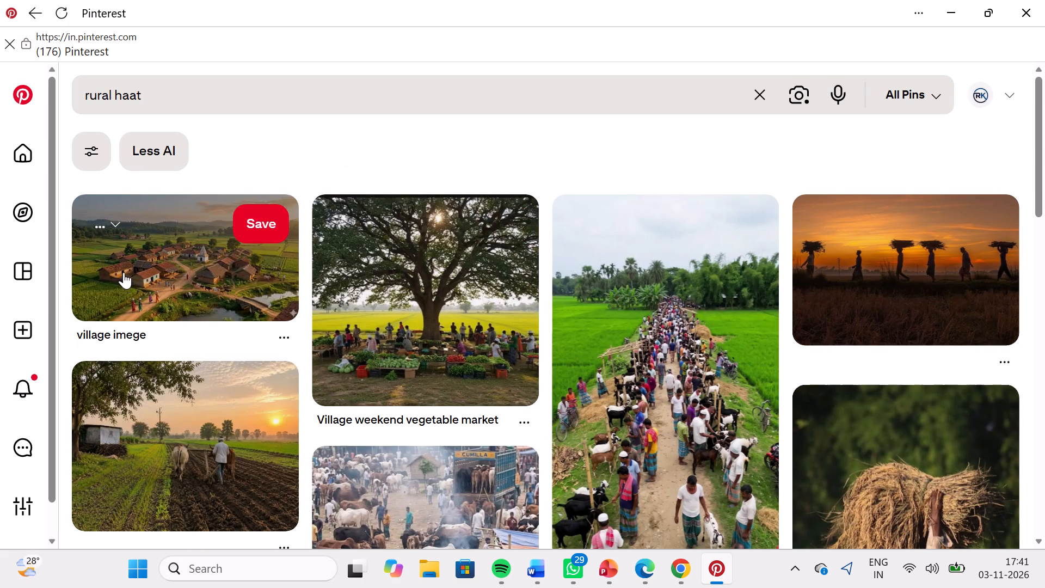
scroll(313, 367, "down", 2)
scroll(313, 367, "up", 2)
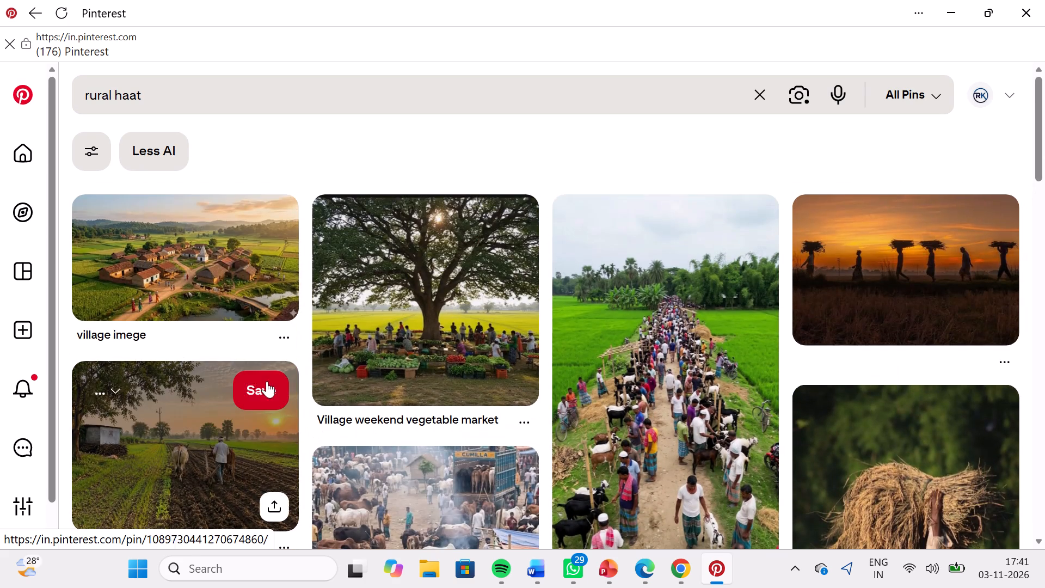
scroll(241, 394, "down", 3)
scroll(239, 400, "up", 2)
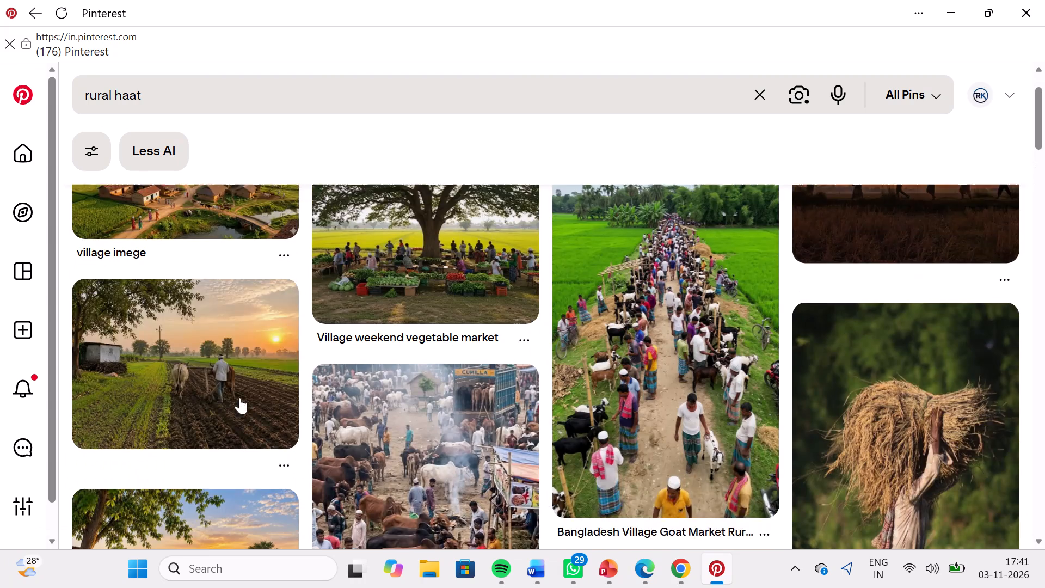
scroll(239, 397, "up", 3)
left_click(233, 321)
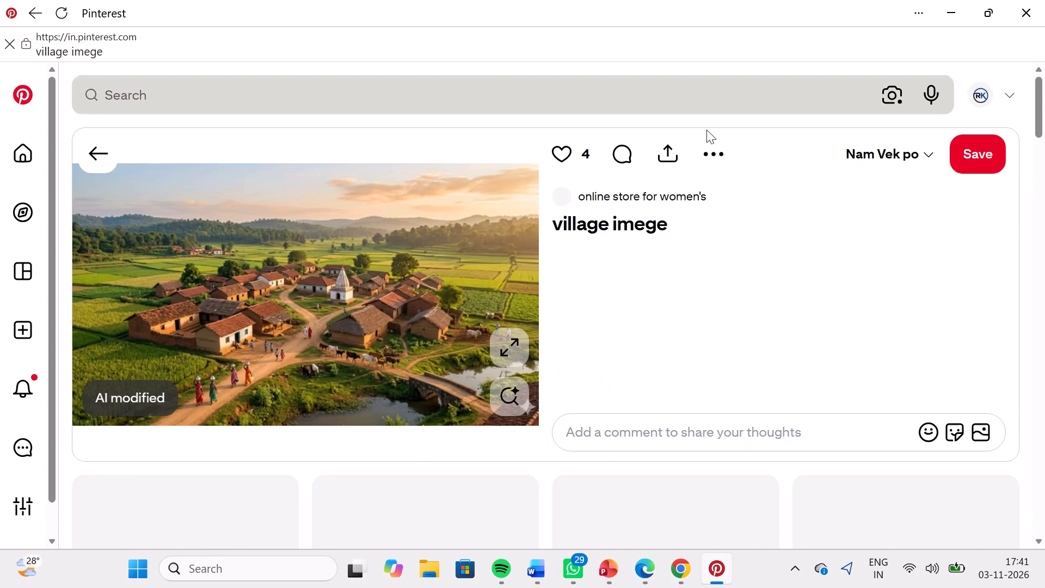
left_click(699, 149)
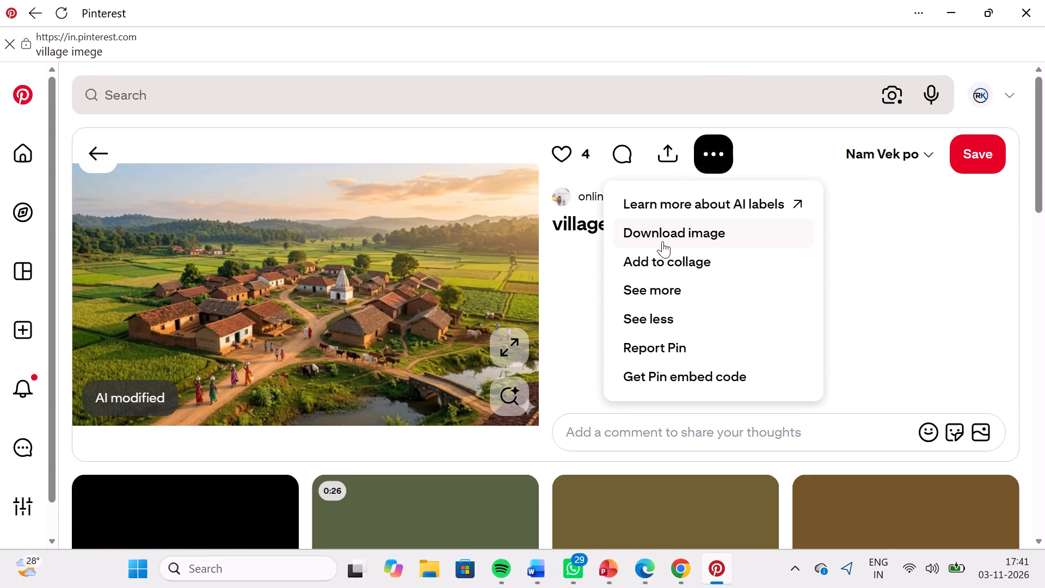
left_click(662, 241)
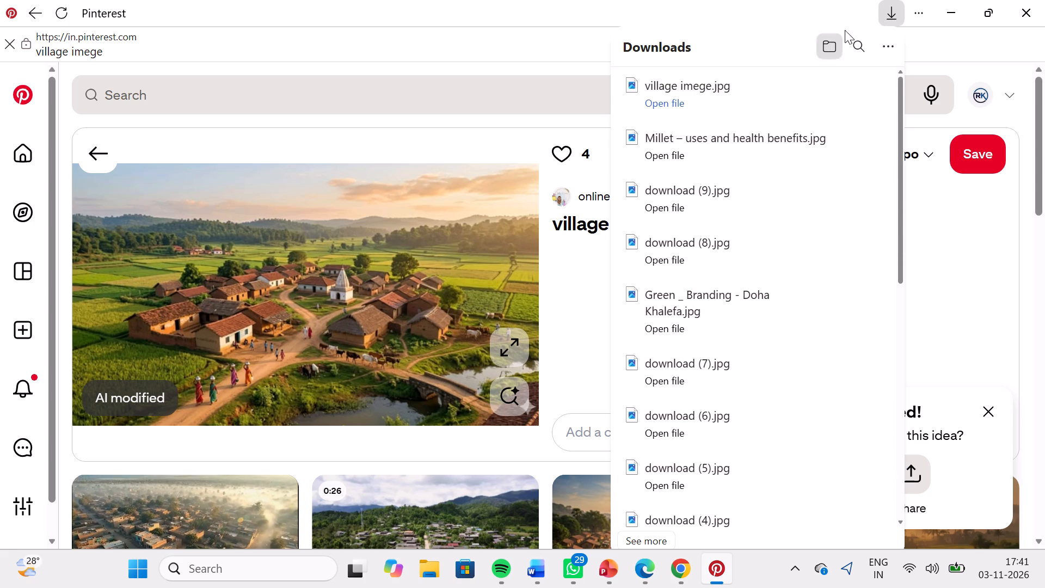
left_click(419, 220)
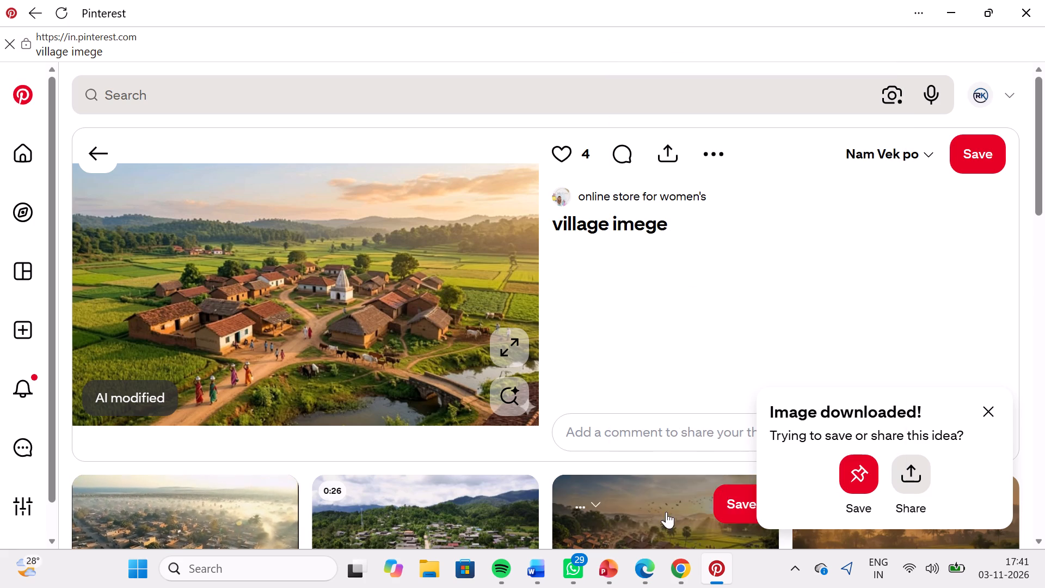
Back in the agriculture presentation, insert the picture "village imege" from the Downloads folder on slide 7, "Rural Haat".
left_click(607, 579)
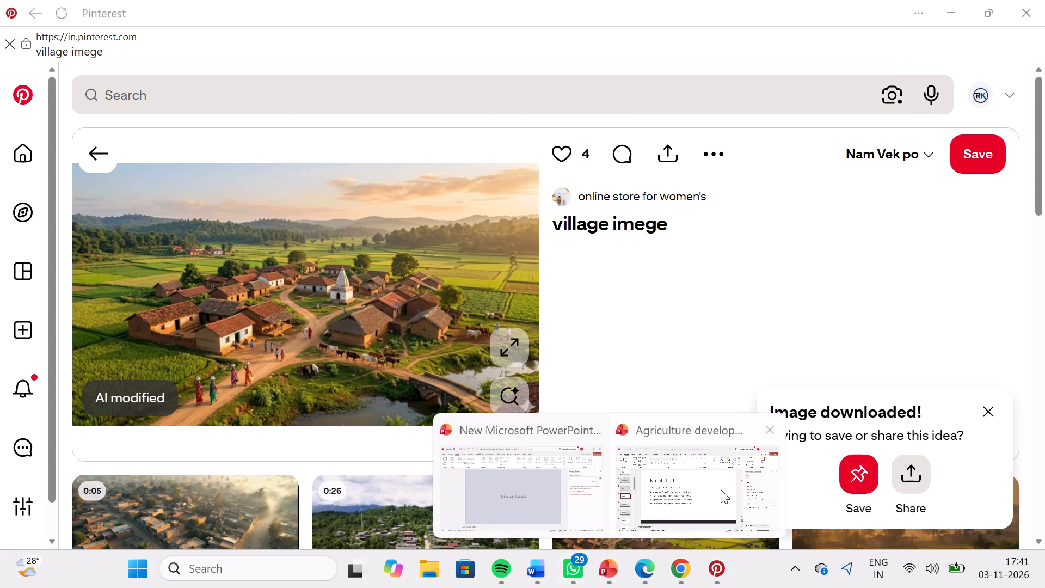
left_click(662, 505)
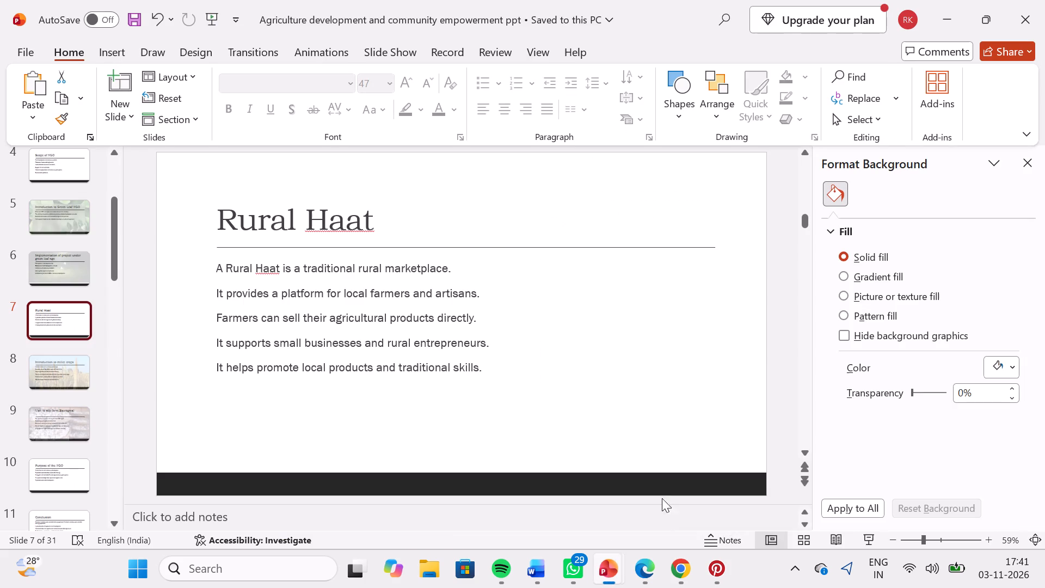
left_click(125, 58)
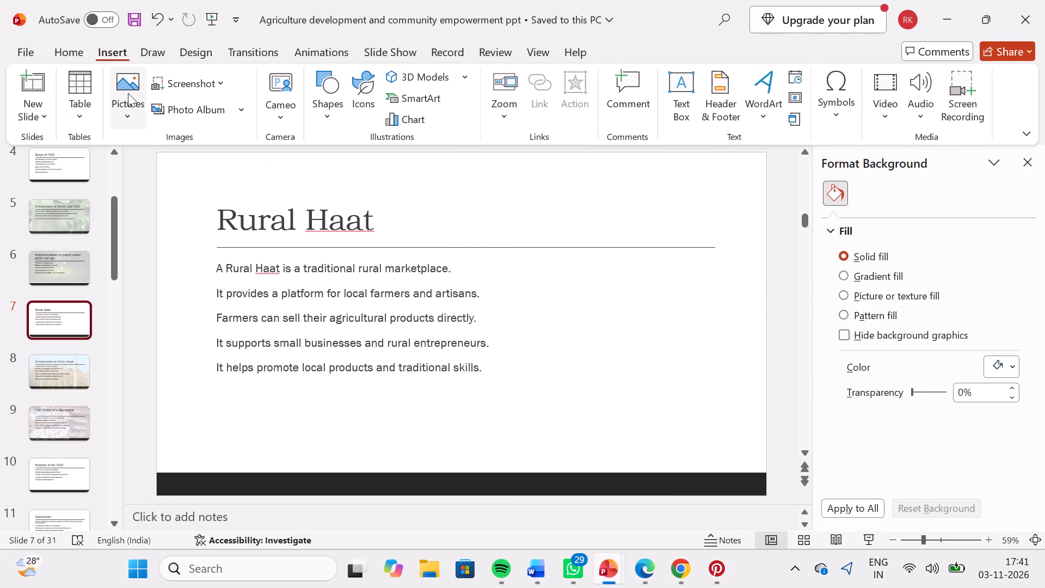
left_click(136, 114)
left_click(153, 168)
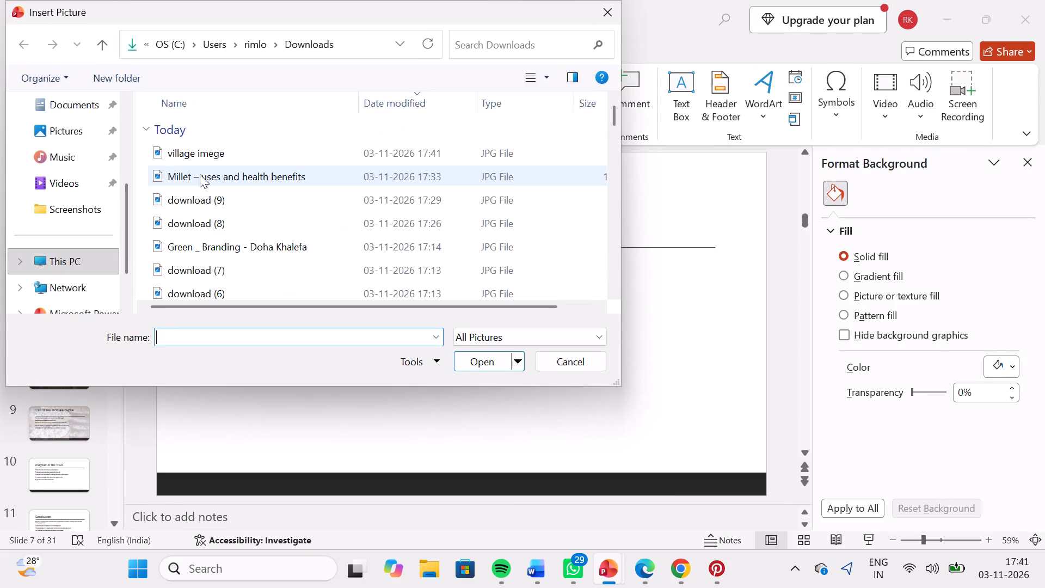
left_click(244, 149)
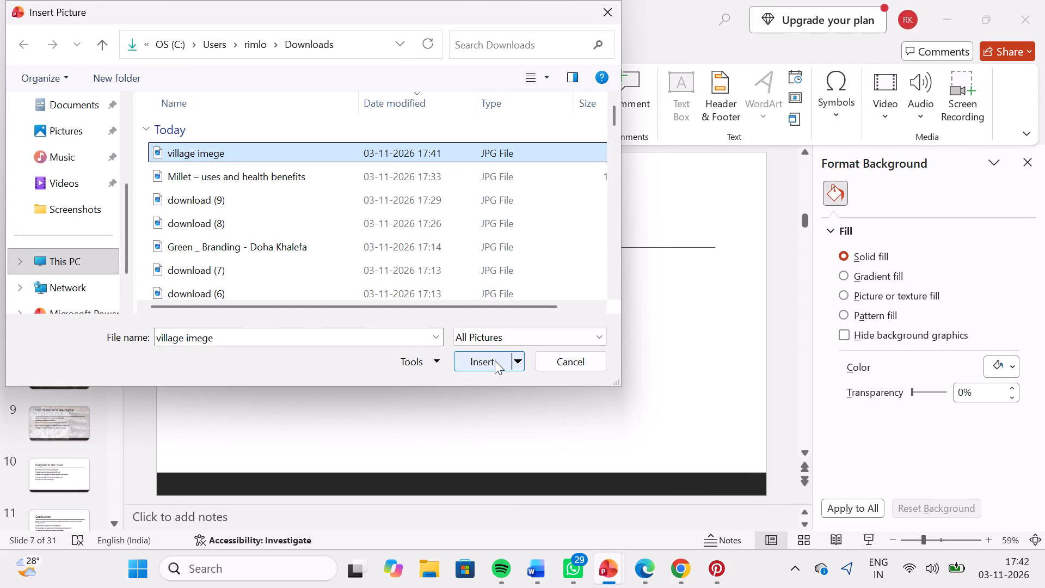
left_click(495, 360)
Align the village picture with slide 7's top-left corner and enlarge it towards the bottom-right corner to cover the slide.
left_click_drag(360, 309, 230, 228)
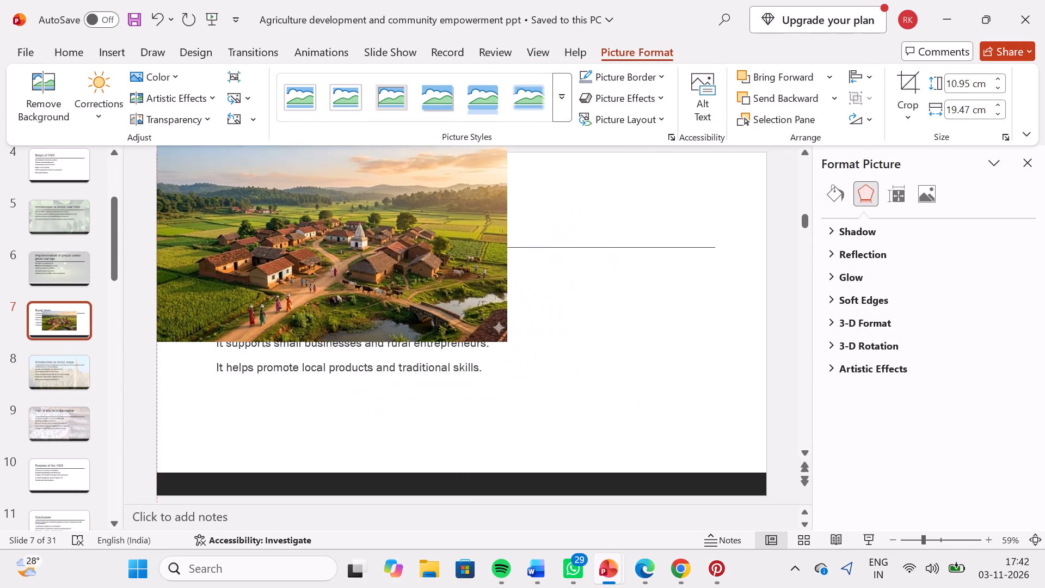
left_click_drag(230, 228, 230, 236)
left_click_drag(506, 352, 759, 487)
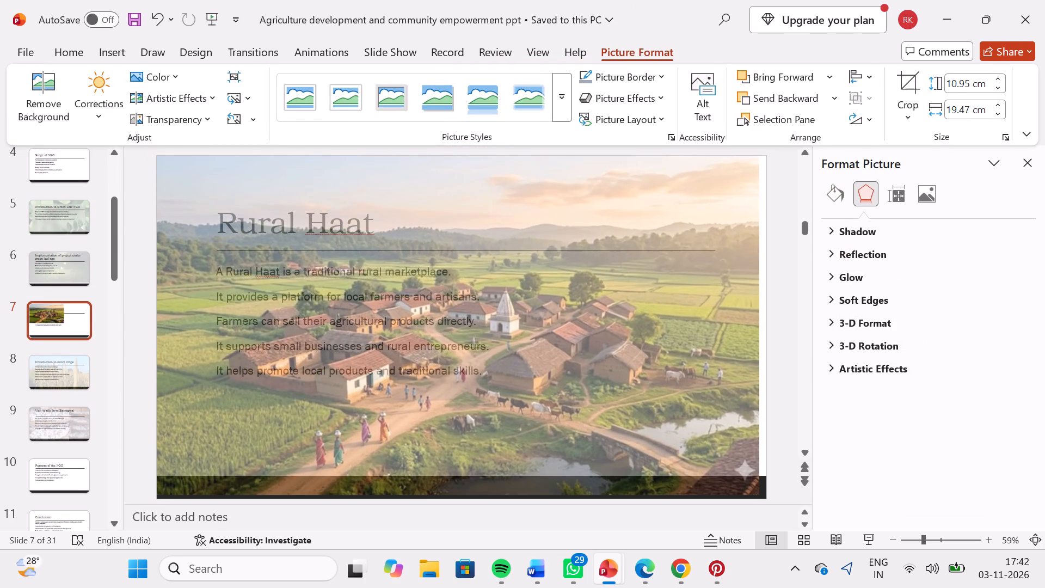
Enlarge the village picture on slide 7 to fill the whole slide, 19.05 cm high by 33.87 cm wide.
left_click_drag(759, 487, 764, 492)
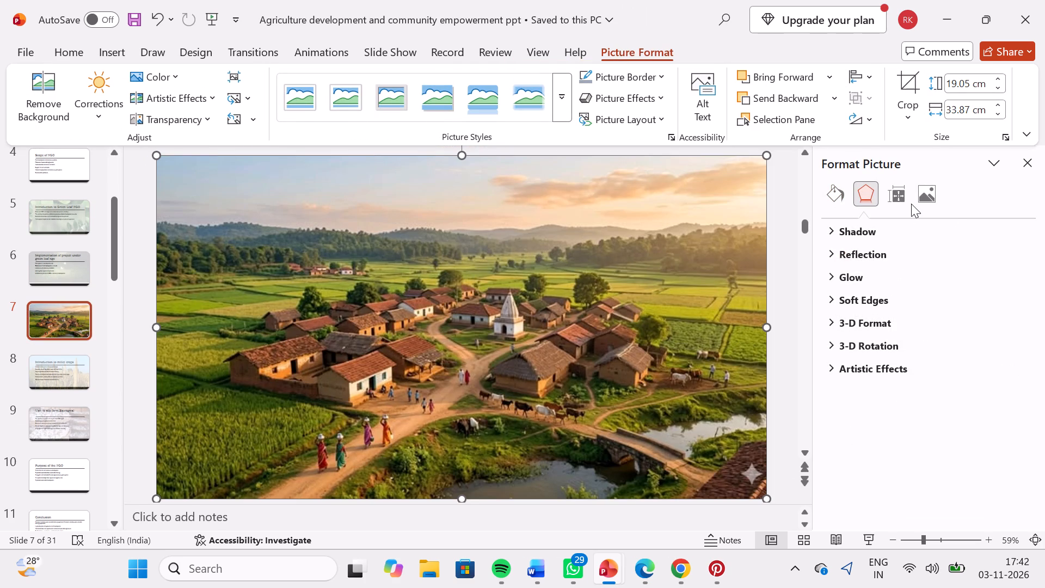
Raise the village picture's transparency to about 74% so the "Rural Haat" text reads clearly through it.
left_click(911, 204)
left_click(918, 201)
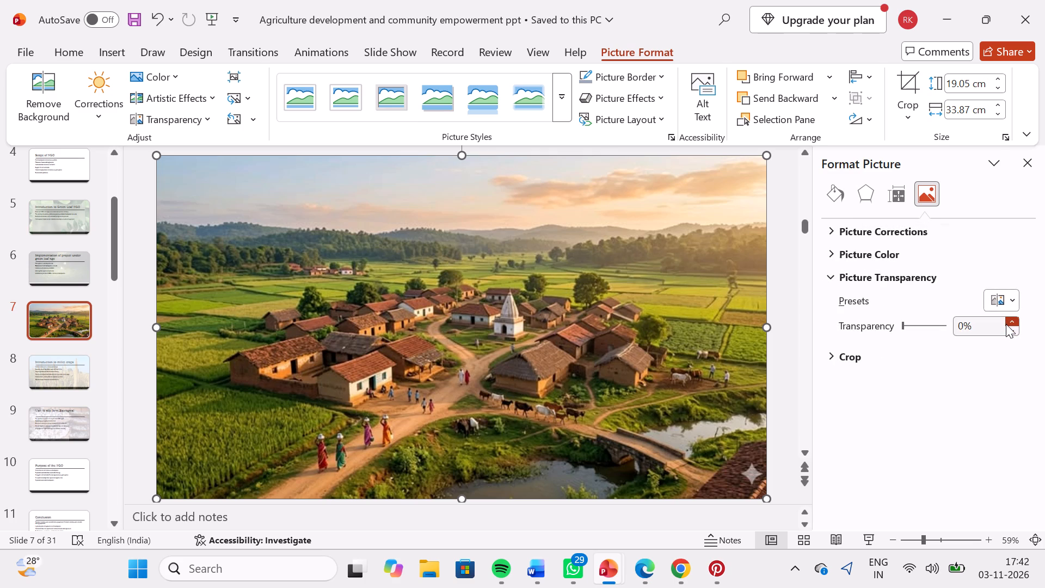
left_click(1006, 323)
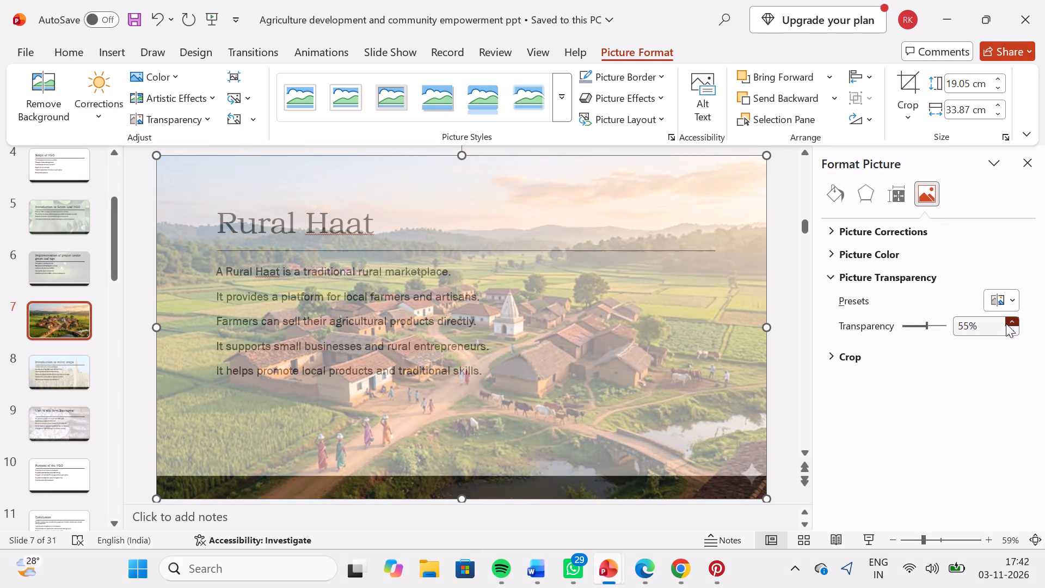
left_click(1006, 323)
left_click(1006, 323)
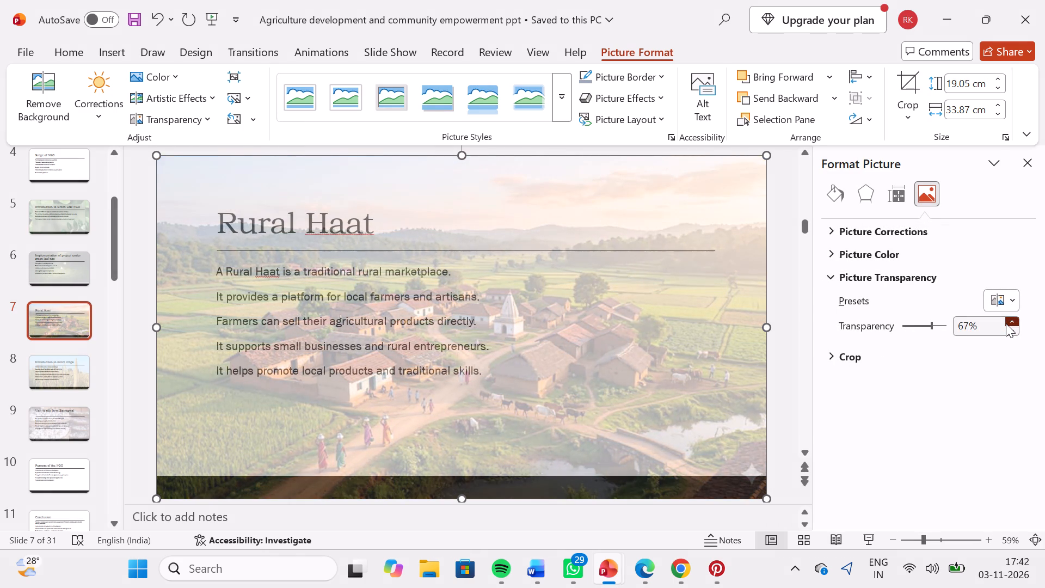
triple_click(1006, 323)
triple_click(1006, 323)
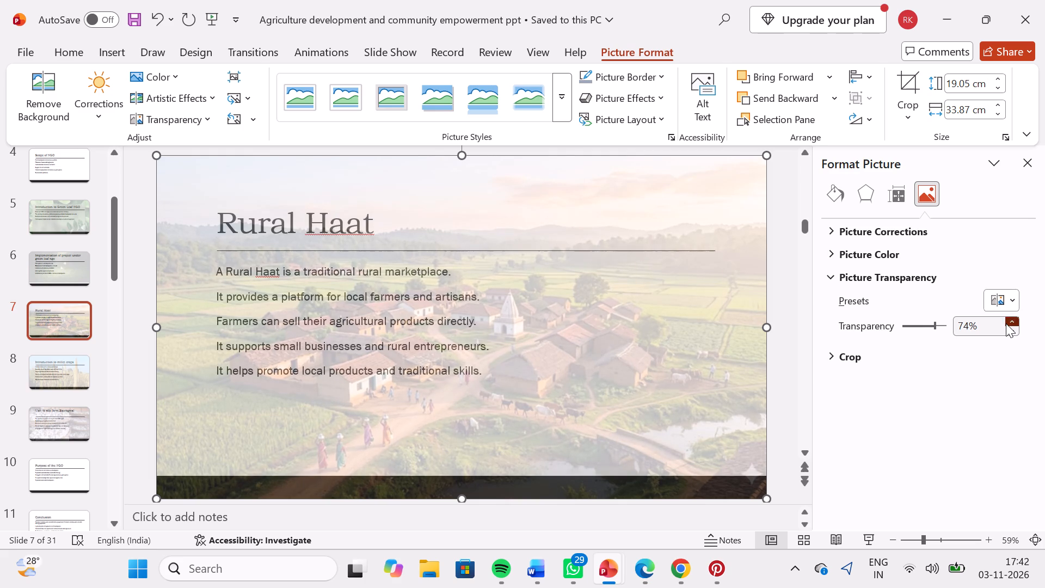
left_click(1006, 323)
Look through the slides after "Rural Haat", starting with slides 8 and 9, to check their background pictures.
left_click(71, 375)
left_click(67, 422)
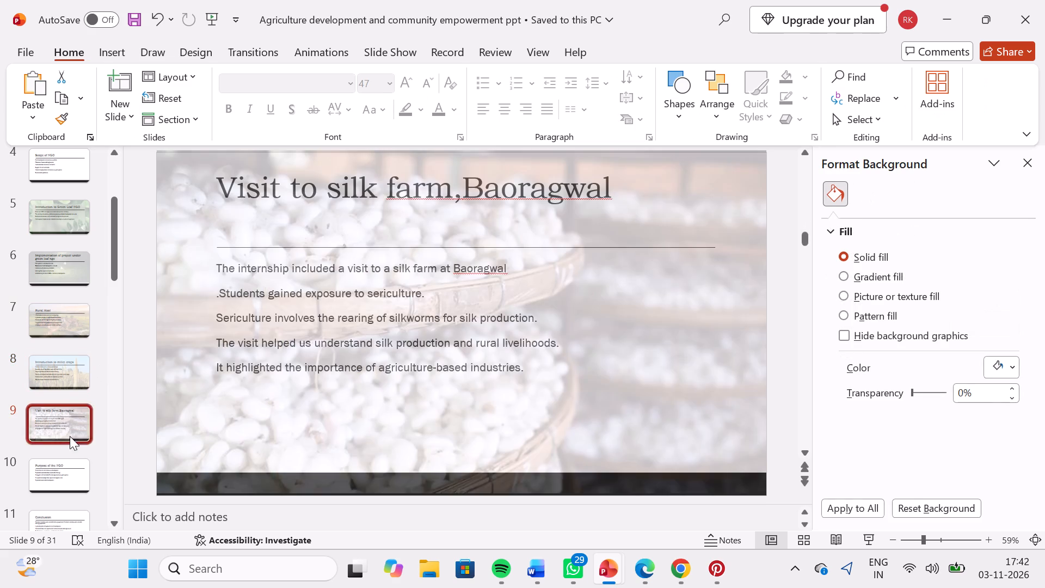
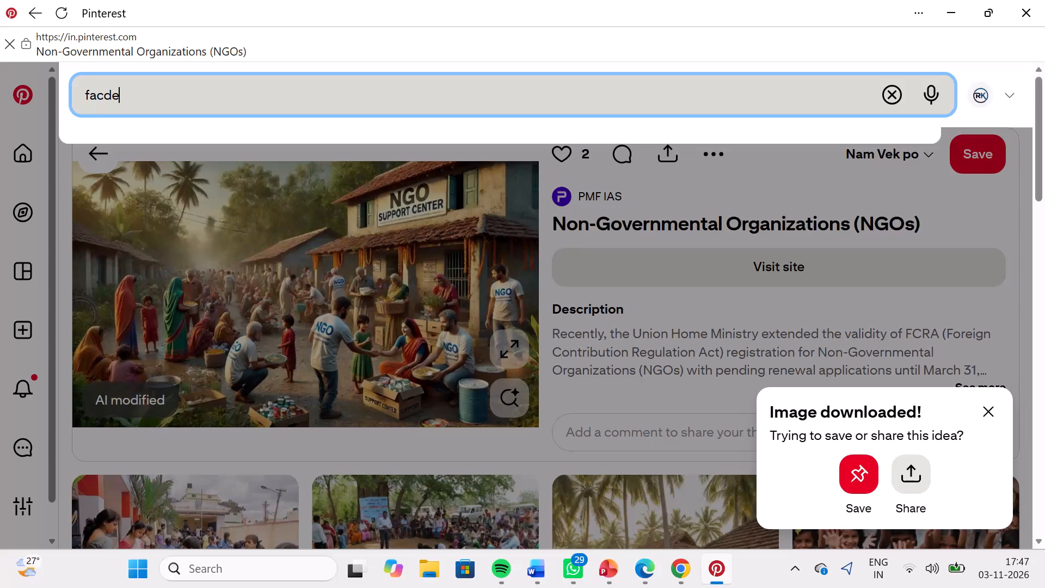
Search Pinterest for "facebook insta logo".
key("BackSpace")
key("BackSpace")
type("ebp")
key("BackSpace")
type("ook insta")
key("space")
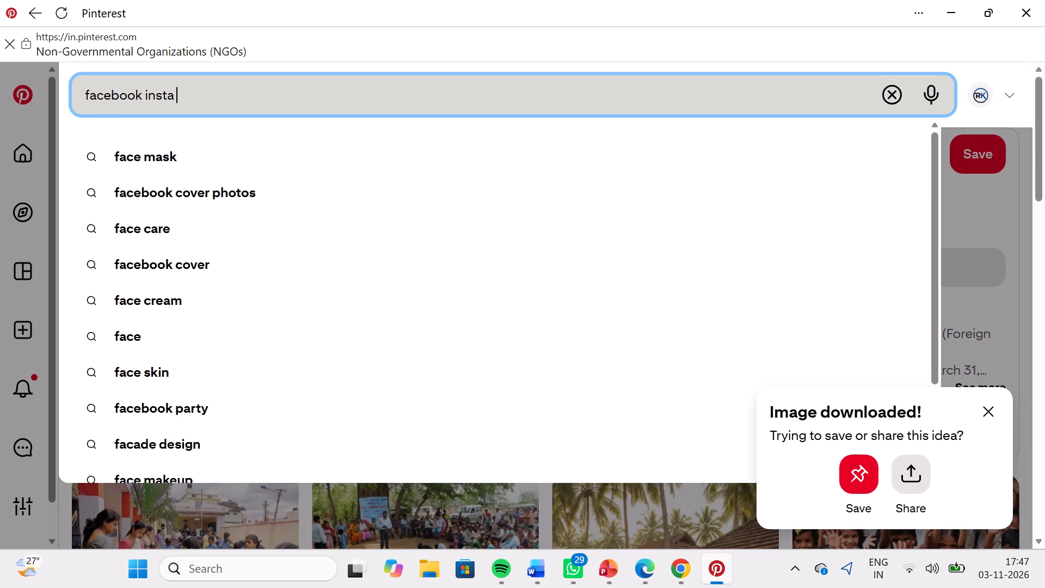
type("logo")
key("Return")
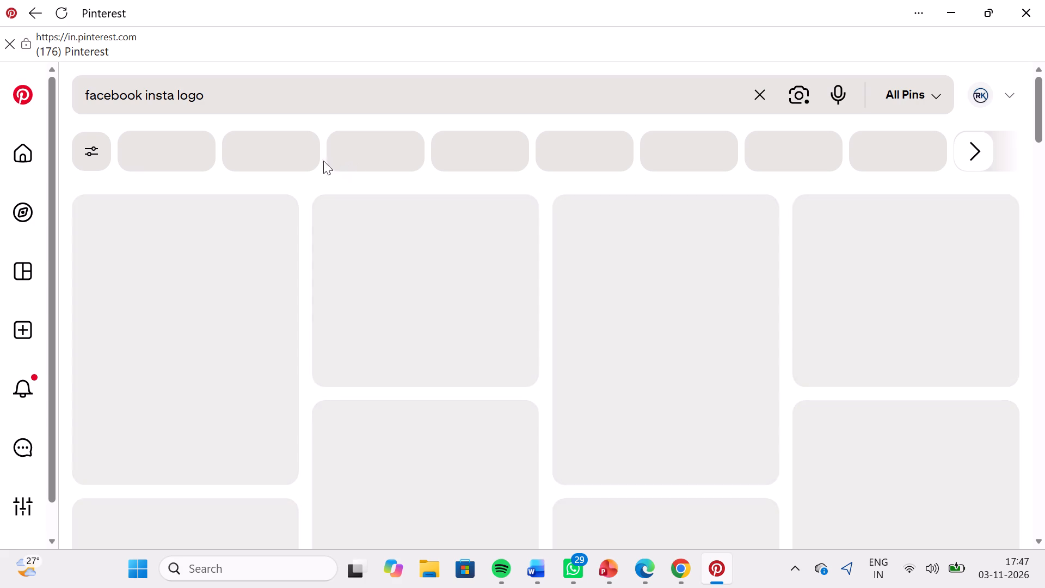
Replace the Pinterest search text with "social media logo" and run the search.
left_click(678, 95)
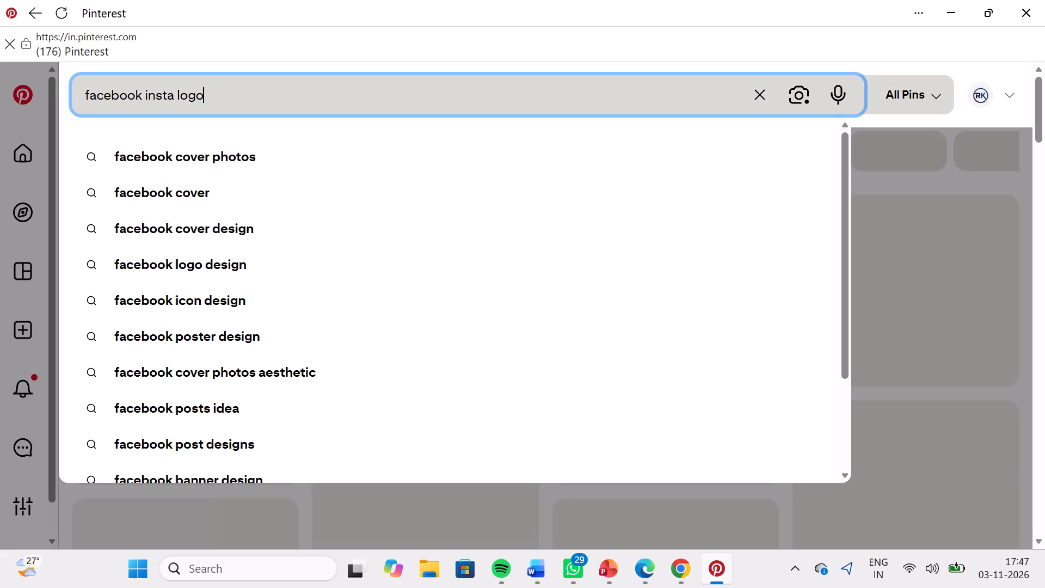
key("BackSpace")
key("BackSpace")
key("BackSpace")
key("BackSpace")
key("BackSpace")
key("BackSpace")
key("BackSpace")
key("BackSpace")
key("BackSpace")
key("BackSpace")
key("BackSpace")
key("BackSpace")
key("BackSpace")
key("BackSpace")
key("BackSpace")
key("BackSpace")
key("BackSpace")
key("BackSpace")
key("BackSpace")
key("BackSpace")
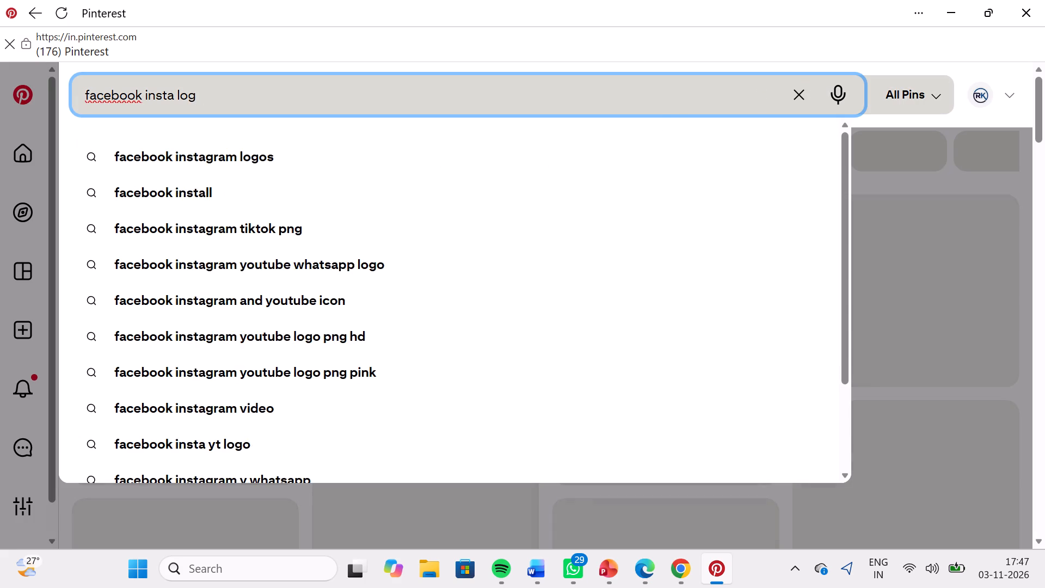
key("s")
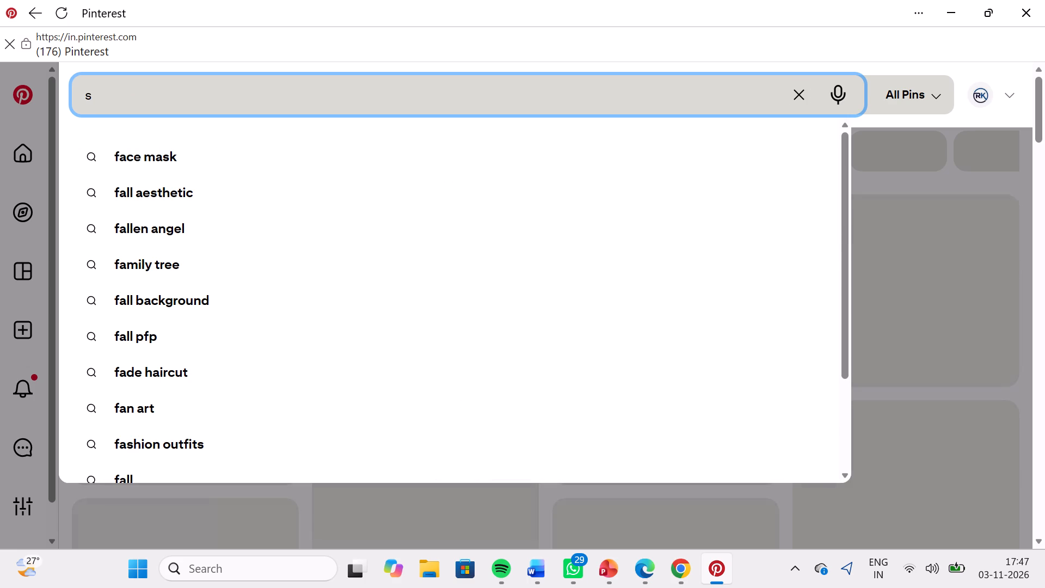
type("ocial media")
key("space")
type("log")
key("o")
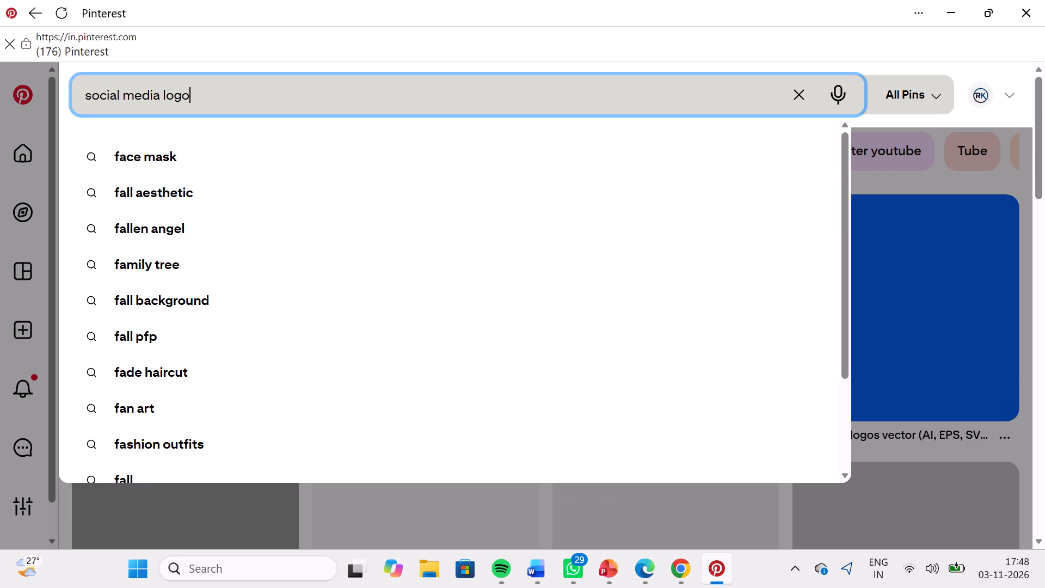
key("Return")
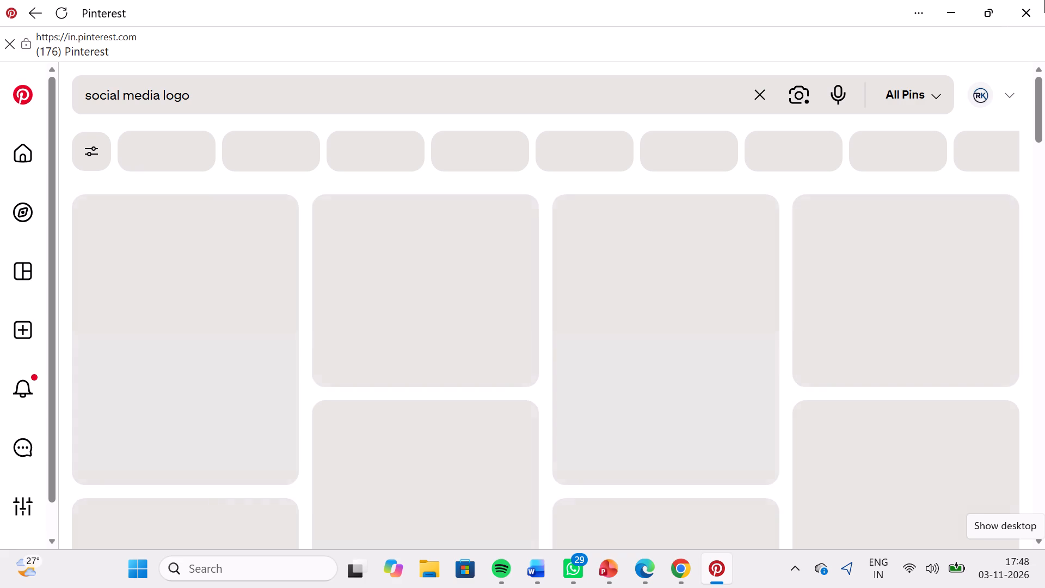
Rerun the "social media logo" search to load its pictures and look through the results for a suitable one.
left_click(225, 96)
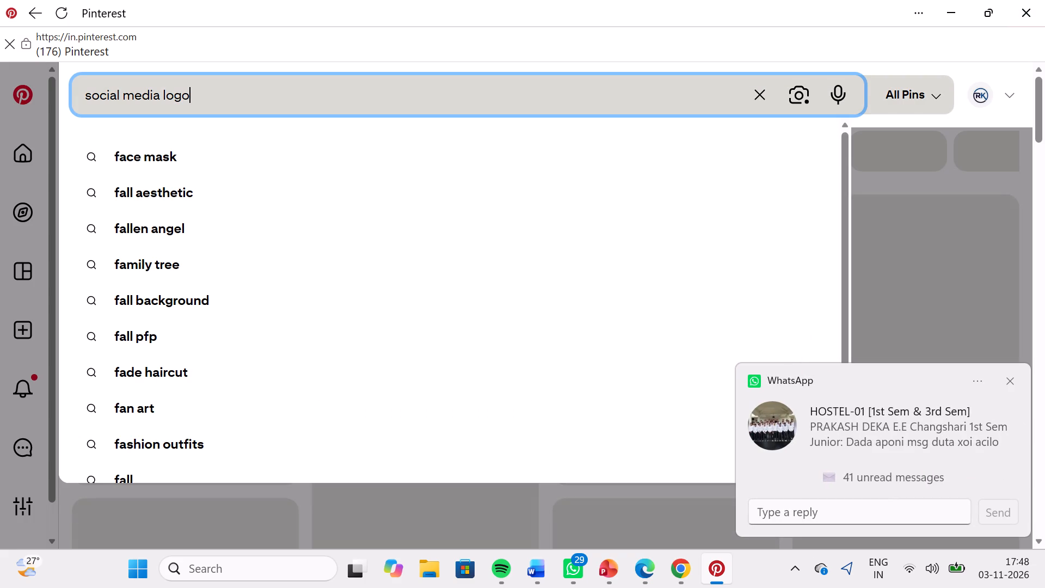
key("Return")
left_click(262, 89)
left_click_drag(261, 97, 261, 103)
key("Return")
key("Return")
key("Return")
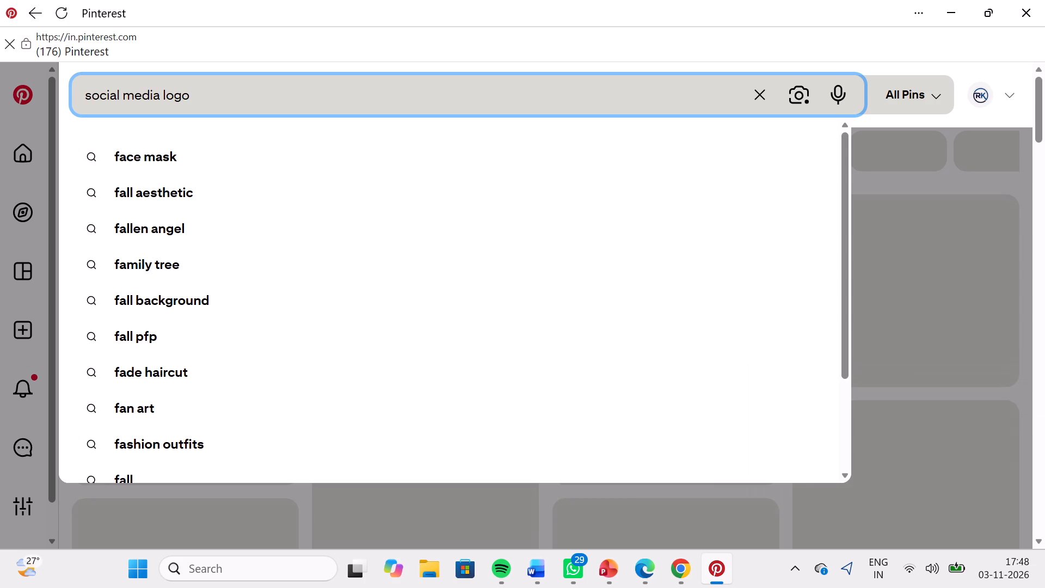
left_click(883, 185)
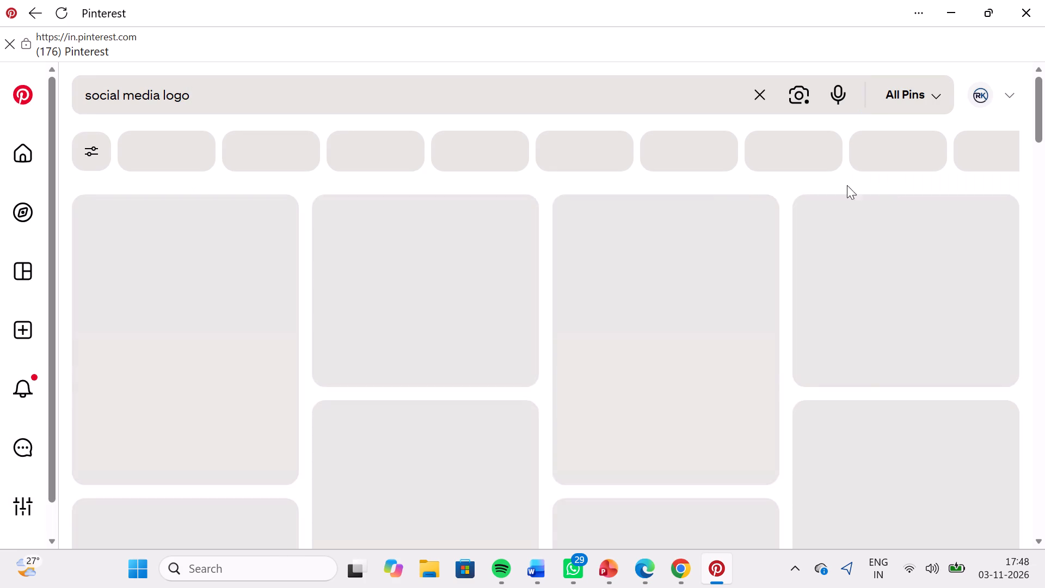
scroll(349, 297, "down", 5)
scroll(346, 286, "up", 6)
scroll(354, 360, "down", 20)
scroll(354, 360, "down", 2)
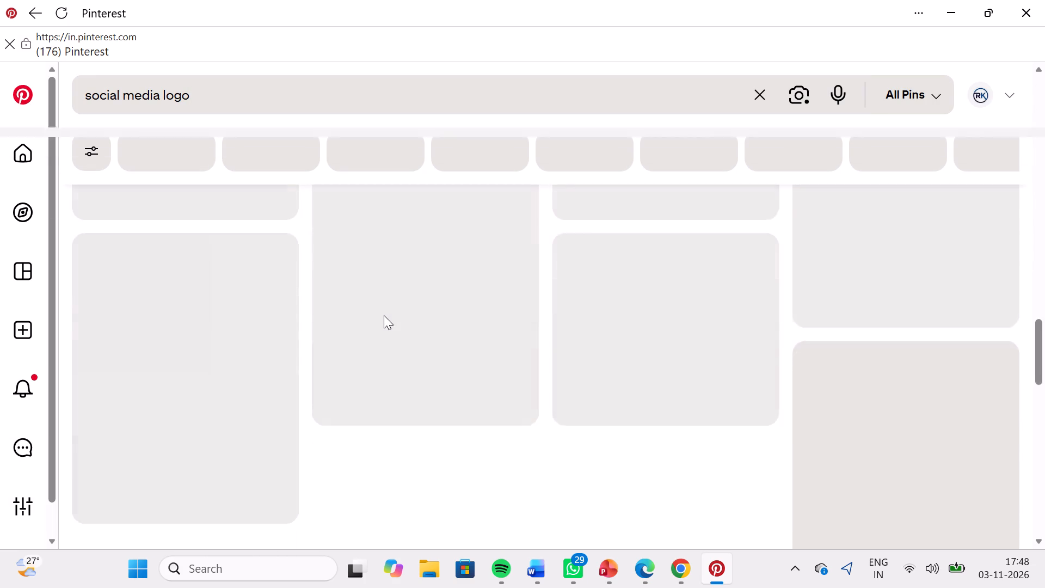
scroll(384, 315, "up", 20)
scroll(384, 315, "up", 7)
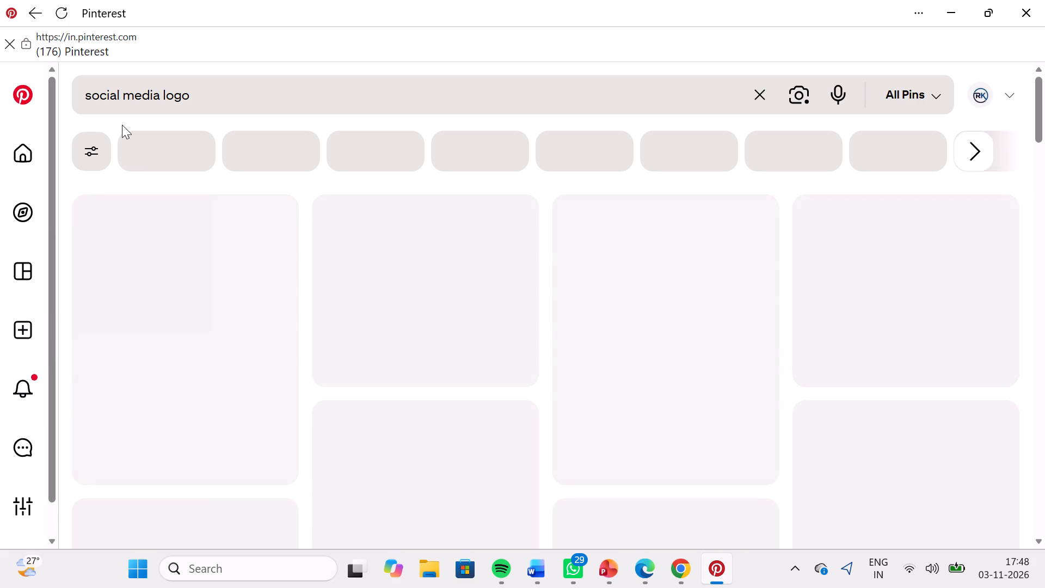
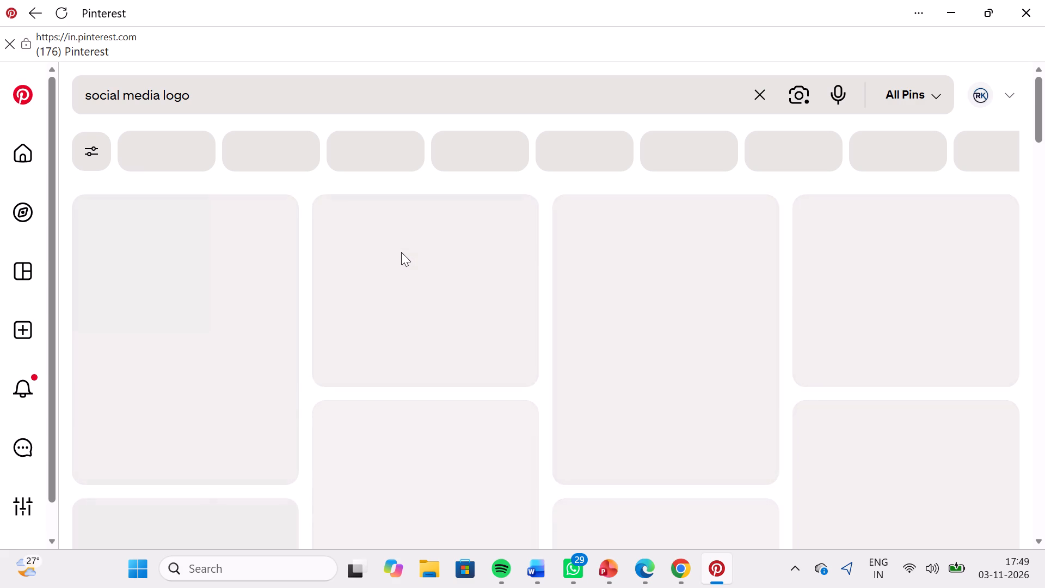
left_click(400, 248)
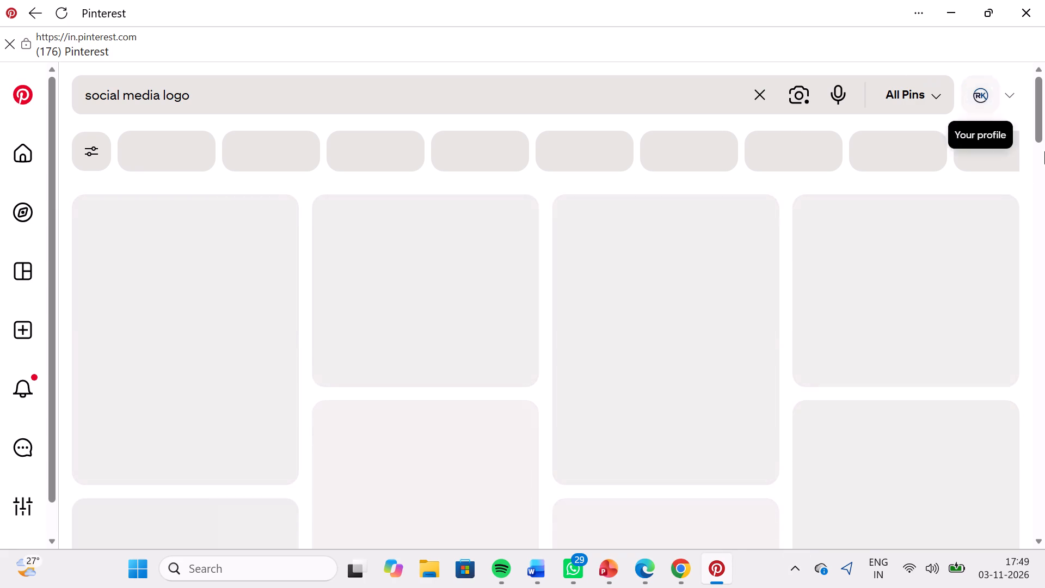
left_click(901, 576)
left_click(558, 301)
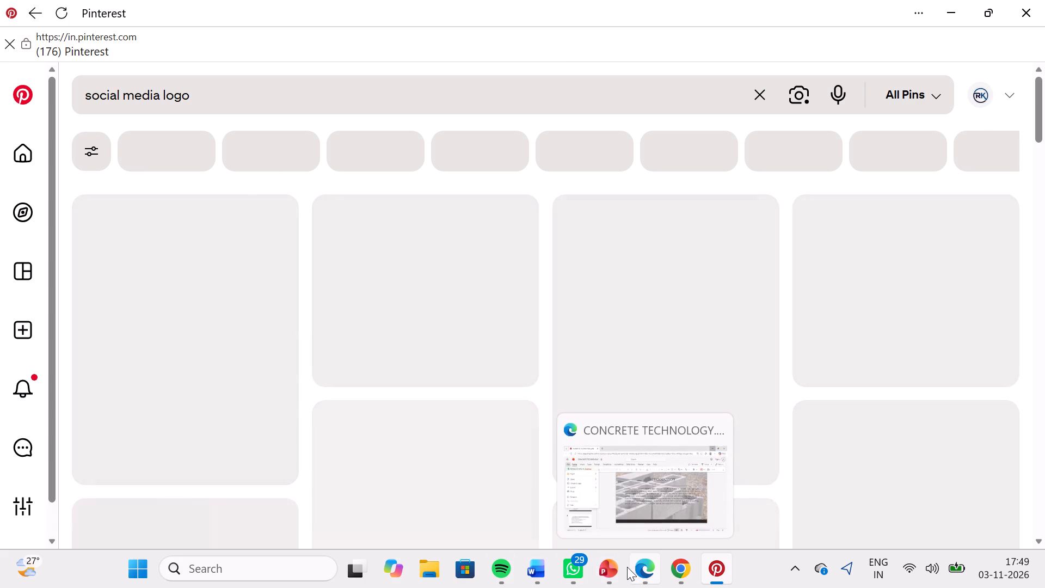
Switch to the agriculture presentation and look through slides 11 to 14, returning to slide 11, "Conclusion".
left_click(607, 567)
left_click(657, 525)
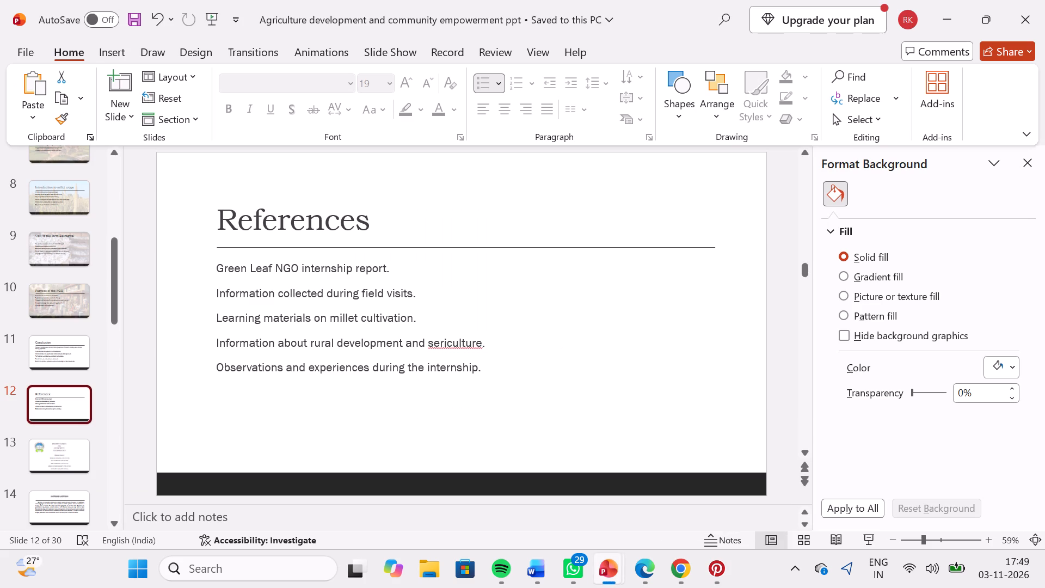
left_click(83, 344)
left_click(45, 389)
scroll(222, 459, "down", 1)
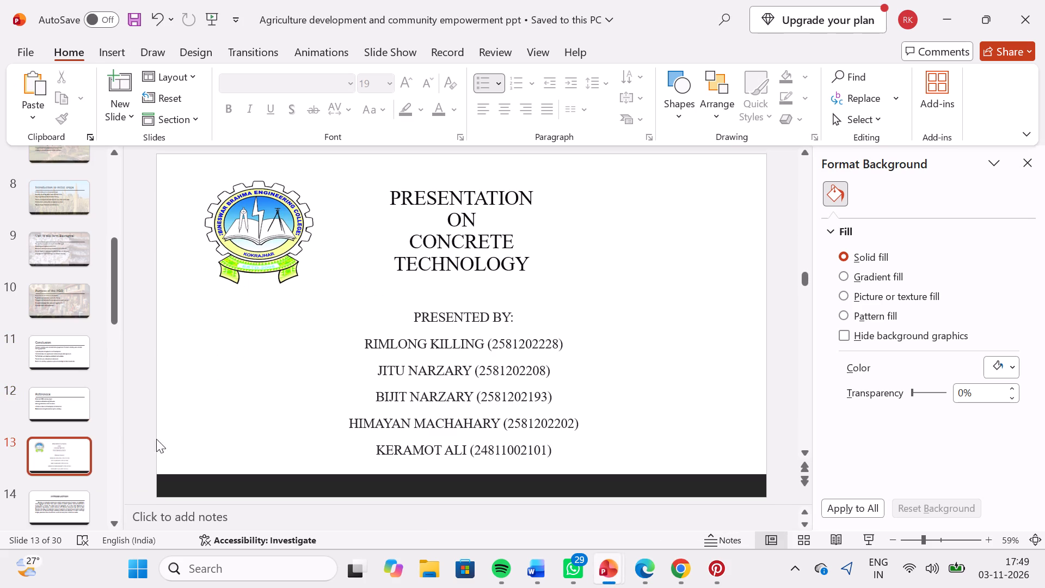
scroll(102, 436, "down", 3)
left_click(69, 435)
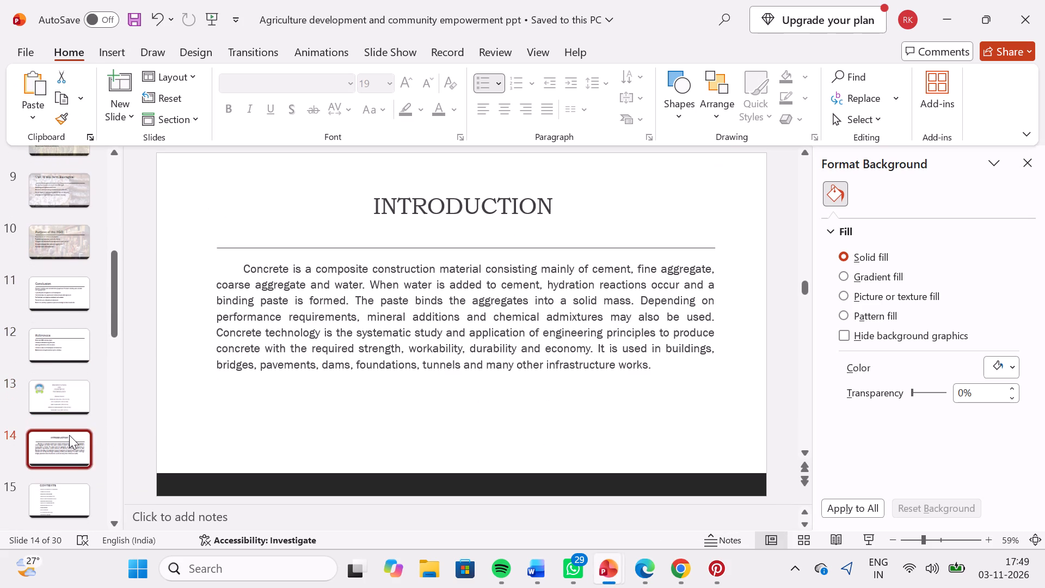
scroll(69, 435, "down", 4)
scroll(69, 435, "up", 6)
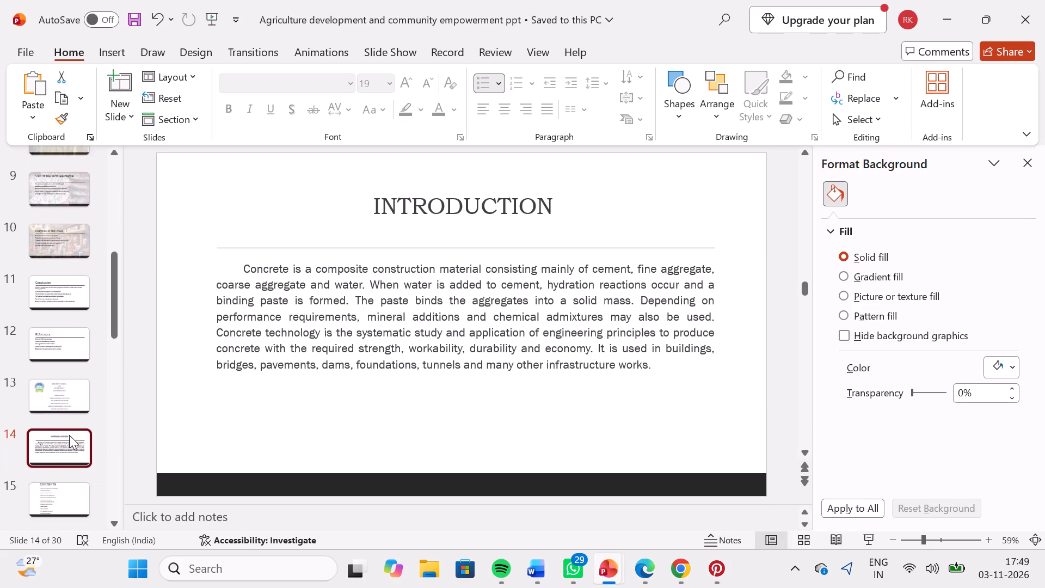
scroll(69, 435, "up", 5)
left_click(75, 415)
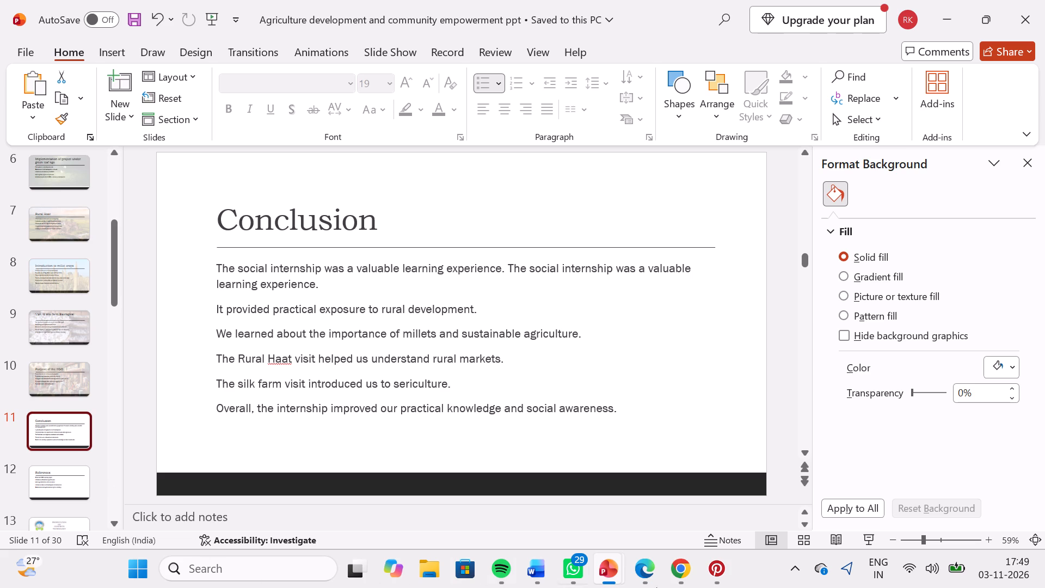
Return to Pinterest and disconnect the computer from the "iPhone 16 pro" Wi-Fi network.
left_click(704, 579)
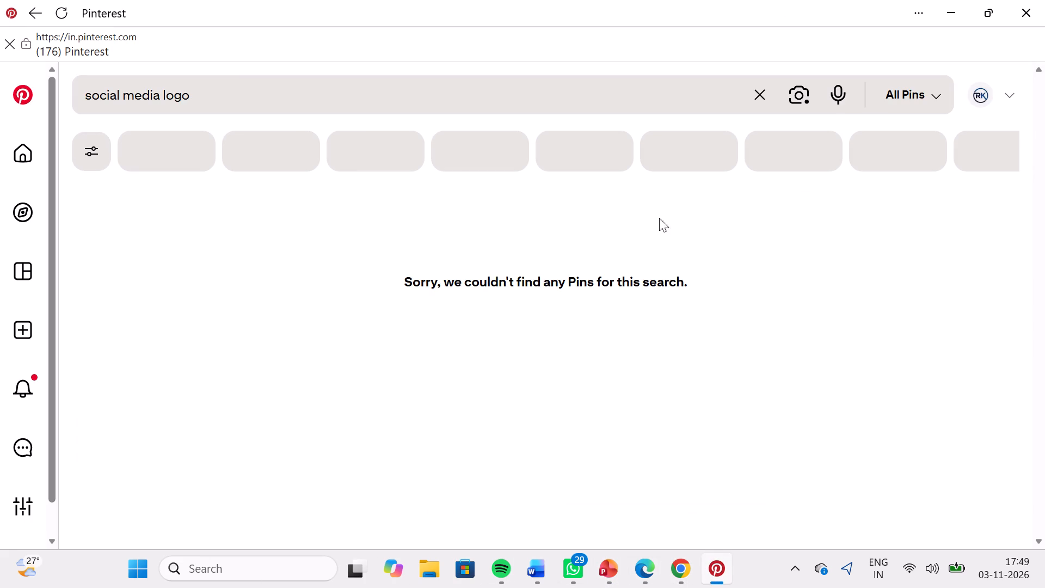
left_click(915, 564)
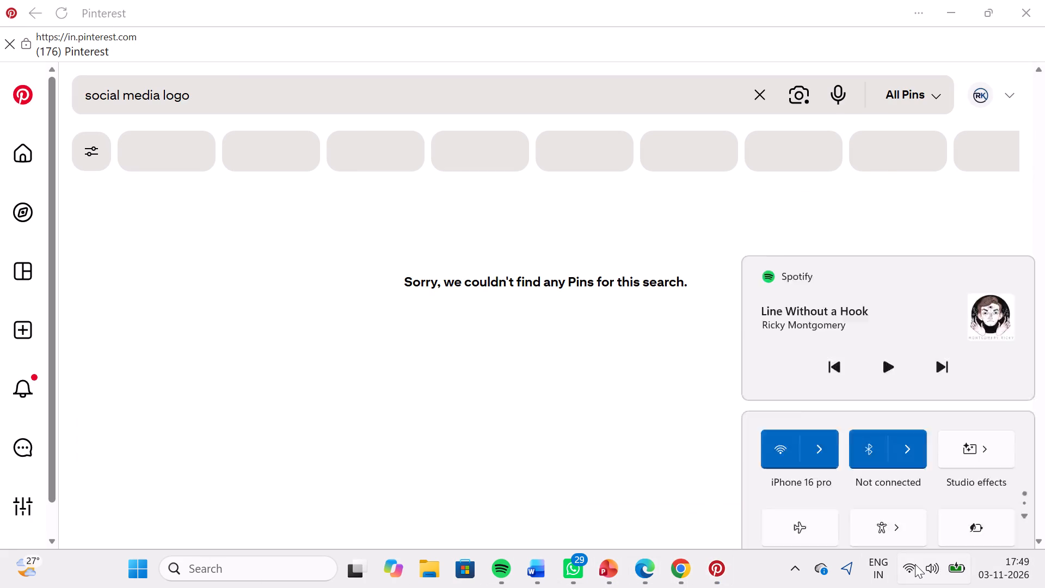
left_click(835, 311)
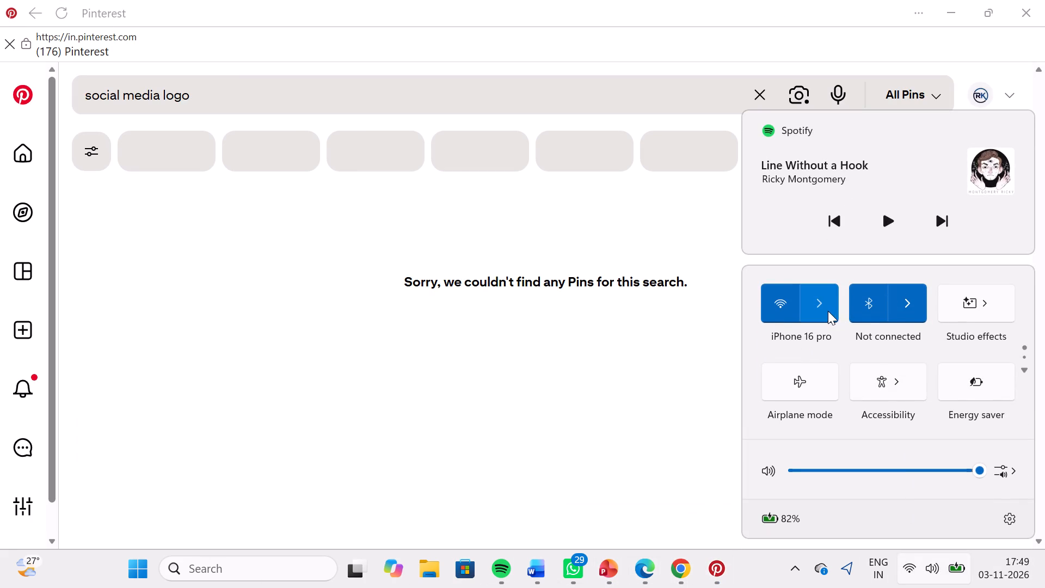
left_click(828, 311)
left_click(954, 319)
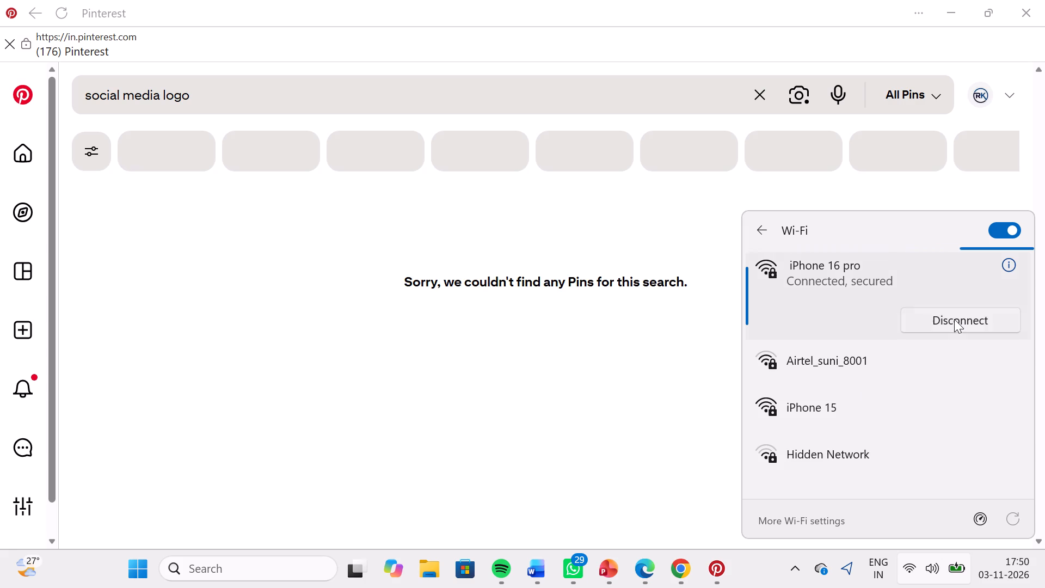
Check the available Wi-Fi networks, and restart the computer's Wi-Fi by turning it off and on.
scroll(863, 426, "down", 1)
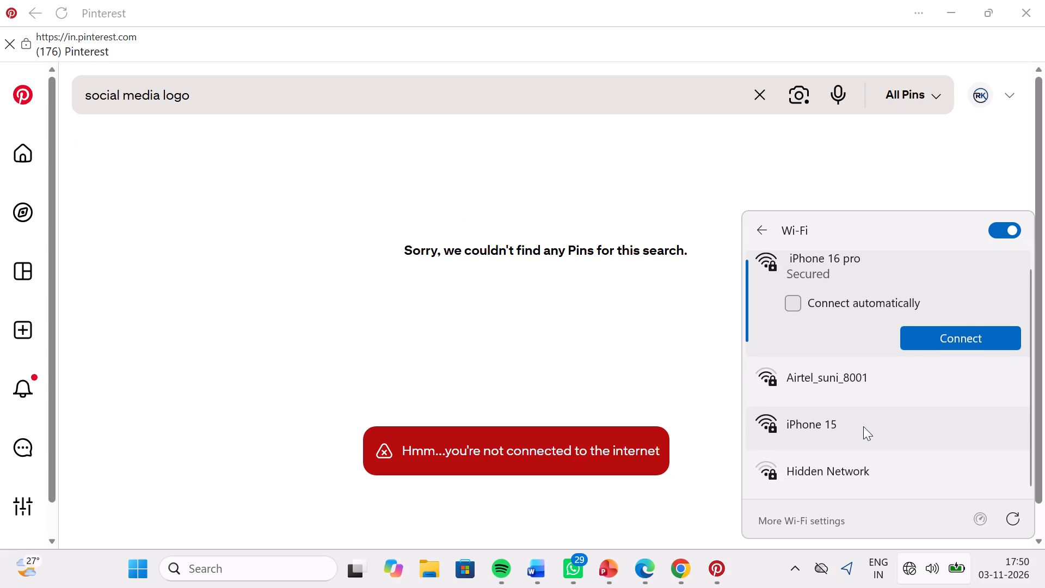
scroll(863, 426, "down", 2)
left_click(759, 234)
left_click(780, 303)
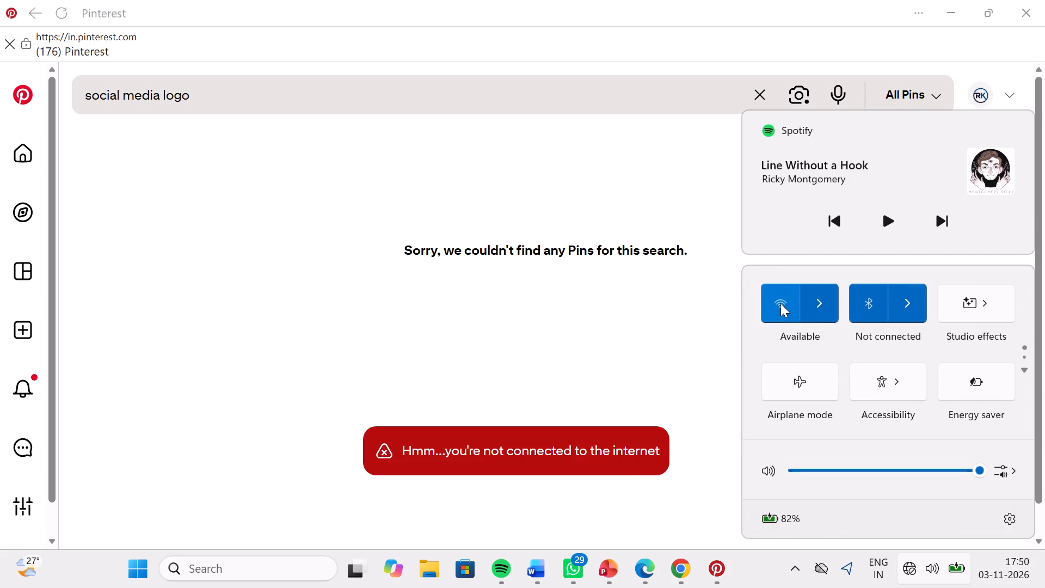
left_click(780, 303)
Look through the available Wi-Fi networks and check the connection to "realme C55".
left_click(816, 299)
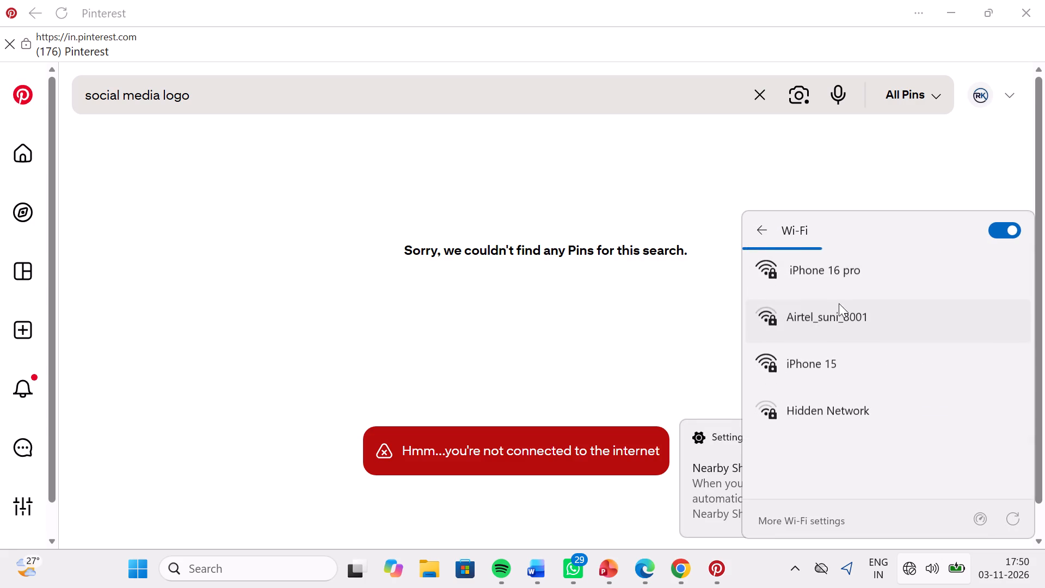
scroll(846, 308, "up", 4)
scroll(859, 305, "down", 15)
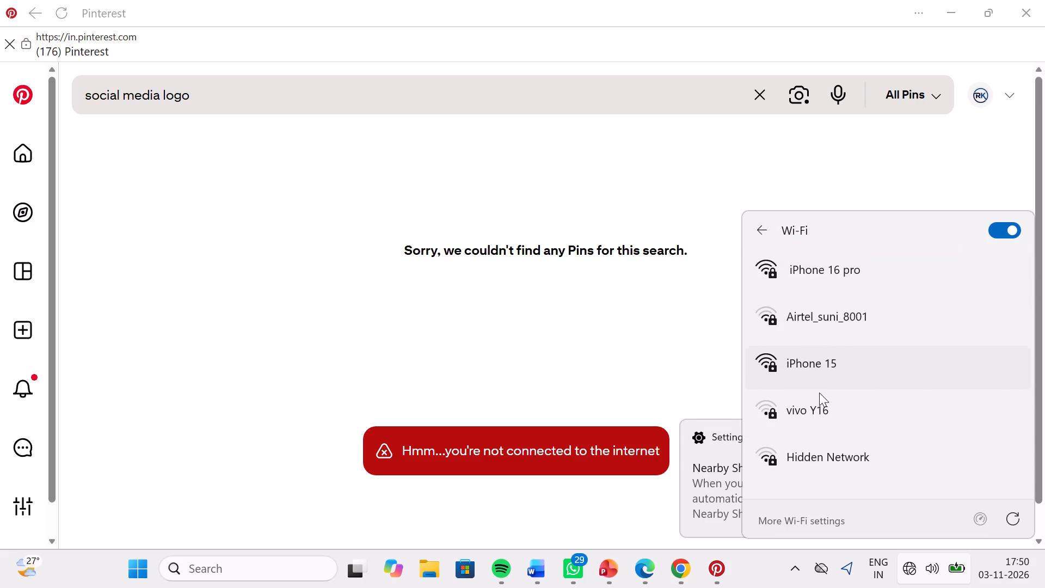
scroll(826, 379, "up", 15)
left_click(758, 240)
left_click(826, 304)
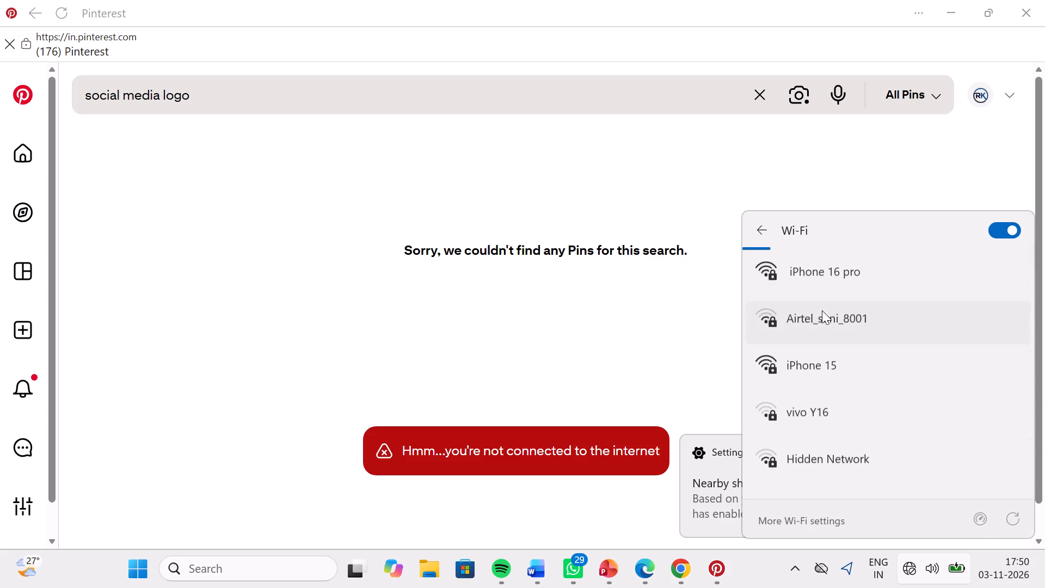
scroll(827, 316, "up", 5)
scroll(831, 316, "down", 15)
scroll(837, 320, "up", 9)
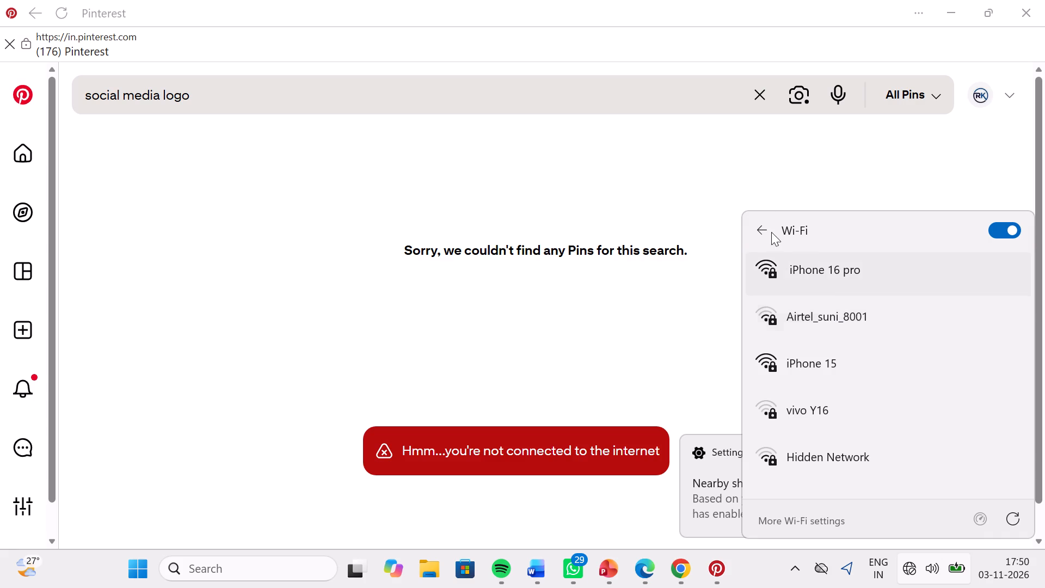
left_click(761, 236)
left_click(693, 285)
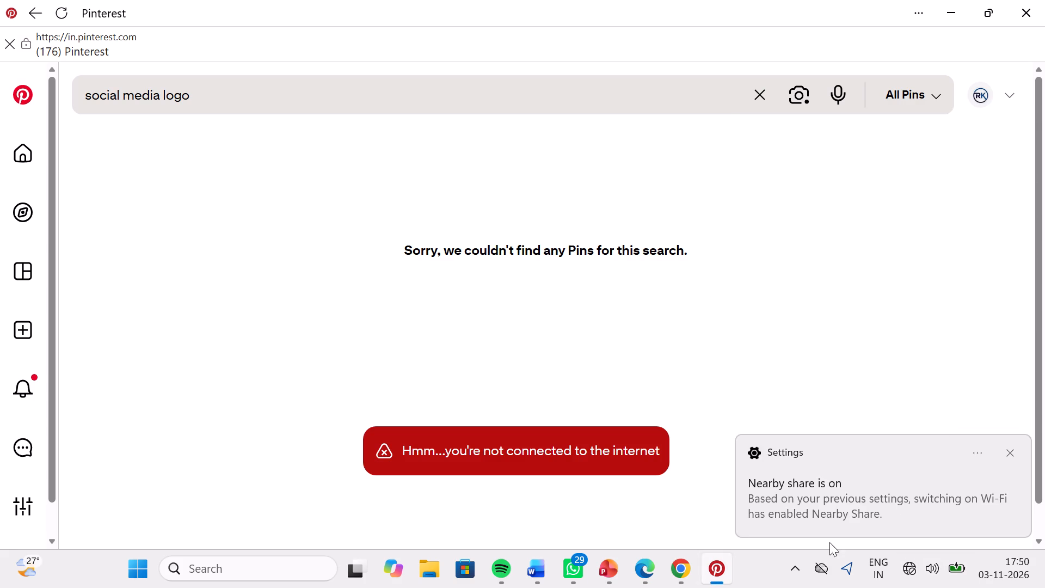
left_click(917, 569)
left_click(822, 313)
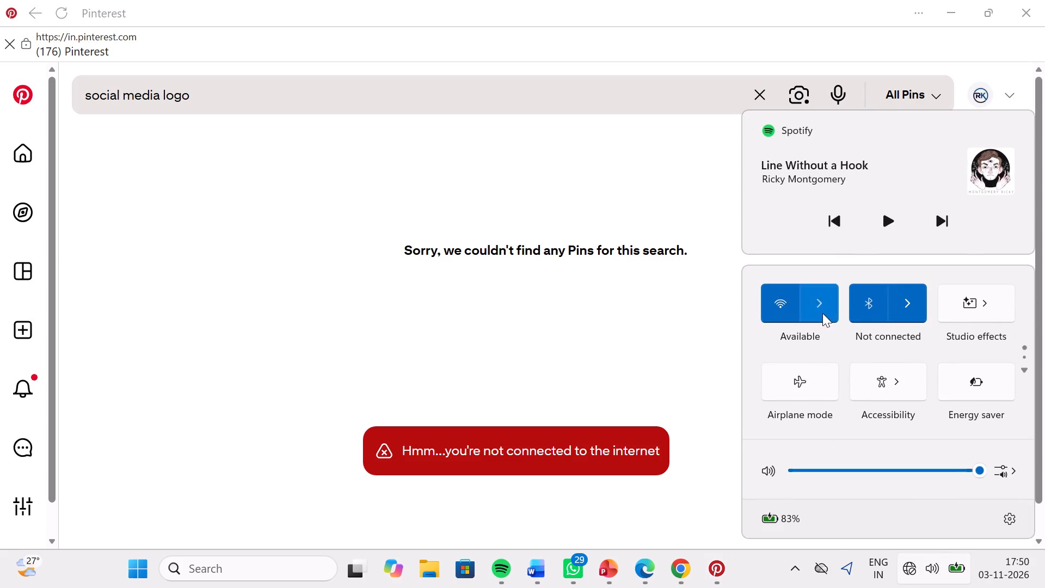
scroll(816, 343, "up", 5)
scroll(816, 343, "down", 10)
scroll(816, 347, "up", 5)
scroll(820, 346, "down", 4)
scroll(820, 346, "up", 5)
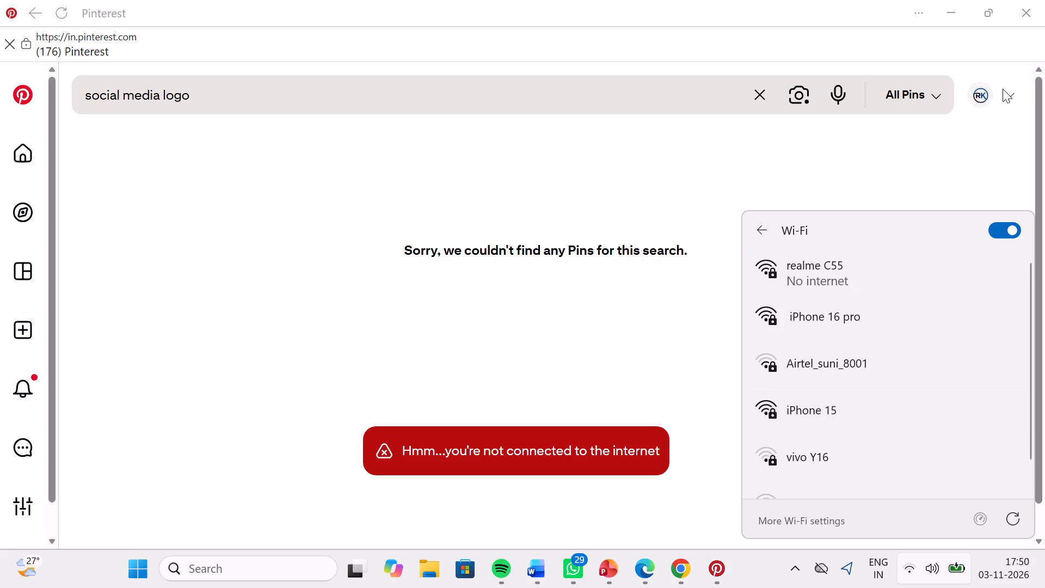
left_click(874, 285)
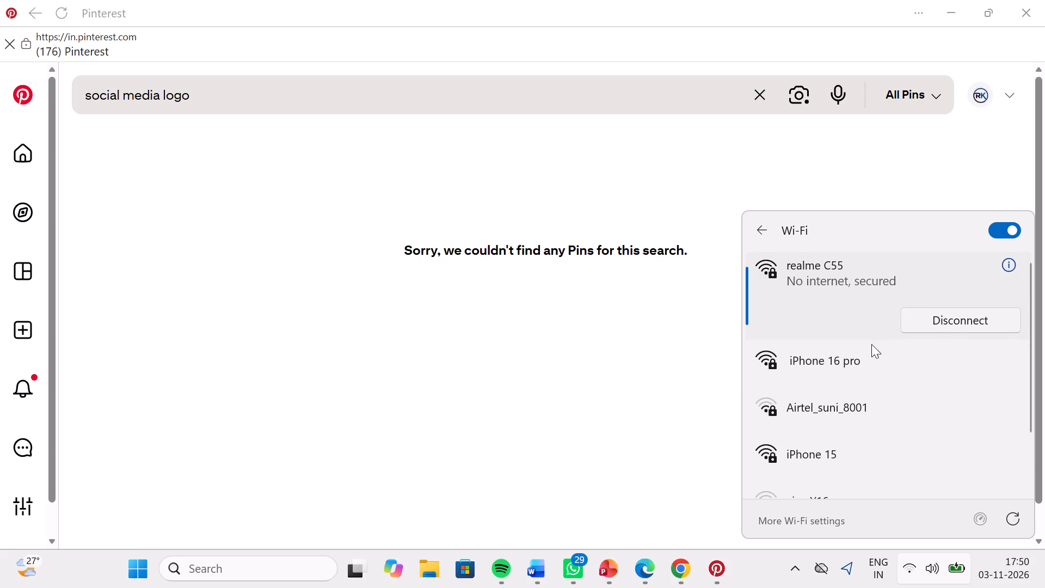
left_click(719, 357)
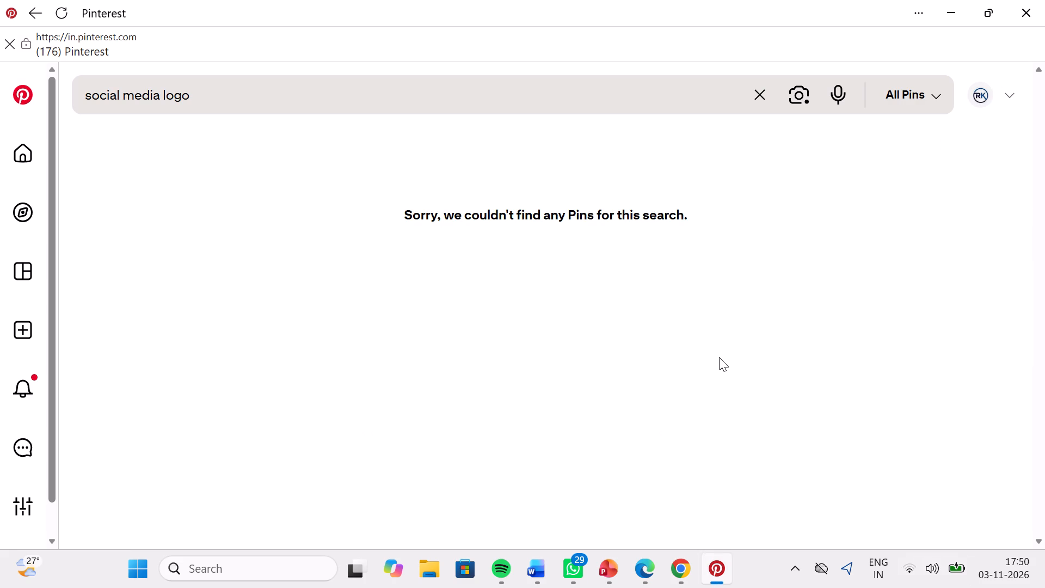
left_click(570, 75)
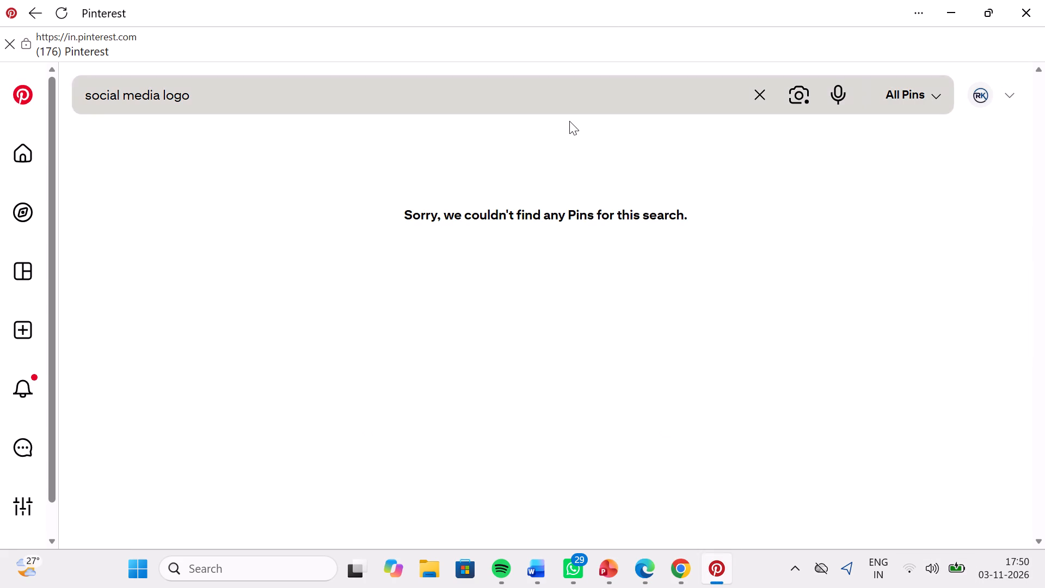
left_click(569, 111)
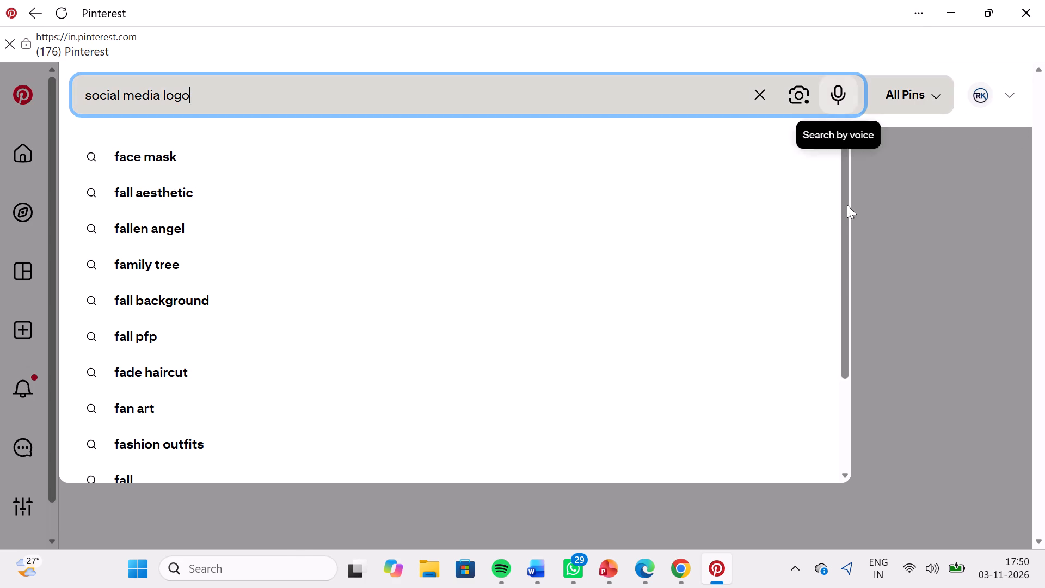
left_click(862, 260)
Minimize the Pinterest and presentation windows to show the desktop.
left_click(941, 8)
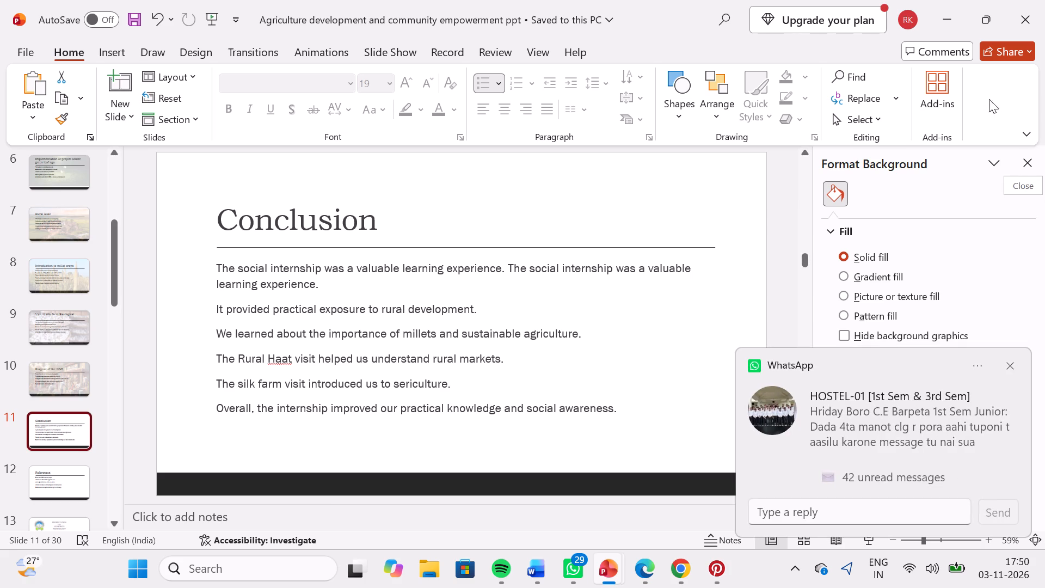
left_click(954, 13)
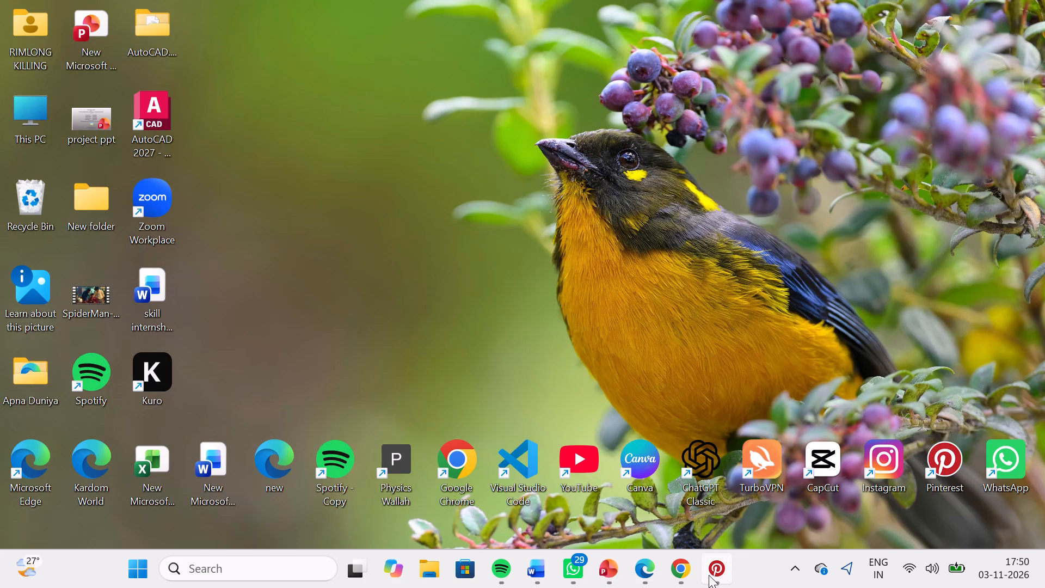
Return to Pinterest, search for "social internsip" and glance over the pictures.
left_click(712, 511)
left_click(760, 96)
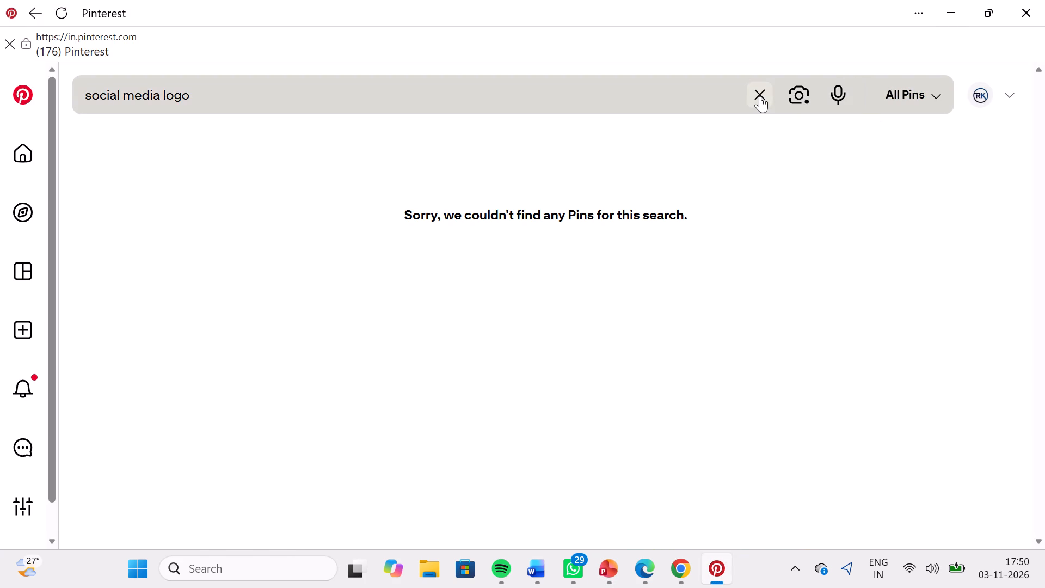
type("social")
key("space")
type("internsip")
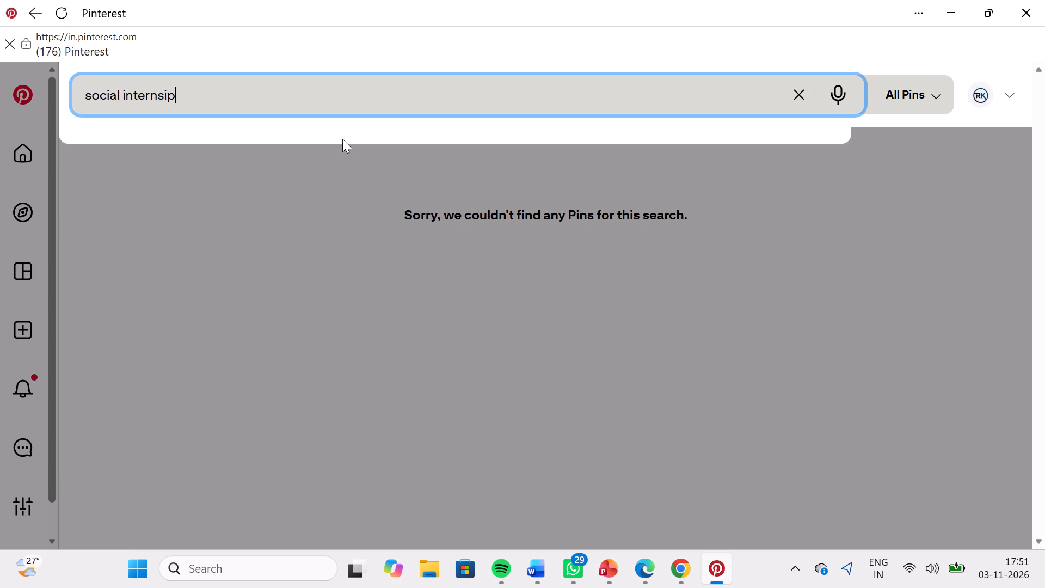
key("Return")
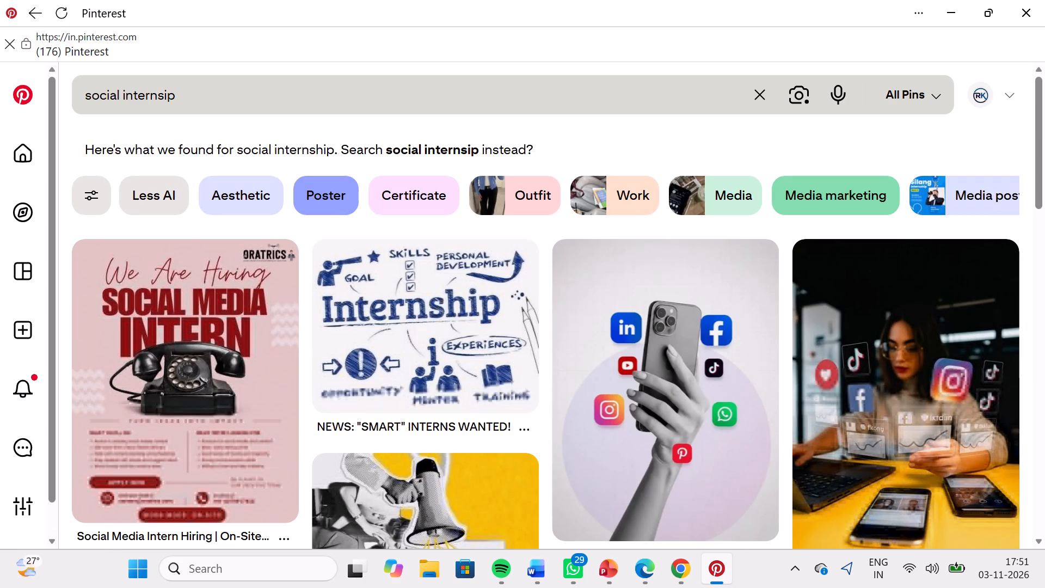
scroll(448, 293, "down", 9)
scroll(449, 295, "up", 11)
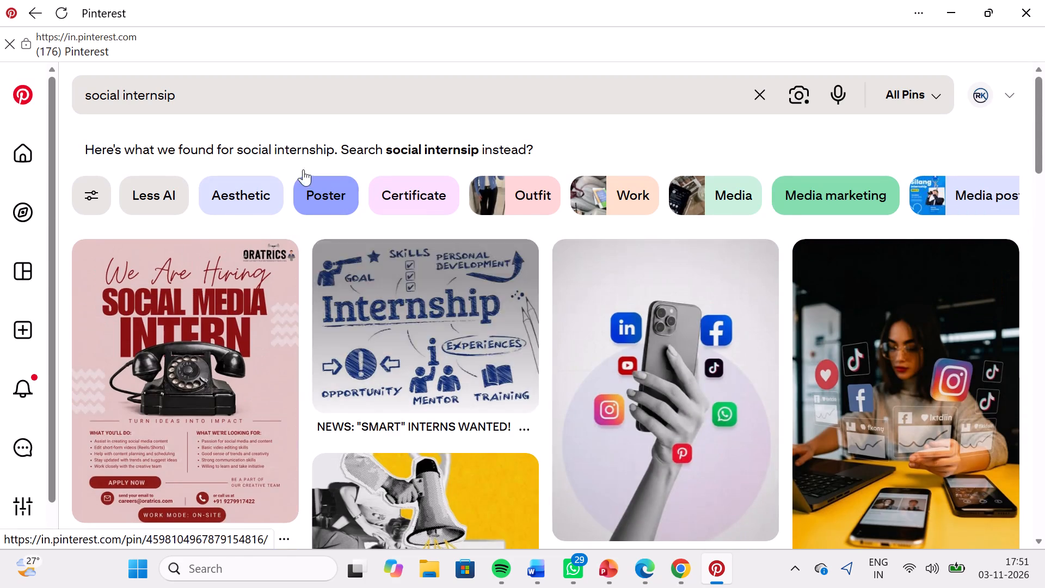
Extend the Pinterest search to "social internsip ppt" and browse the pictures for a suitable slide background.
left_click(312, 92)
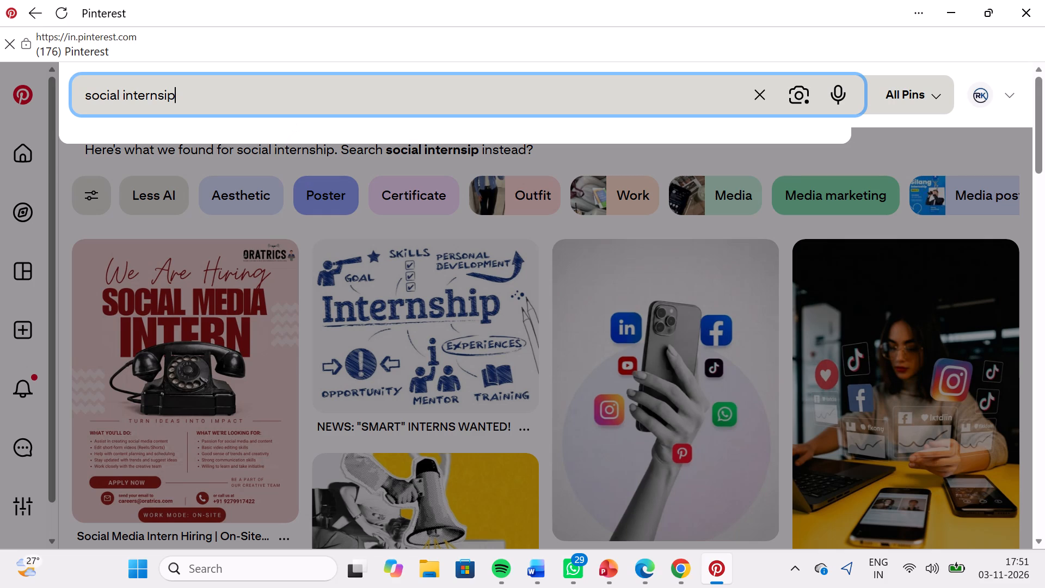
key("space")
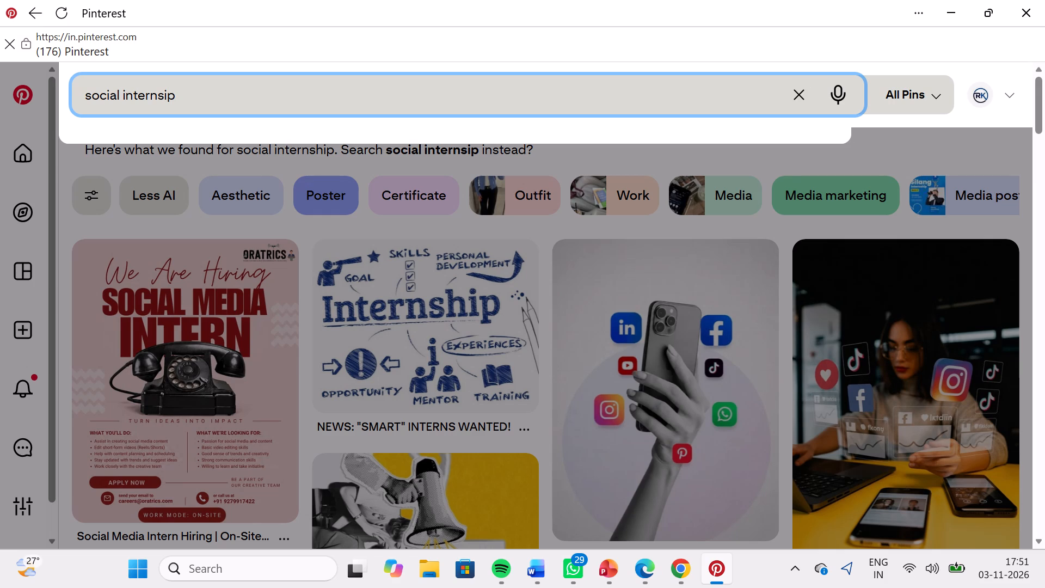
type("ppt")
key("Return")
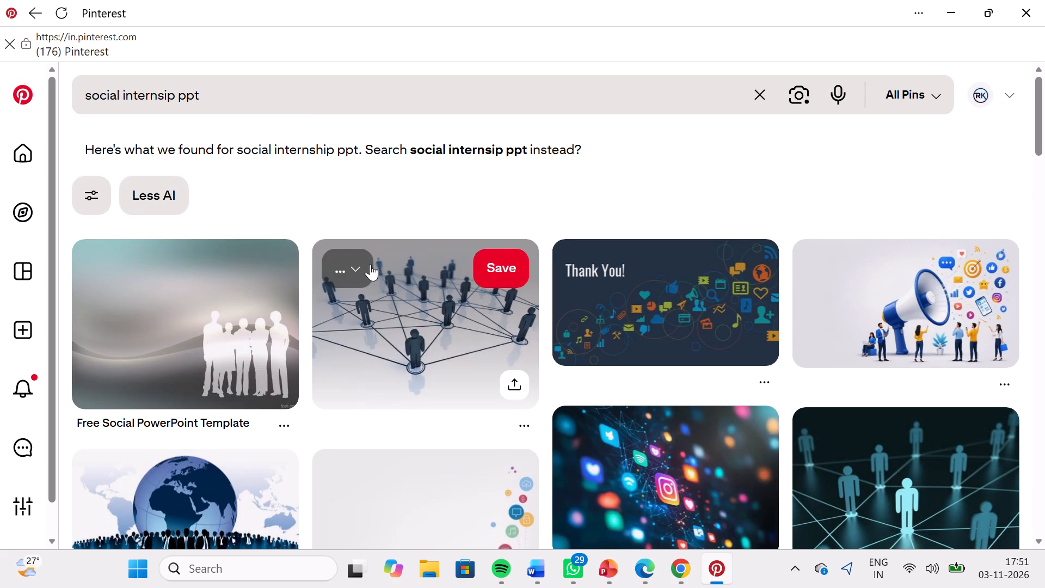
scroll(371, 264, "down", 6)
scroll(373, 278, "up", 3)
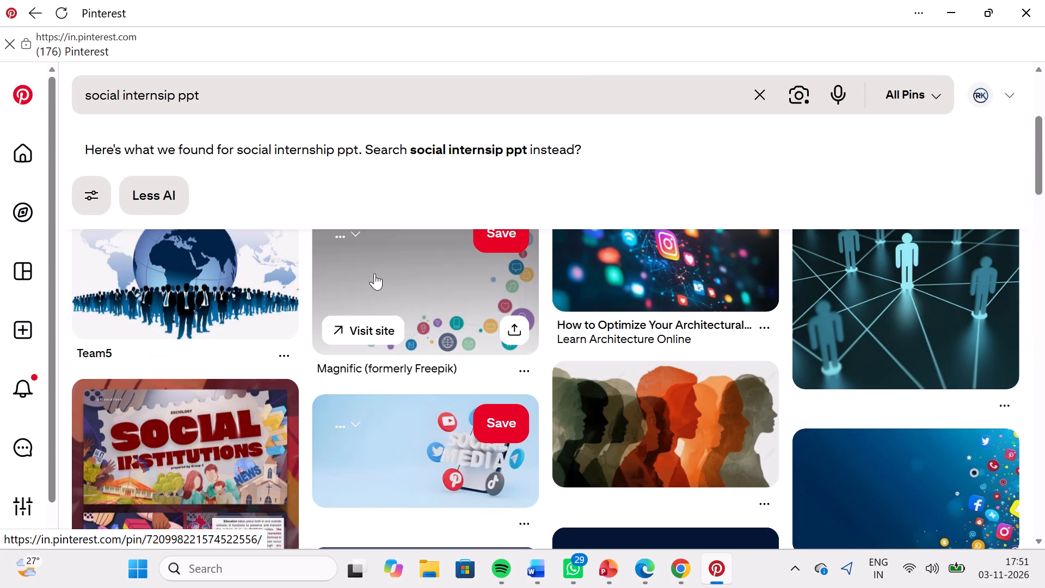
scroll(374, 273, "down", 5)
scroll(374, 275, "up", 17)
scroll(335, 251, "down", 3)
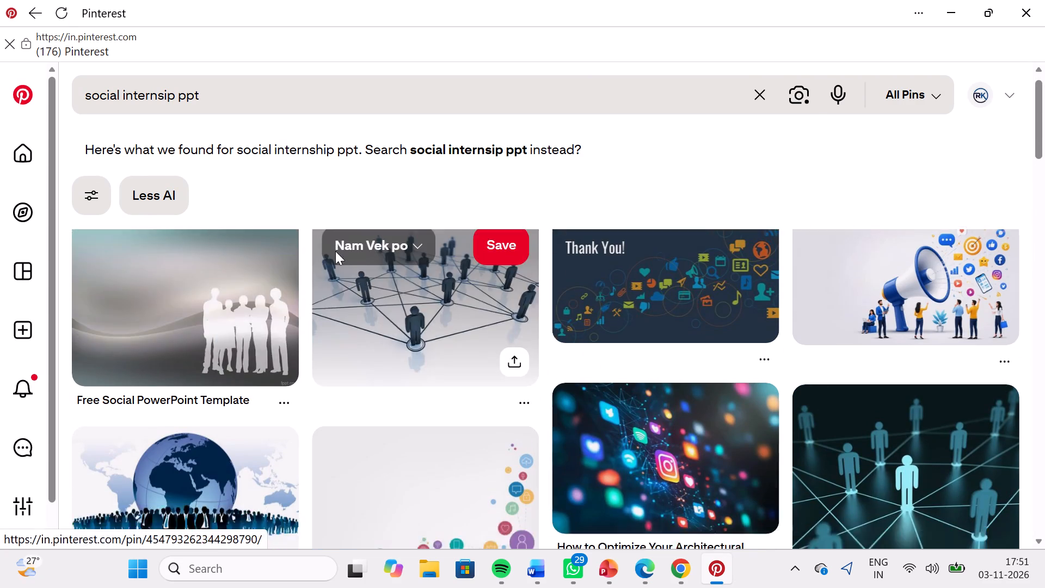
scroll(335, 251, "down", 4)
scroll(339, 248, "up", 13)
scroll(385, 321, "down", 5)
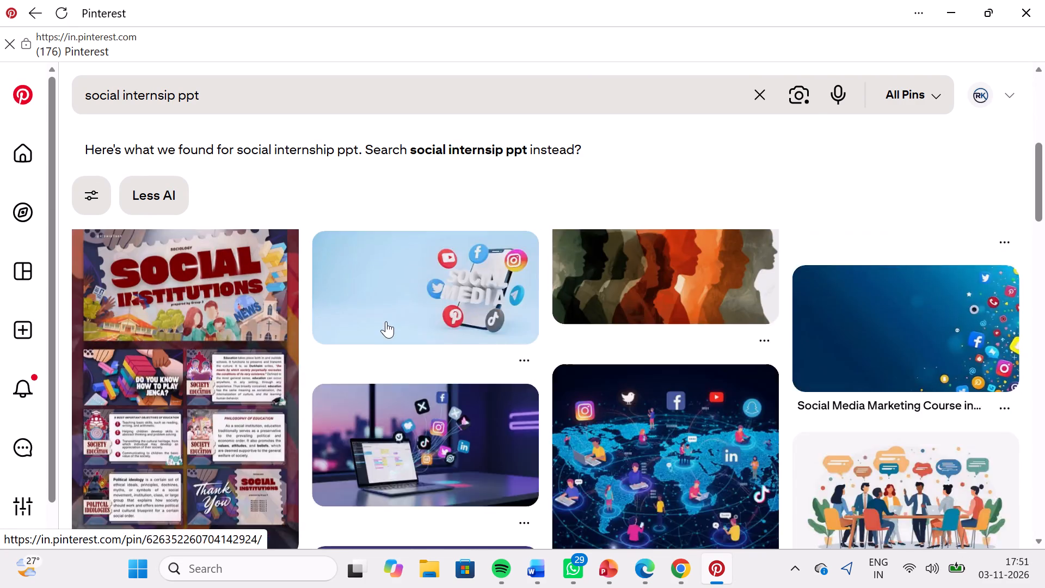
scroll(386, 321, "down", 3)
scroll(386, 321, "up", 9)
Change the Pinterest search to the suggested "social interaction" and browse the pictures for a suitable slide background.
left_click(366, 91)
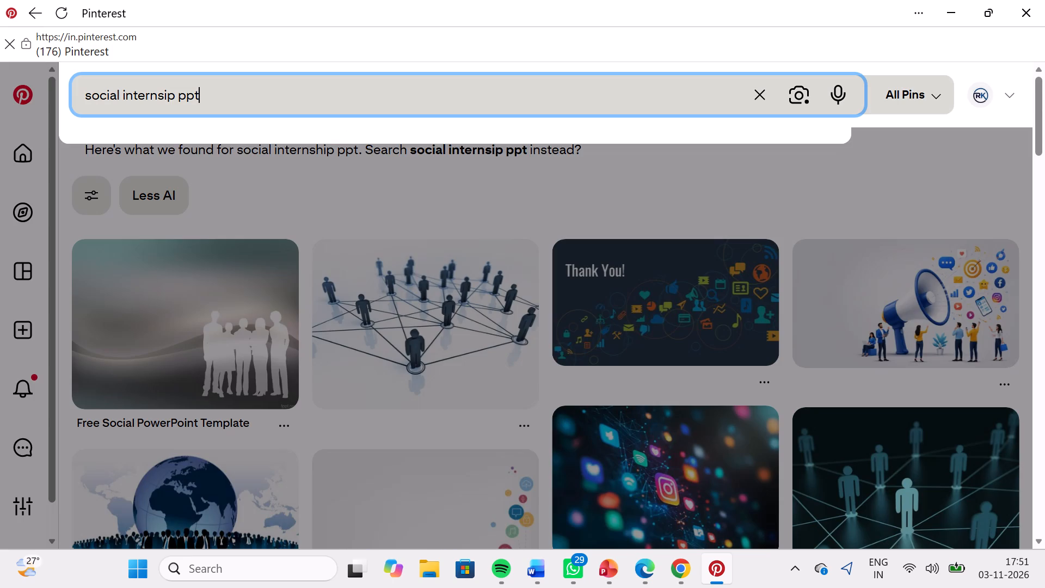
key("BackSpace")
key("BackSpace")
key("BackSpace")
key("BackSpace")
key("BackSpace")
key("BackSpace")
key("BackSpace")
key("BackSpace")
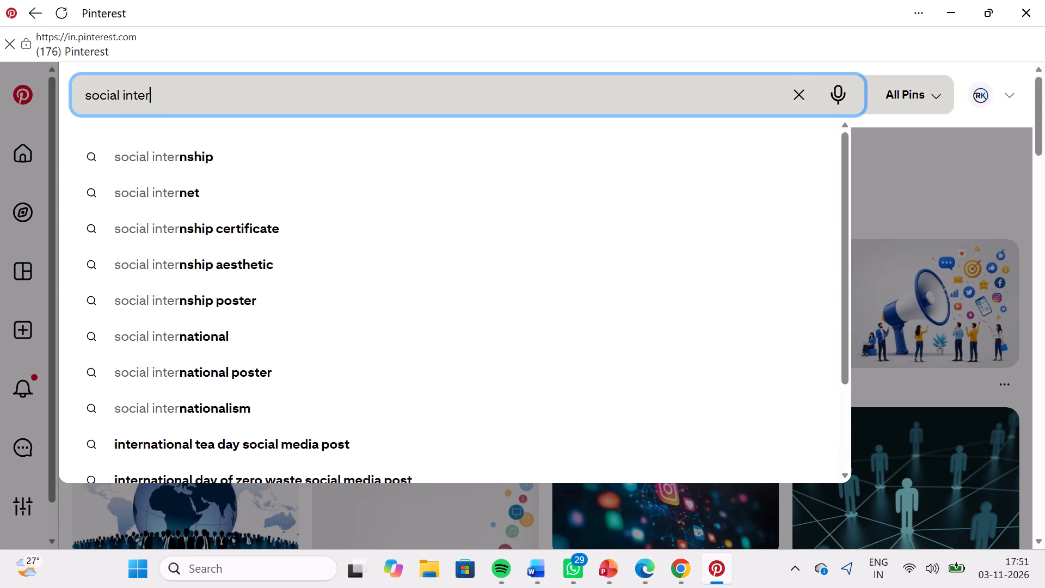
key("BackSpace")
key("BackSpace")
key("BackSpace")
key("BackSpace")
key("BackSpace")
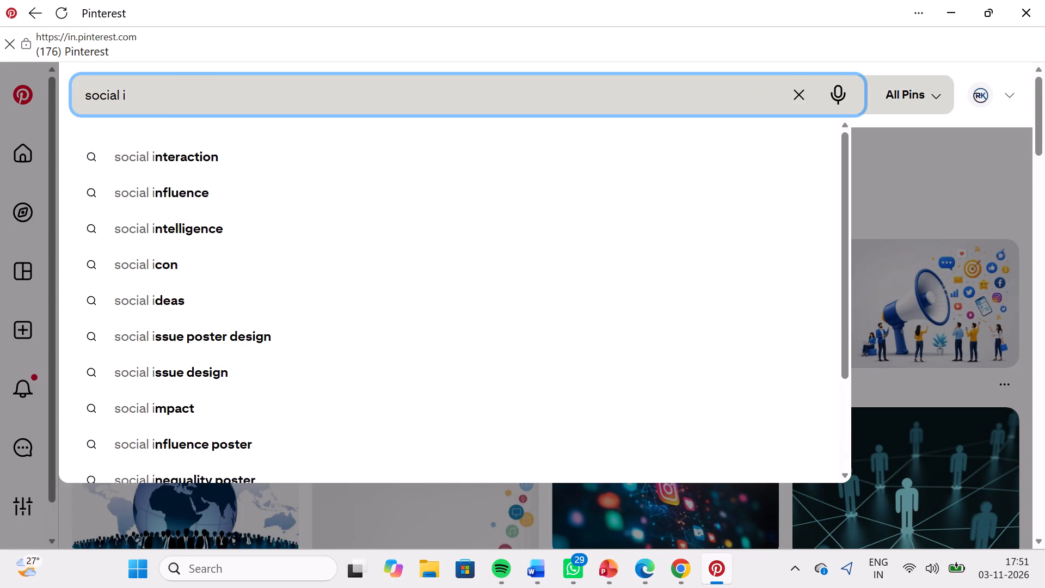
left_click(232, 167)
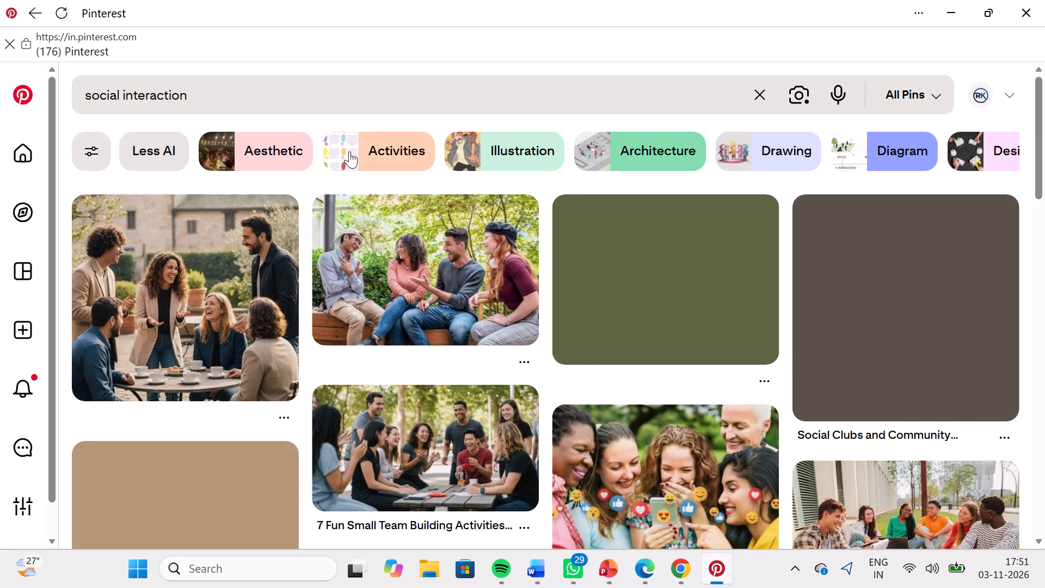
scroll(401, 274, "down", 3)
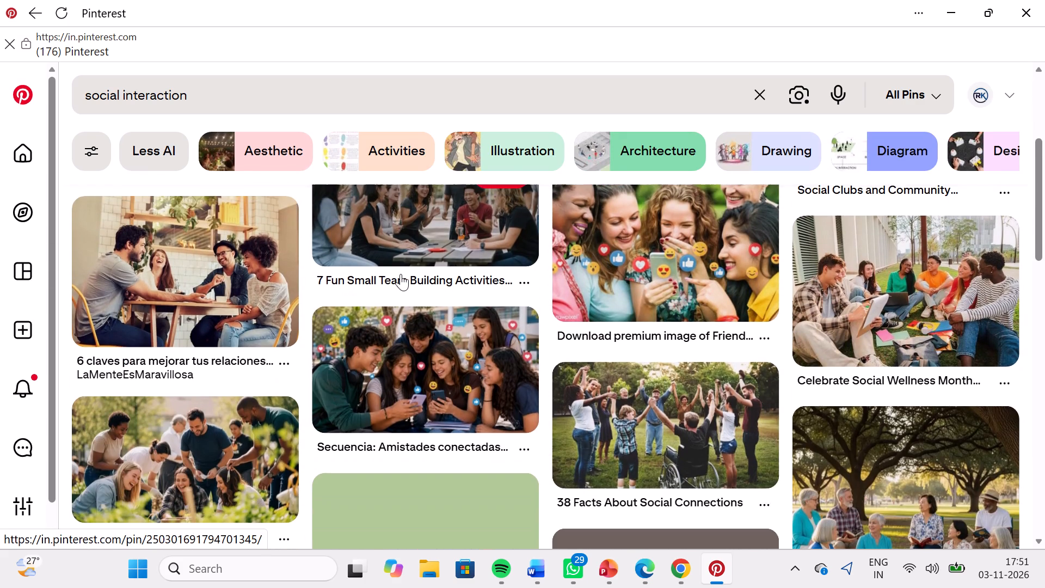
scroll(401, 274, "down", 4)
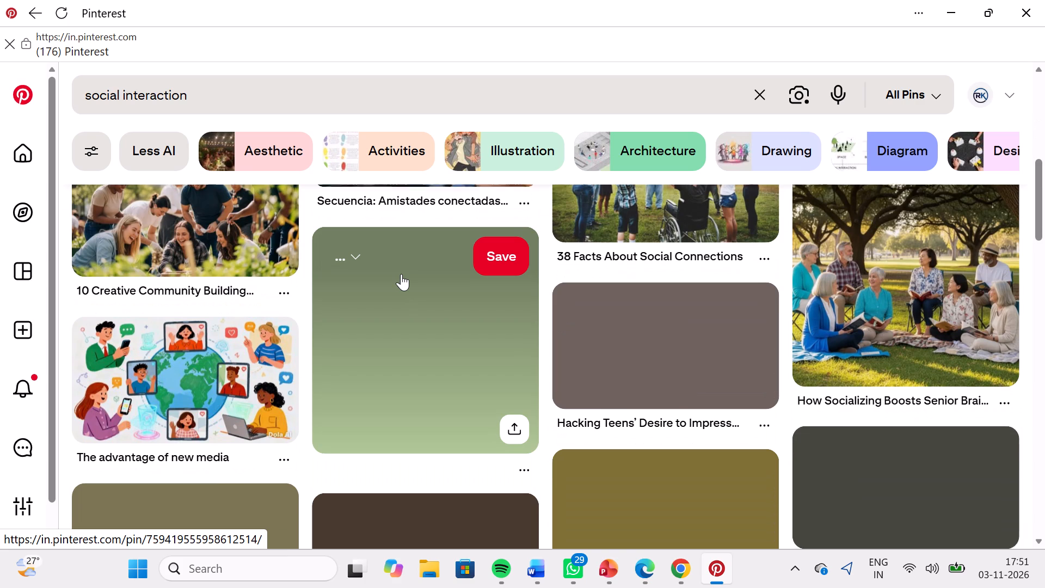
scroll(401, 274, "down", 1)
scroll(401, 274, "up", 12)
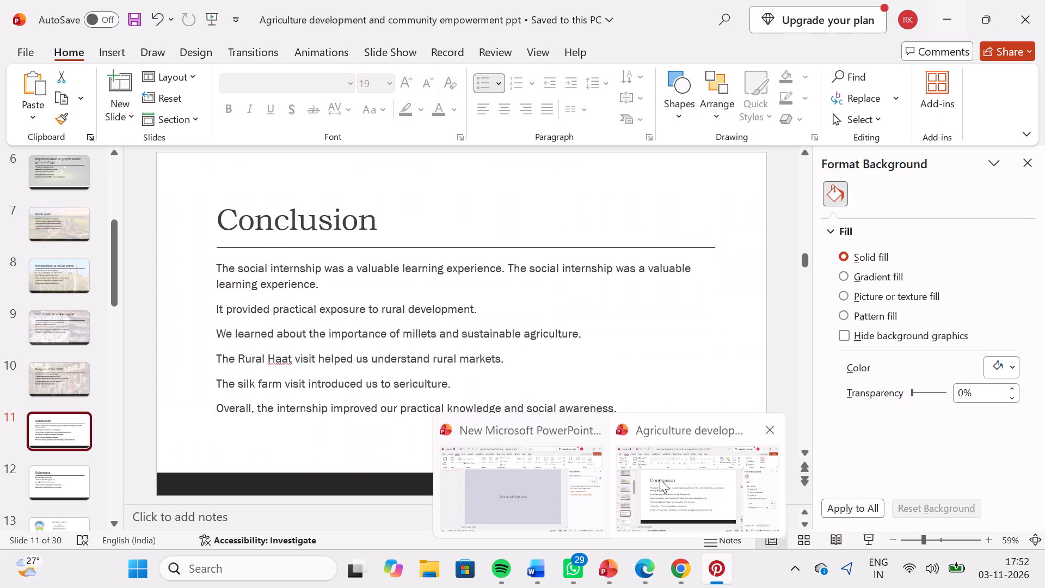
Recheck the "Conclusion" slide in the agriculture presentation, and back in Pinterest search for "social internship ppt".
left_click(660, 479)
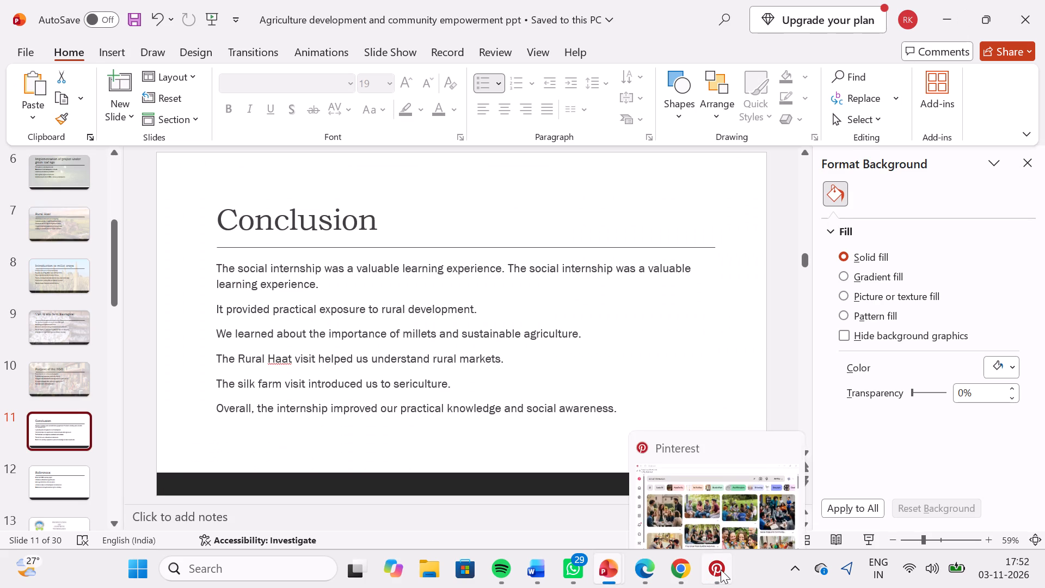
left_click(714, 503)
left_click(414, 89)
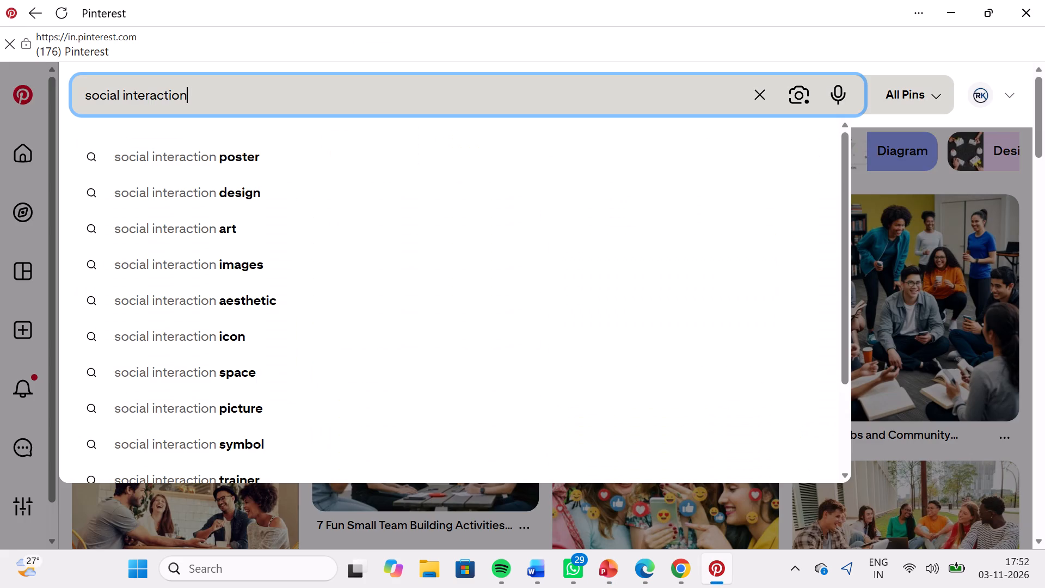
key("BackSpace")
key("BackSpace")
key("BackSpace")
key("BackSpace")
key("BackSpace")
key("BackSpace")
key("BackSpace")
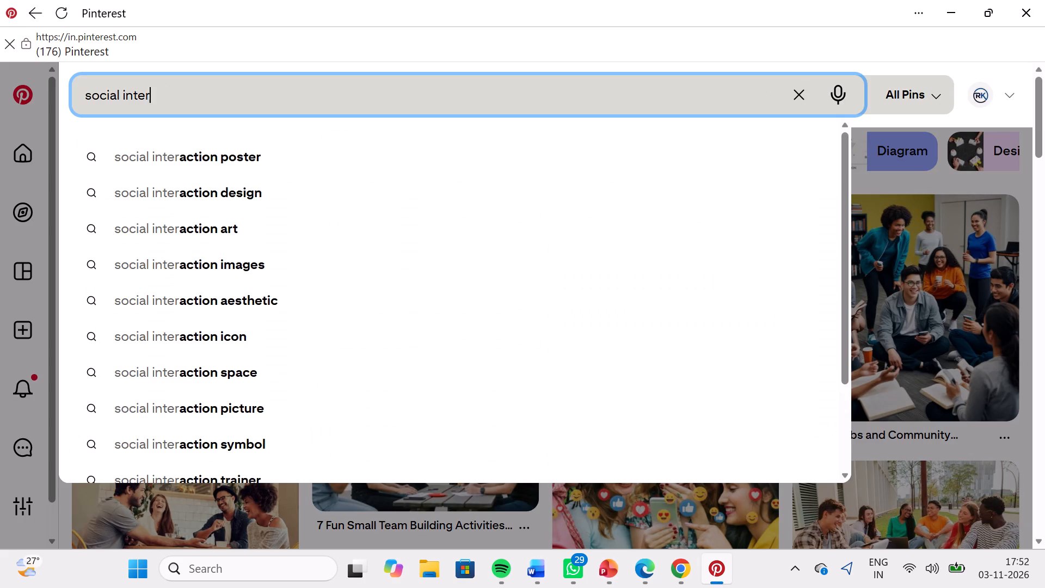
type("rnship")
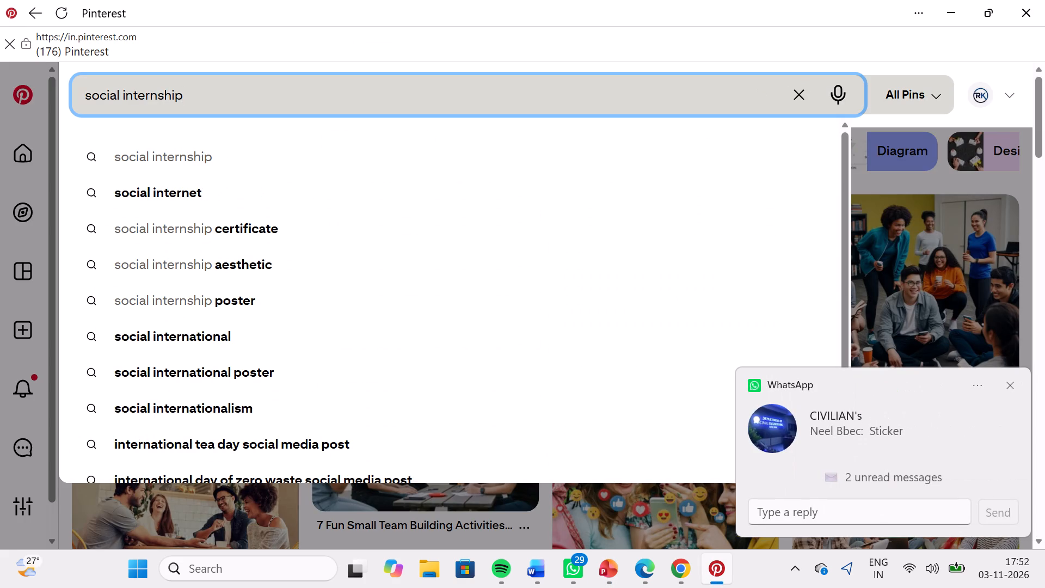
key("space")
type("ppt")
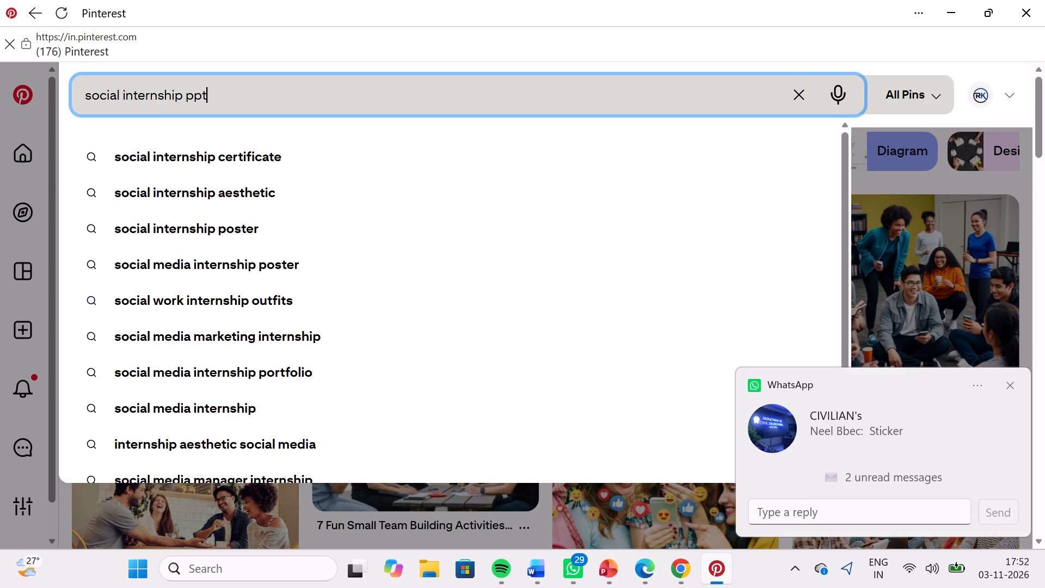
key("Return")
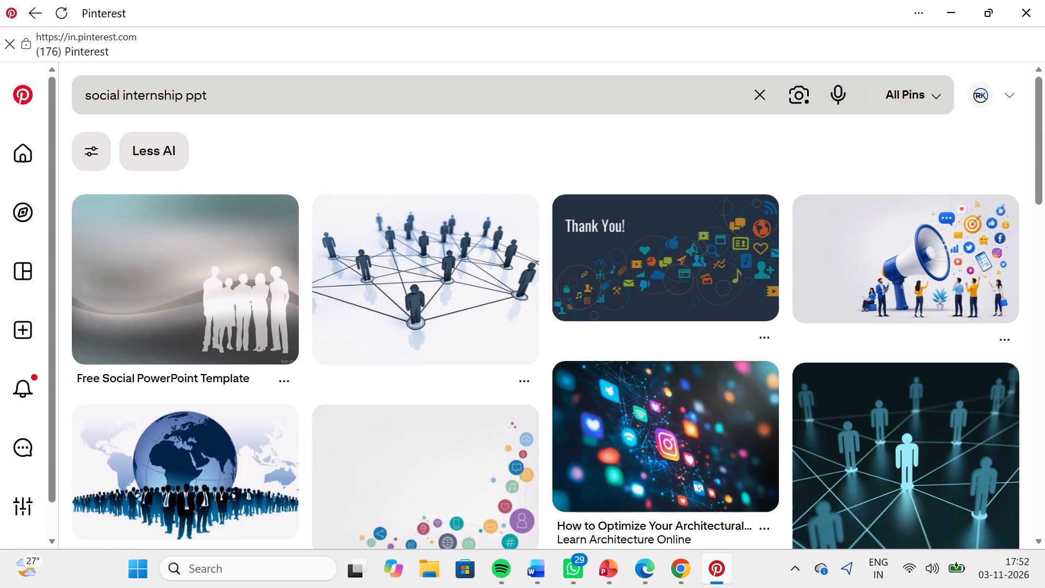
Replace "social" with "community" in the Pinterest search and search for "community internship ppt".
left_click(118, 93)
key("BackSpace")
key("BackSpace")
key("BackSpace")
key("BackSpace")
key("BackSpace")
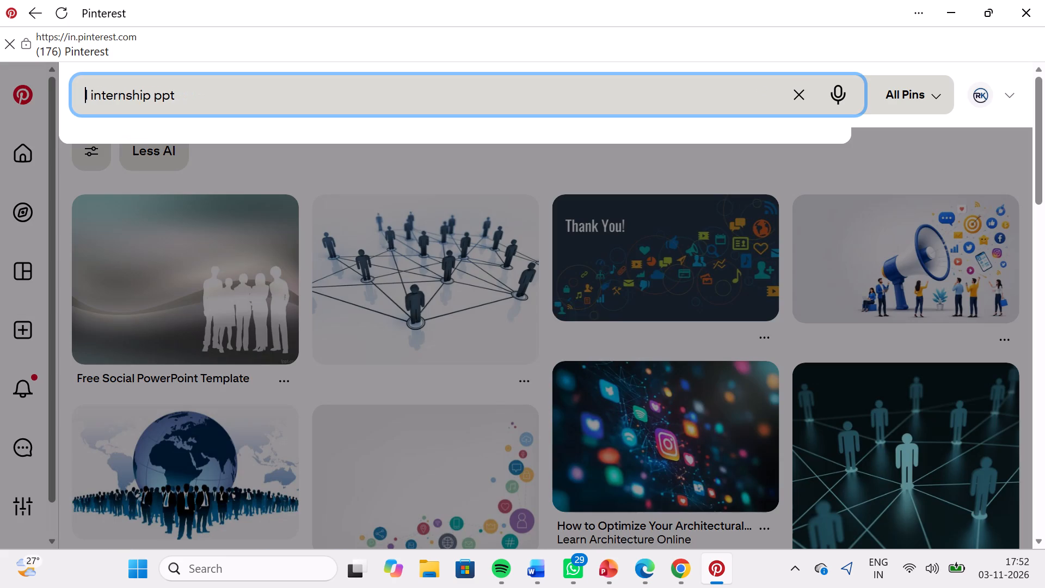
key("BackSpace")
type("community")
key("Right")
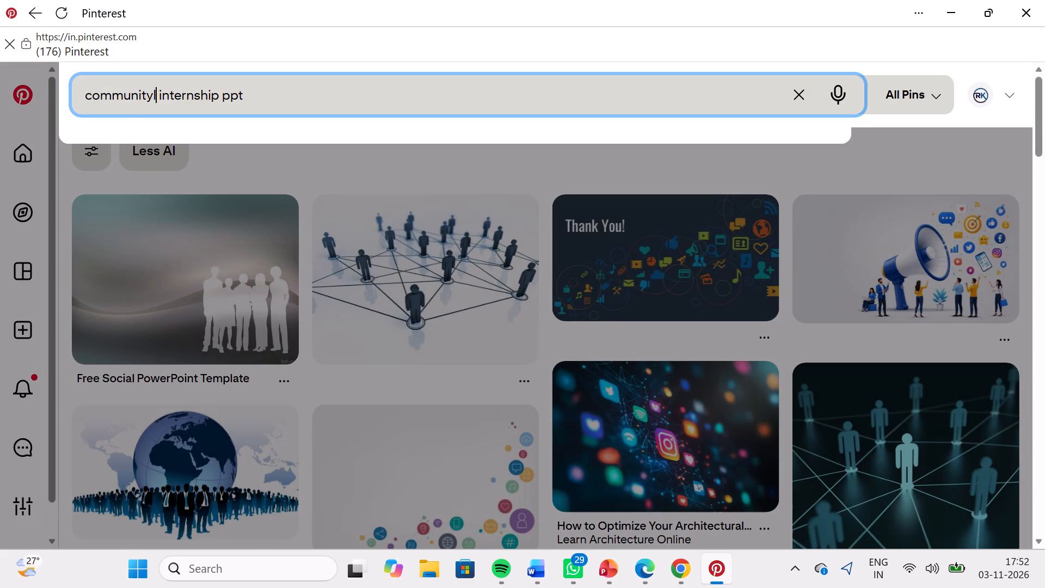
key("BackSpace")
key("Return")
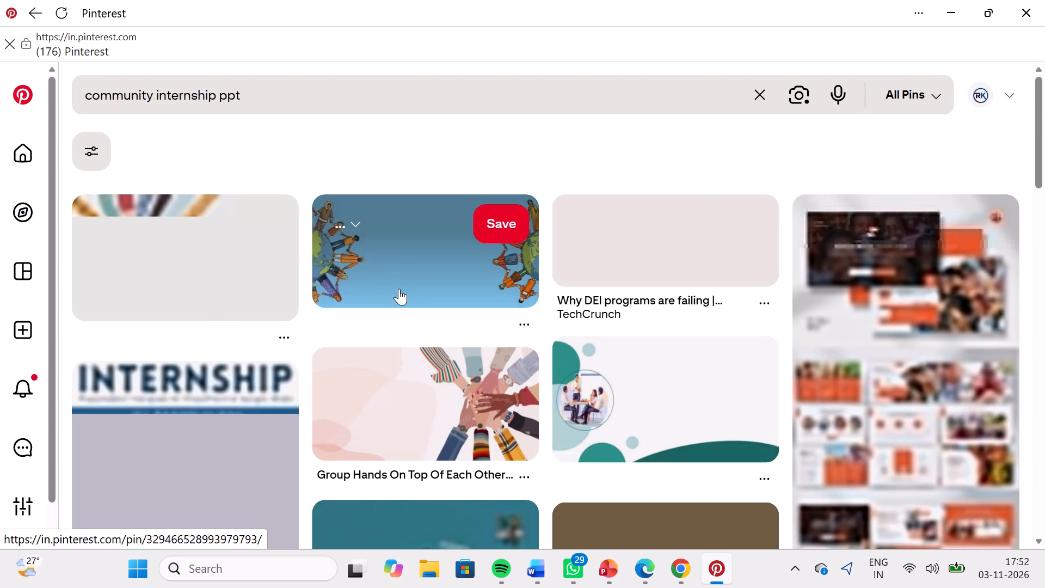
Browse the "community internship ppt" pictures on Pinterest for a suitable Conclusion slide image.
scroll(403, 289, "up", 1)
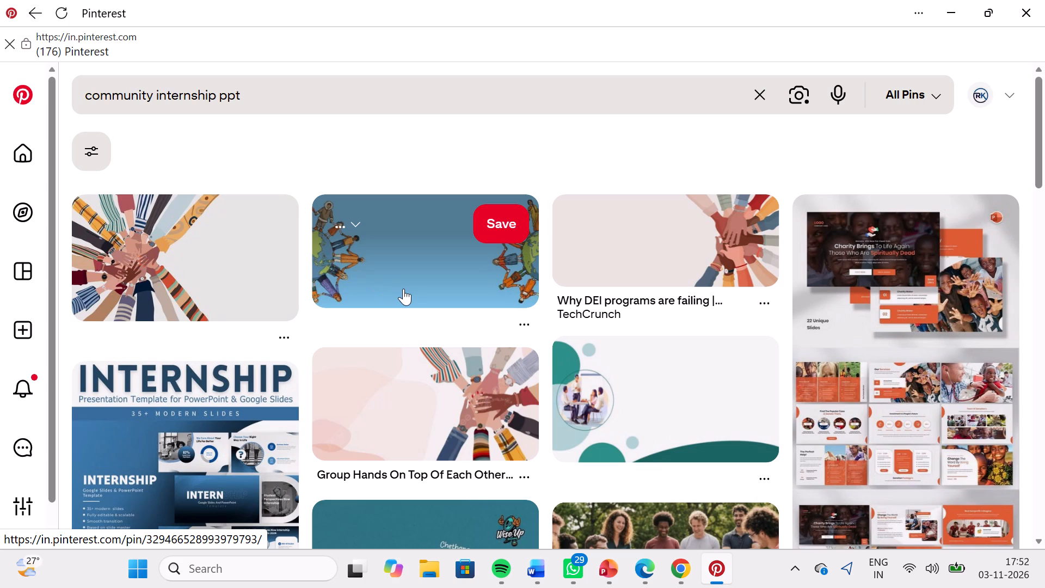
scroll(404, 289, "down", 3)
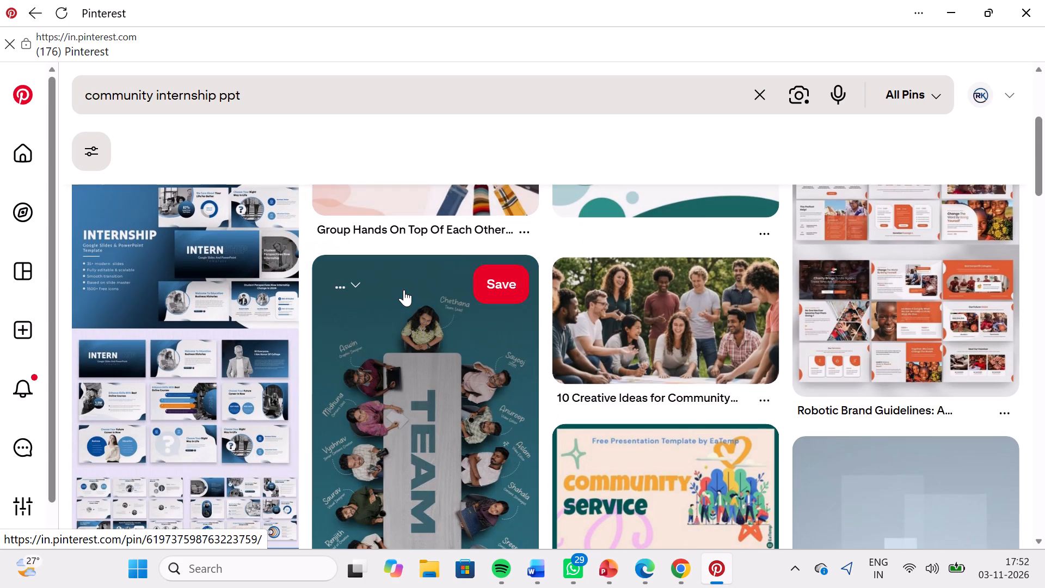
scroll(404, 290, "down", 5)
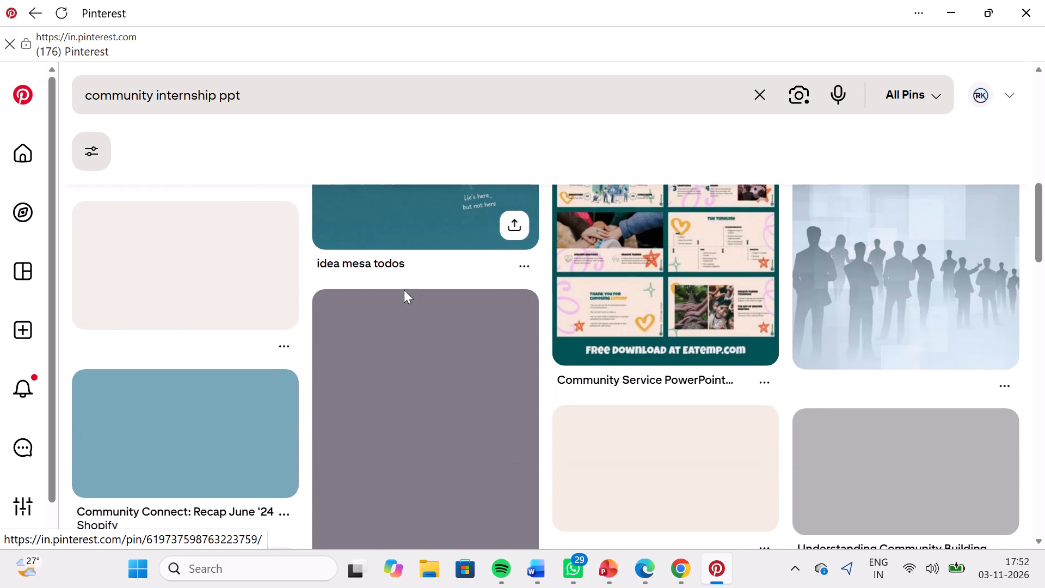
scroll(404, 290, "down", 1)
scroll(404, 290, "up", 10)
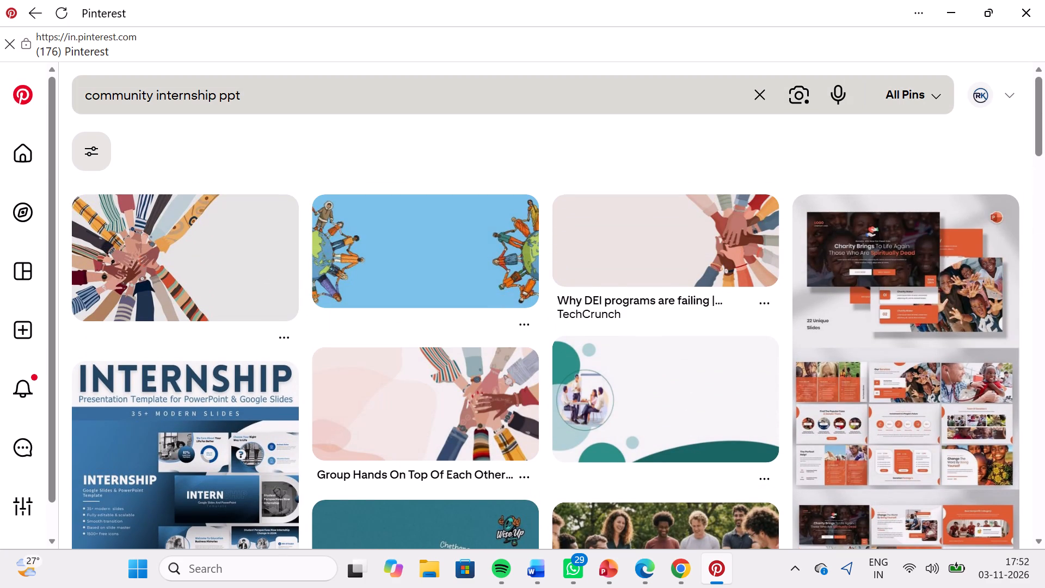
scroll(360, 253, "down", 4)
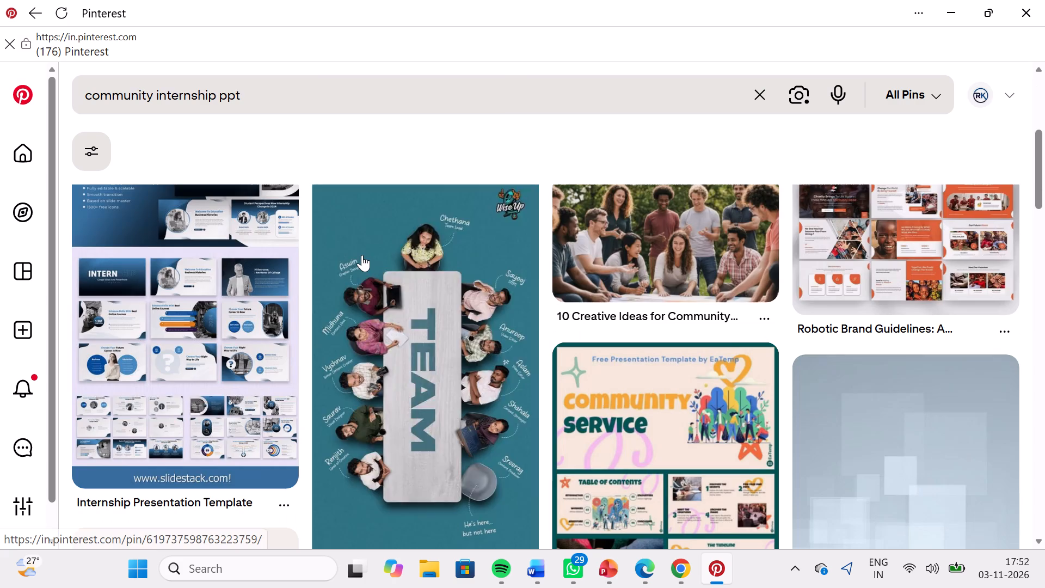
scroll(363, 254, "down", 6)
scroll(363, 254, "up", 2)
scroll(363, 254, "down", 1)
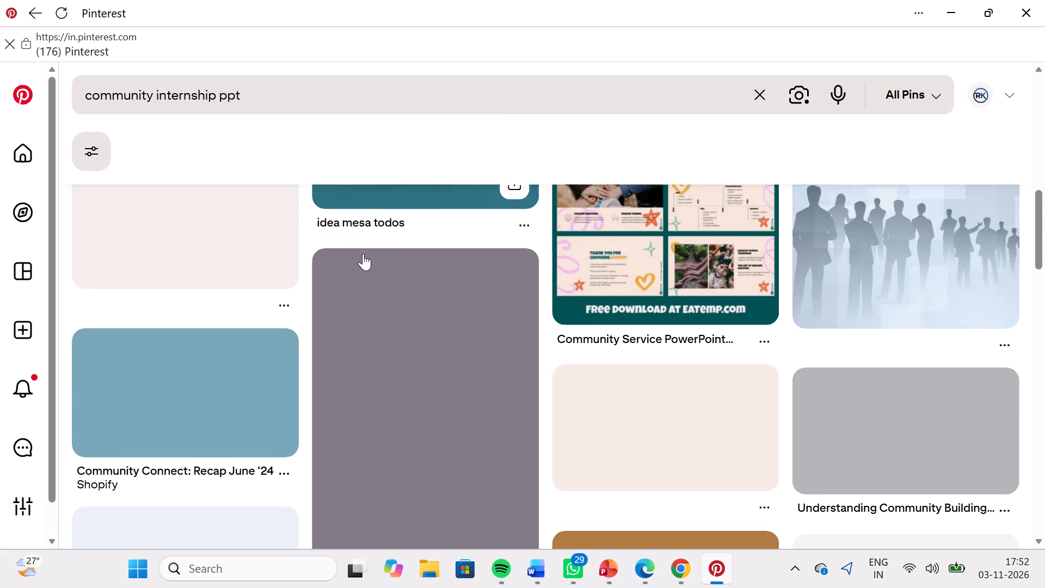
scroll(364, 253, "up", 2)
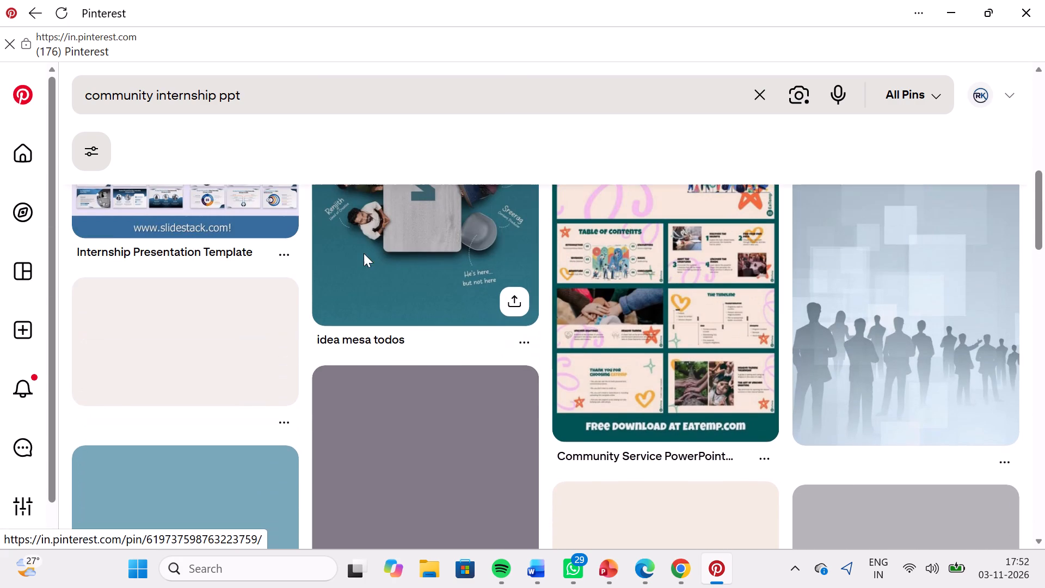
scroll(364, 253, "up", 4)
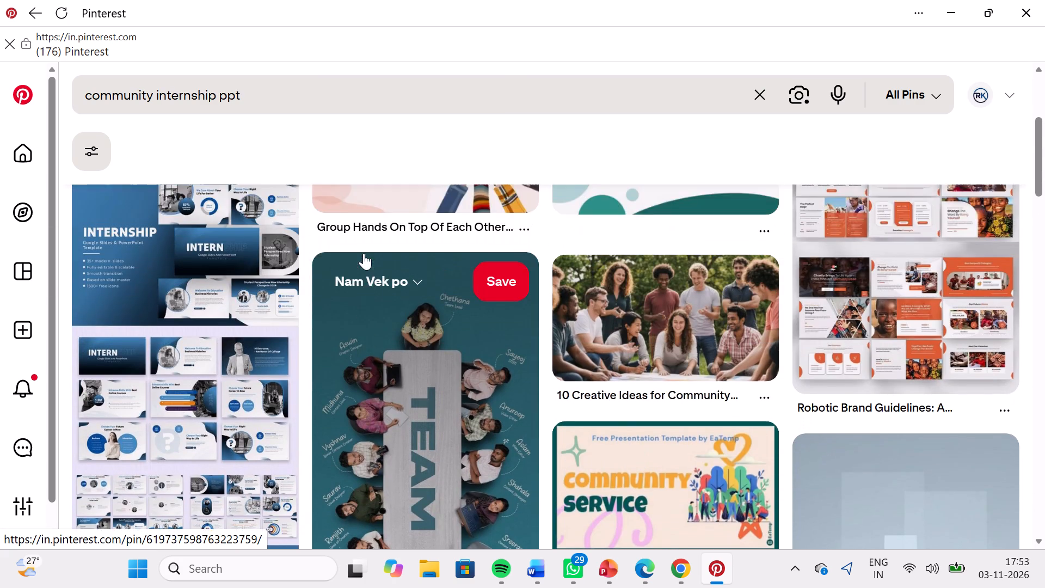
scroll(364, 253, "up", 4)
scroll(364, 253, "down", 1)
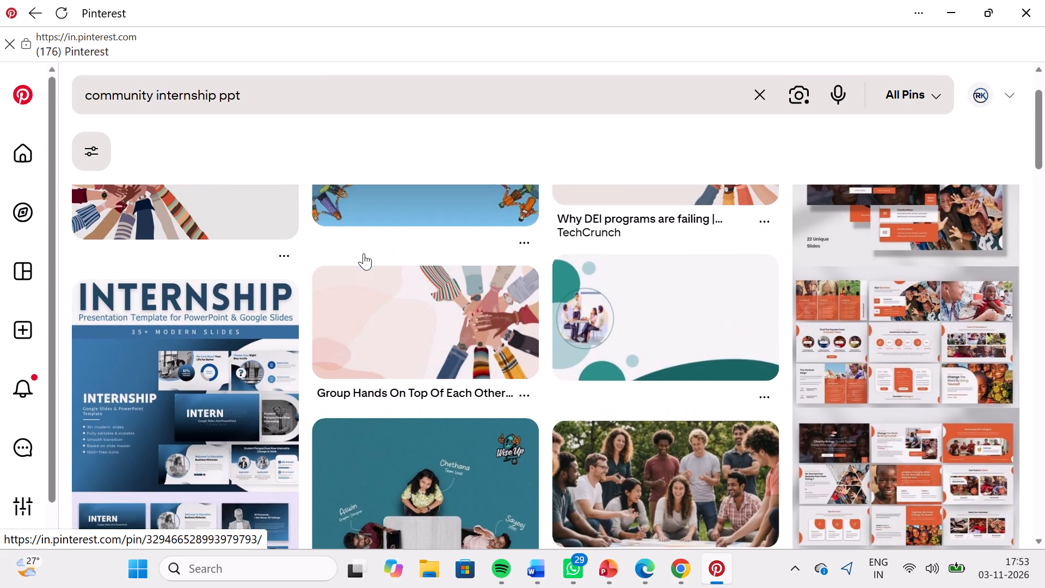
scroll(364, 253, "up", 3)
scroll(364, 253, "down", 9)
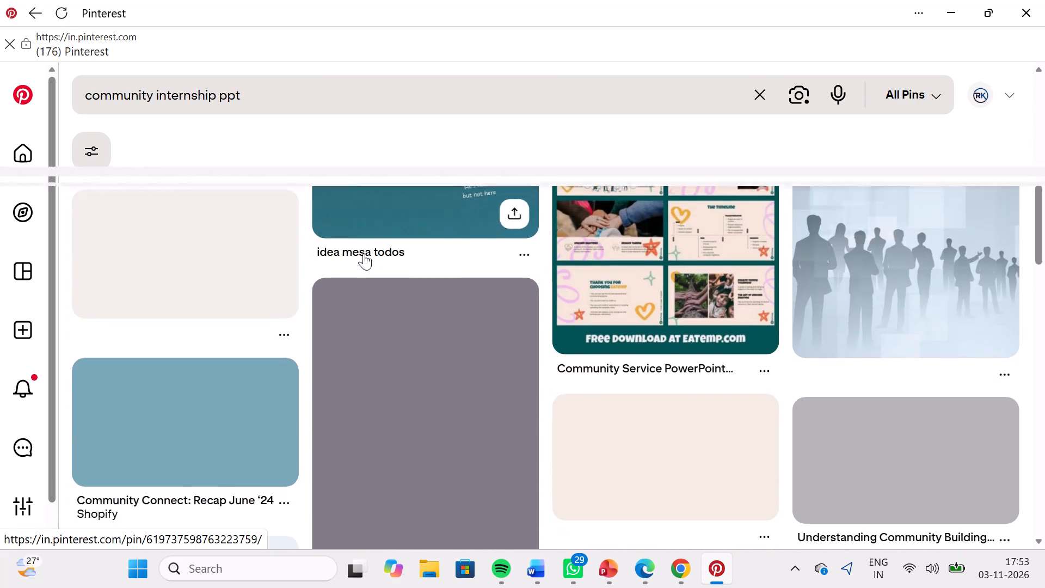
scroll(364, 253, "down", 6)
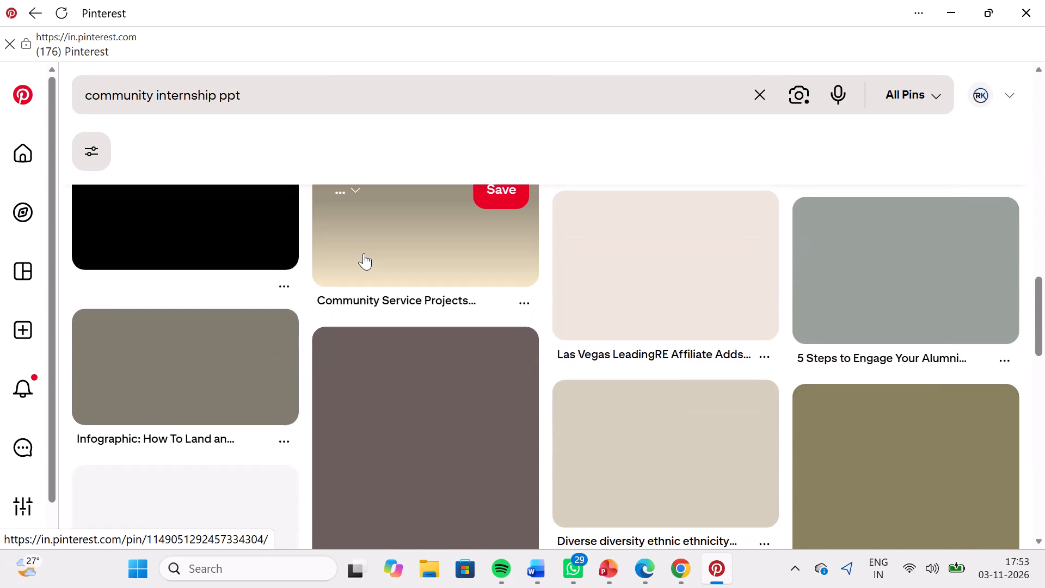
scroll(364, 253, "down", 2)
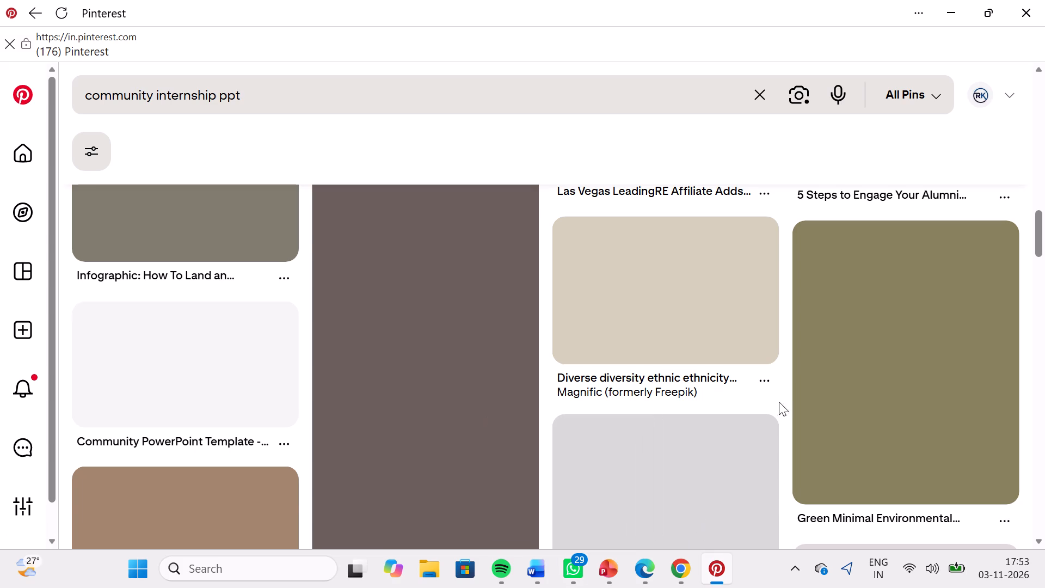
scroll(728, 364, "up", 8)
scroll(732, 357, "down", 4)
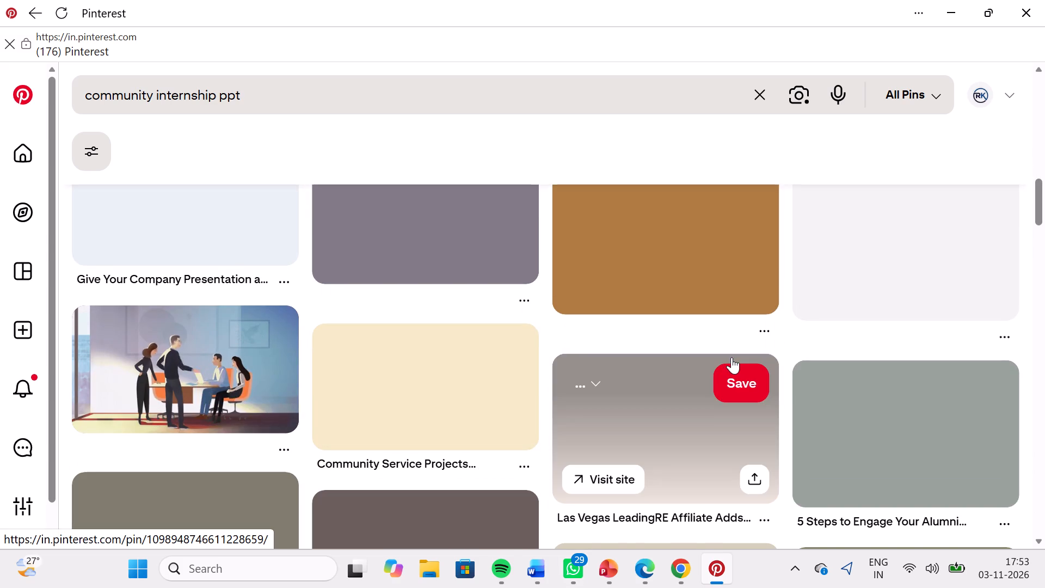
scroll(731, 357, "up", 11)
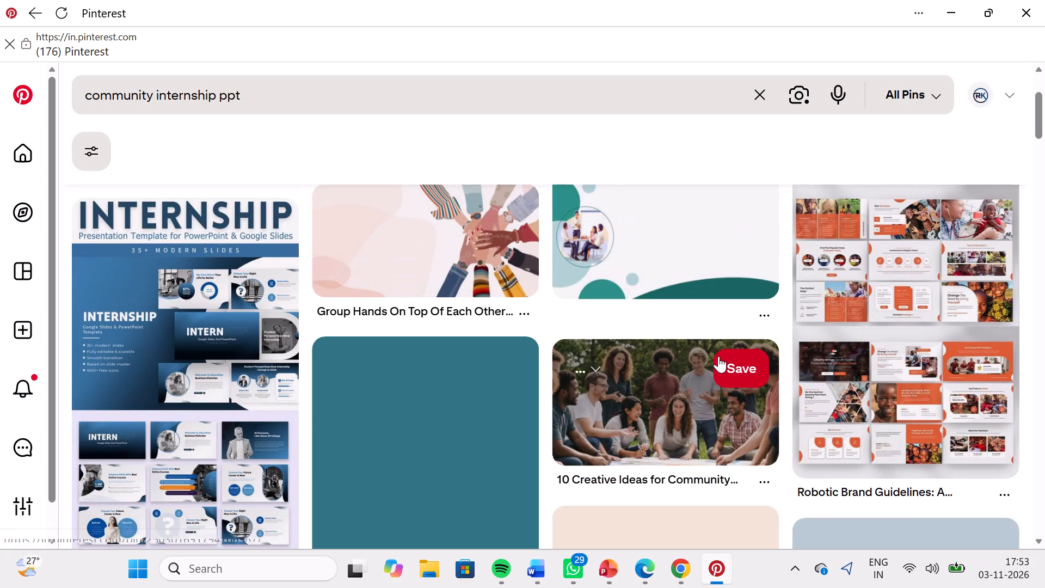
scroll(718, 358, "down", 8)
scroll(717, 359, "down", 15)
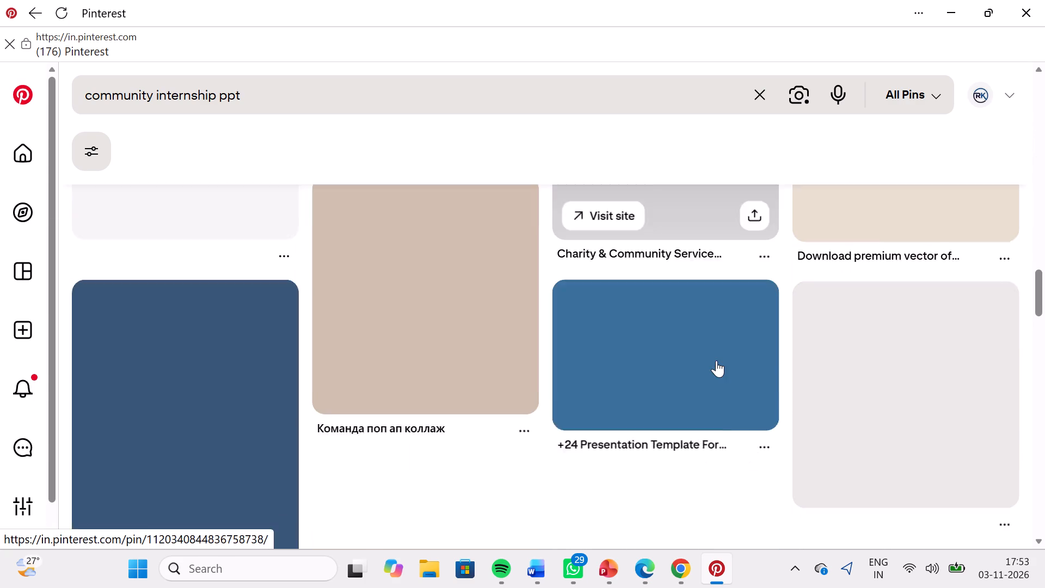
scroll(715, 363, "up", 11)
scroll(715, 365, "down", 17)
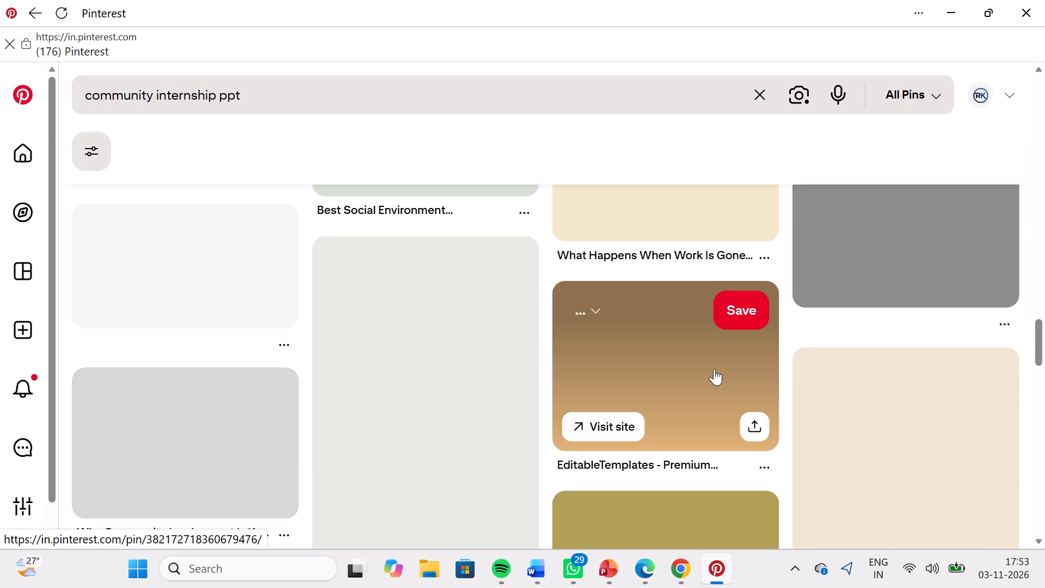
Remove "internship" from the Pinterest search and search for "community ppt" instead.
scroll(714, 369, "down", 8)
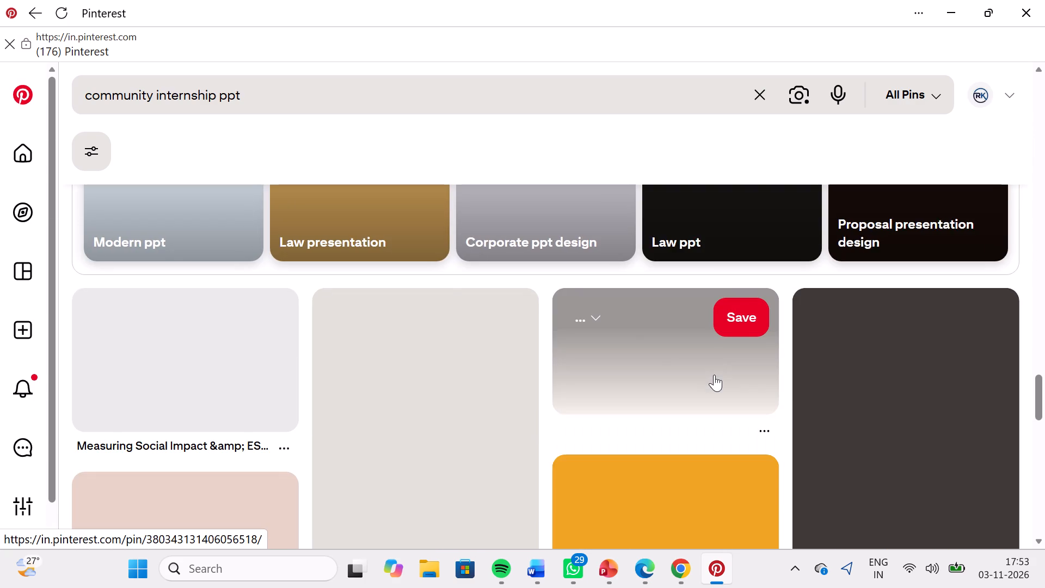
scroll(714, 375, "up", 16)
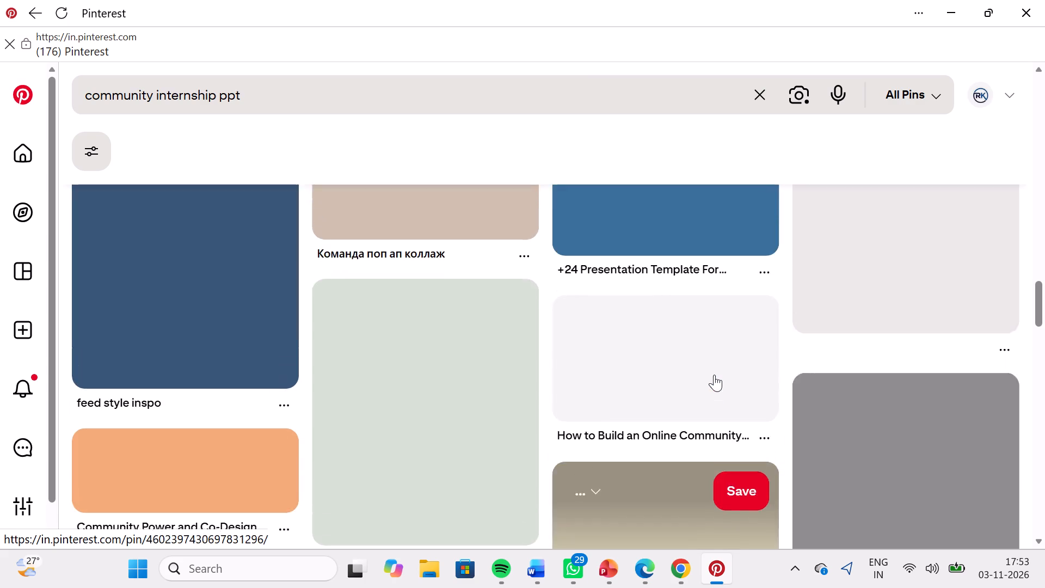
scroll(714, 375, "up", 20)
scroll(714, 375, "up", 5)
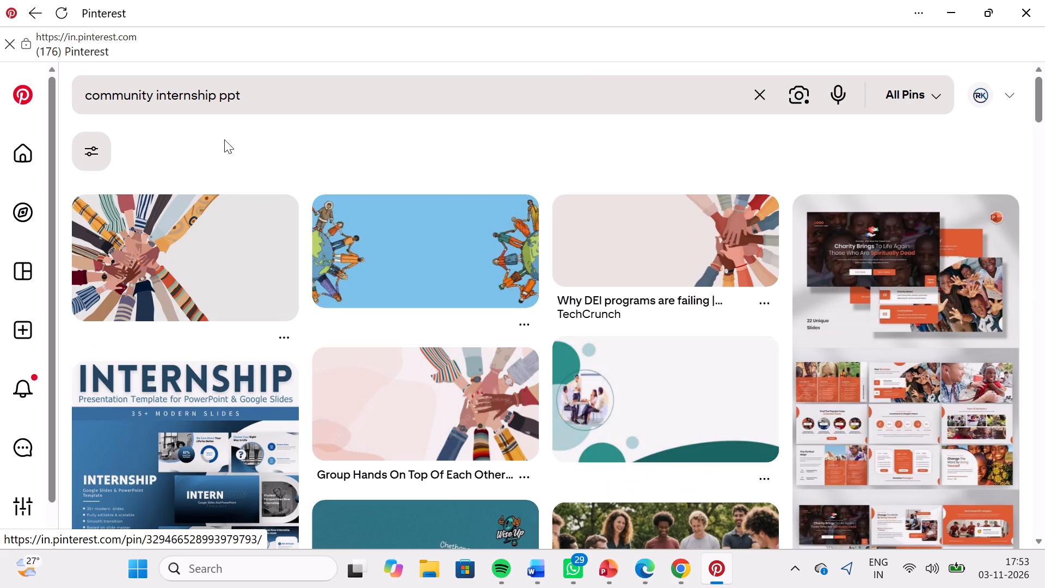
left_click(213, 93)
key("BackSpace")
key("BackSpace")
key("BackSpace")
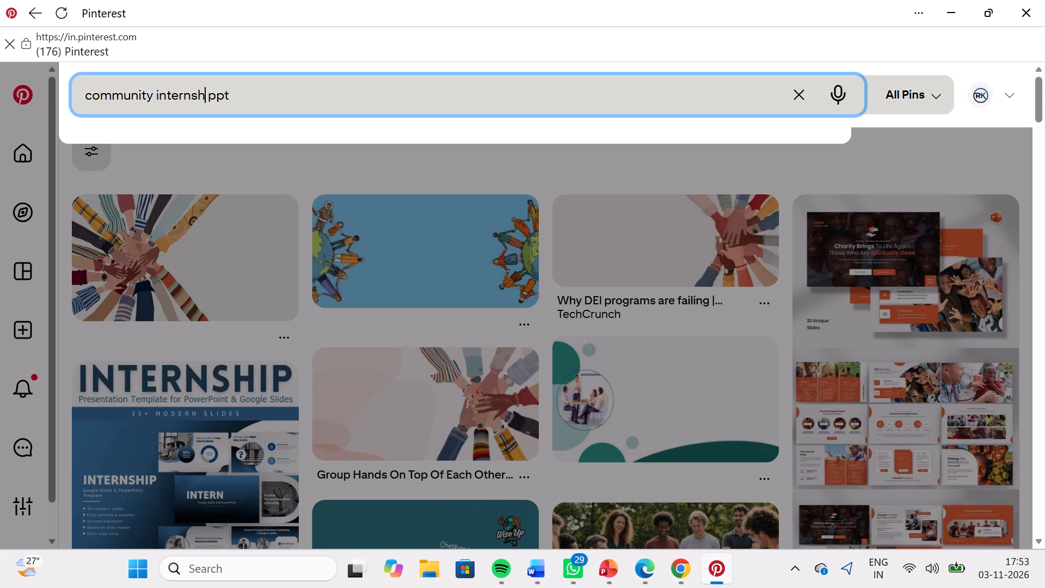
key("BackSpace")
key("BackSpace")
key("BackSpace")
key("BackSpace")
key("BackSpace")
key("BackSpace")
key("BackSpace")
key("Return")
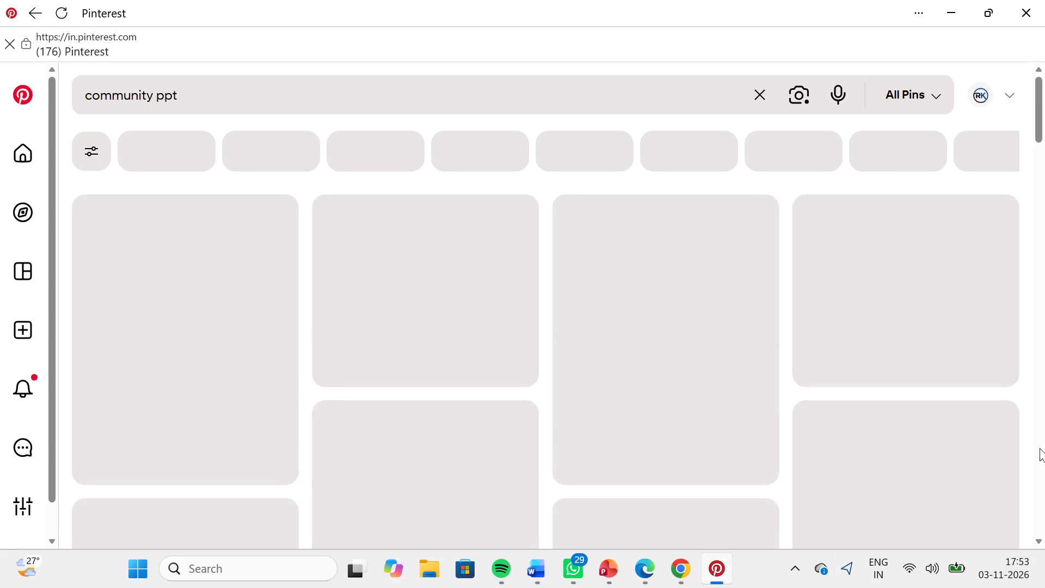
Check the computer's Wi-Fi connection, and return to the Pinterest results.
left_click(908, 571)
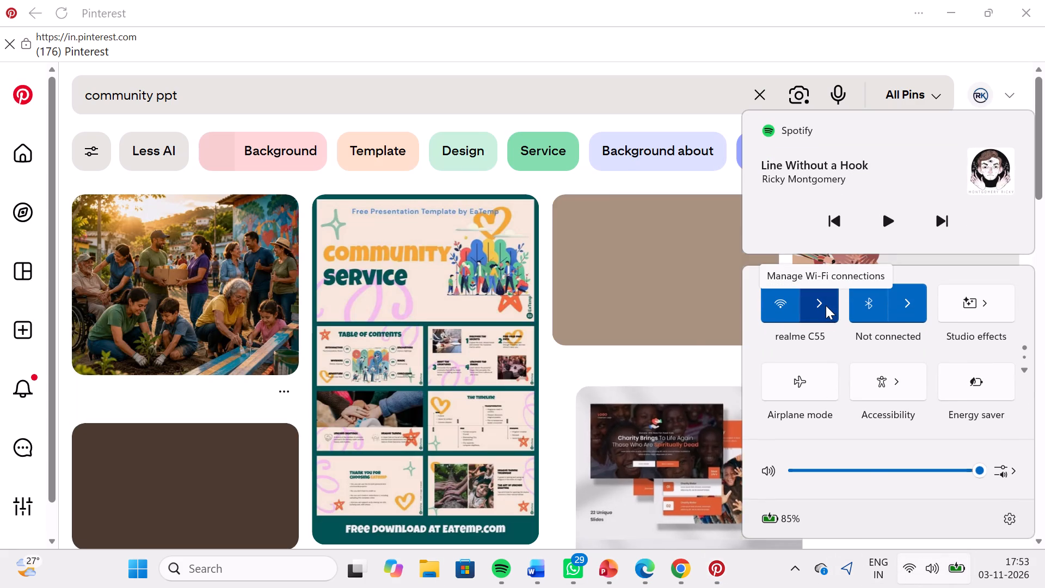
left_click(413, 59)
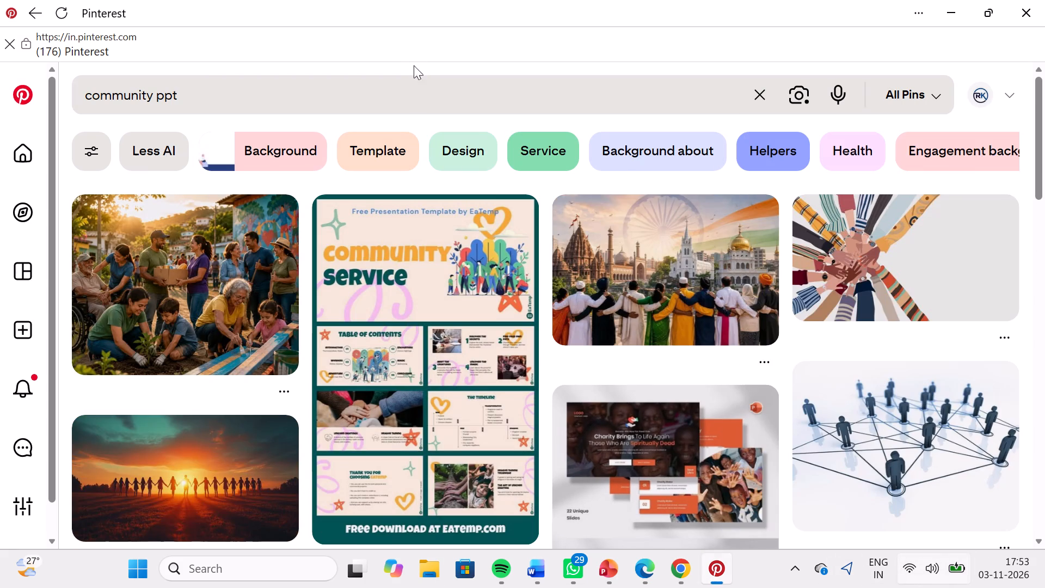
Browse the "community ppt" pictures and open the BuzzFeed pin showing "Community" in cut-out letters on crumpled paper.
scroll(490, 323, "down", 1)
scroll(490, 323, "up", 2)
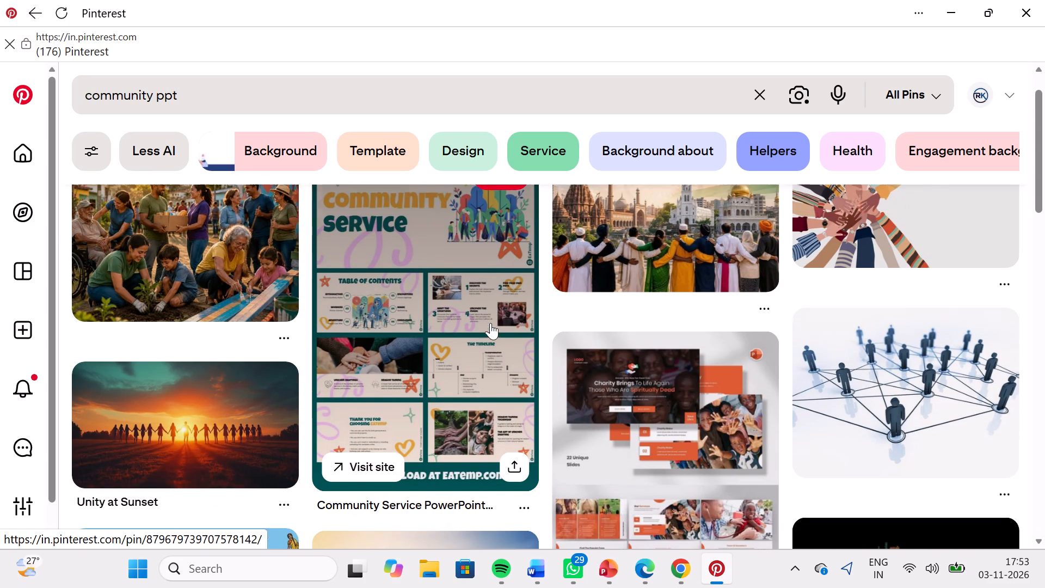
scroll(490, 323, "up", 1)
scroll(490, 323, "down", 3)
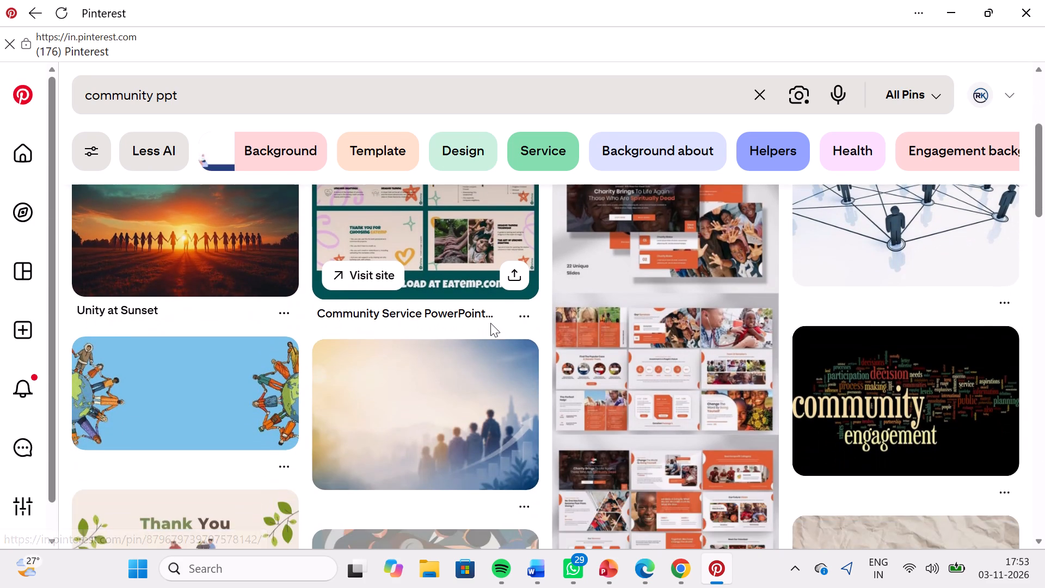
scroll(490, 323, "down", 4)
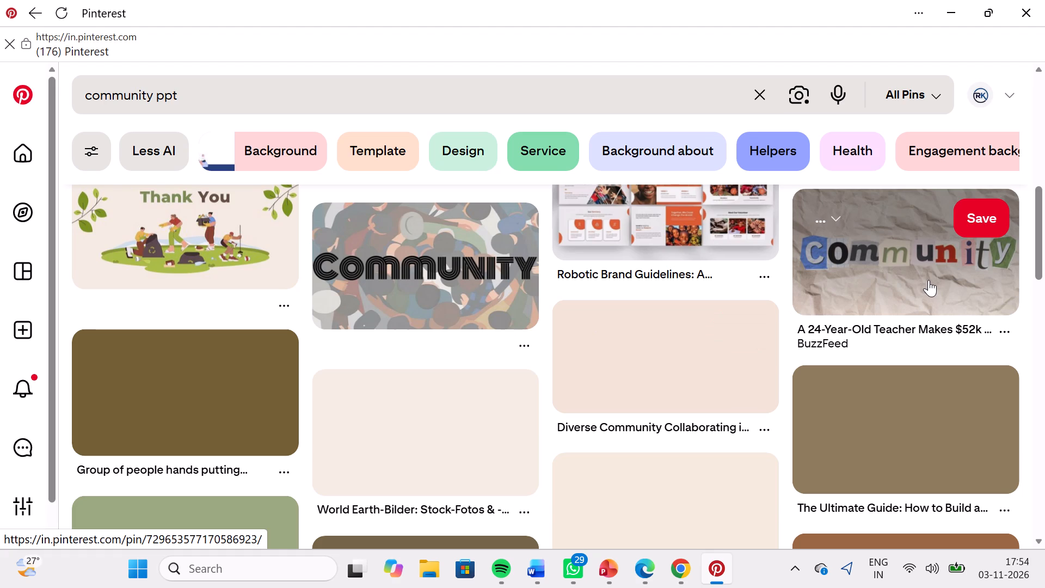
left_click(929, 279)
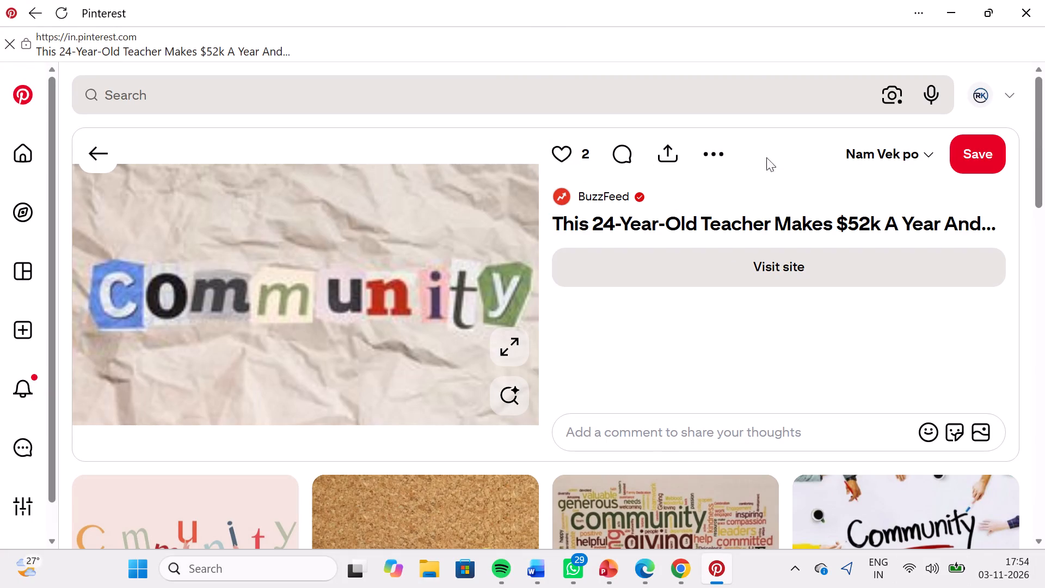
Download the image of the word "Community" in cut-out letters on crumpled paper.
left_click(716, 163)
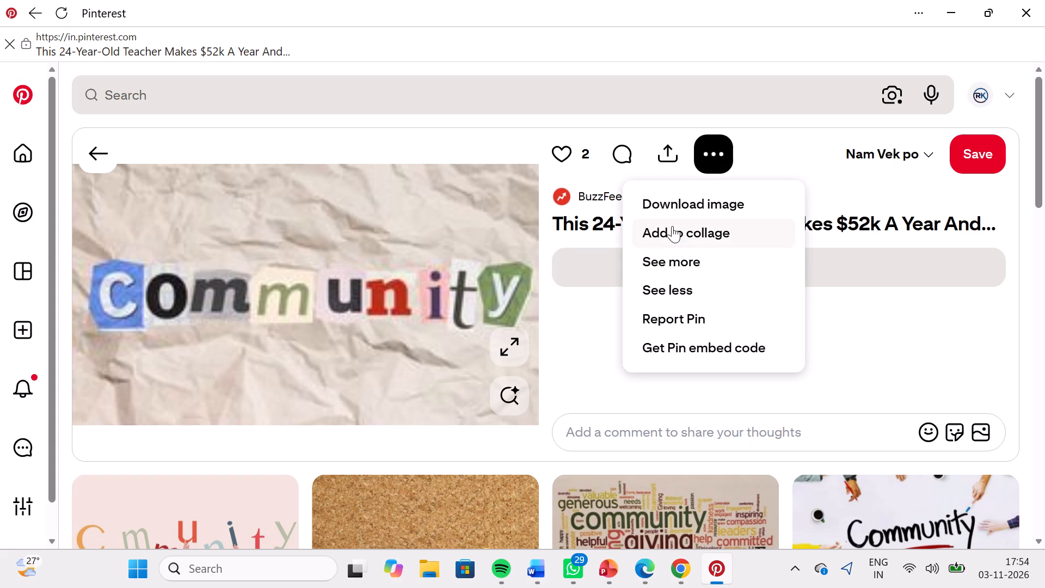
left_click(692, 211)
Examine the pictures related to the "Community" cut-out letters pin for another suitable slide image.
scroll(428, 262, "down", 4)
scroll(427, 260, "up", 1)
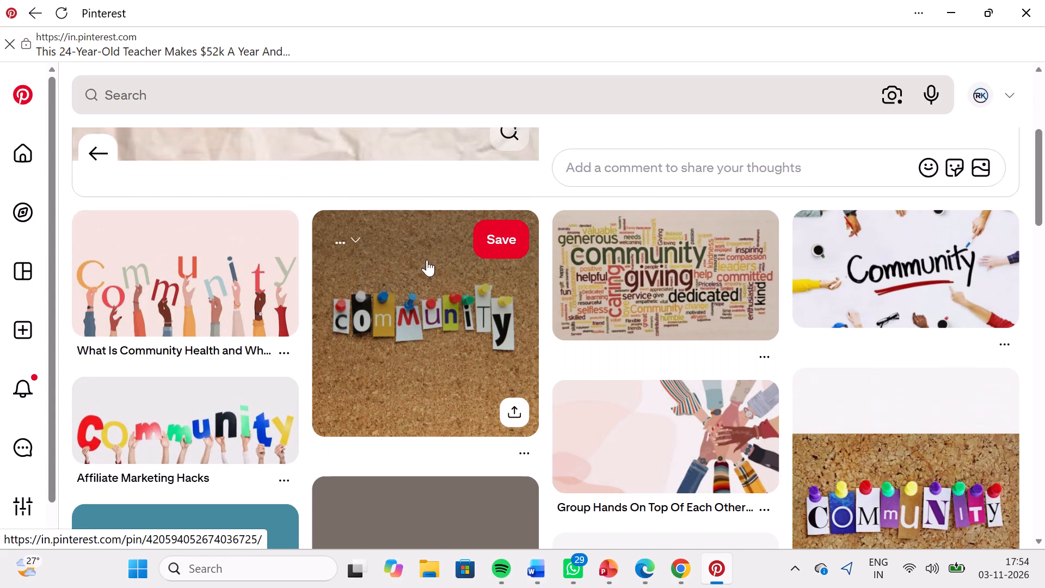
scroll(427, 260, "up", 1)
scroll(427, 260, "down", 1)
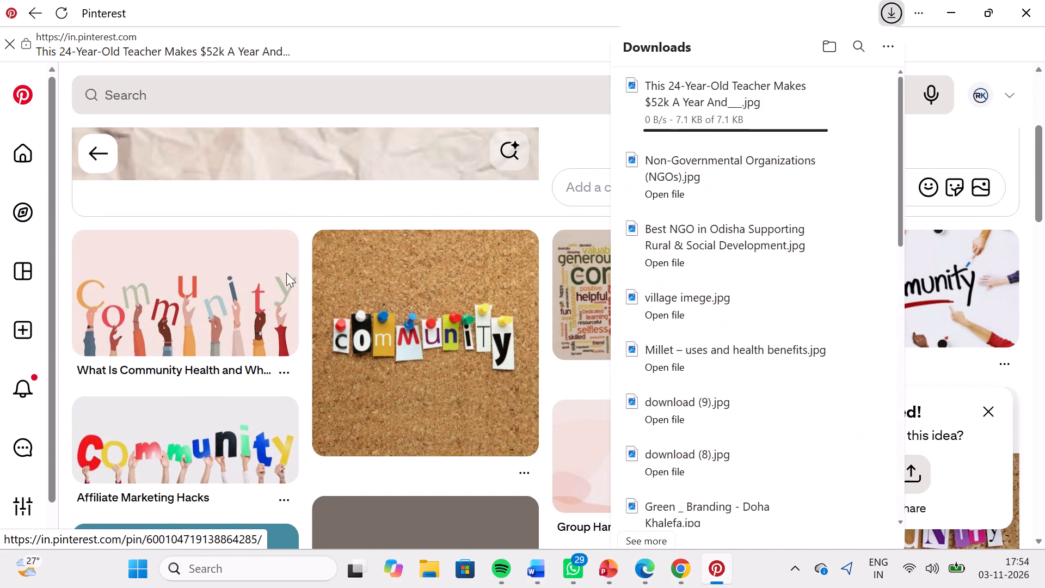
scroll(301, 303, "down", 4)
scroll(370, 302, "up", 11)
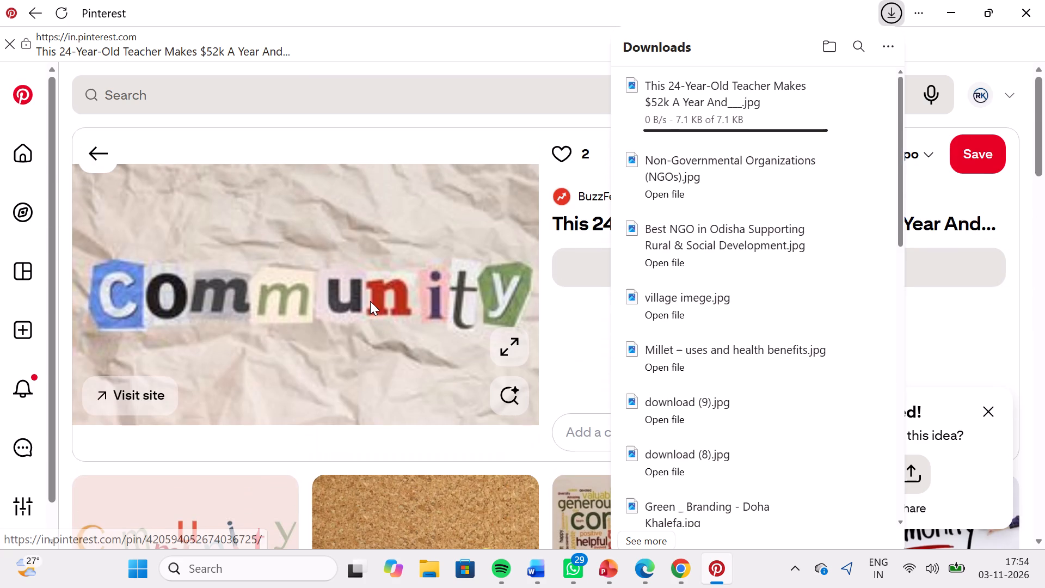
scroll(378, 295, "down", 6)
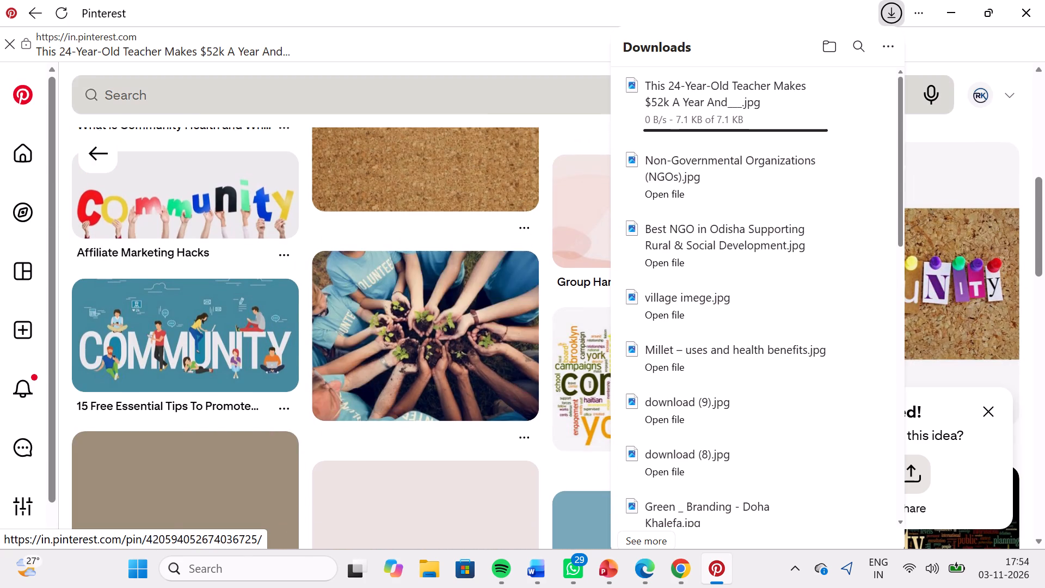
scroll(514, 104, "up", 9)
left_click(570, 340)
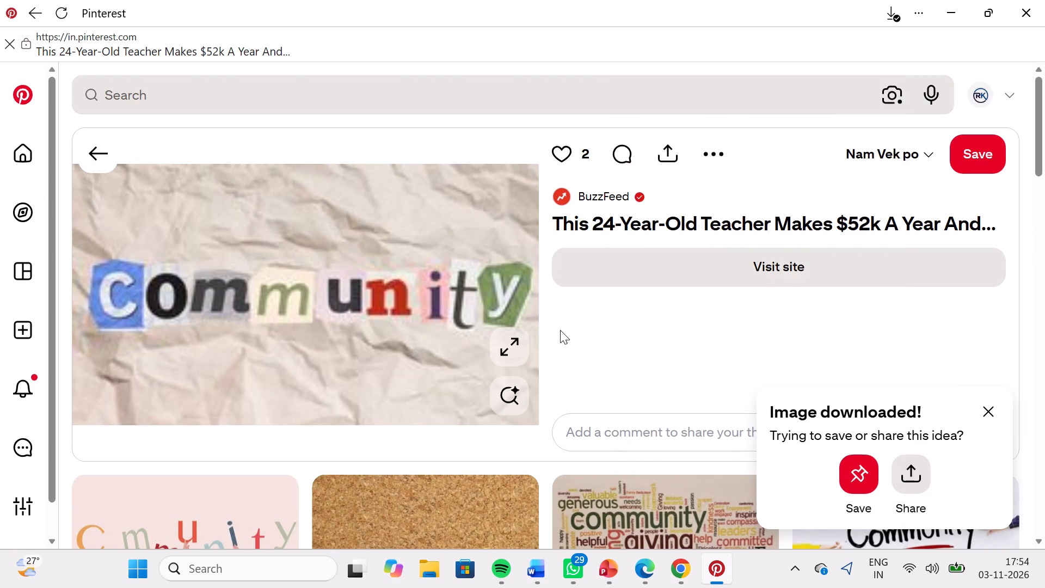
Examine the pictures below the "Community" cut-out letters pin for another slide image.
scroll(552, 318, "down", 9)
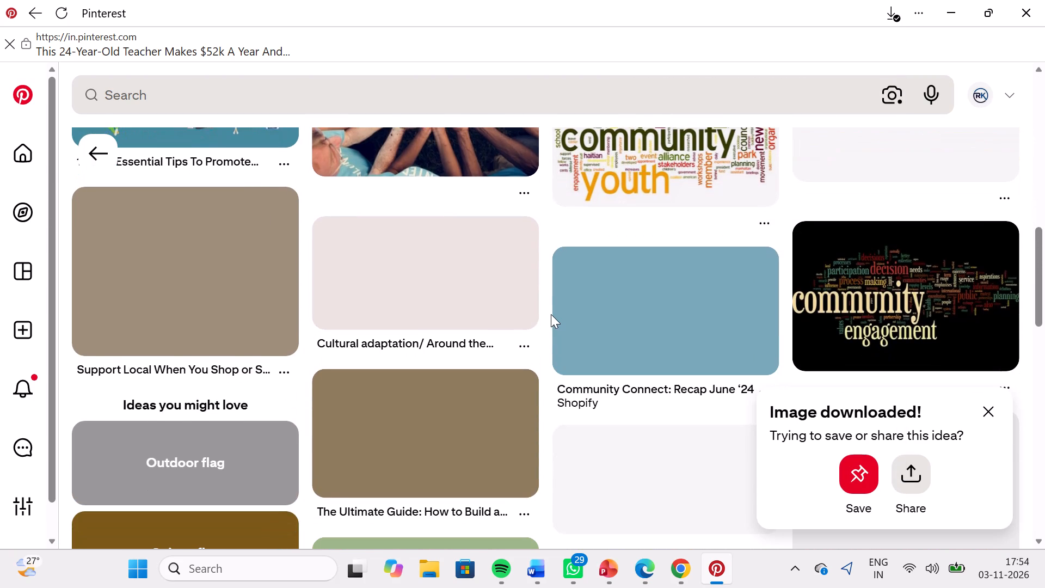
scroll(551, 314, "down", 2)
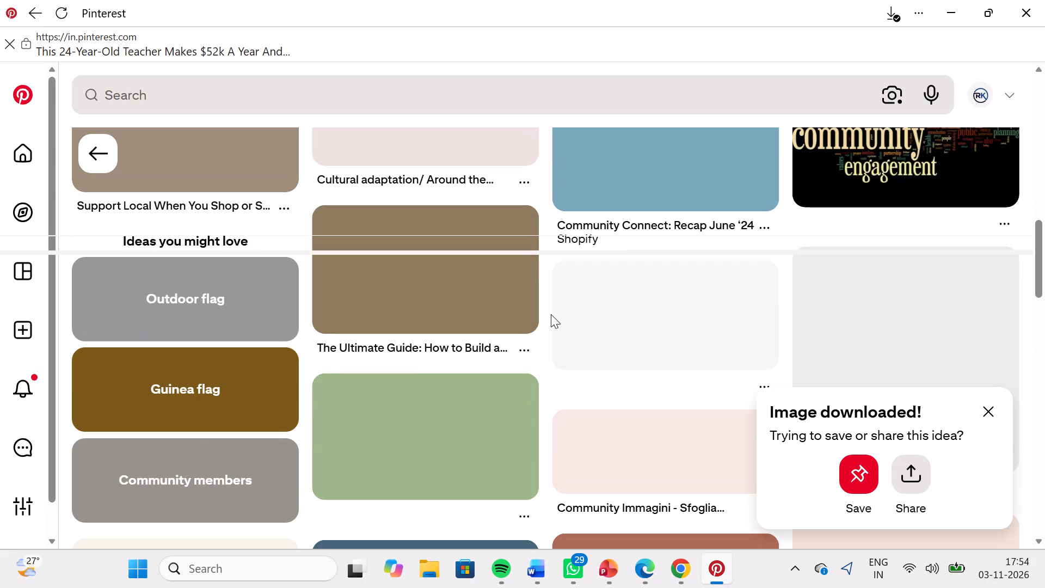
scroll(551, 314, "up", 17)
scroll(551, 312, "down", 6)
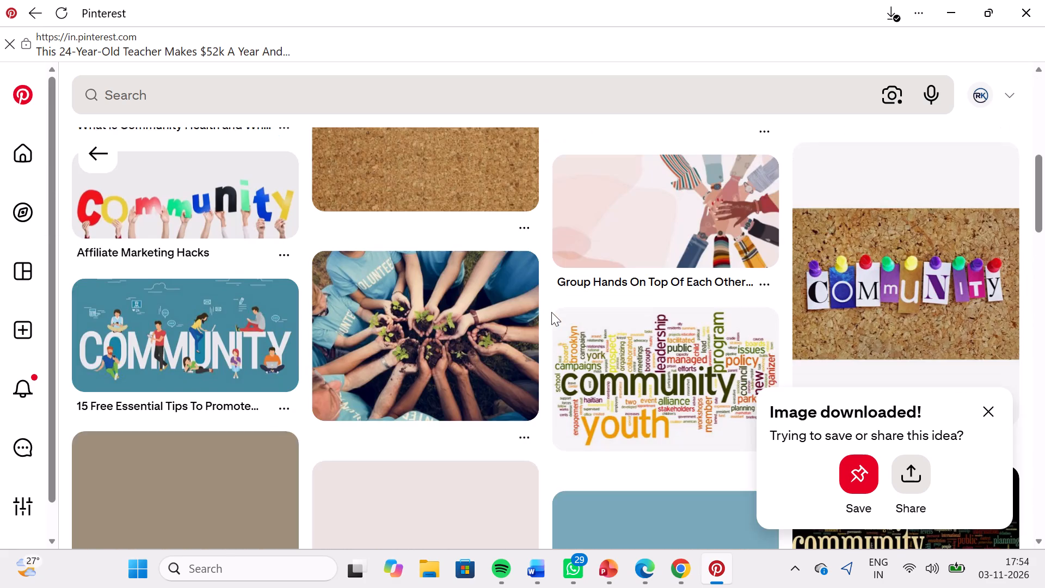
scroll(551, 312, "up", 2)
scroll(551, 312, "down", 2)
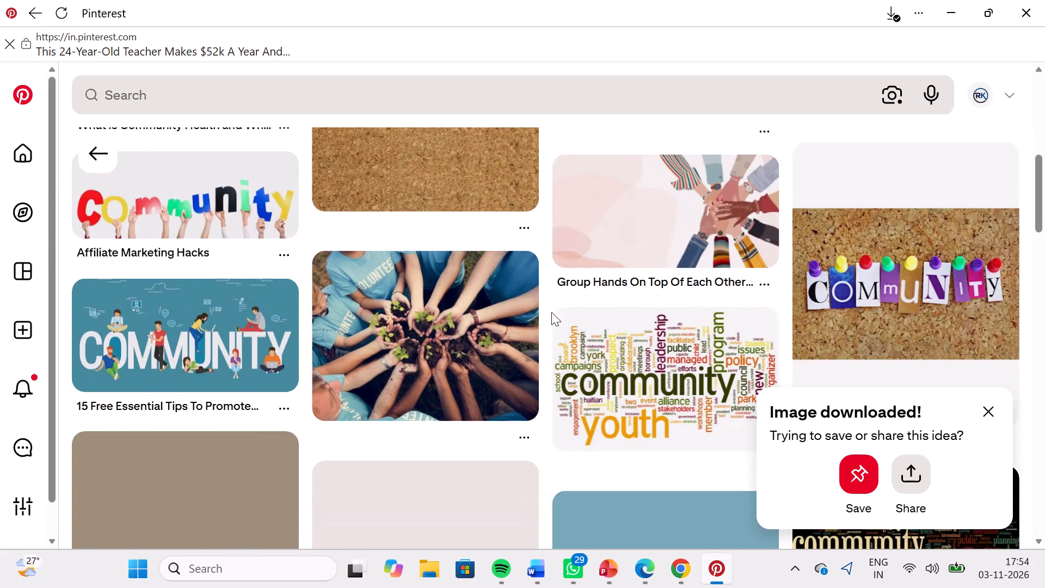
scroll(551, 312, "up", 1)
scroll(551, 312, "down", 3)
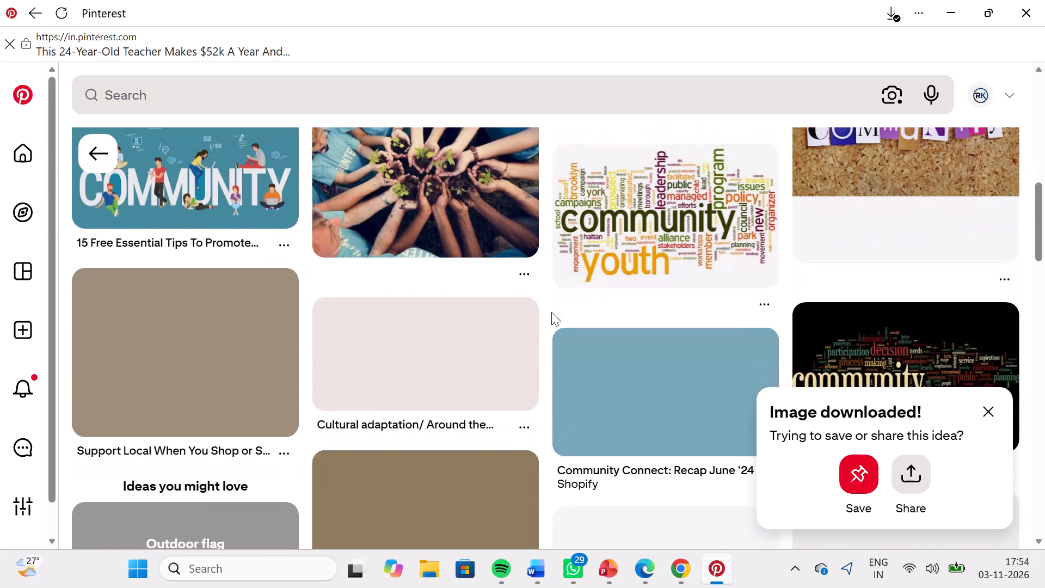
scroll(551, 312, "up", 1)
scroll(551, 312, "down", 3)
scroll(551, 312, "up", 4)
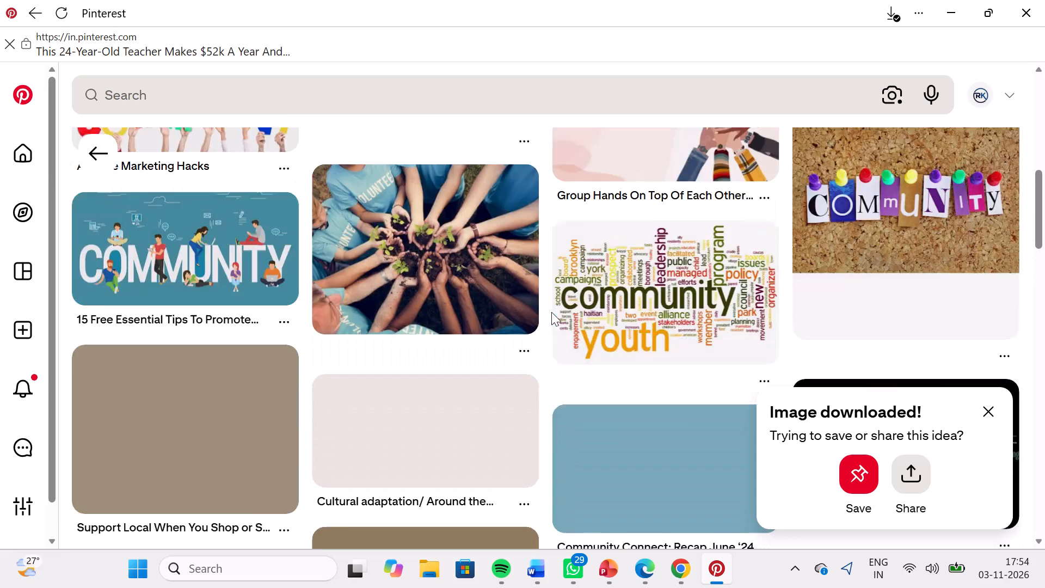
scroll(551, 312, "up", 6)
Restart the computer's Wi-Fi by switching it off and on again in the network list.
left_click(908, 562)
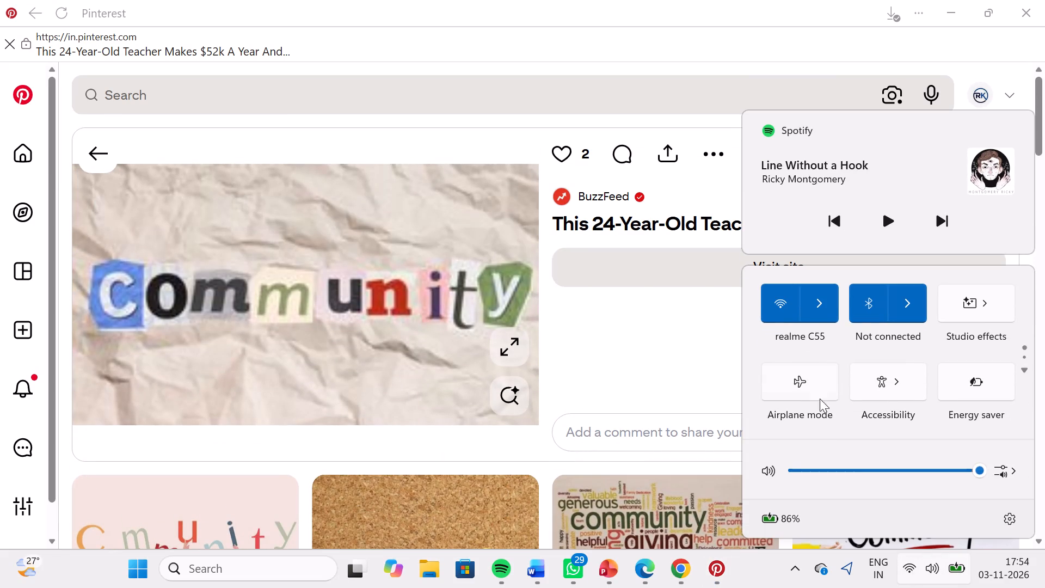
left_click(821, 310)
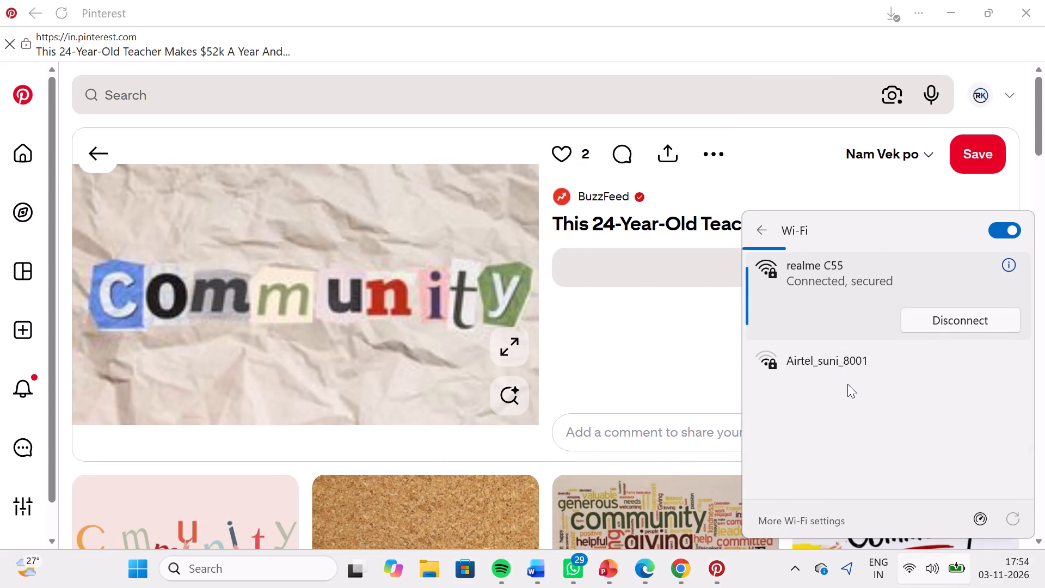
scroll(846, 371, "down", 4)
scroll(844, 371, "up", 4)
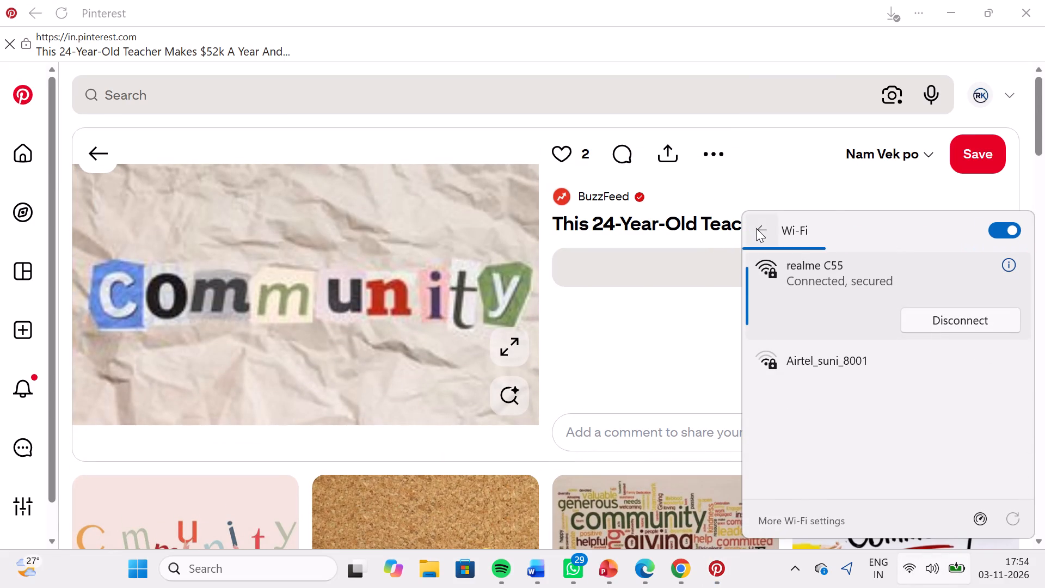
left_click(756, 228)
left_click(821, 300)
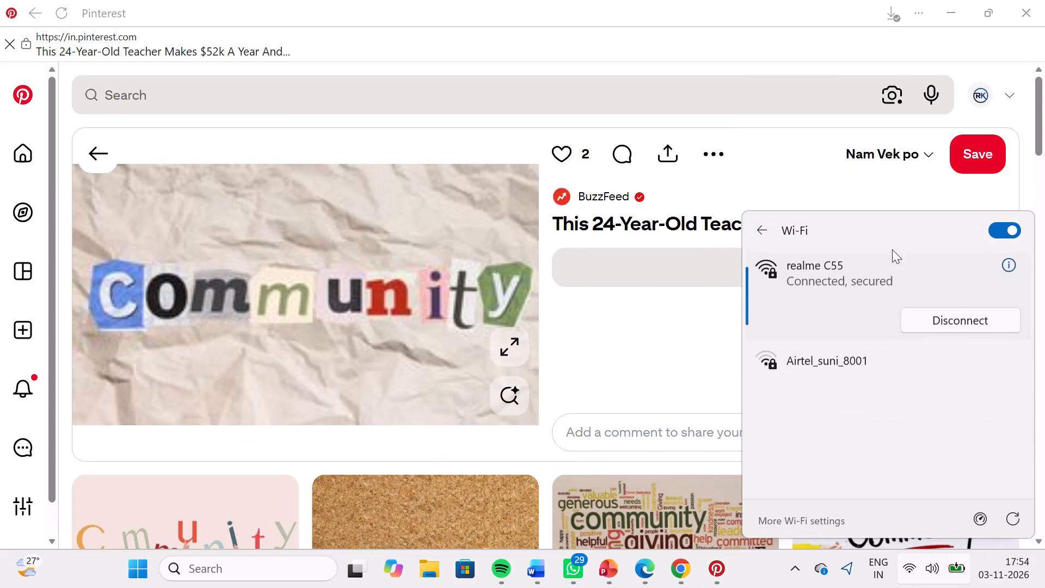
scroll(852, 407, "down", 3)
scroll(852, 407, "up", 3)
left_click(1001, 227)
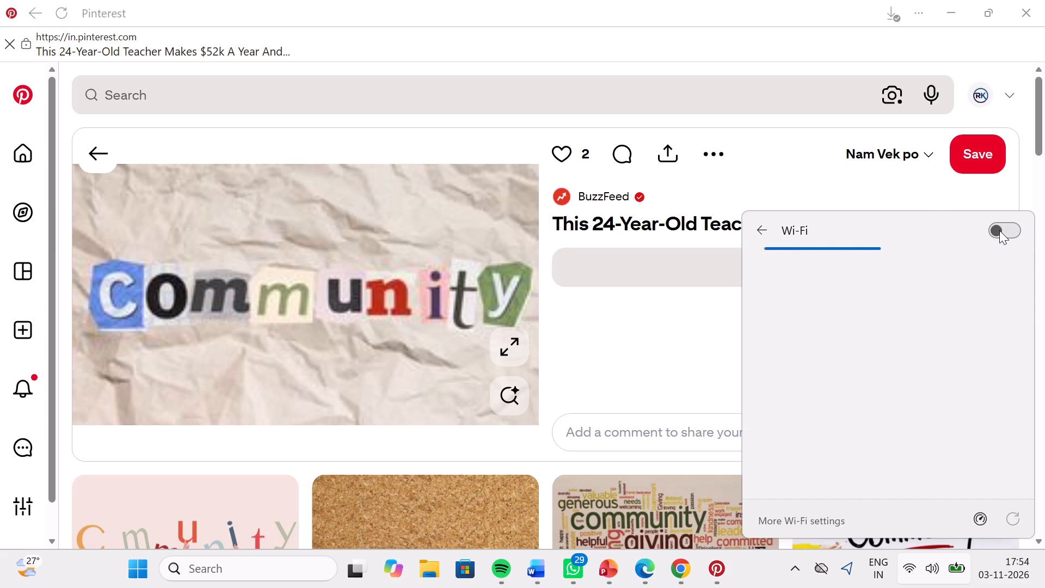
left_click(1003, 226)
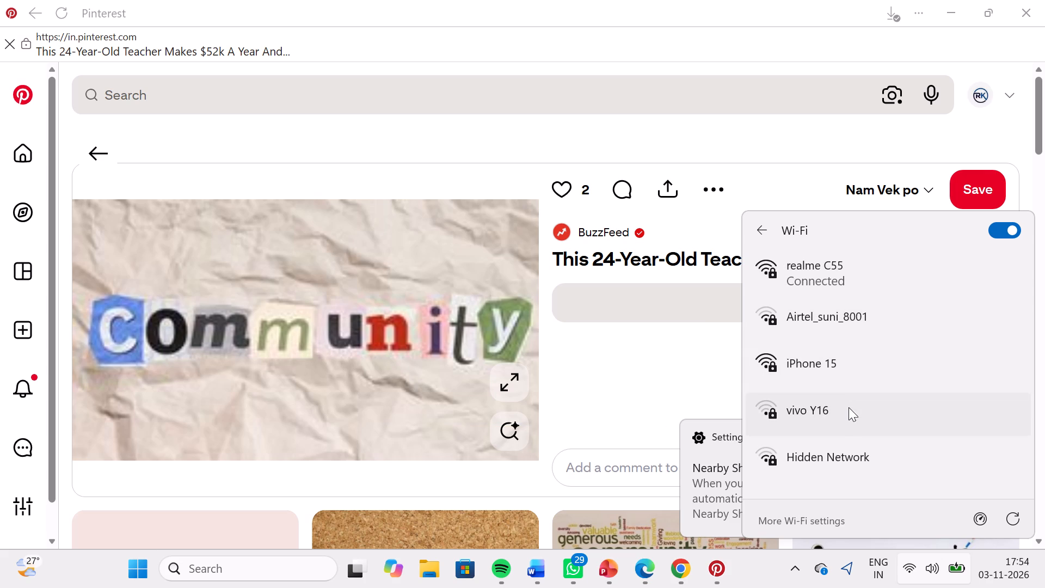
Check the available Wi-Fi networks and the current connection, and return to the Pinterest pin.
scroll(849, 401, "down", 4)
scroll(849, 395, "up", 12)
scroll(852, 387, "down", 3)
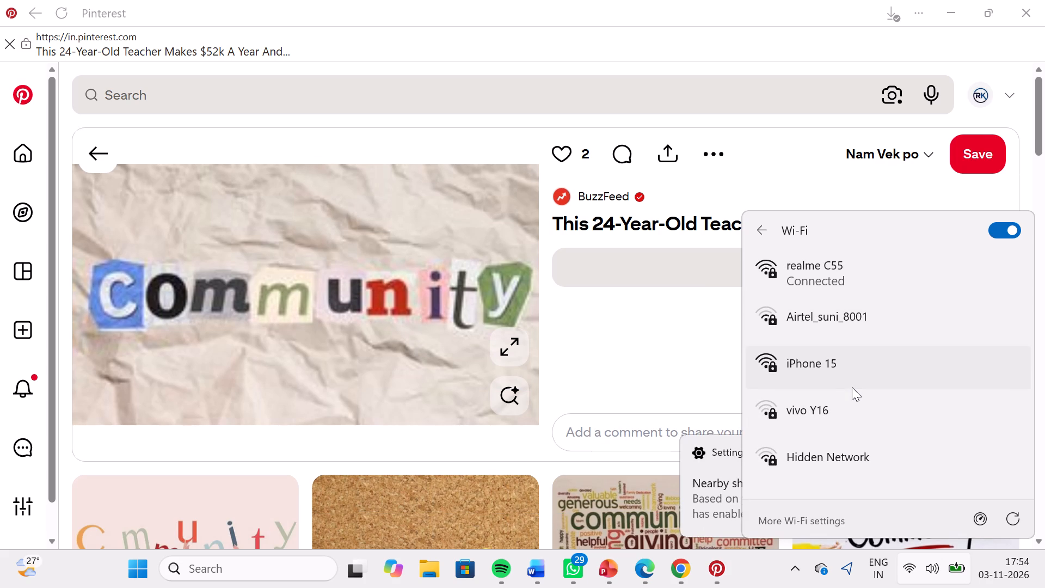
scroll(852, 387, "up", 13)
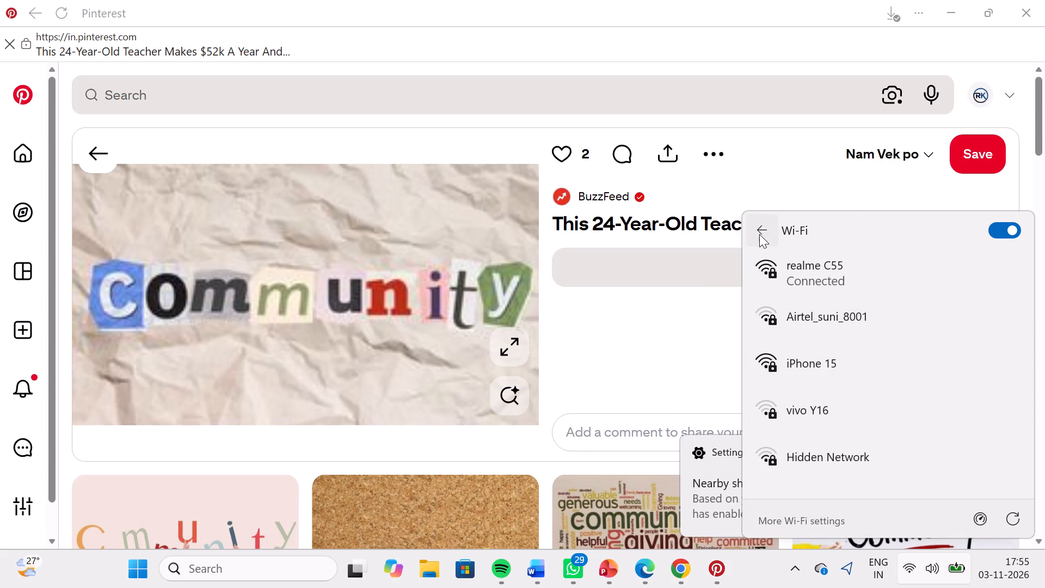
left_click(759, 234)
left_click(814, 302)
scroll(849, 299, "down", 2)
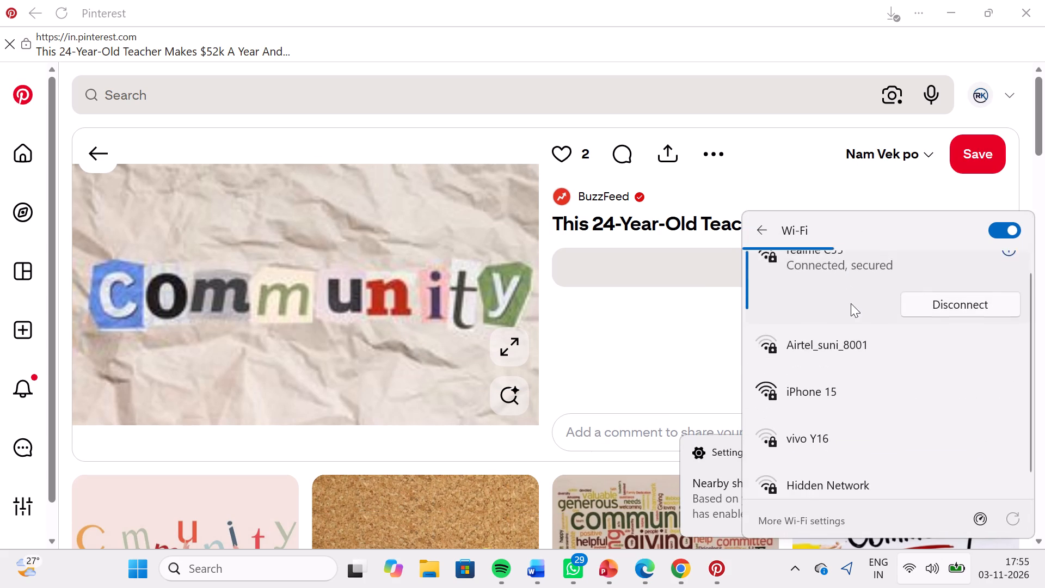
scroll(851, 303, "down", 7)
scroll(858, 356, "up", 13)
scroll(800, 307, "down", 2)
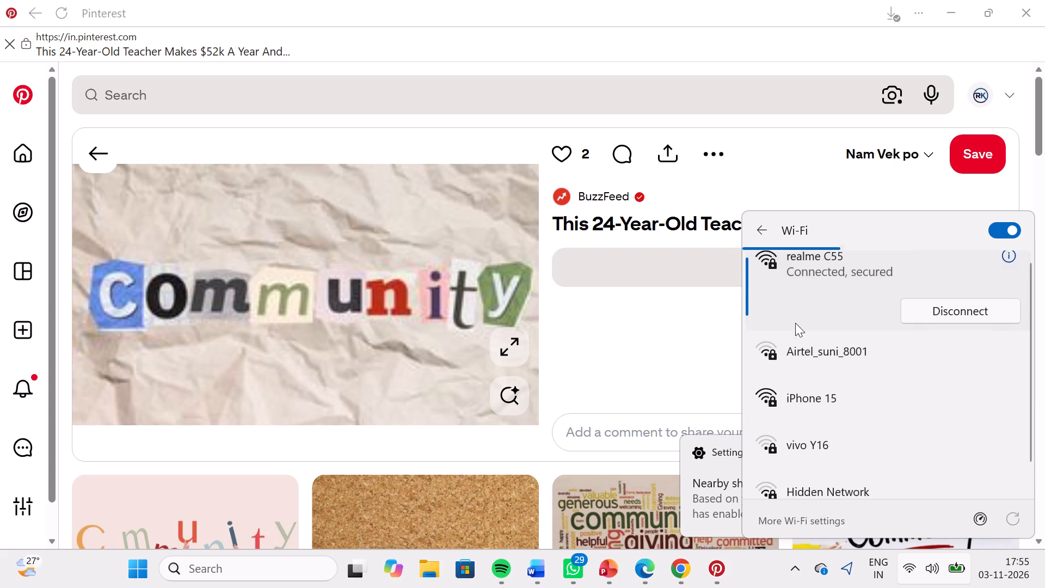
scroll(795, 323, "down", 8)
scroll(846, 385, "up", 9)
scroll(848, 382, "down", 11)
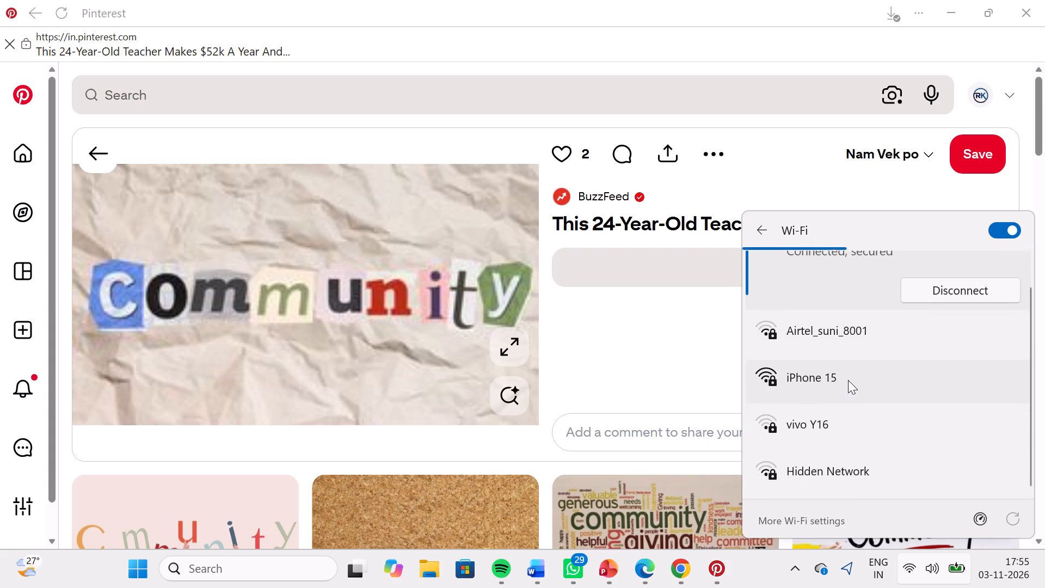
scroll(848, 380, "up", 14)
scroll(846, 383, "down", 10)
scroll(846, 384, "up", 5)
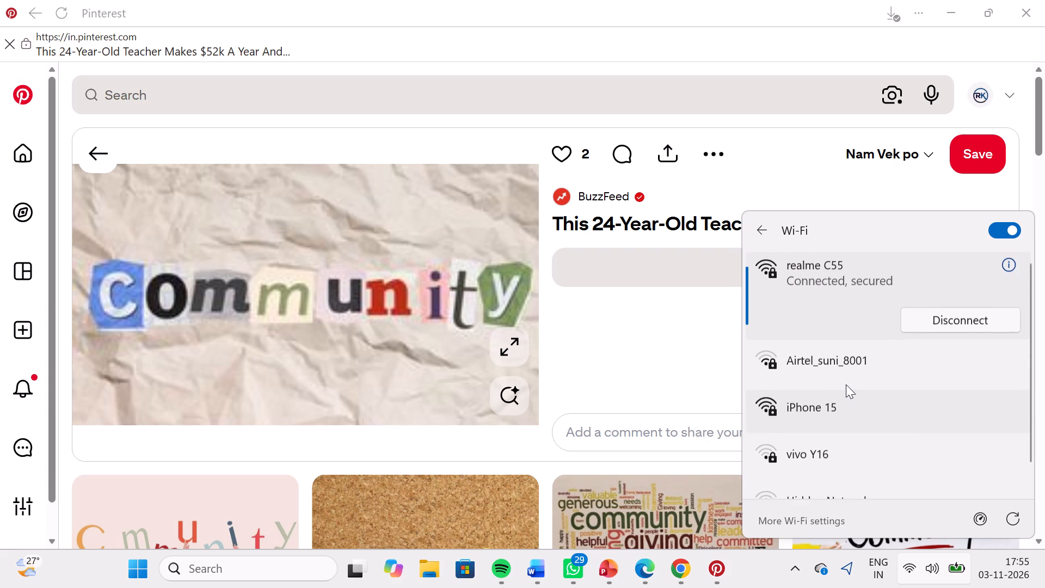
scroll(846, 384, "down", 11)
left_click(764, 228)
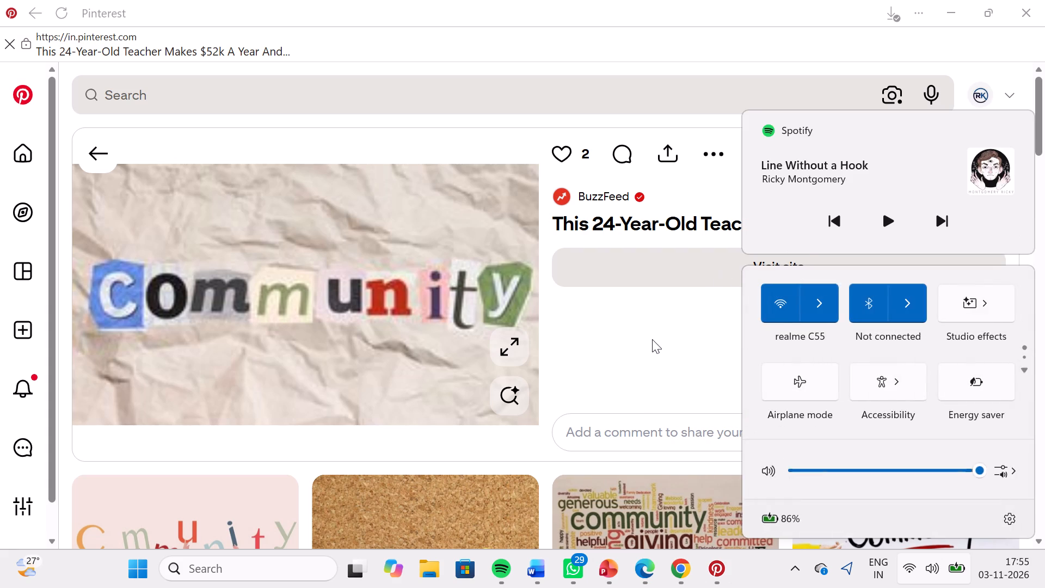
left_click(652, 339)
Browse the related community pictures and open the pin of four green crumpled-paper figures holding hands.
scroll(658, 333, "down", 10)
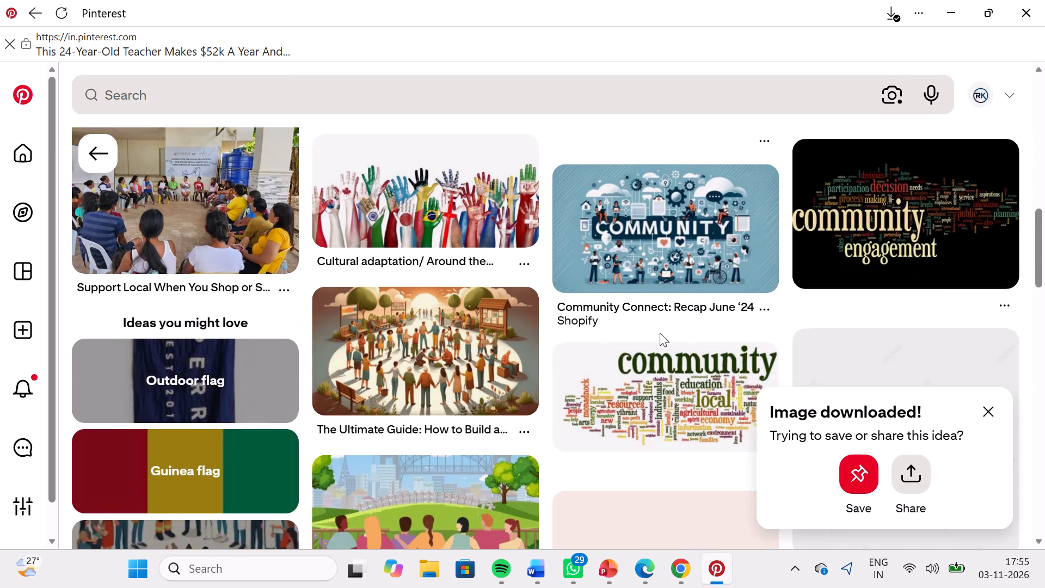
scroll(660, 333, "up", 4)
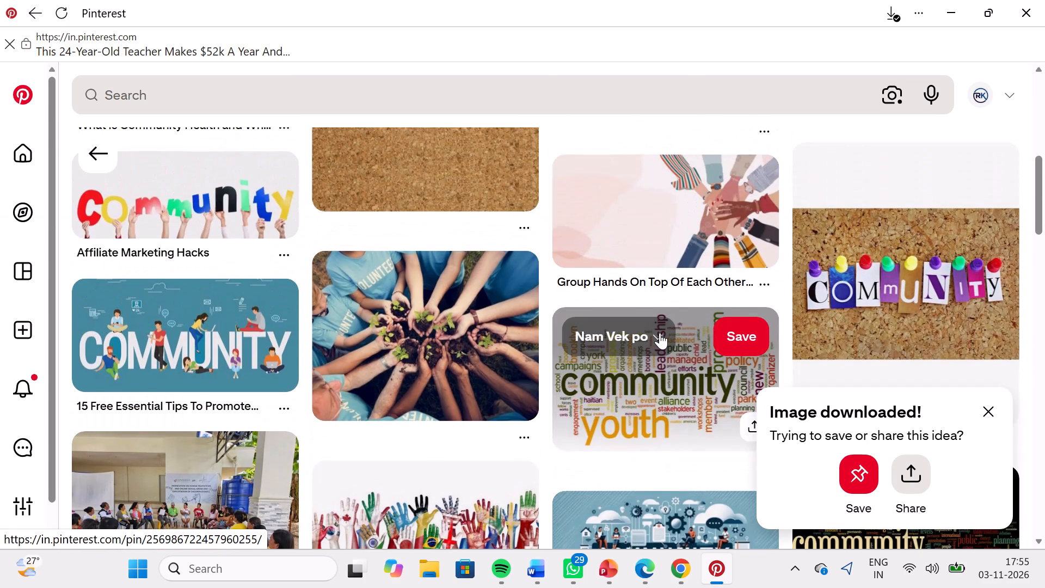
scroll(660, 333, "down", 1)
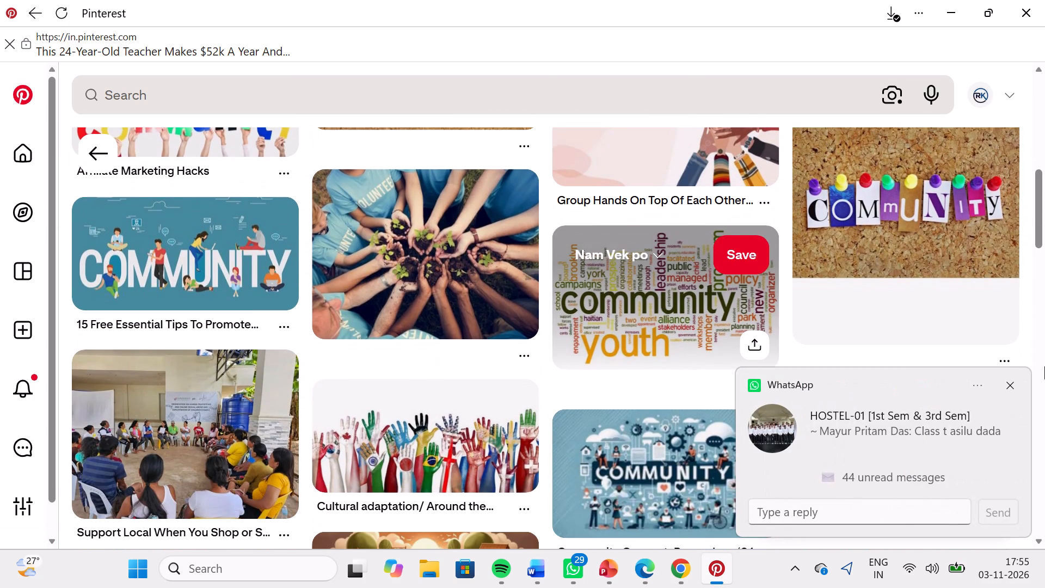
left_click(1007, 381)
scroll(671, 345, "down", 1)
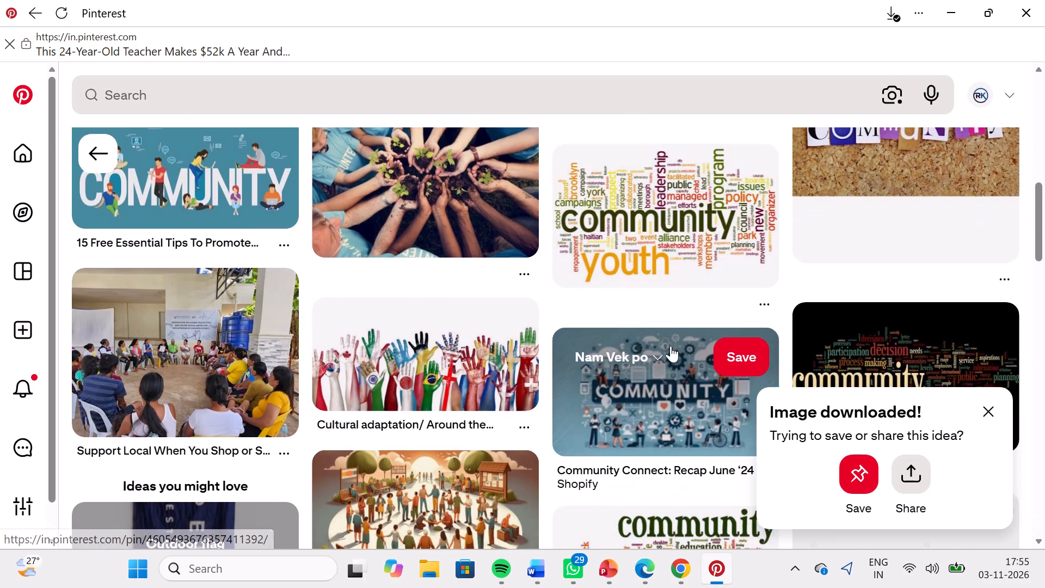
scroll(671, 345, "down", 5)
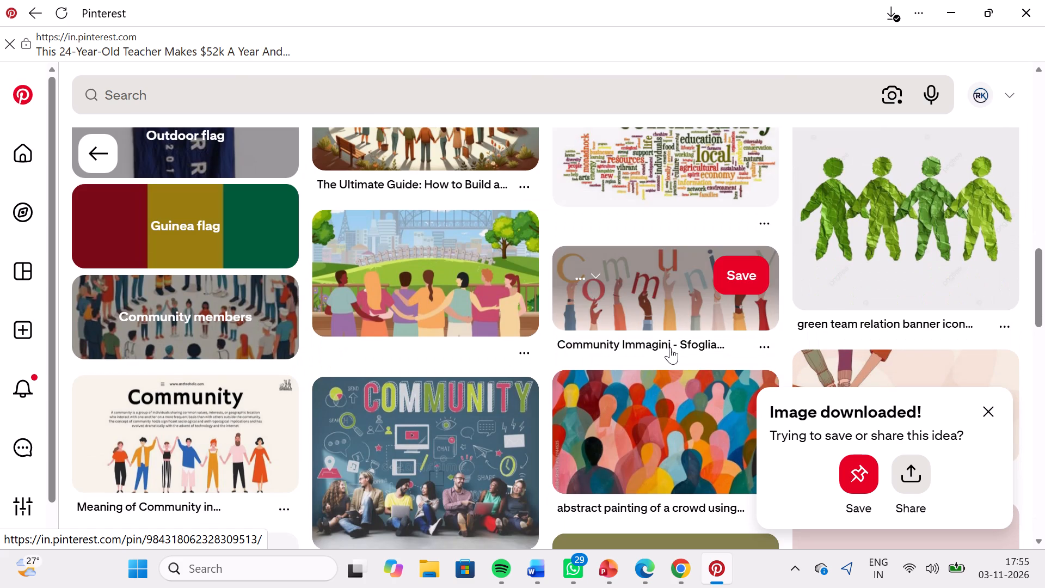
scroll(670, 347, "down", 2)
scroll(670, 347, "up", 3)
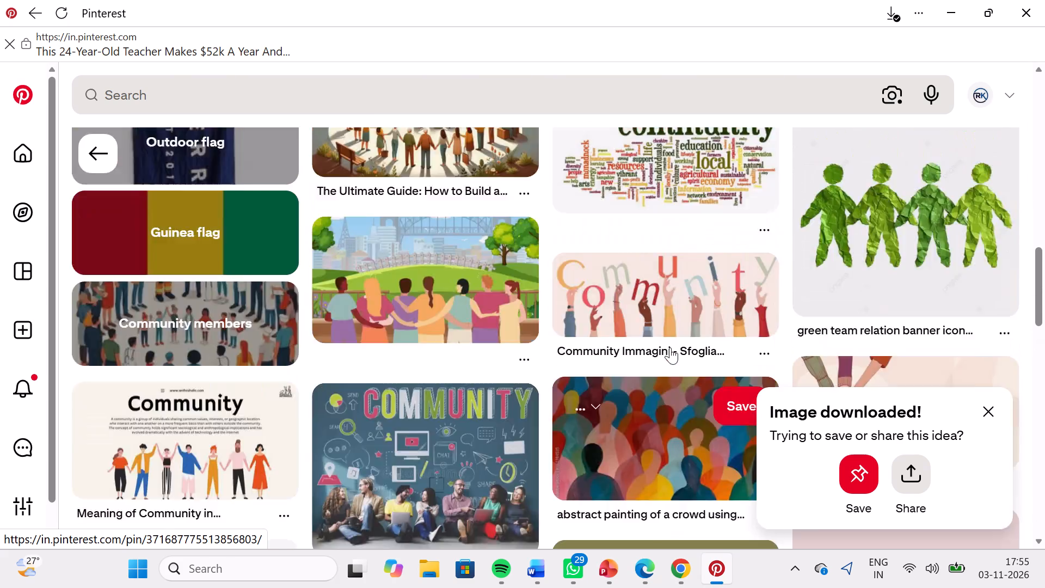
scroll(670, 347, "down", 3)
scroll(670, 347, "up", 1)
scroll(670, 347, "down", 3)
scroll(670, 347, "up", 5)
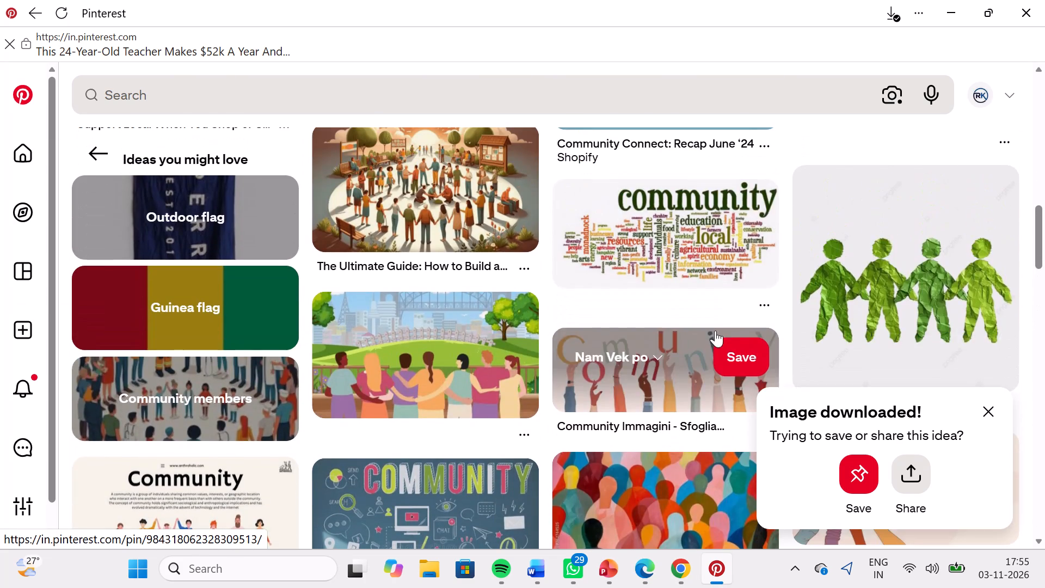
left_click(895, 292)
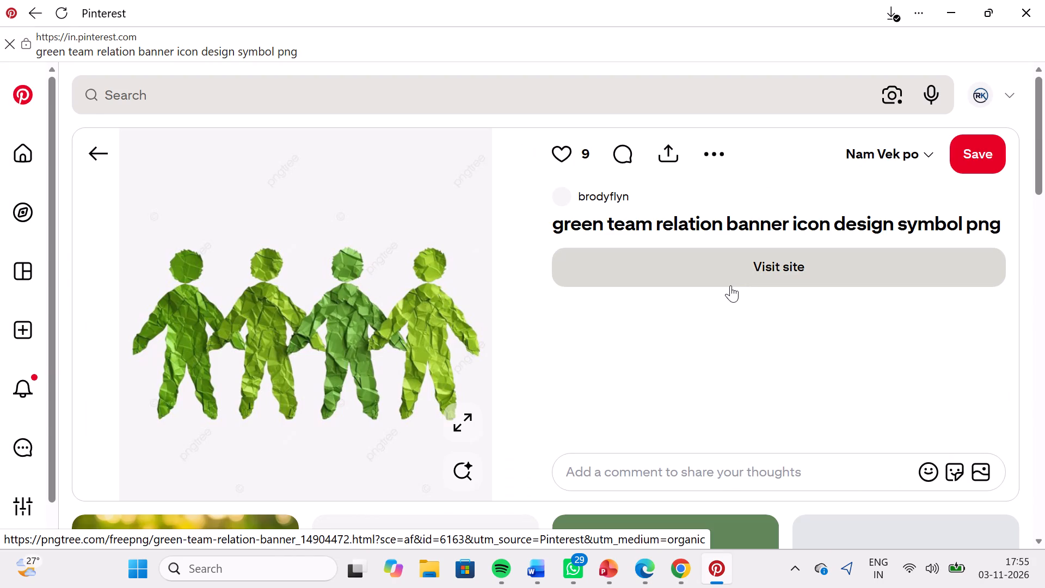
Download the "green team relation banner icon design symbol png" image of four green paper figures holding hands.
left_click(709, 144)
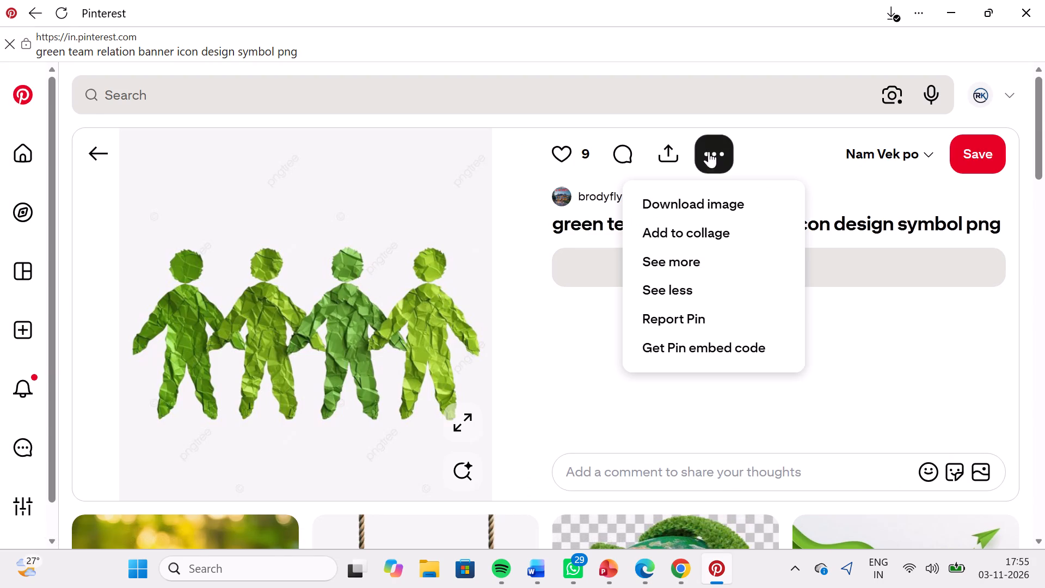
left_click(704, 210)
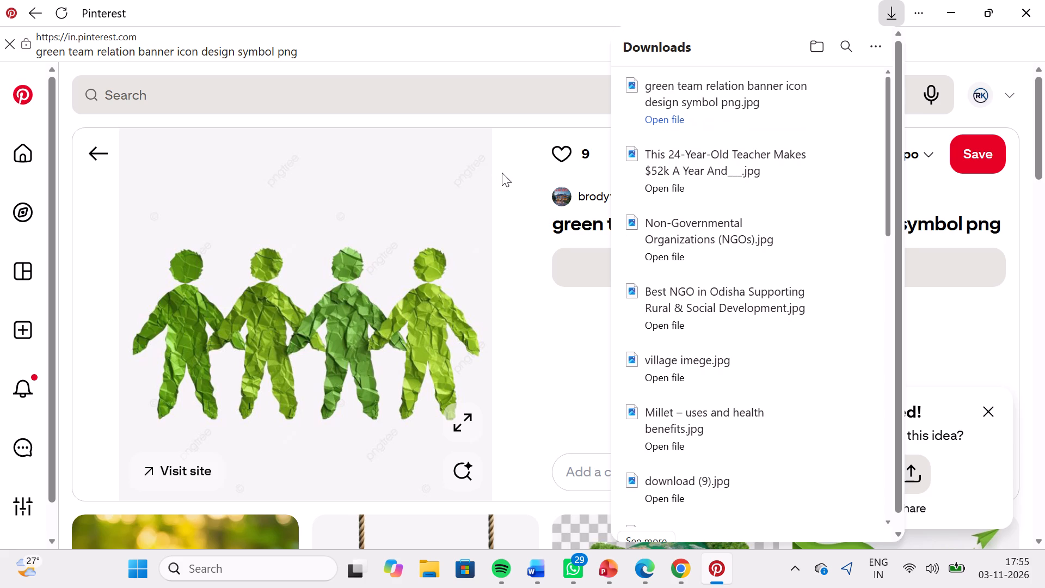
left_click(502, 173)
Browse the pictures related to the four green paper figures and open the pin with a row of eight green figures.
scroll(626, 217, "down", 4)
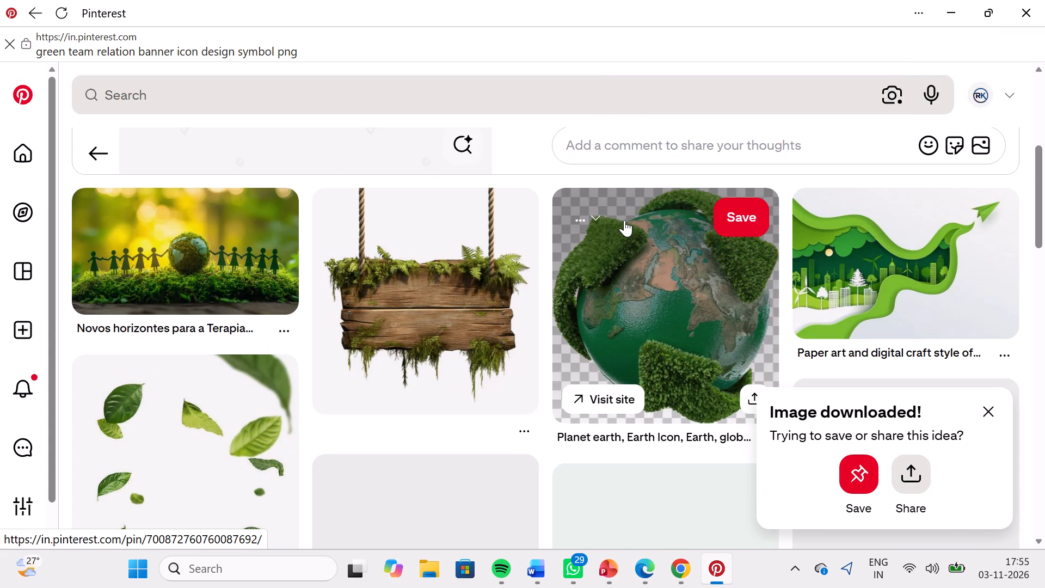
scroll(624, 220, "down", 2)
scroll(624, 220, "up", 6)
scroll(624, 220, "down", 4)
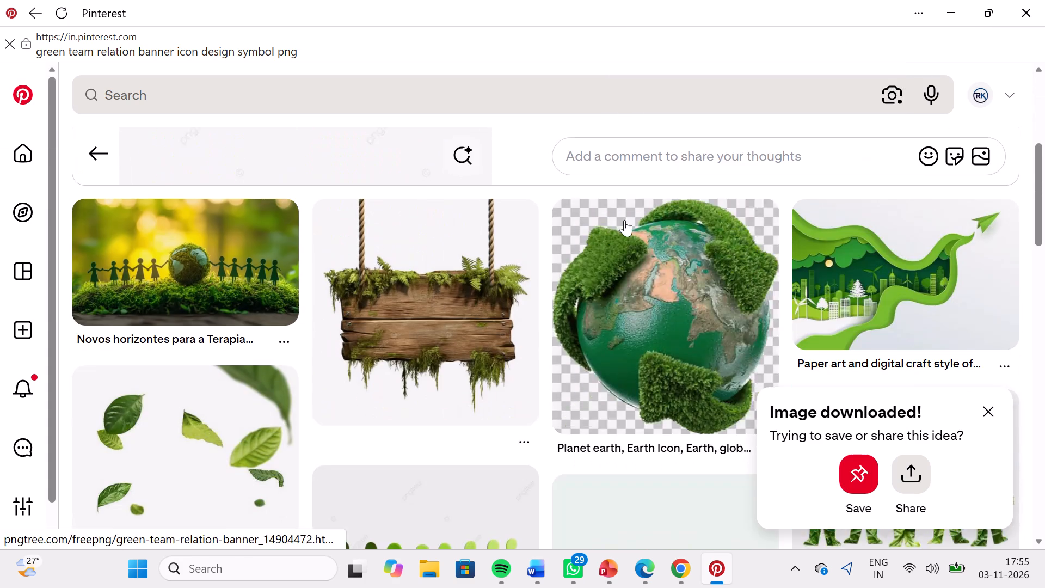
scroll(624, 220, "up", 4)
scroll(624, 220, "down", 6)
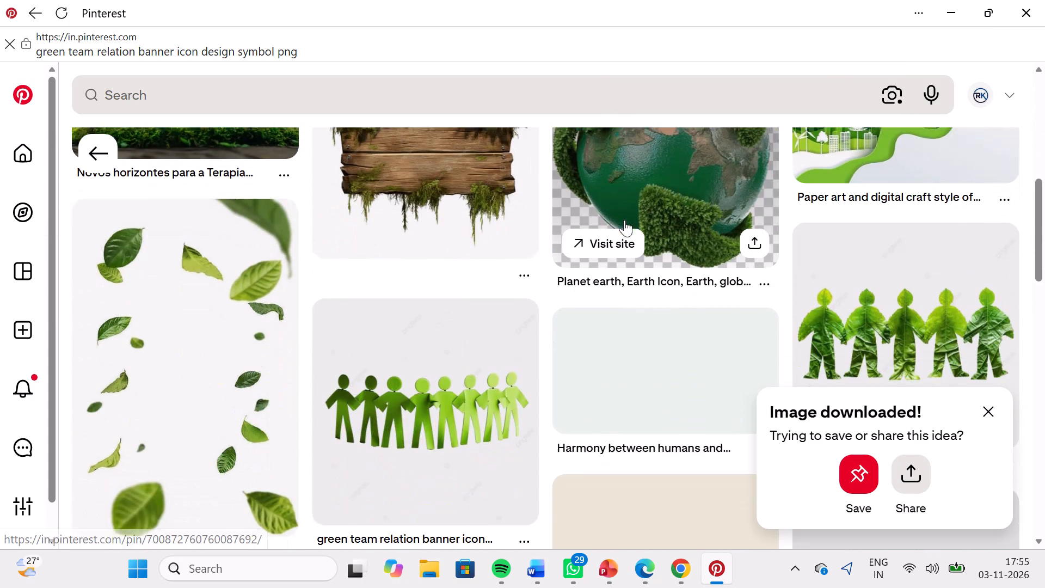
scroll(624, 220, "down", 2)
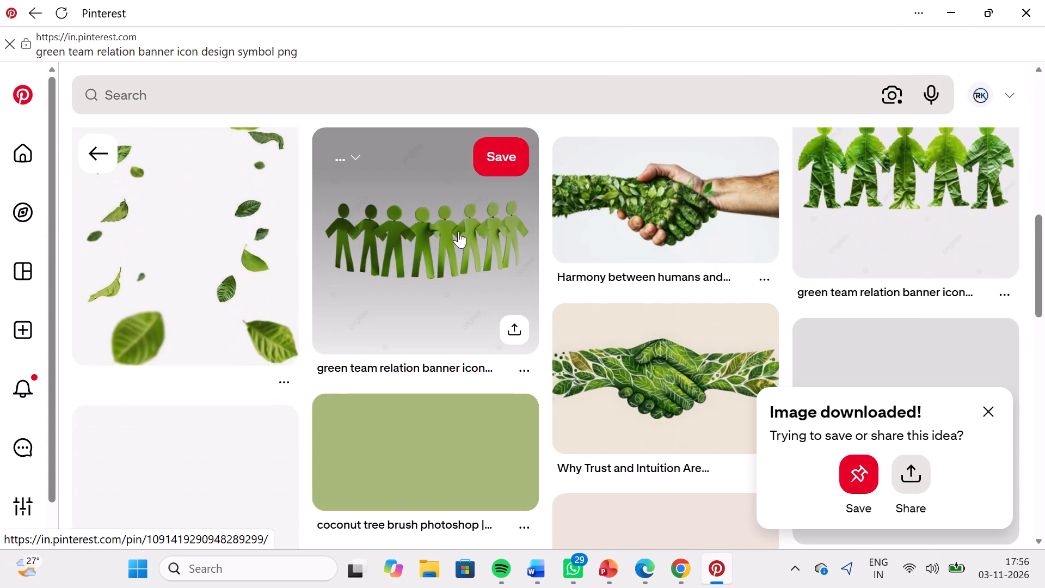
left_click(457, 231)
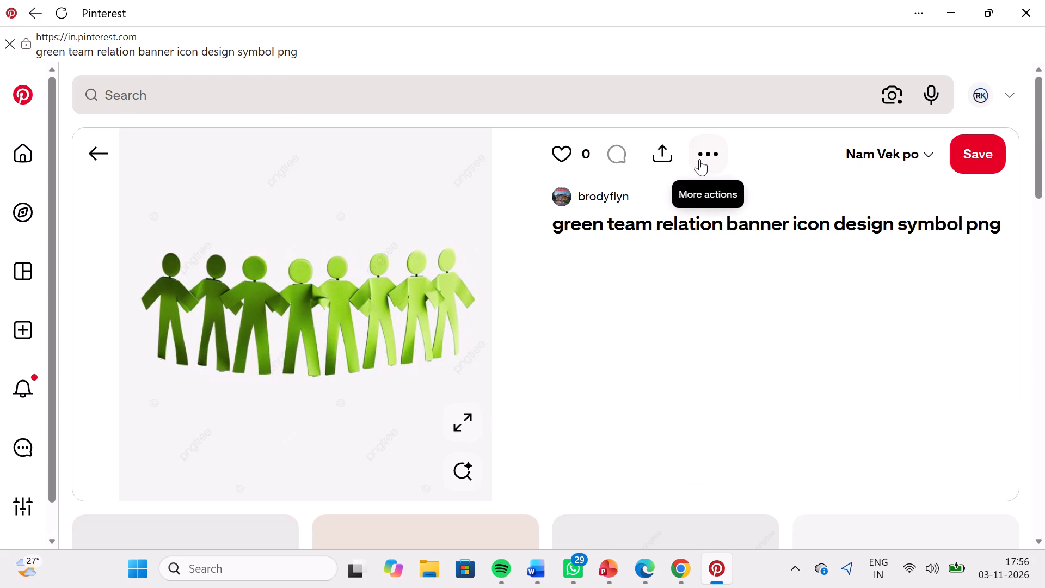
Examine the pictures related to the row of eight green figures for a suitable Conclusion slide image.
scroll(699, 159, "down", 5)
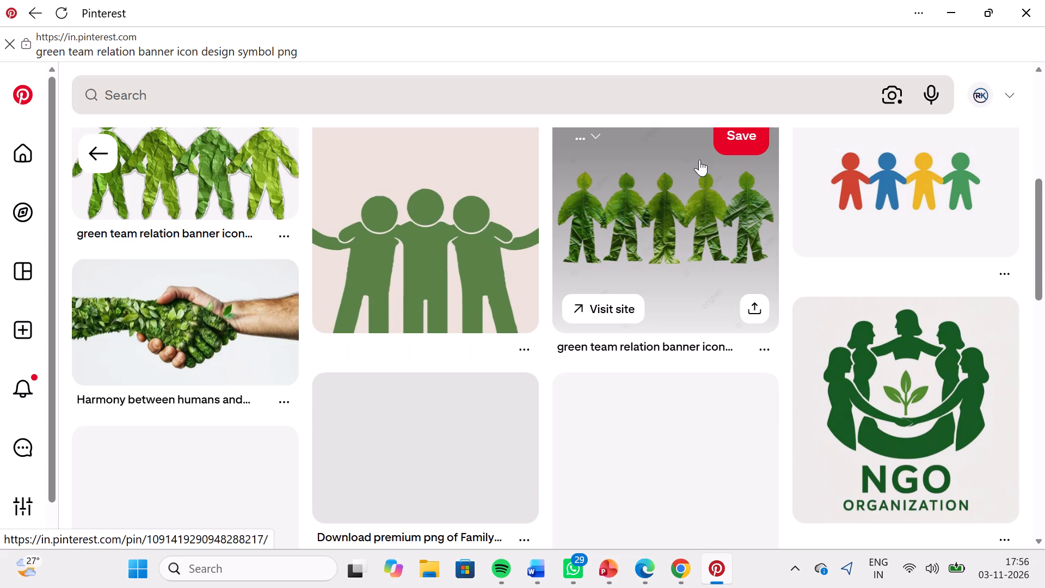
scroll(699, 160, "up", 1)
scroll(699, 160, "down", 1)
scroll(699, 160, "up", 1)
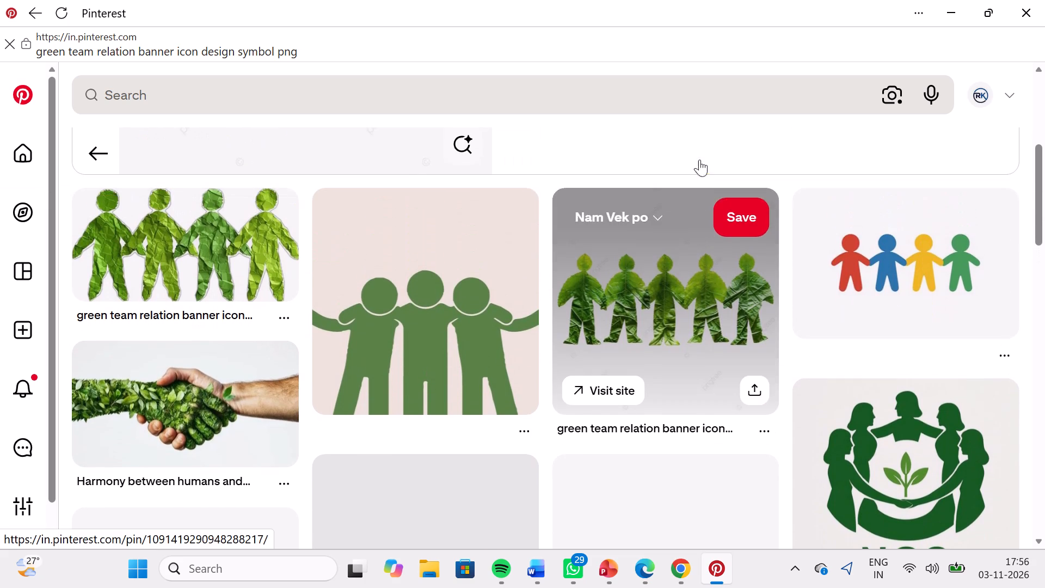
scroll(699, 160, "down", 2)
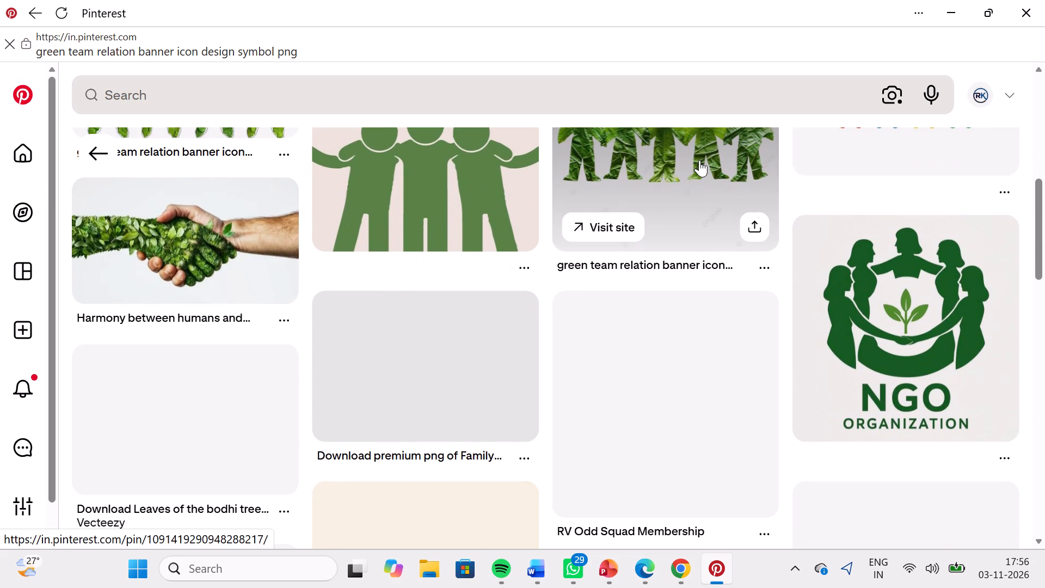
scroll(699, 161, "down", 2)
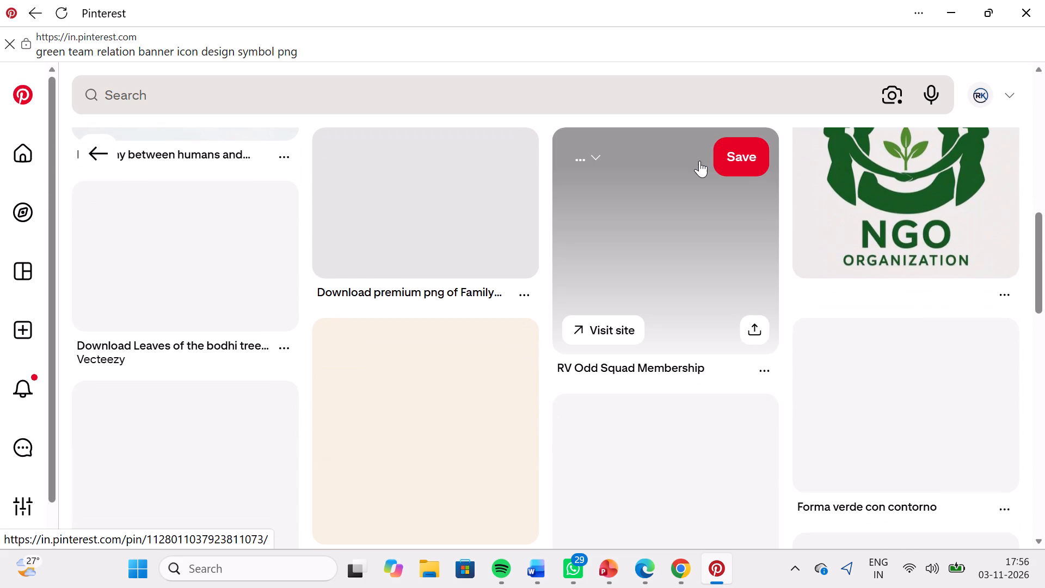
scroll(699, 161, "up", 1)
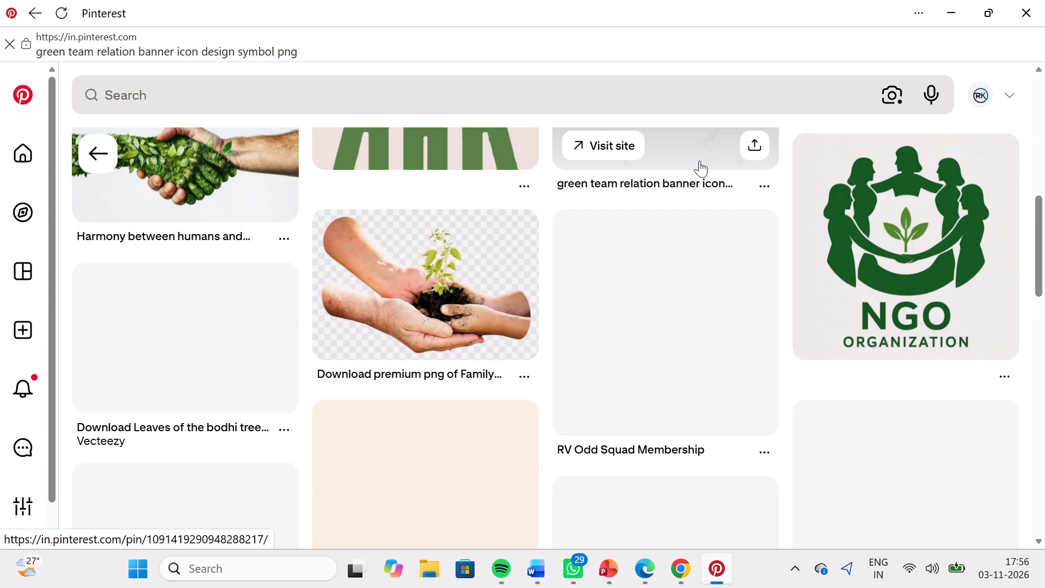
scroll(699, 161, "up", 6)
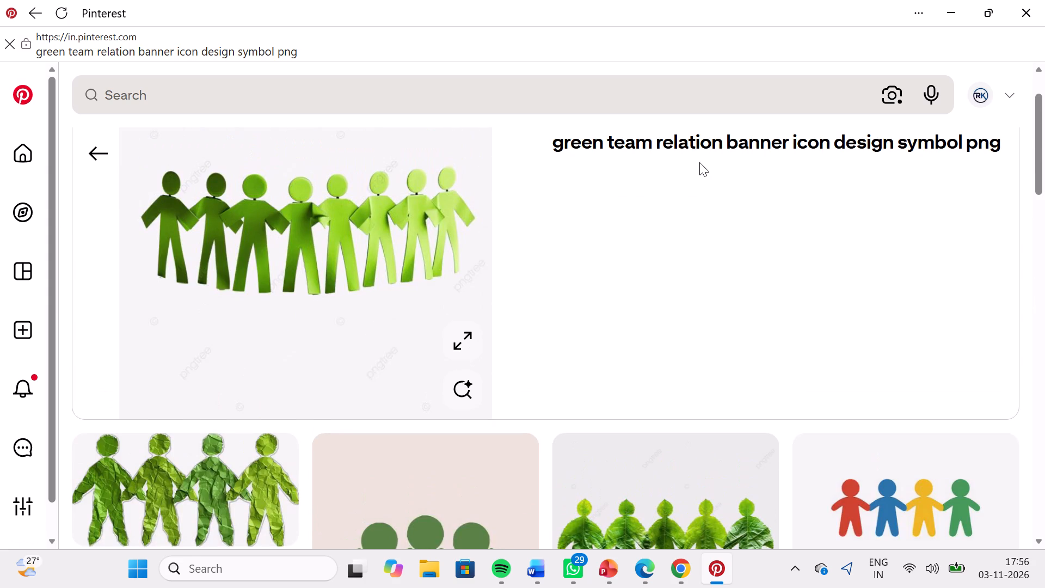
scroll(699, 162, "up", 1)
scroll(699, 163, "down", 3)
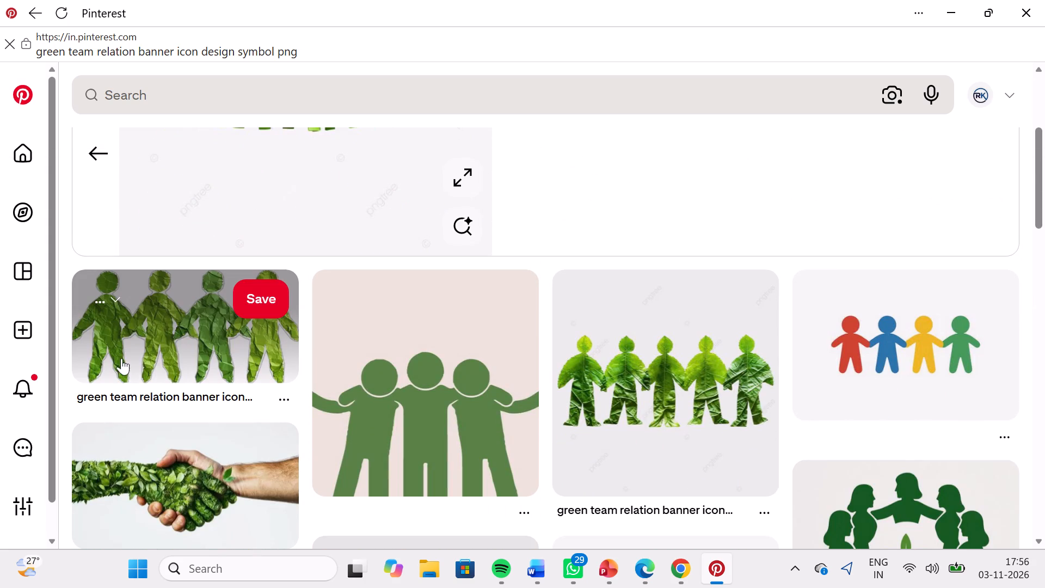
Download the "green team relation banner icon design symbol png" image of four crumpled green paper figures holding hands.
left_click(179, 321)
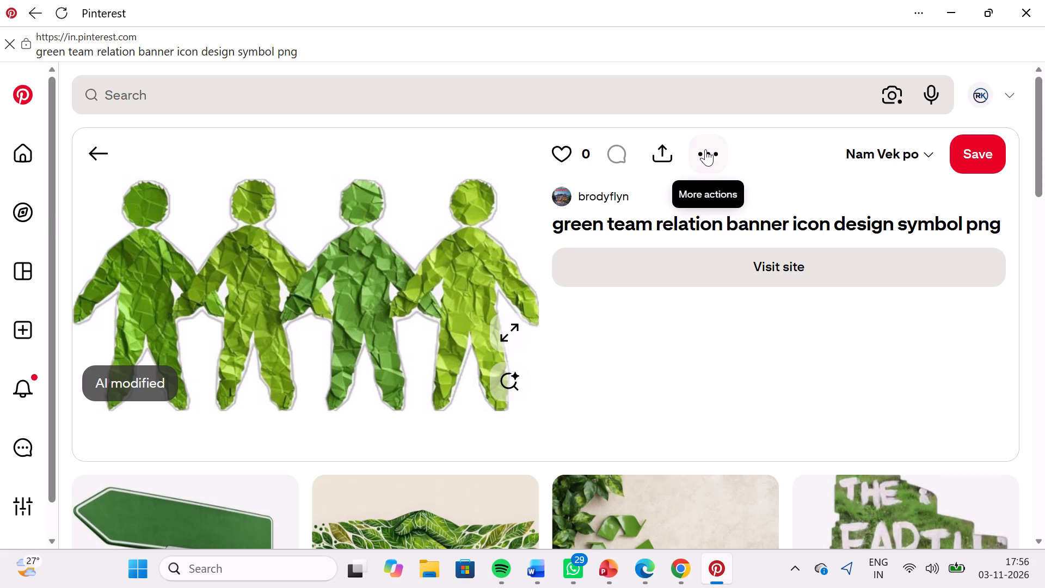
left_click(705, 149)
left_click(675, 236)
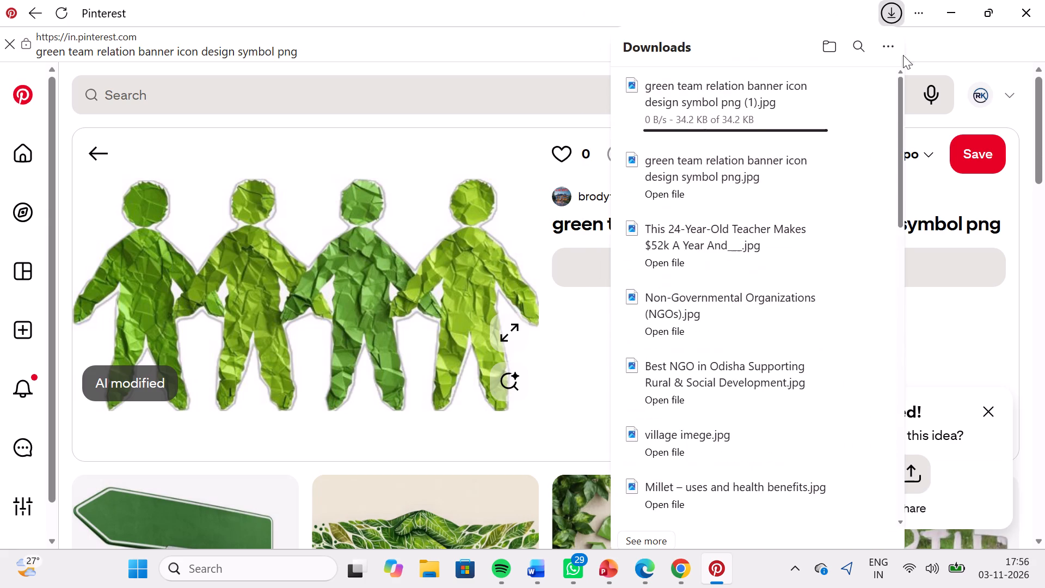
left_click(920, 48)
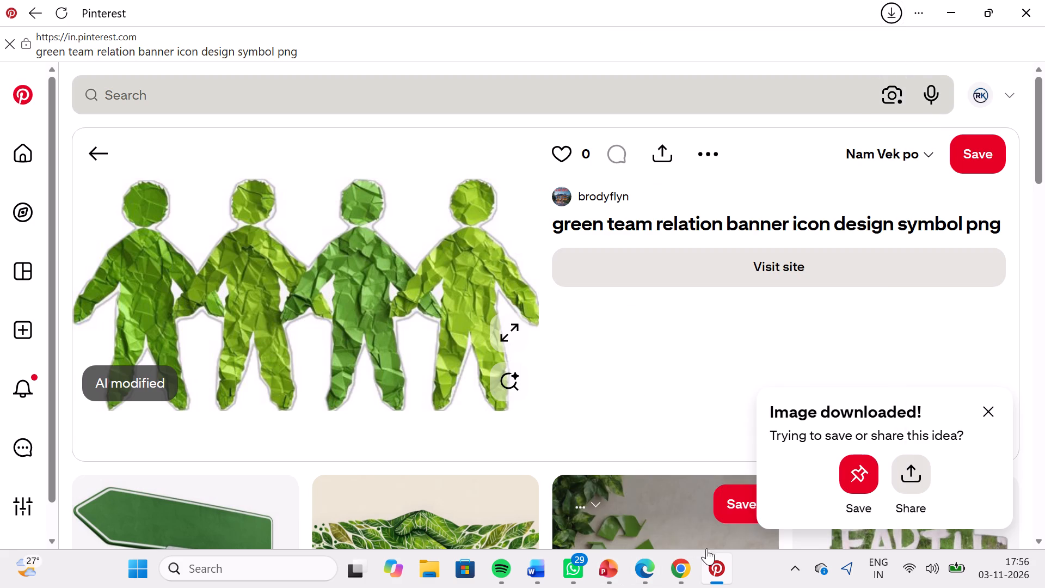
Switch to PowerPoint and insert the downloaded picture "green team relation banner icon design symbol png (1)" on the Conclusion slide.
left_click(662, 476)
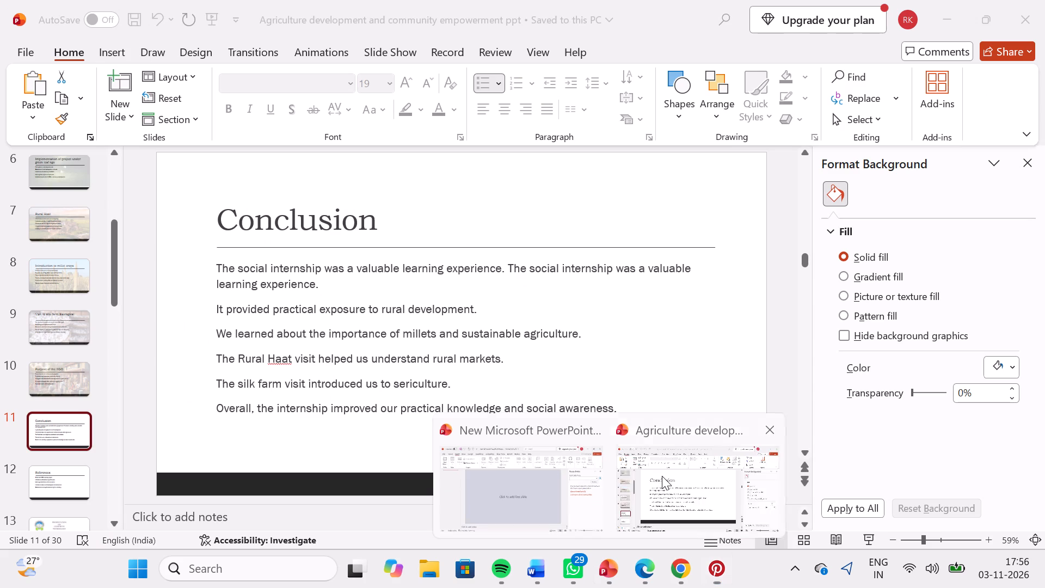
left_click(101, 53)
left_click(137, 89)
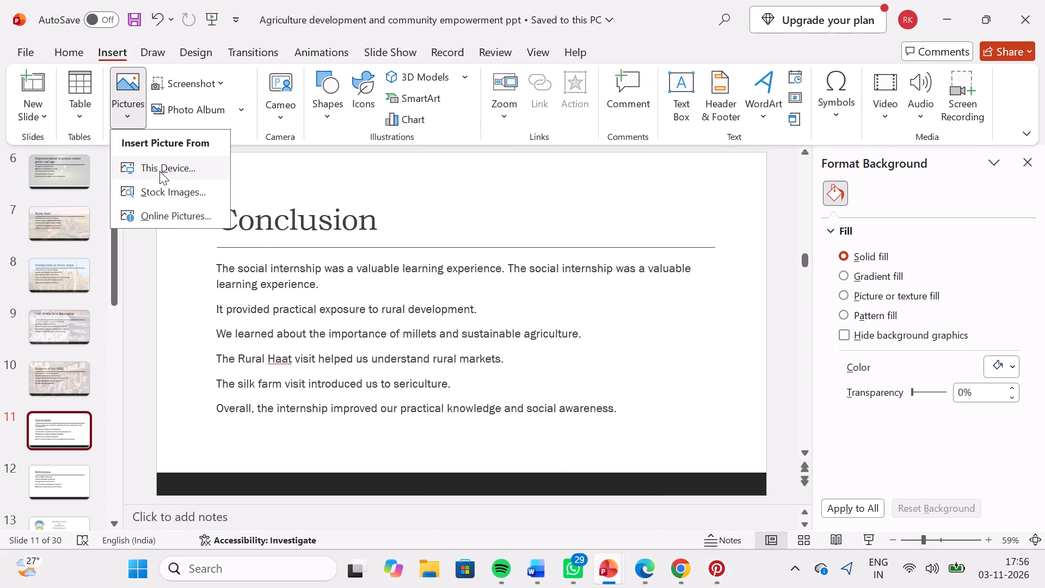
left_click(159, 171)
left_click(267, 154)
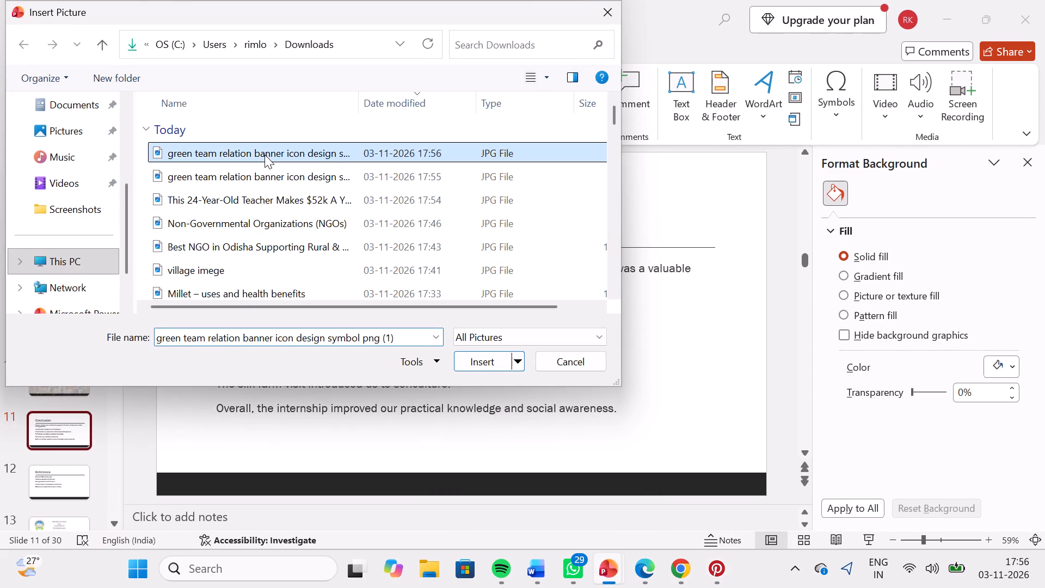
left_click(264, 155)
left_click(264, 155)
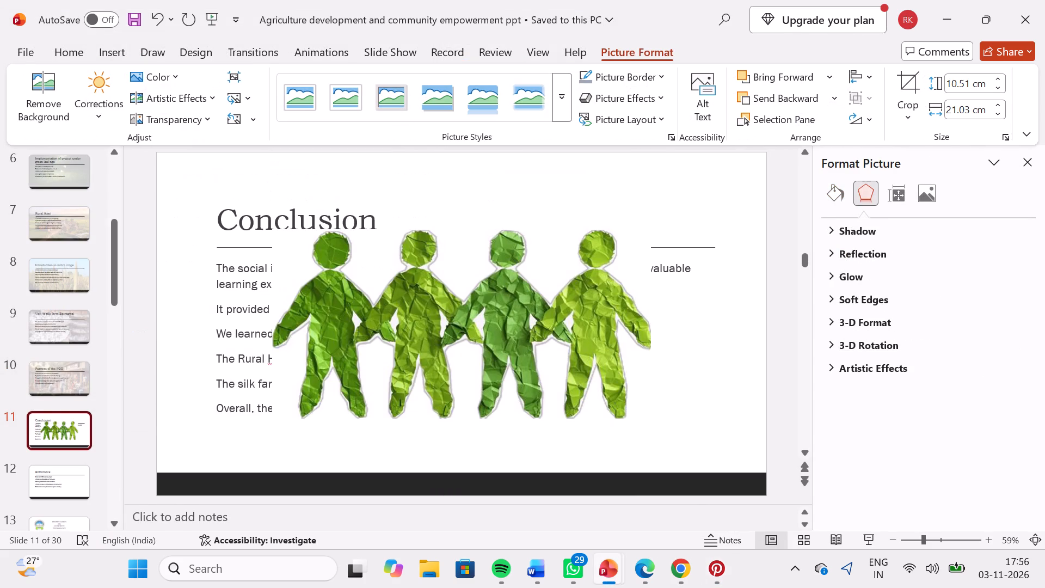
Align the green figures picture with the Conclusion slide's top-left corner and enlarge it to the full slide width, about 33.87 by 16.93 cm.
left_click(416, 315)
left_click_drag(416, 315, 302, 242)
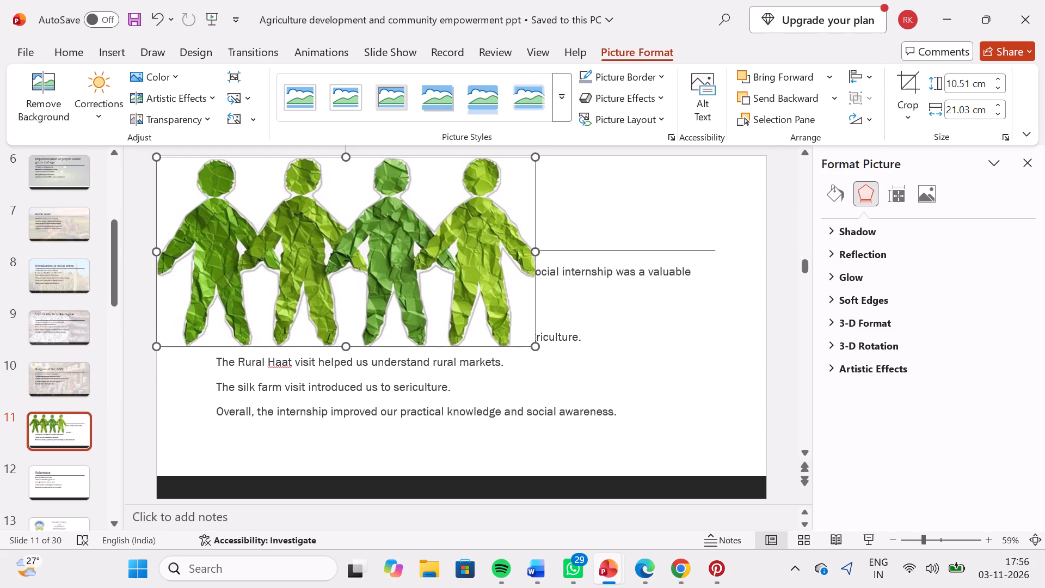
left_click_drag(536, 345, 752, 435)
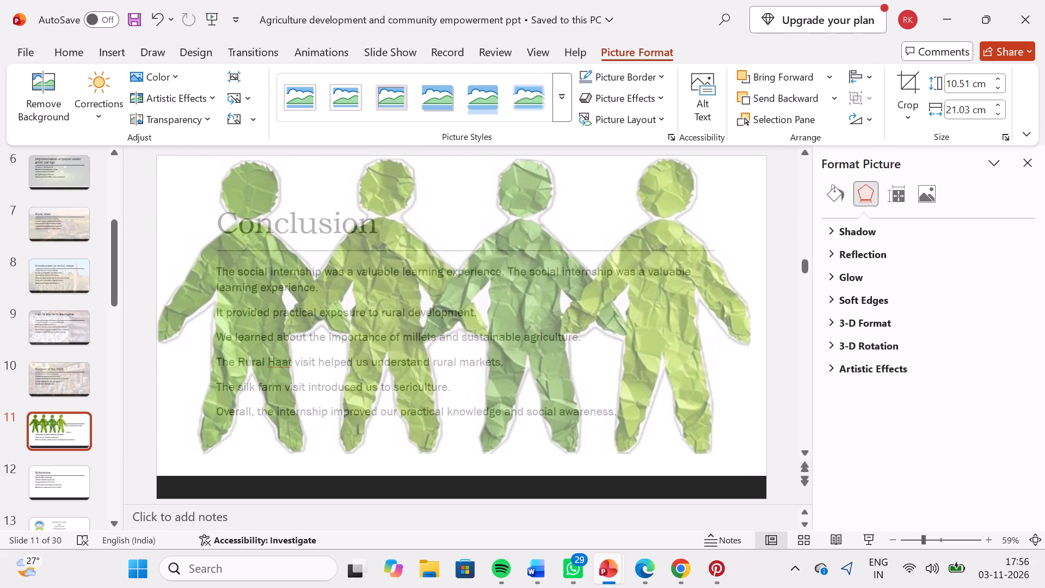
left_click_drag(752, 435, 764, 451)
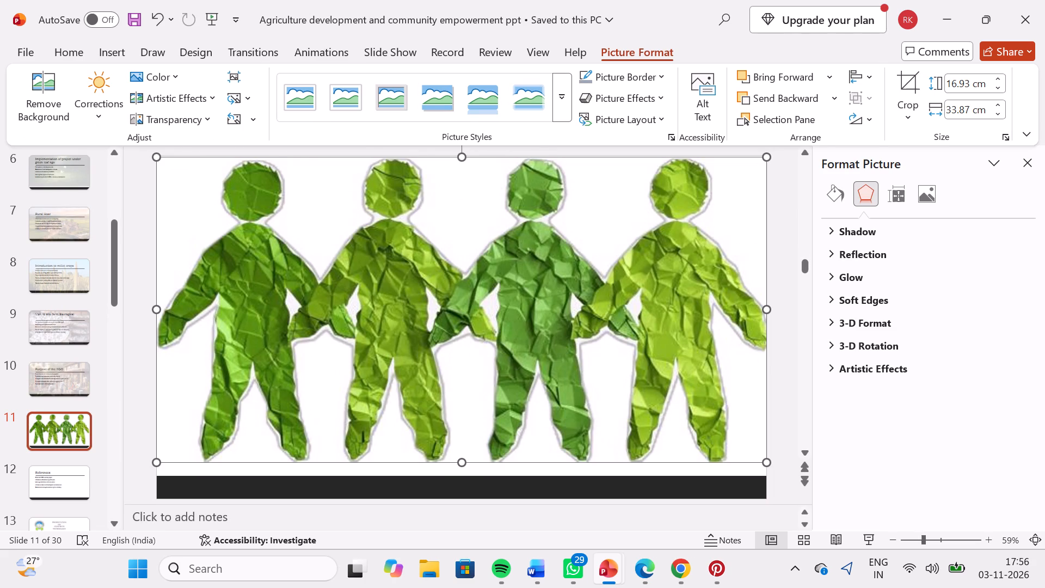
Fade the green figures picture on the Conclusion slide with the second-most transparent preset.
left_click(185, 122)
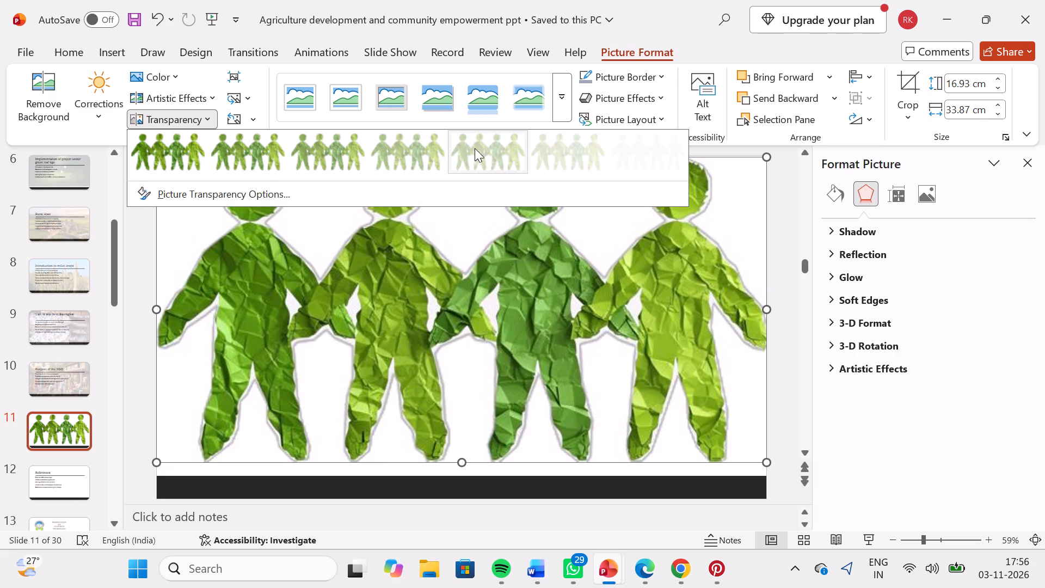
left_click(573, 149)
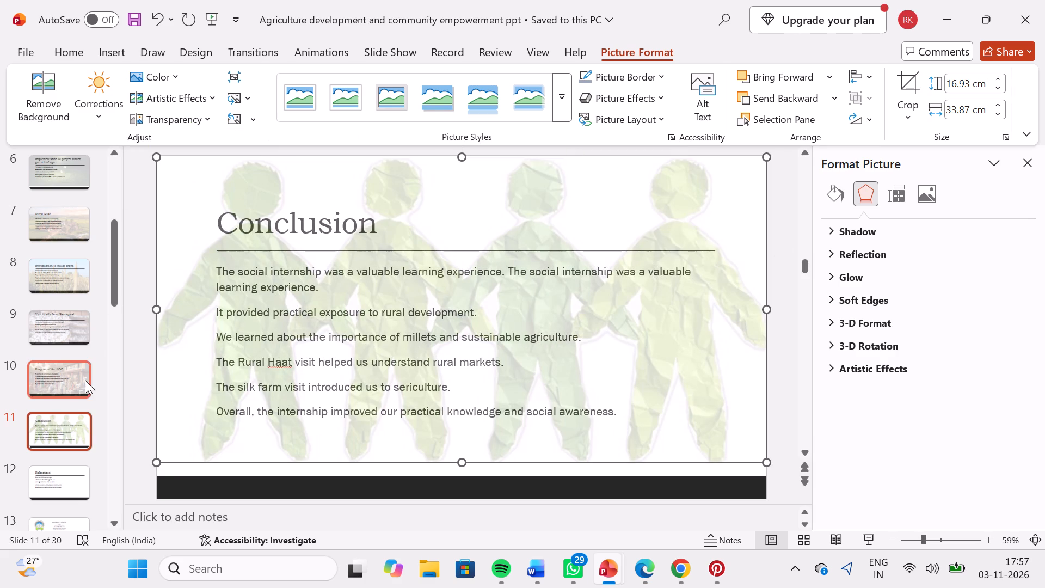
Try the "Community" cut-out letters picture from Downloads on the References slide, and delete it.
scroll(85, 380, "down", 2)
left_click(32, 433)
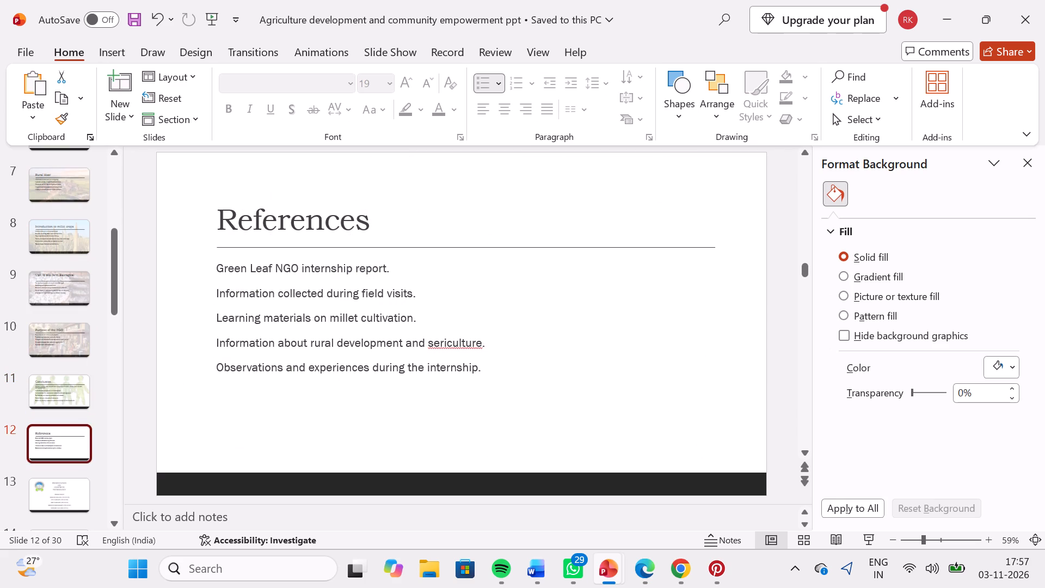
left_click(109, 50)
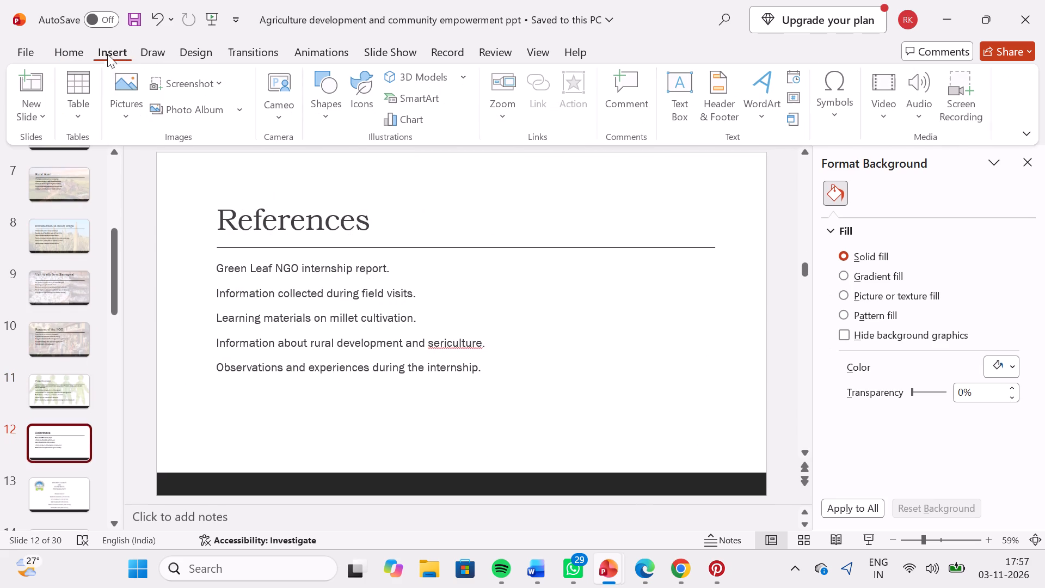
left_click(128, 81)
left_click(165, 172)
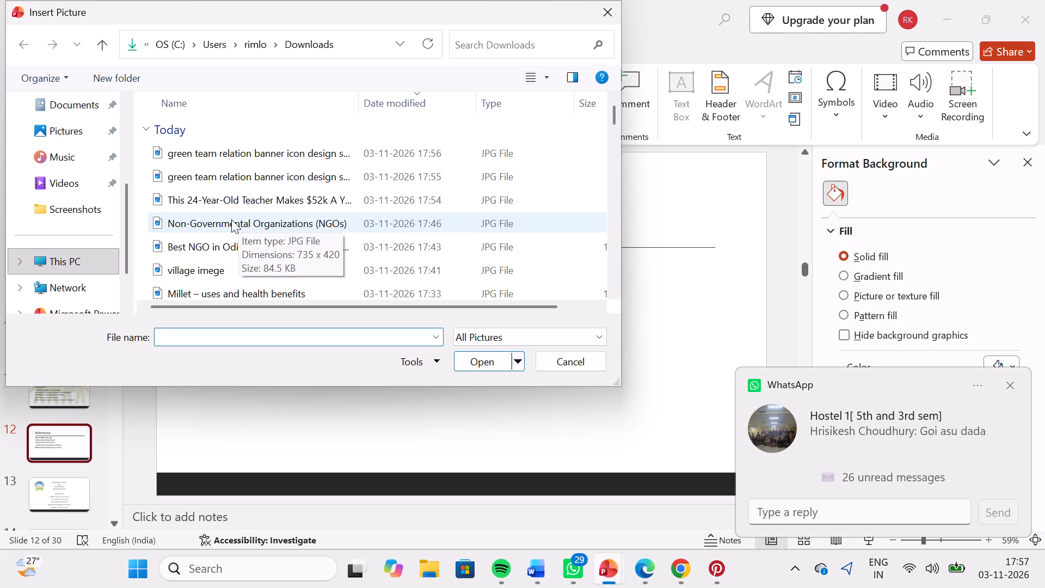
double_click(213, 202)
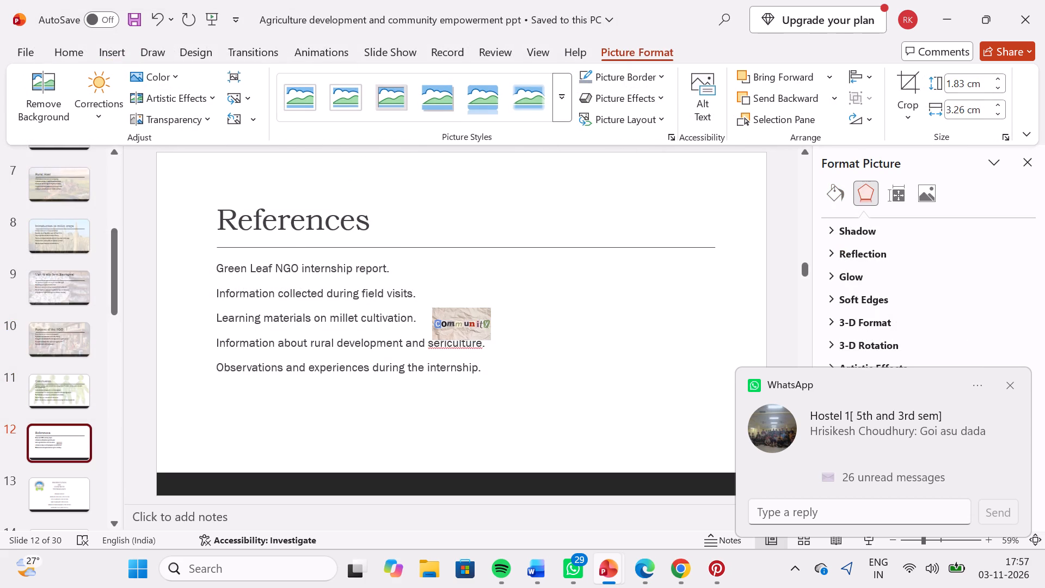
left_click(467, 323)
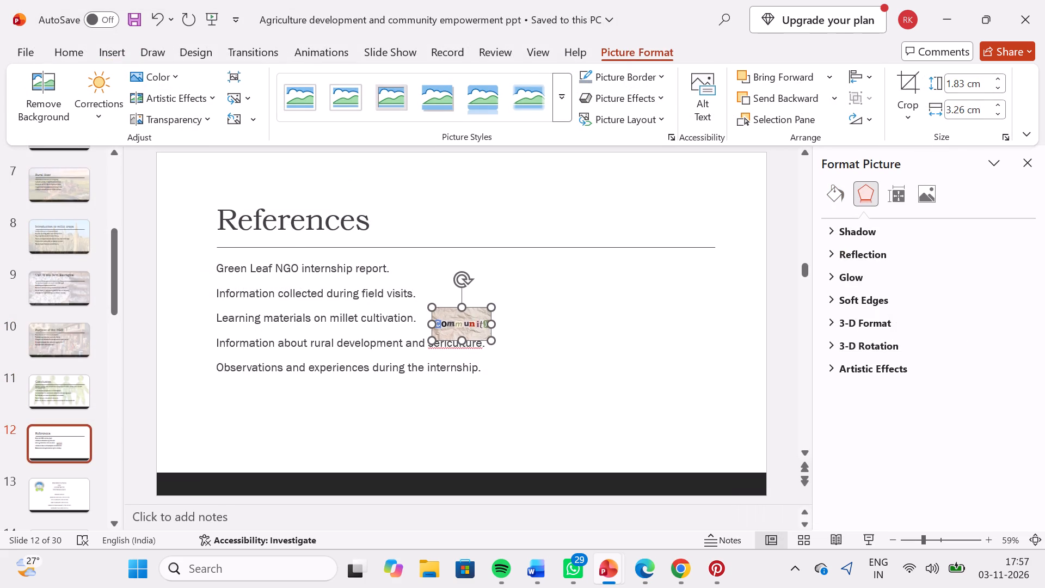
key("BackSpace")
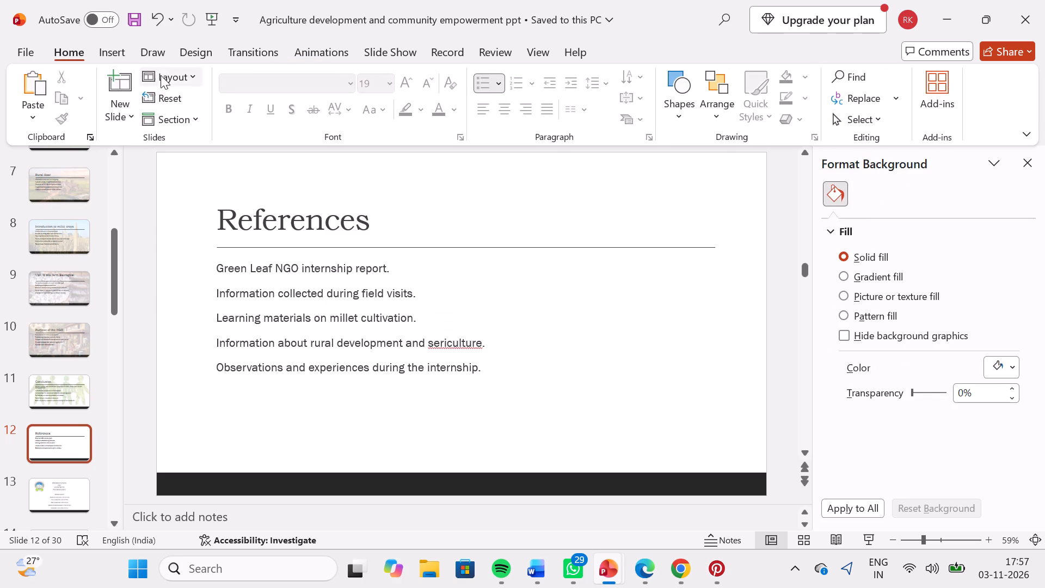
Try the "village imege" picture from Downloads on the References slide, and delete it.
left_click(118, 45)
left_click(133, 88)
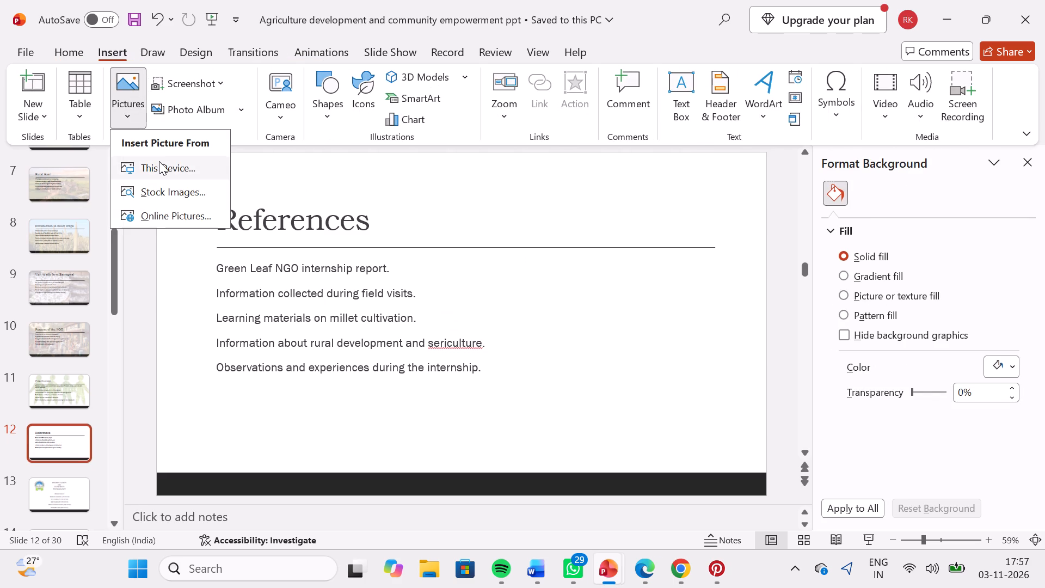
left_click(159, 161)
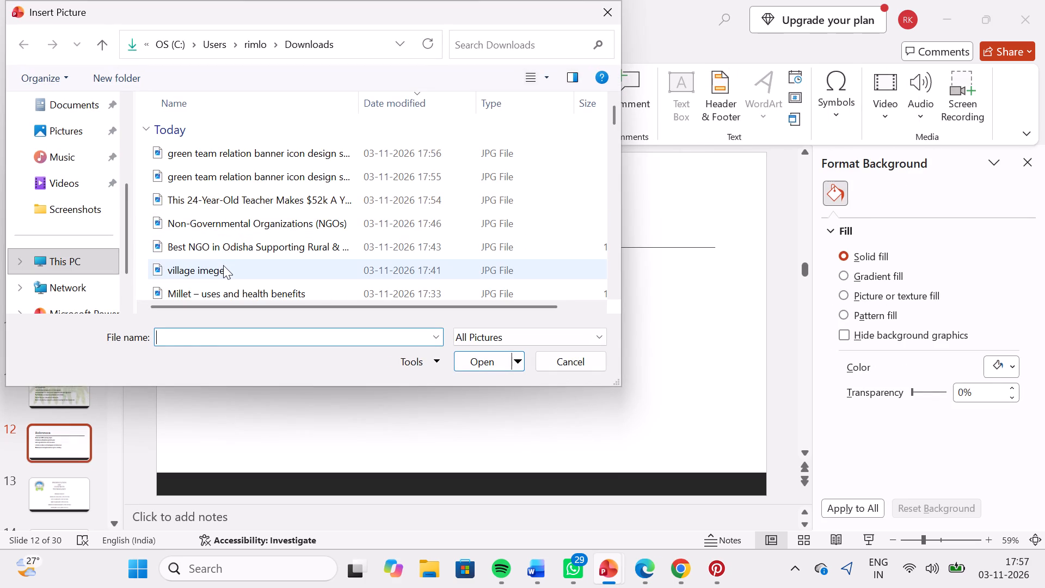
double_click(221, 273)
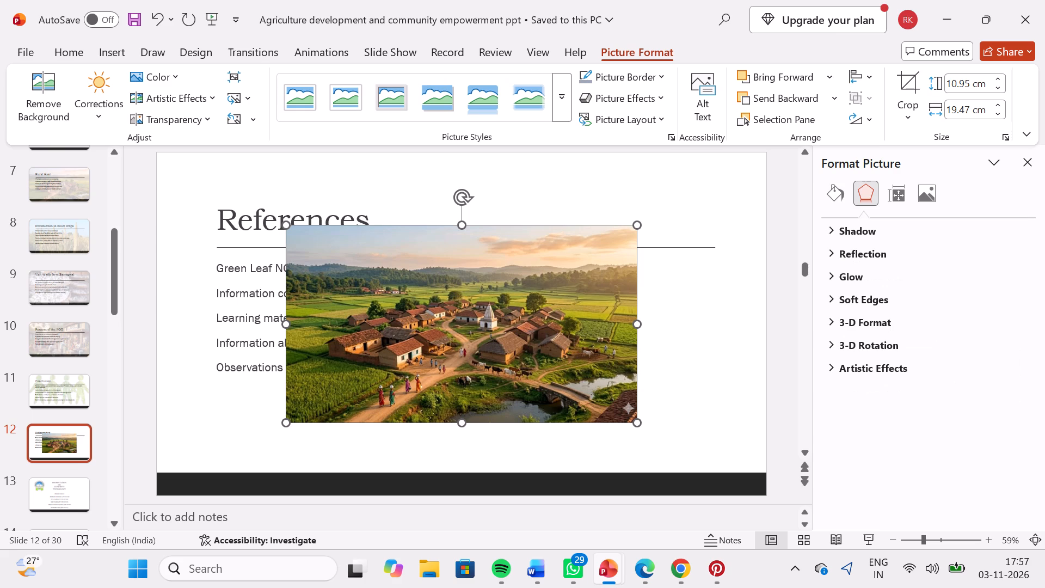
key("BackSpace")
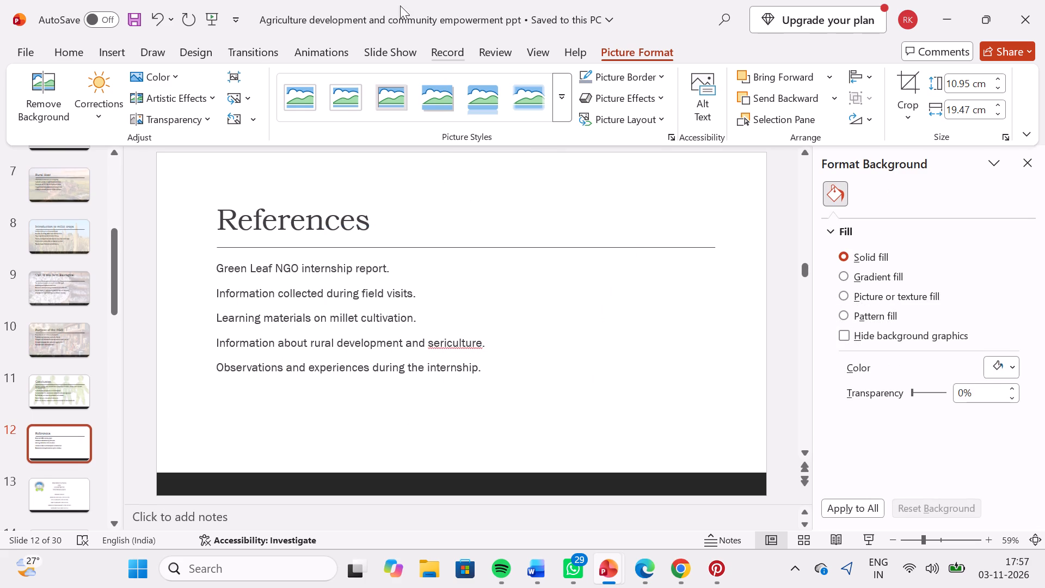
Insert the "Community" cut-out letters picture on the References slide and enlarge it to cover the whole slide, about 33.87 by 19.02 cm.
left_click(100, 56)
left_click(132, 87)
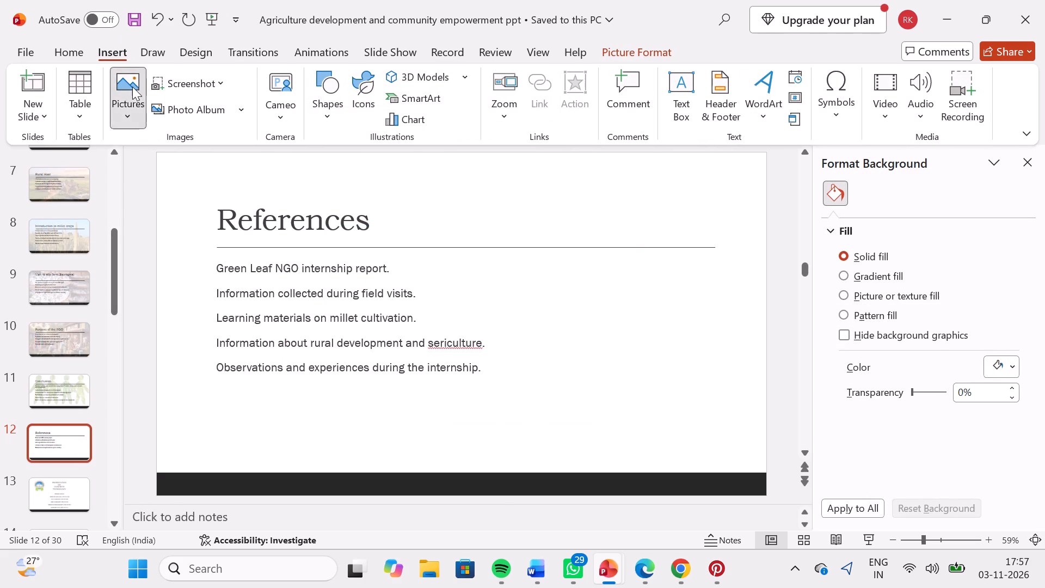
left_click(144, 158)
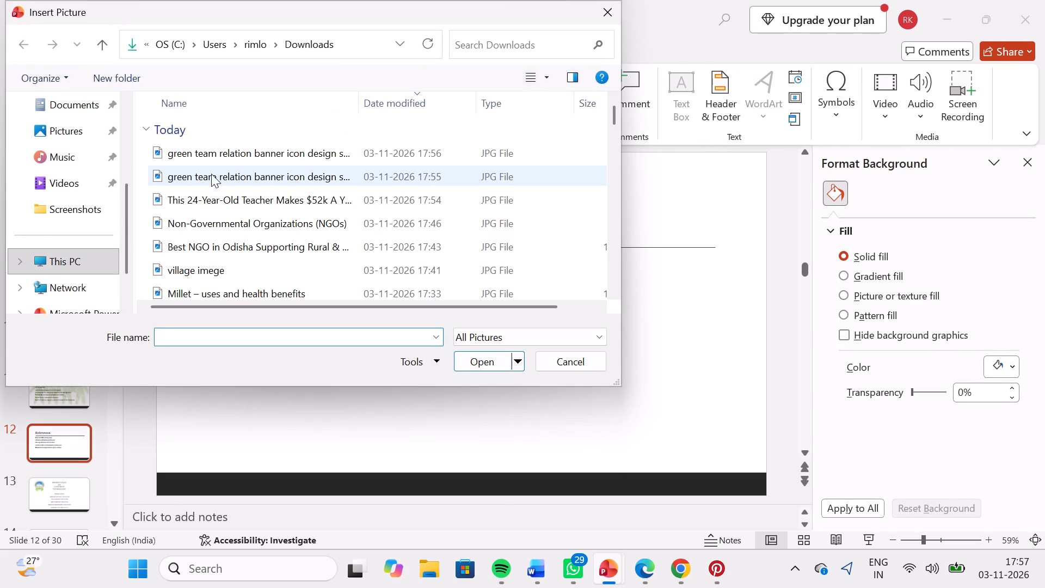
double_click(193, 205)
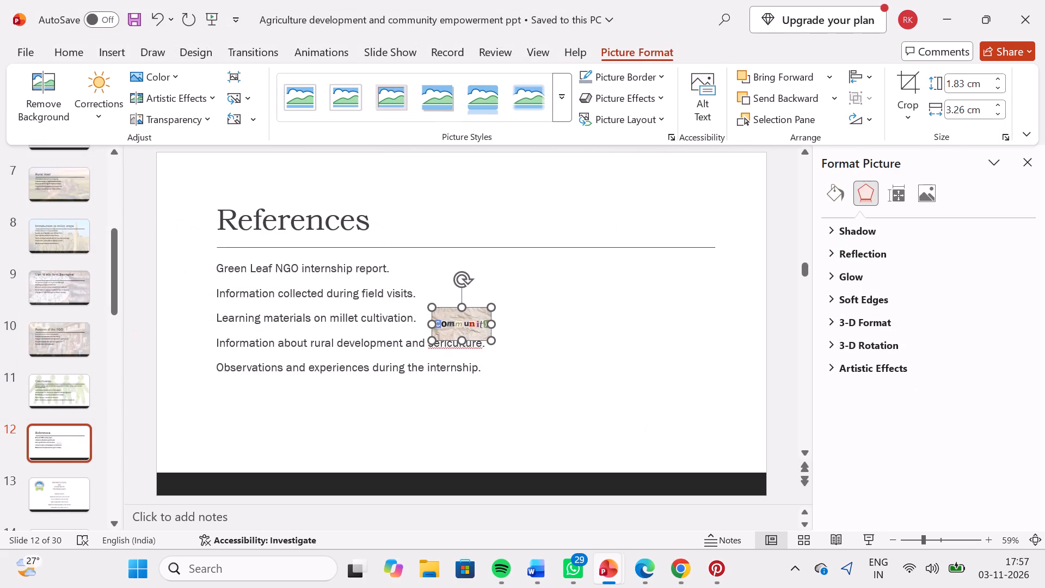
left_click_drag(463, 326, 194, 177)
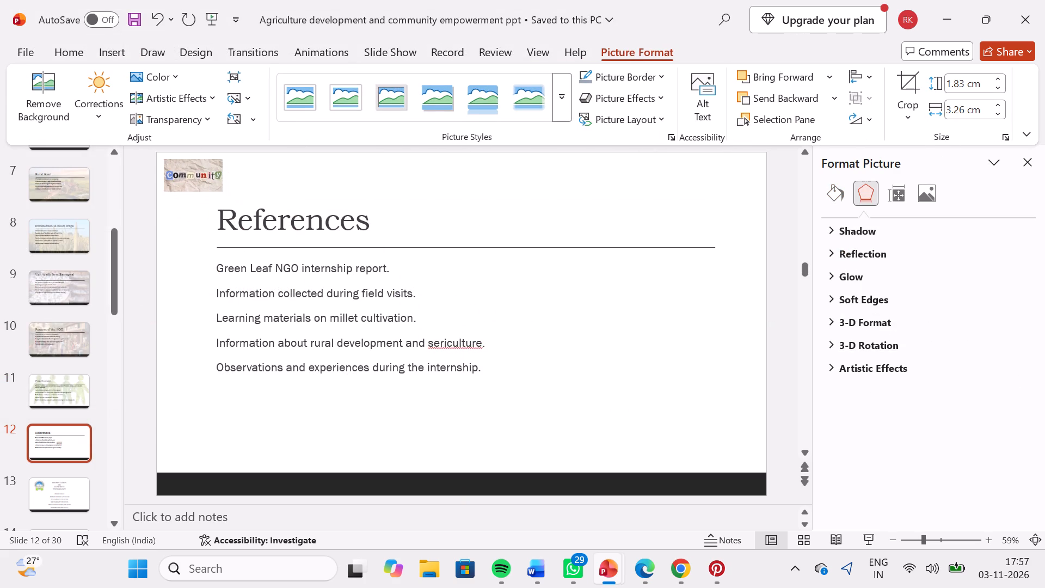
left_click_drag(194, 177, 190, 173)
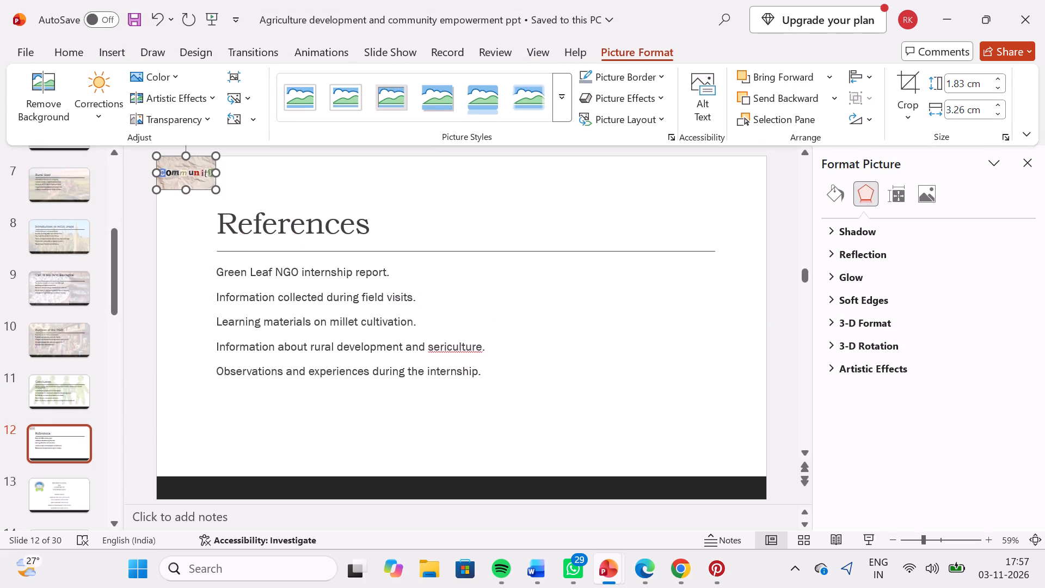
left_click_drag(212, 189, 770, 394)
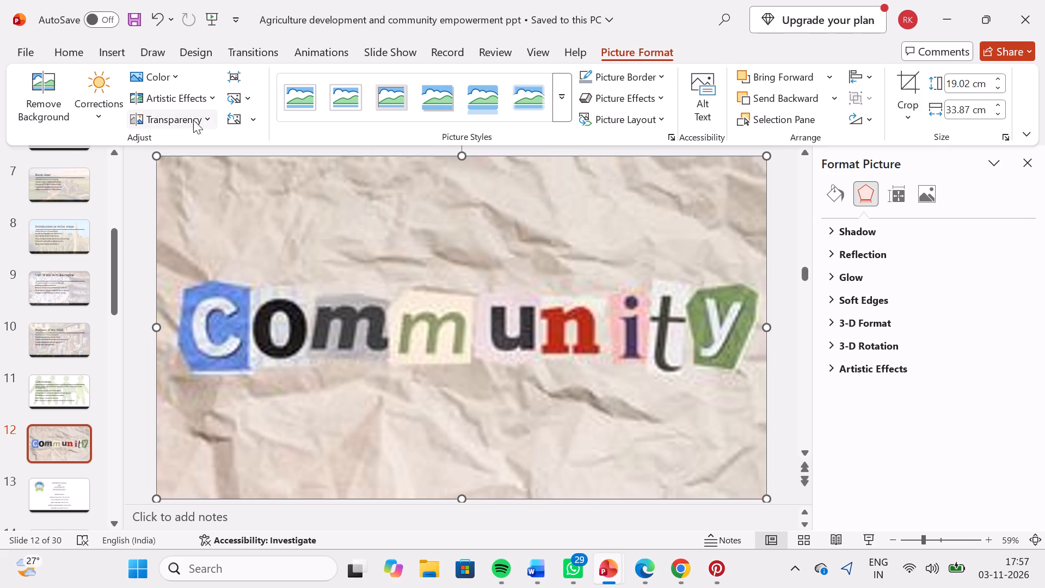
Fade the "Community" cut-out letters picture on the References slide with a strong transparency preset, and nudge it slightly down.
left_click(195, 120)
left_click(555, 155)
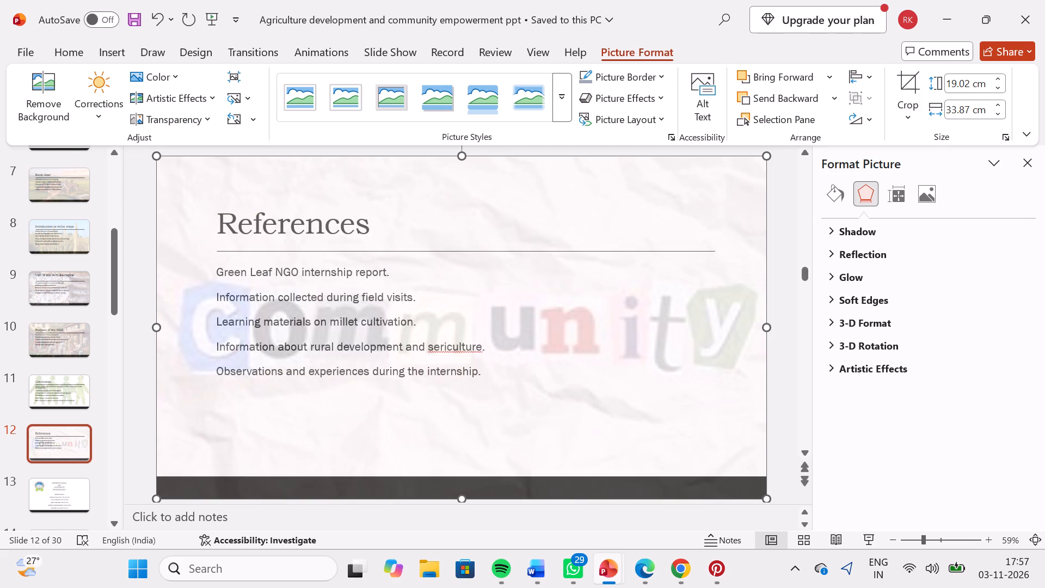
key("Down")
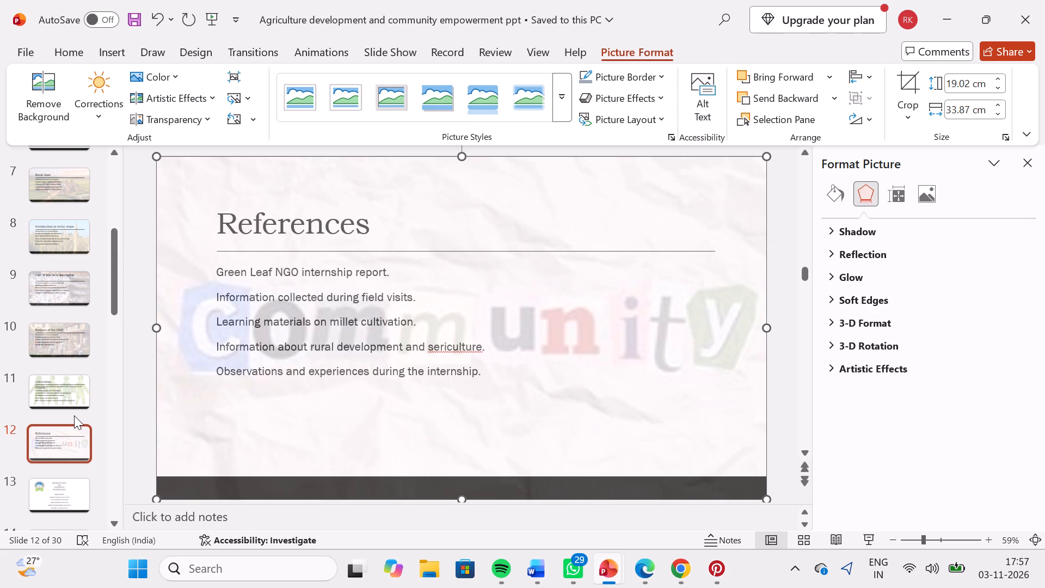
Look through the concrete technology slides after References and back over the internship slides to Scope of NGO.
left_click(39, 495)
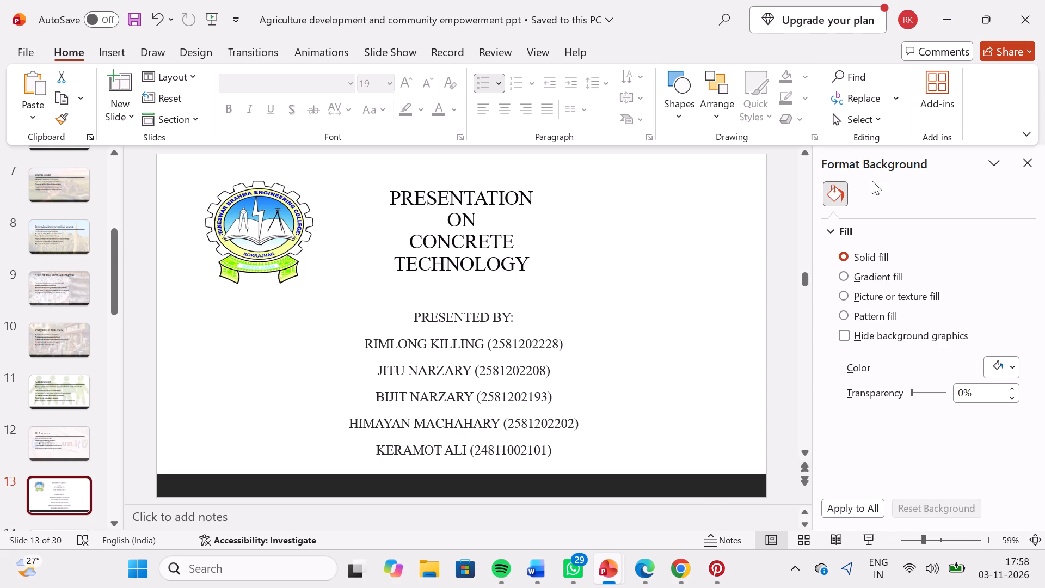
left_click(705, 491)
scroll(643, 440, "down", 4)
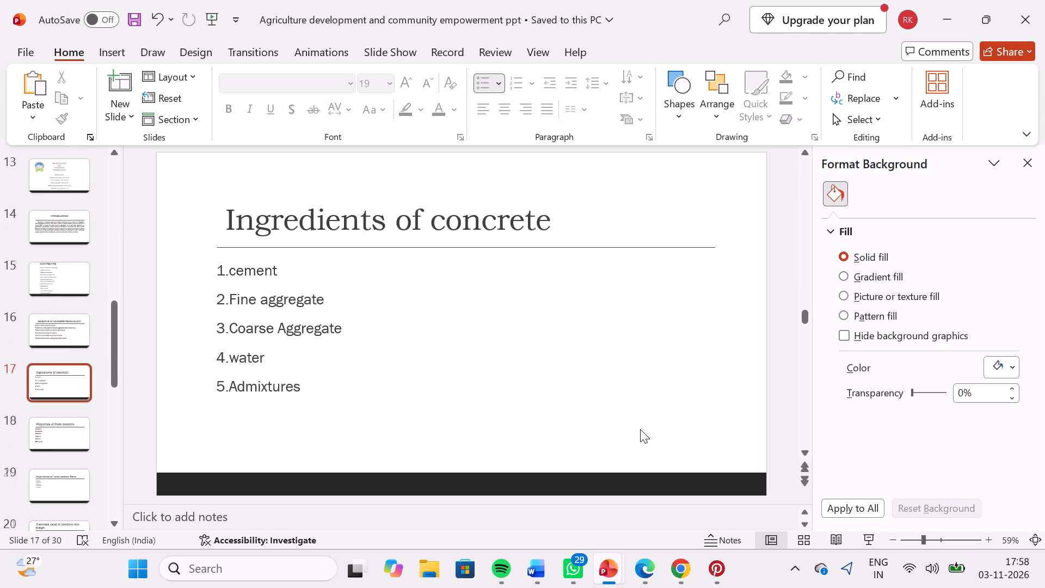
scroll(639, 422, "down", 3)
scroll(639, 420, "up", 17)
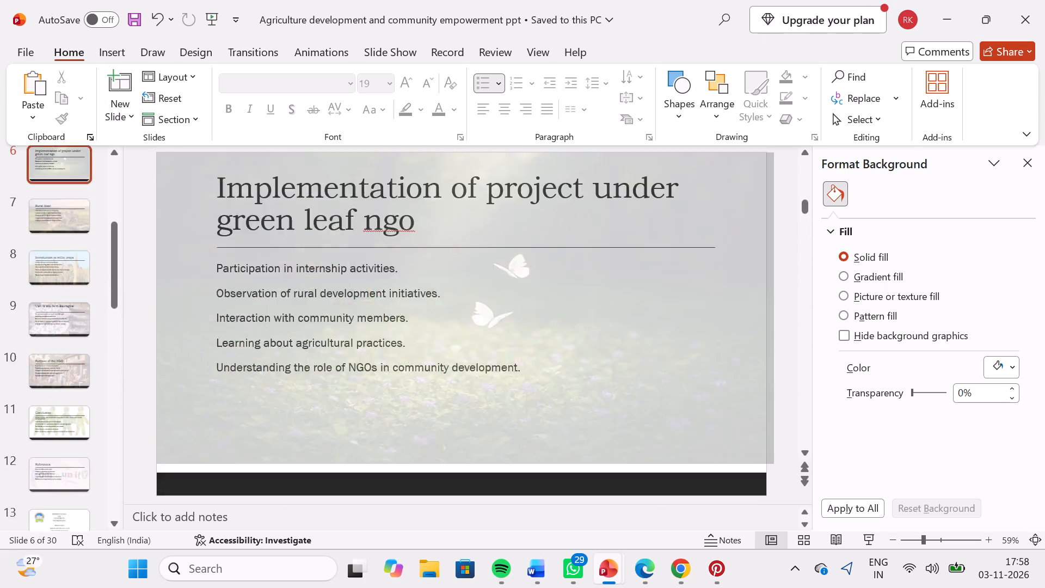
scroll(640, 420, "up", 1)
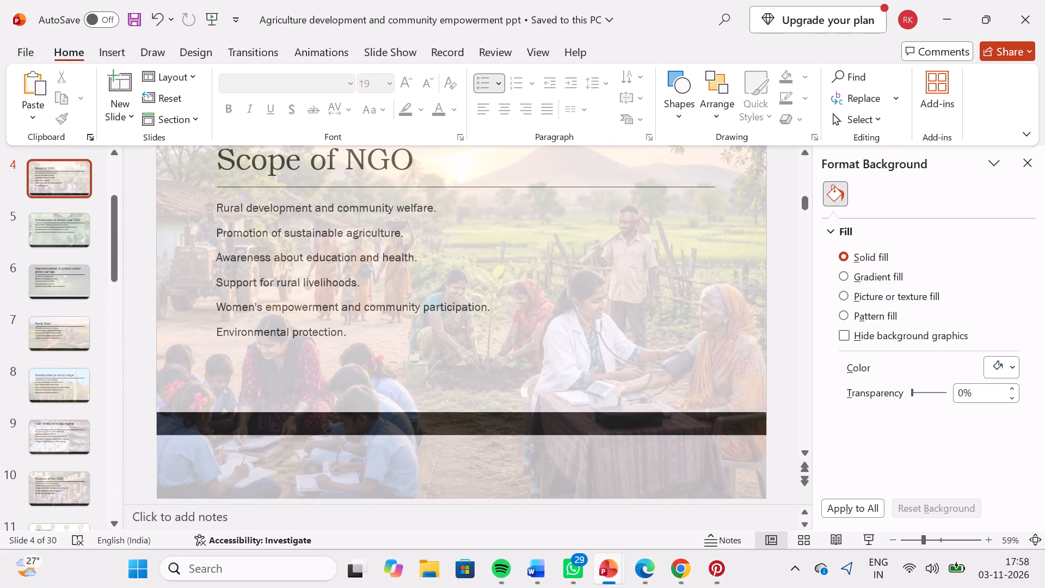
Shift the background picture on the Scope of NGO slide slightly to the left, and undo the last large move.
left_click(519, 460)
left_click(489, 425)
left_click(489, 424)
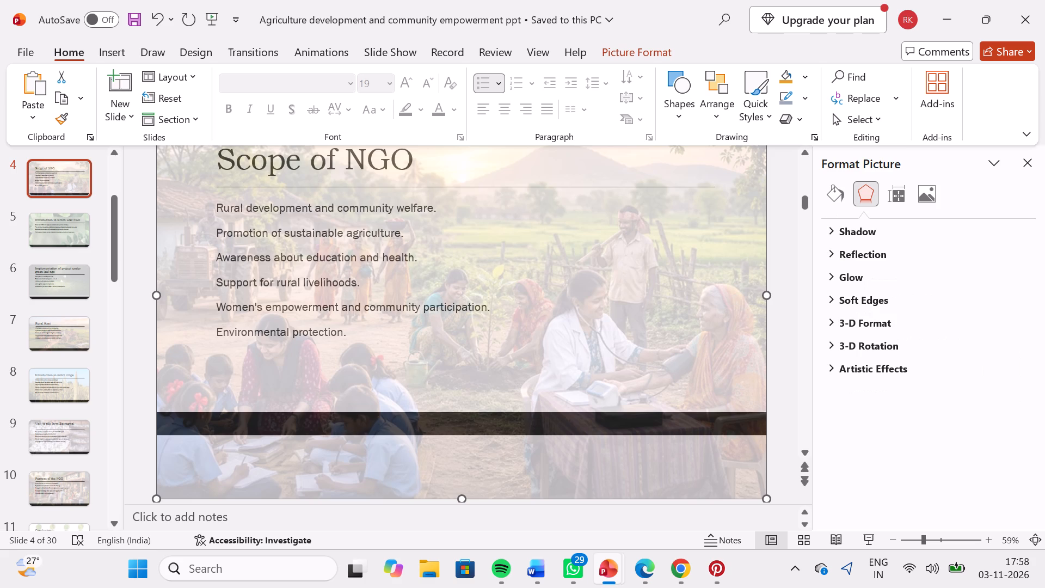
double_click(468, 421)
left_click_drag(468, 421, 462, 421)
left_click_drag(233, 430, 216, 430)
left_click_drag(179, 418, 340, 249)
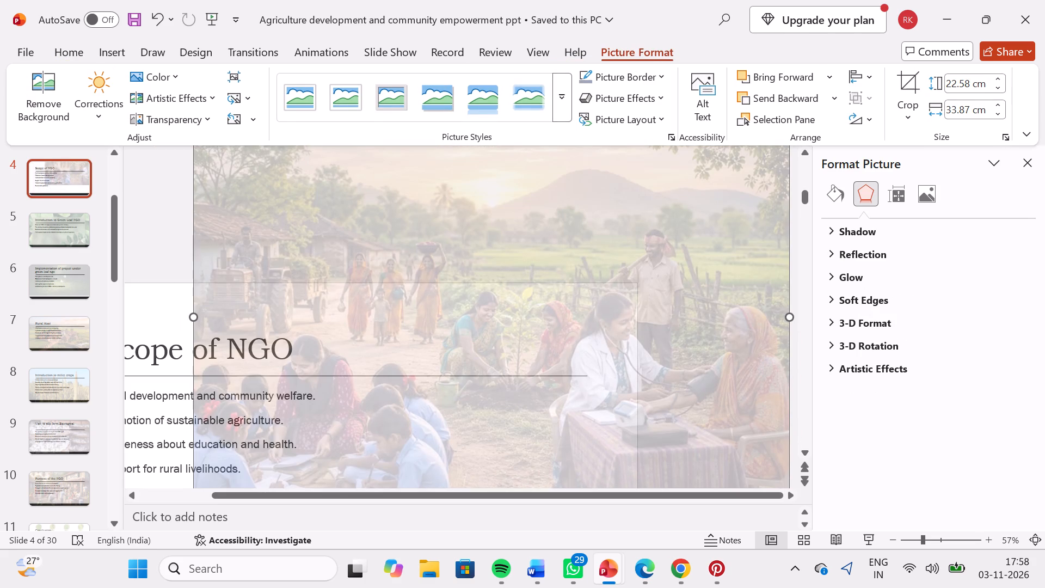
left_click(156, 19)
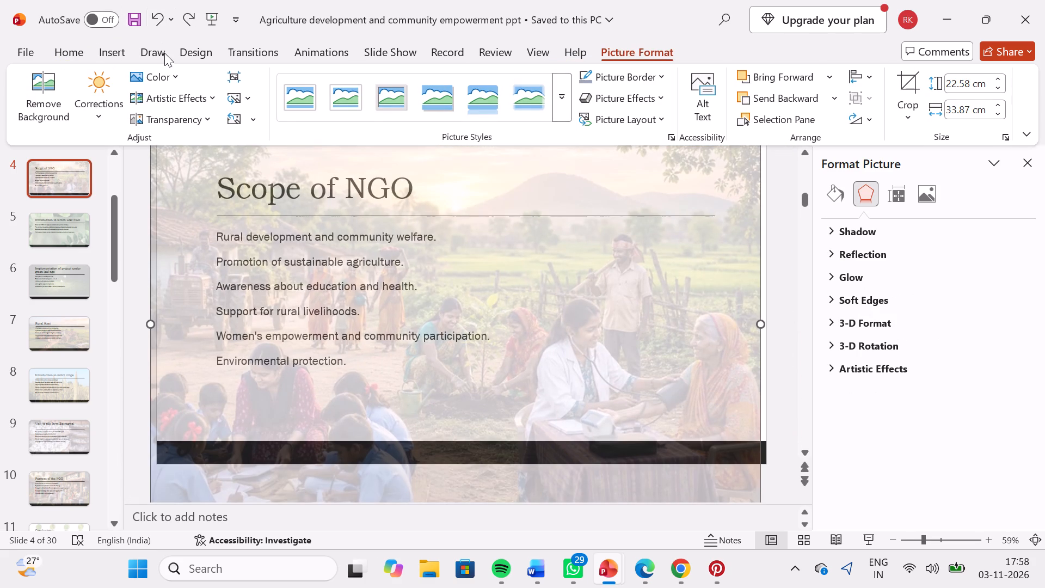
left_click(130, 320)
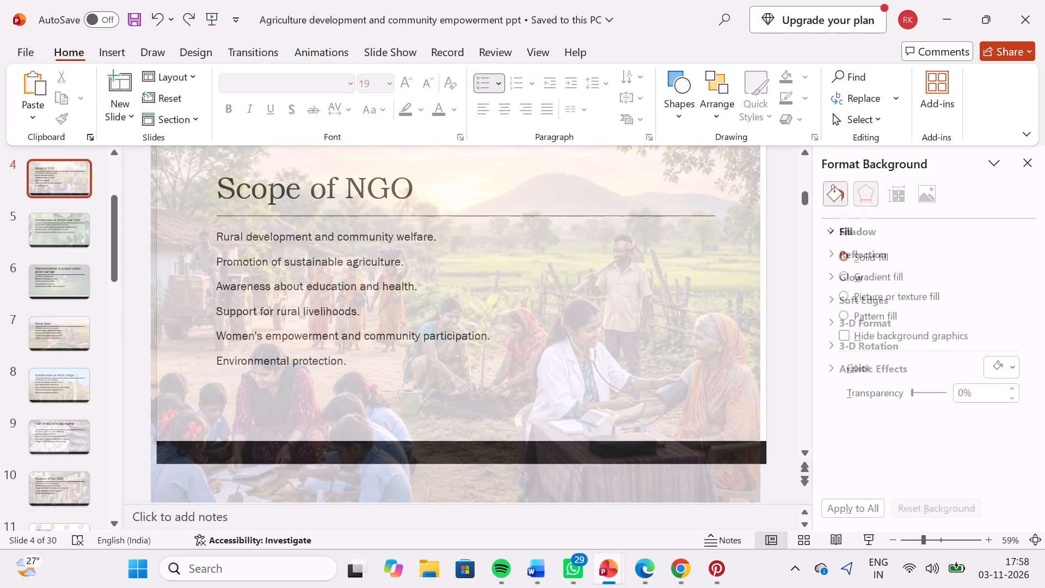
Nudge the millet field background picture a little further down on the Introduction to millet crops slide.
scroll(244, 355, "down", 13)
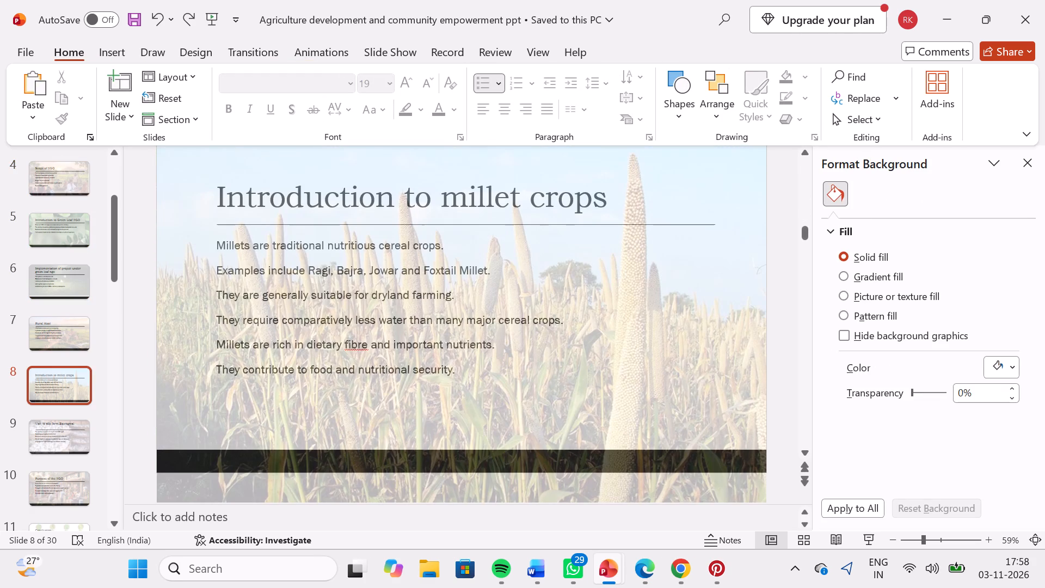
left_click(745, 465)
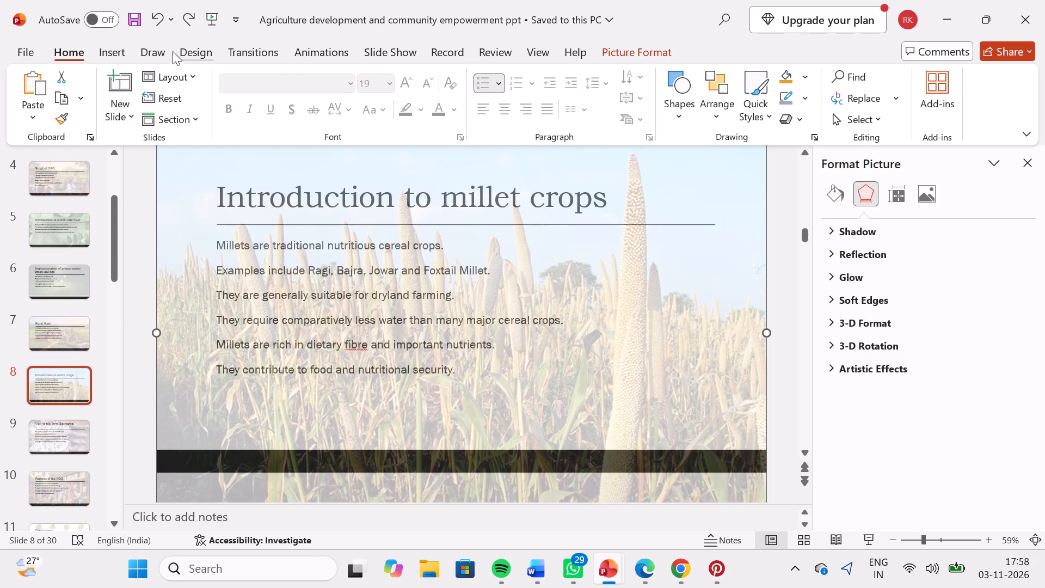
key("Down")
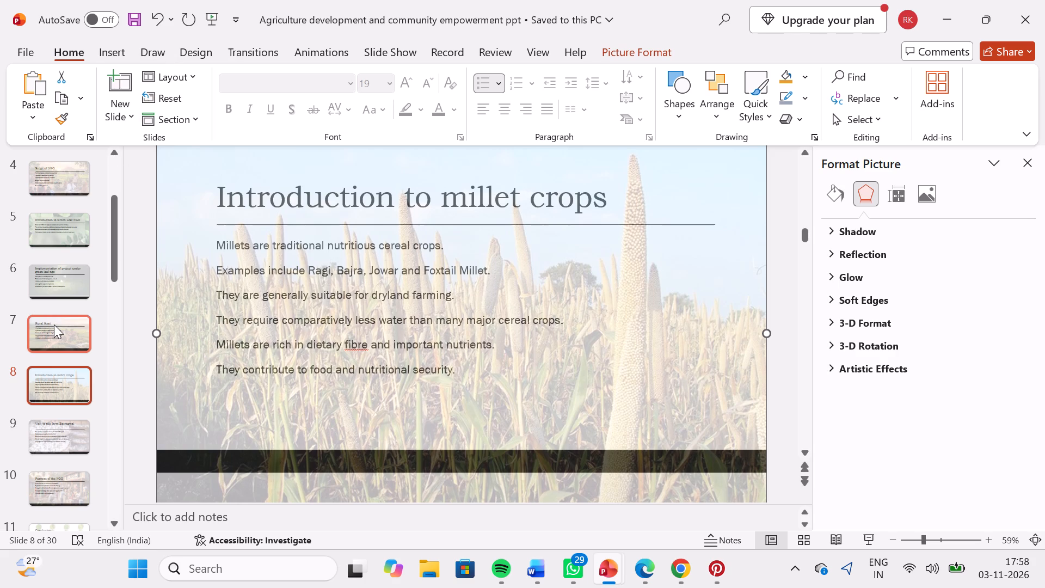
key("Down")
key("Down")
key("Down")
key("Down")
key("Down")
key("Down")
key("Down")
key("Down")
key("Down")
key("Down")
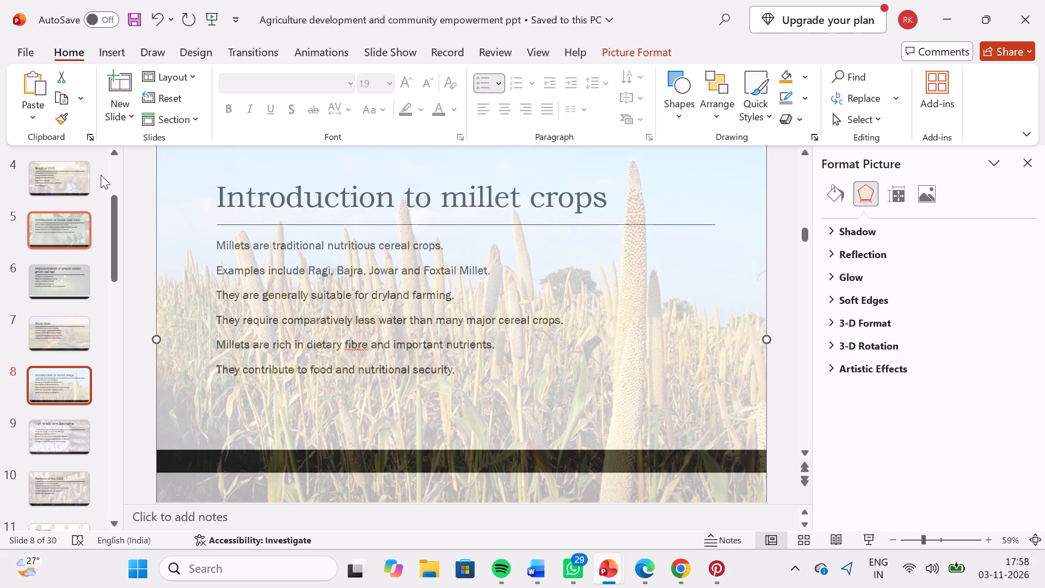
key("Down")
key("Down")
key("Down")
key("Down")
key("Down")
key("Down")
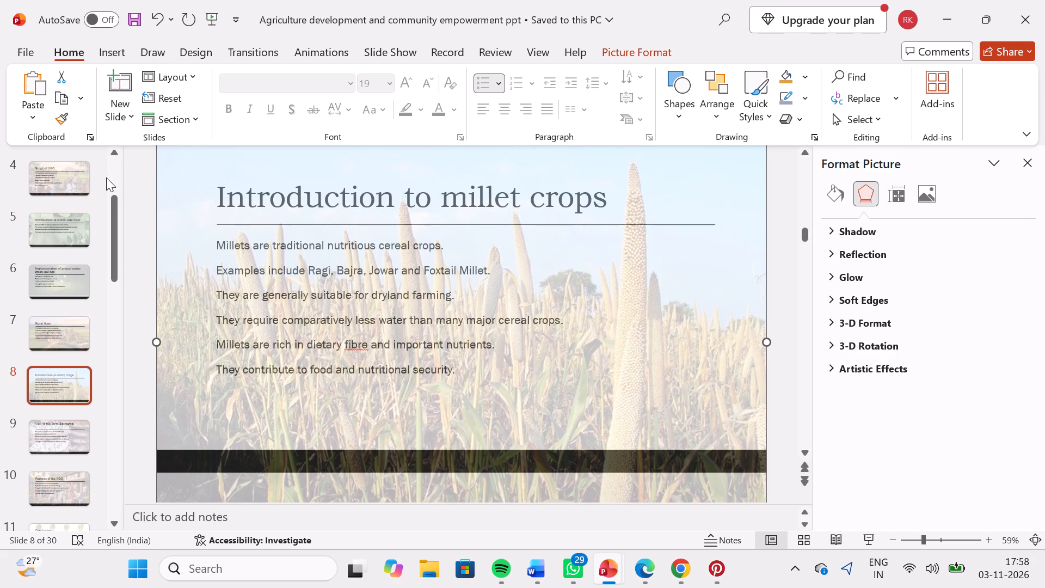
key("Down")
key("Down")
key("Down")
key("Down")
key("Down")
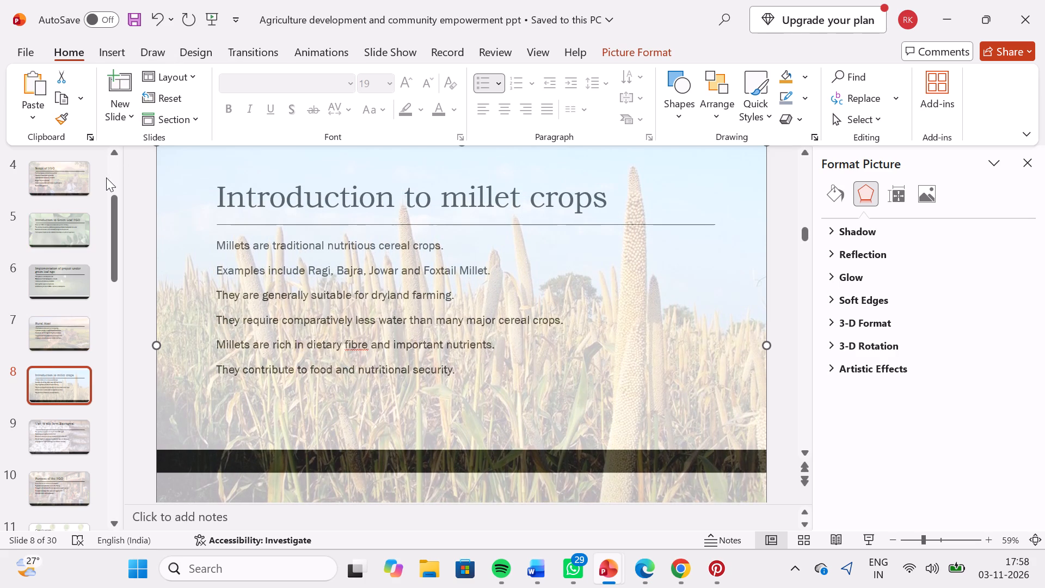
key("Down")
key("Down")
key("Down")
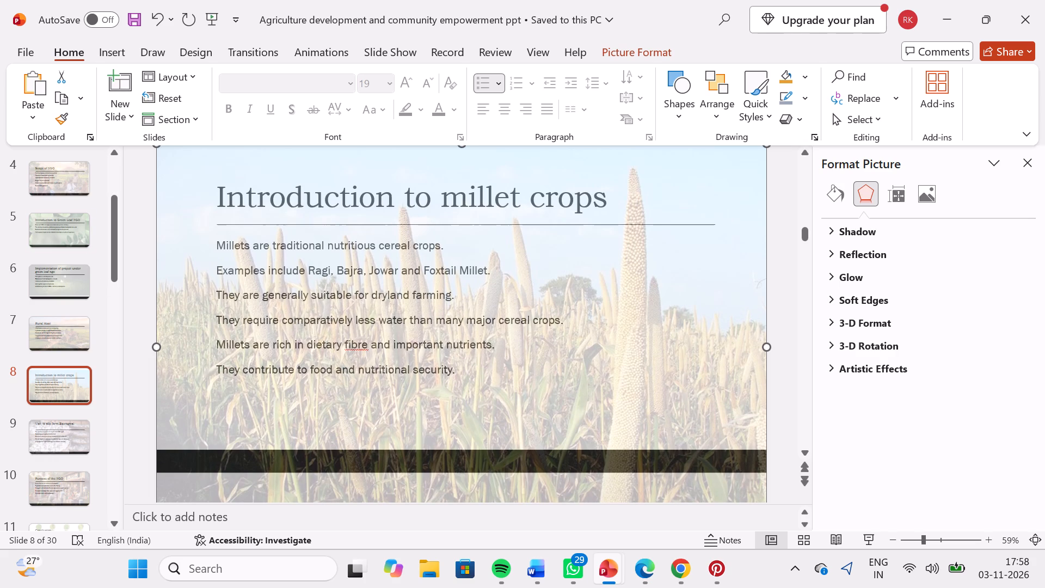
Go to the Presentation on Concrete Technology title slide, and switch to Pinterest to search for "concrete technology".
scroll(67, 417, "down", 3)
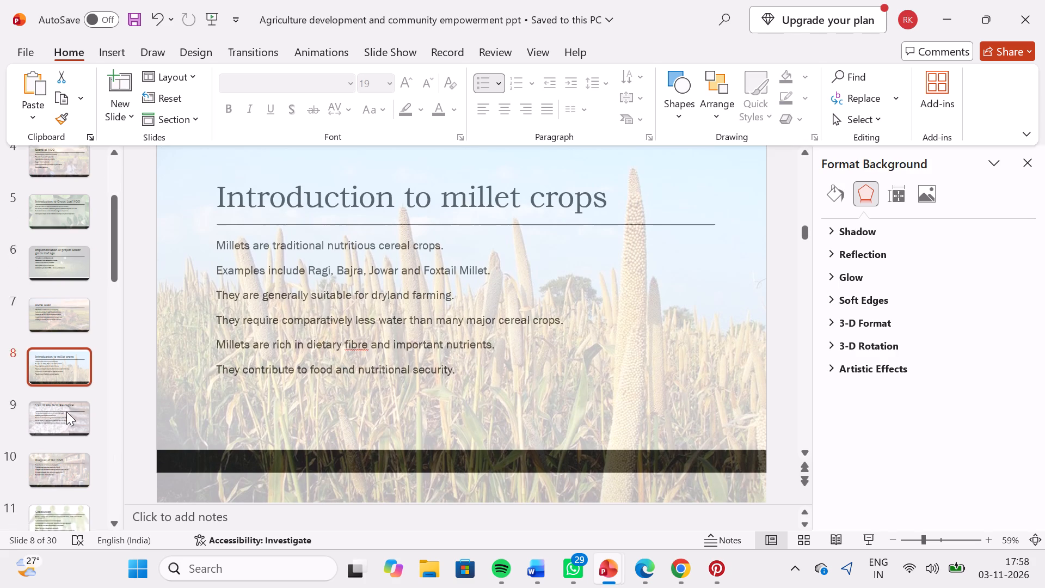
scroll(66, 412, "down", 7)
left_click(58, 433)
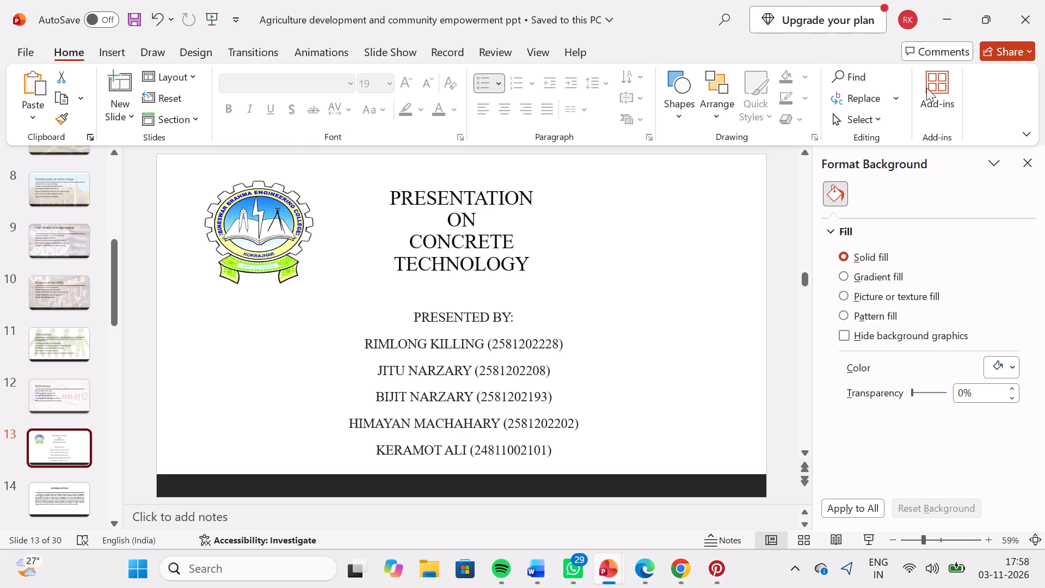
left_click(715, 504)
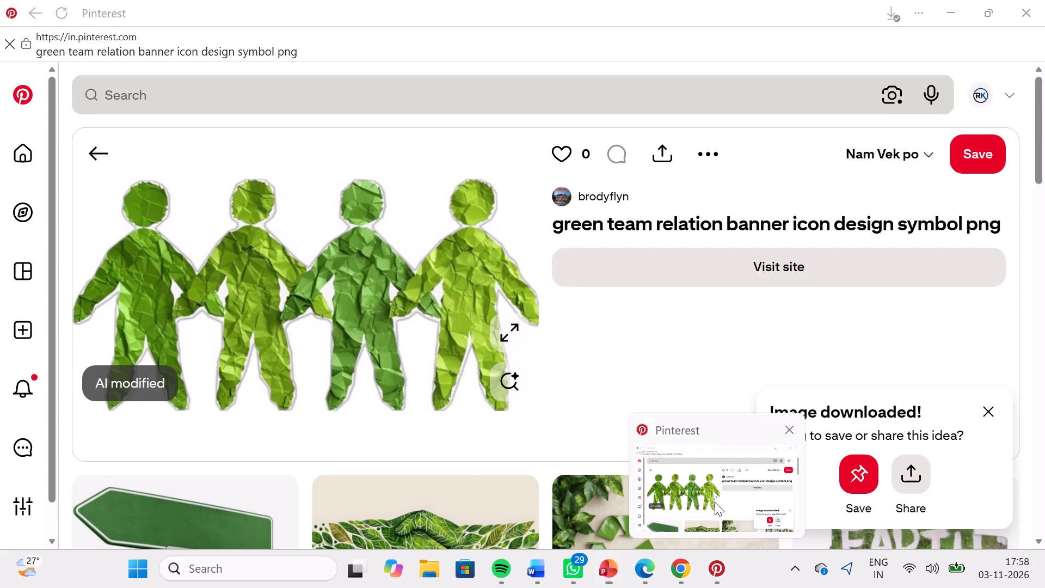
left_click(475, 94)
type("concrete techm")
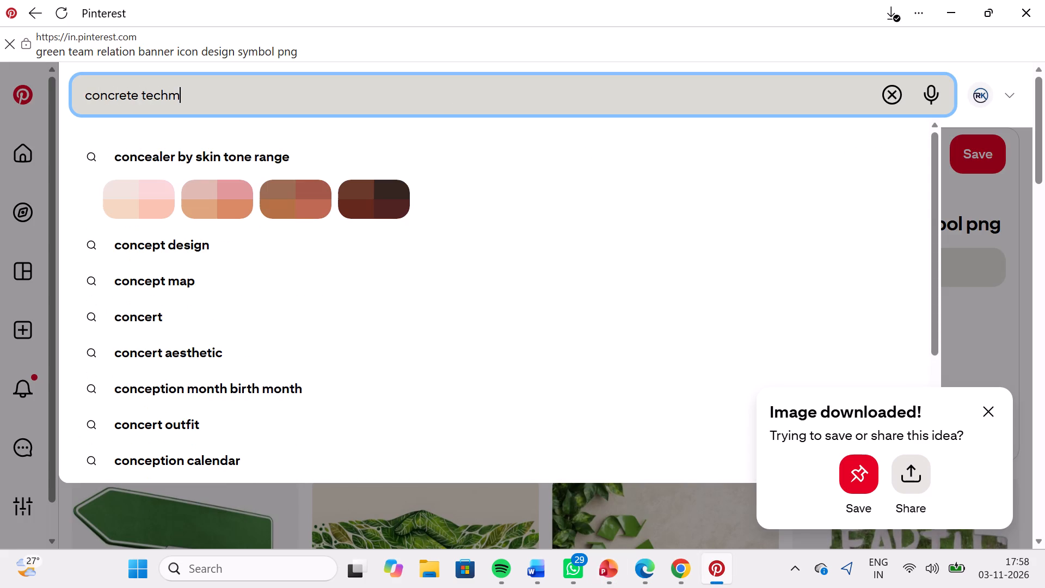
key("BackSpace")
type("no")
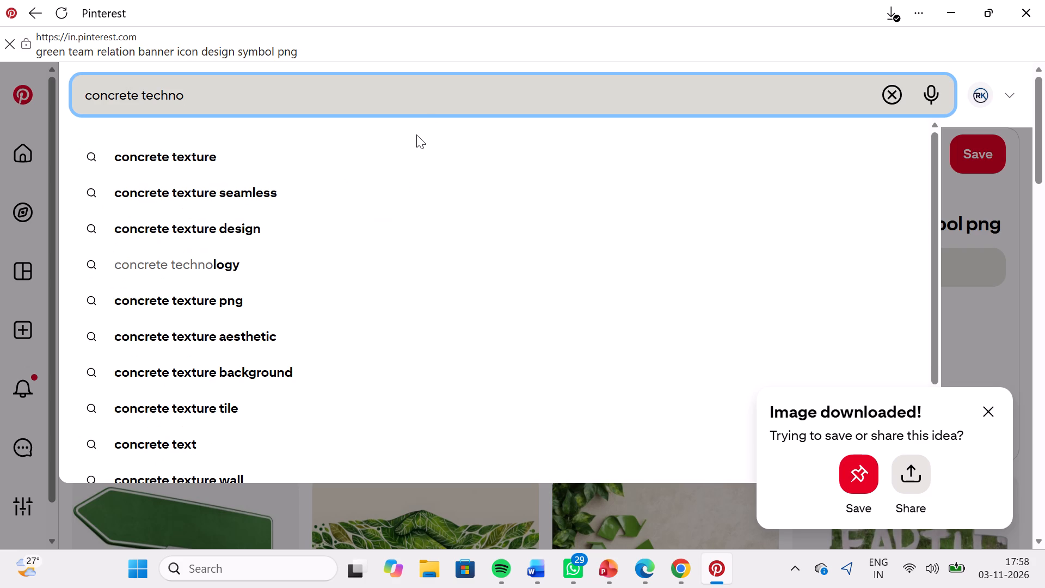
type("logy")
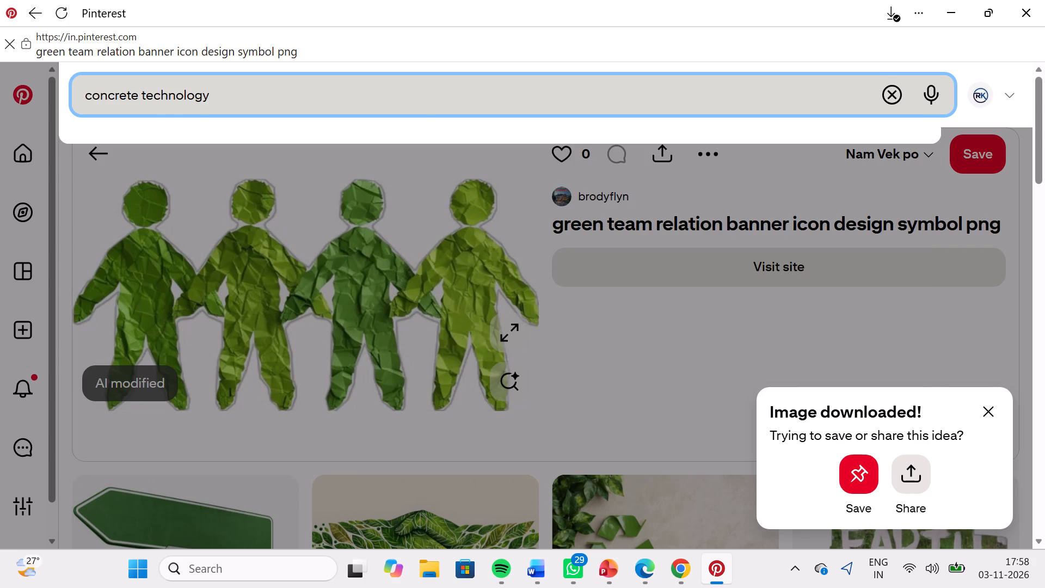
key("Return")
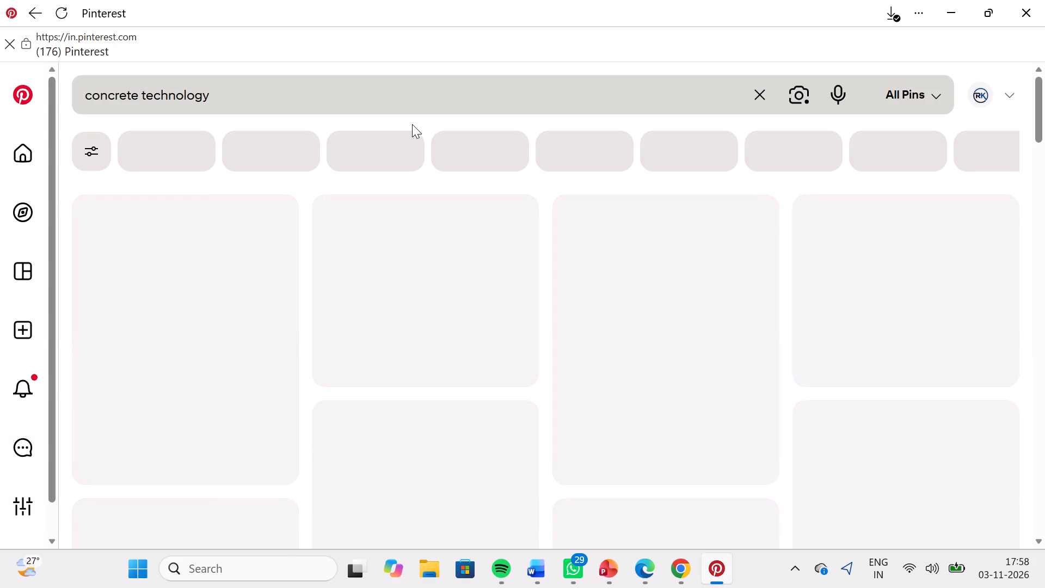